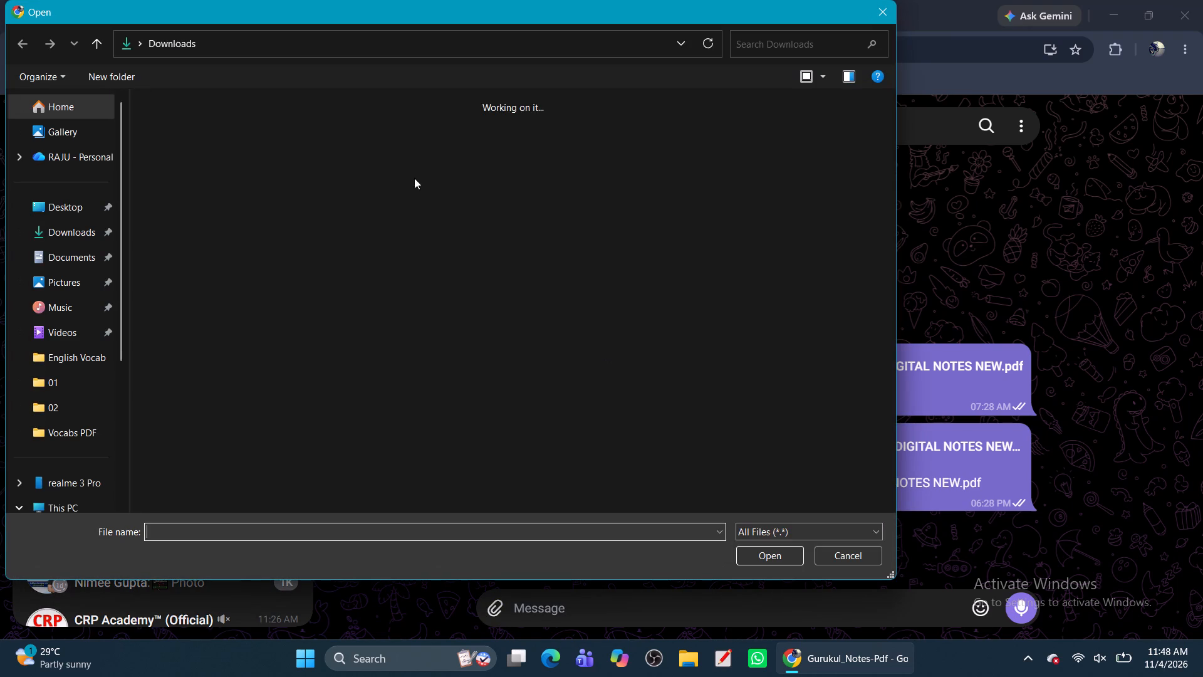
click(192, 200)
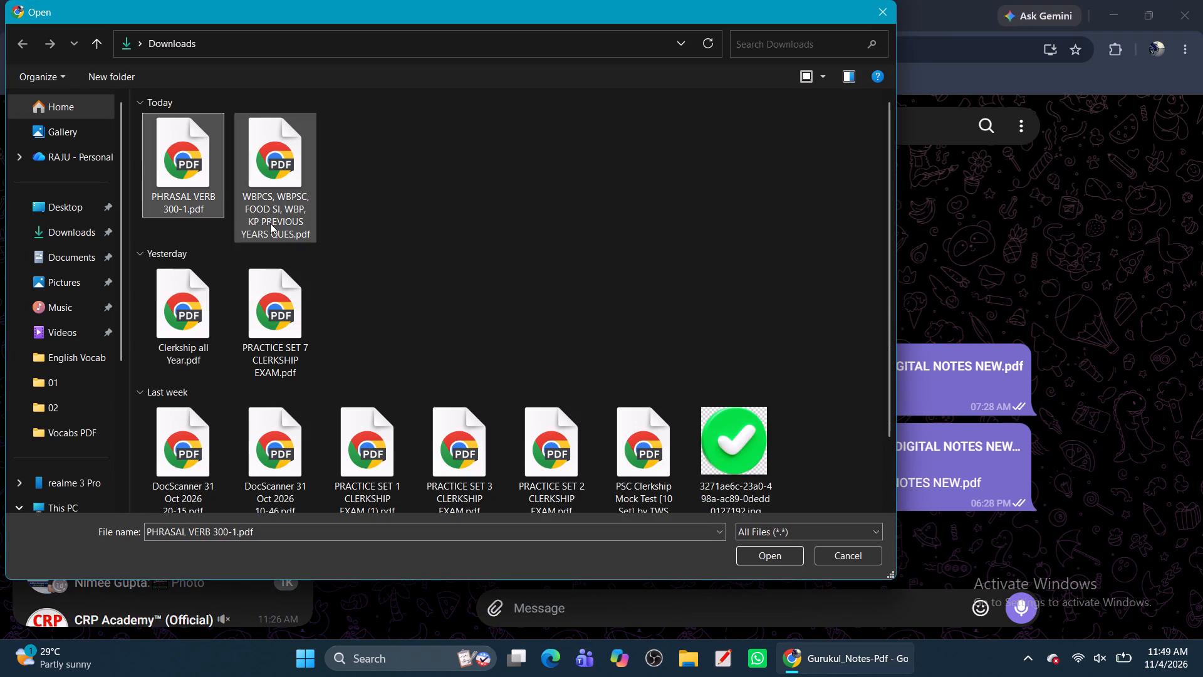
ctrl+click(274, 223)
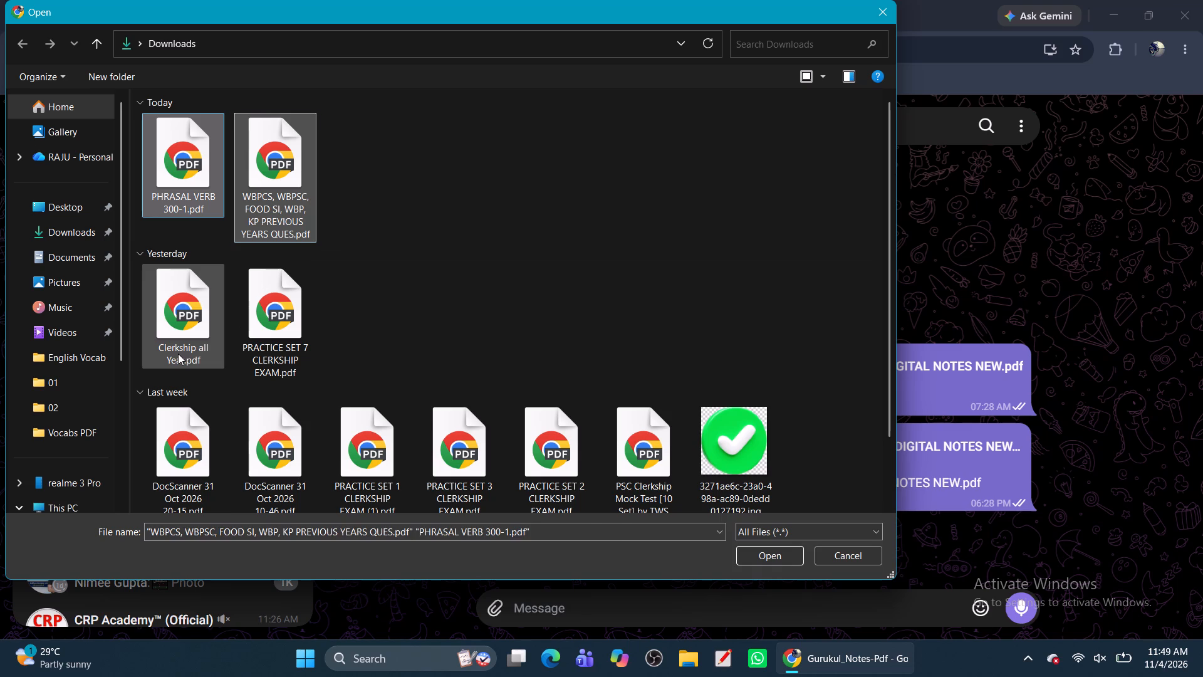
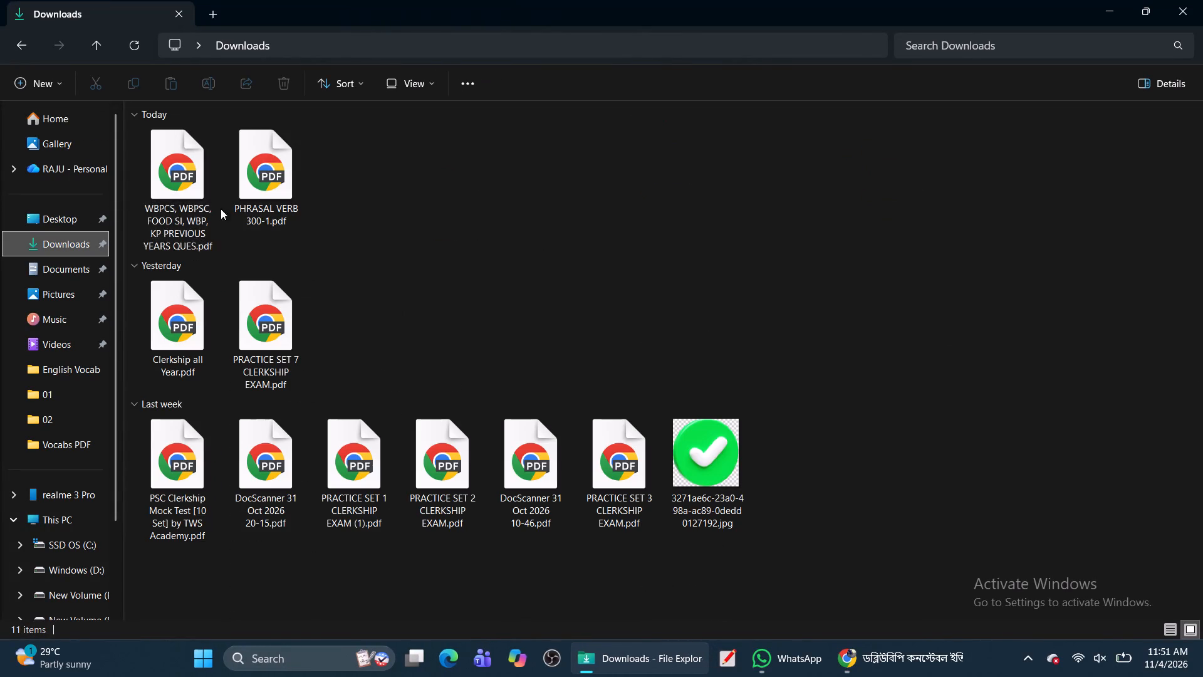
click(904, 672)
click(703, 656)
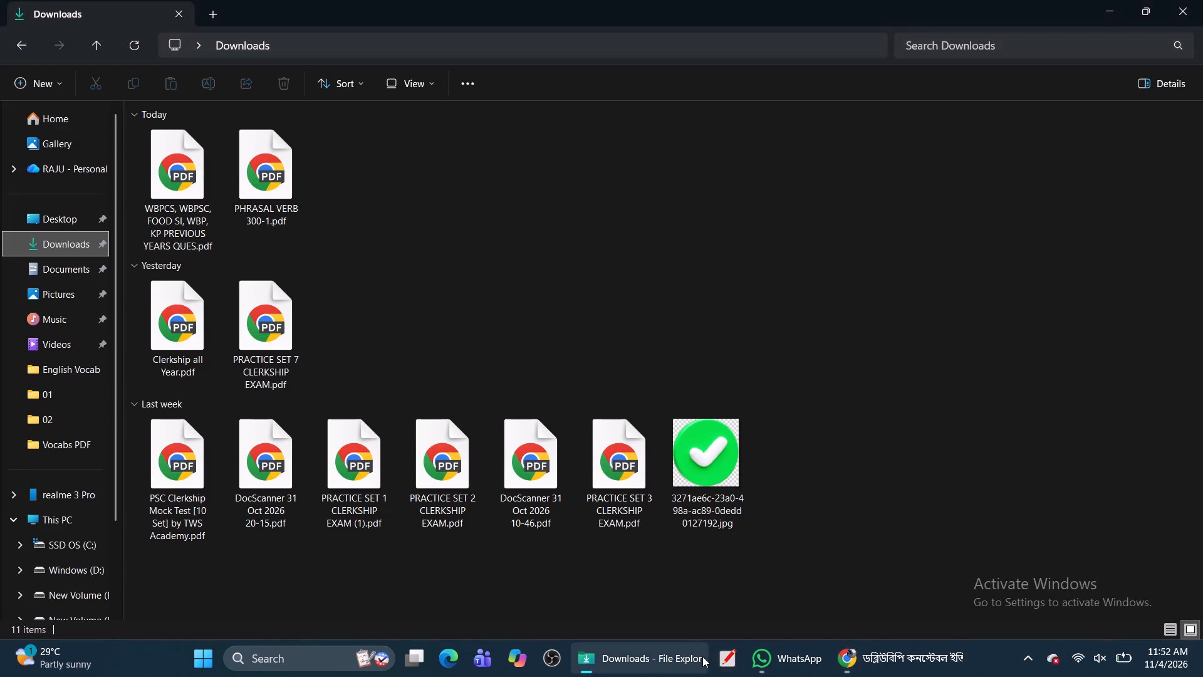
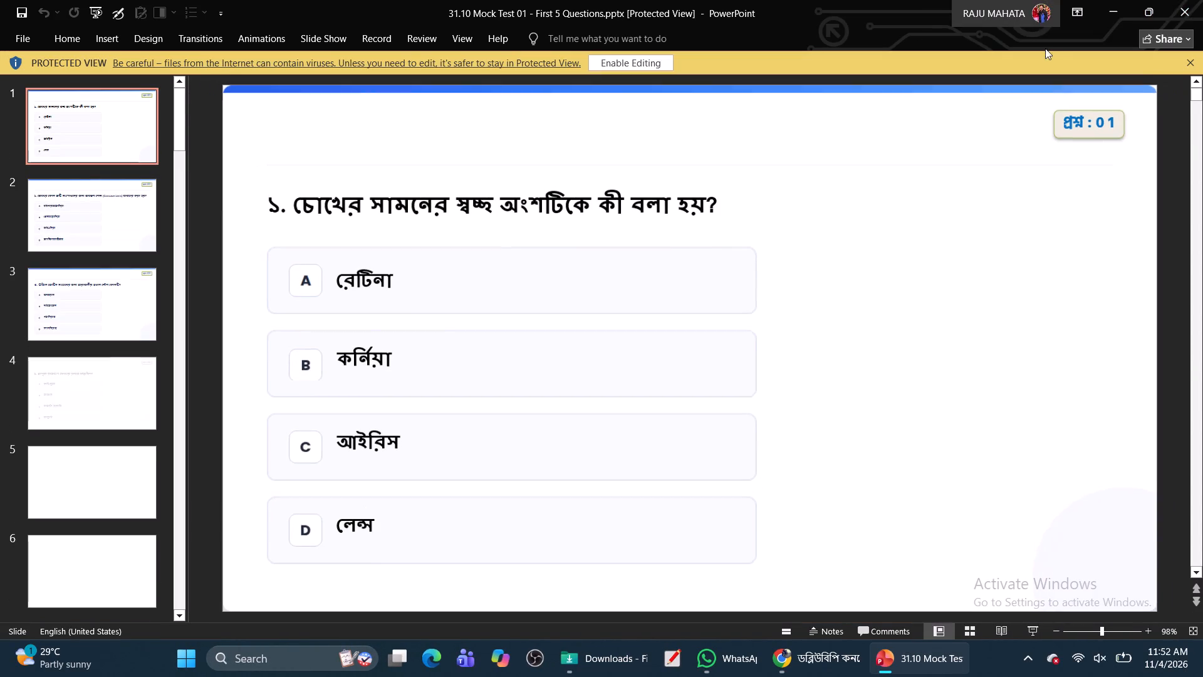
Enable editing for the protected PowerPoint presentation '31.10 Mock Test 01 - First 5 Questions.pptx'.
click(641, 61)
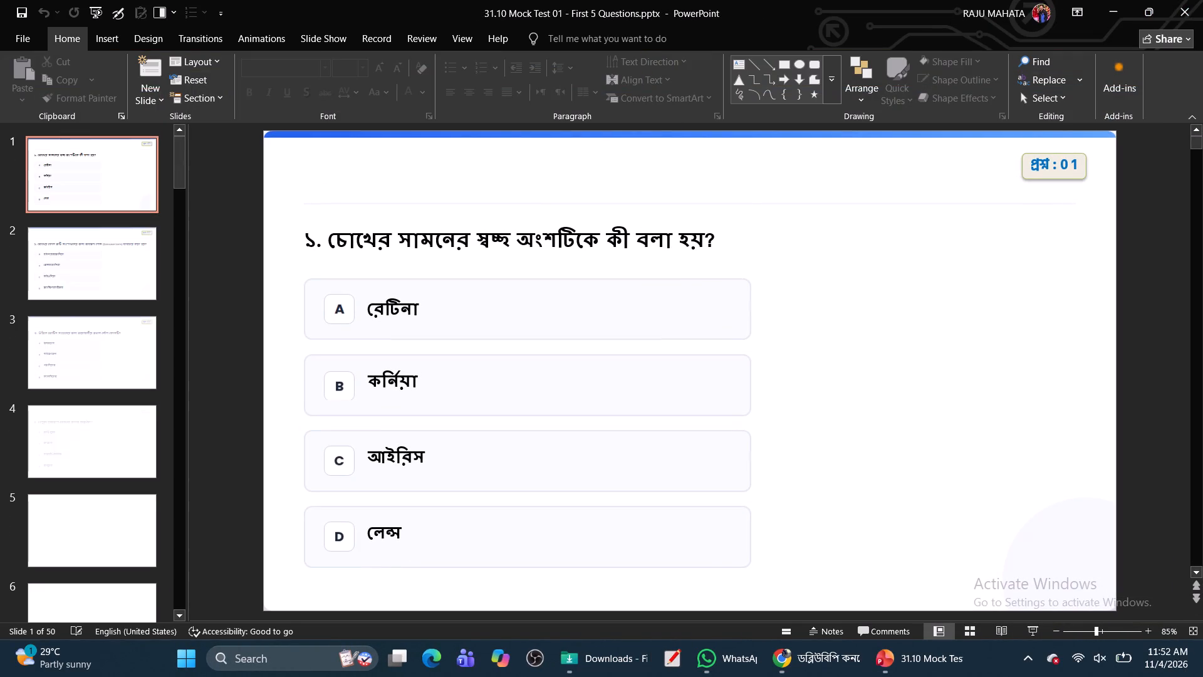
Look through the mock test slides down to slide 50, view it, and return to slide 1.
drag(182, 172, 179, 389)
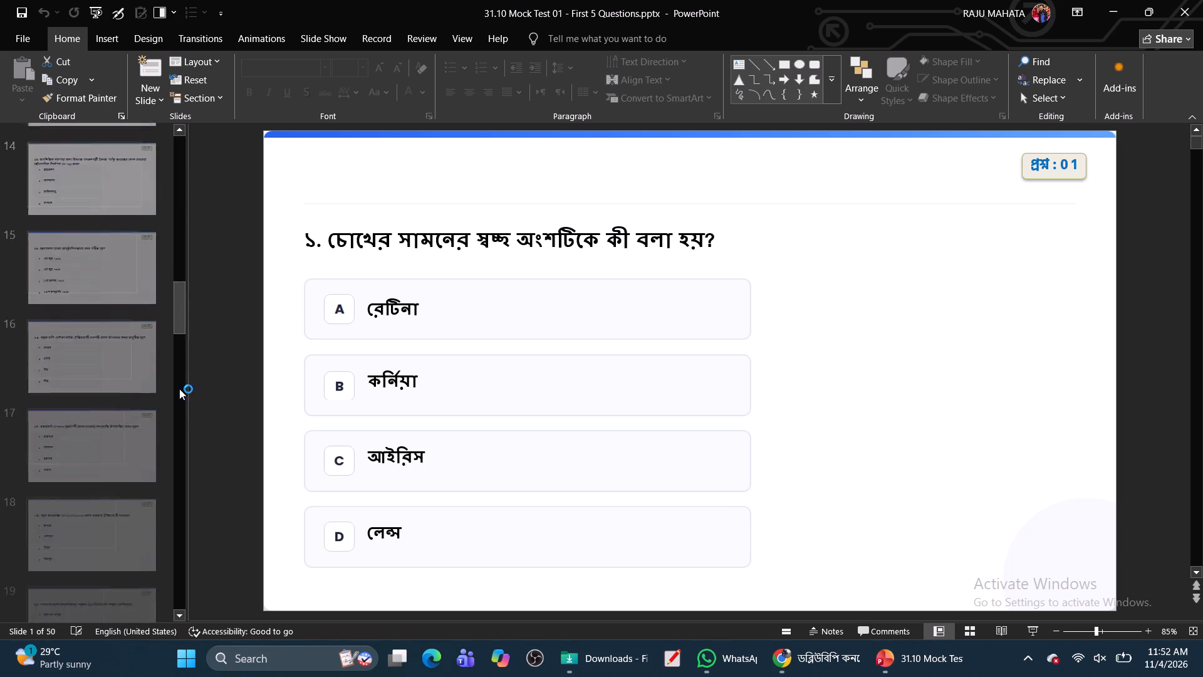
drag(179, 389, 178, 619)
click(118, 590)
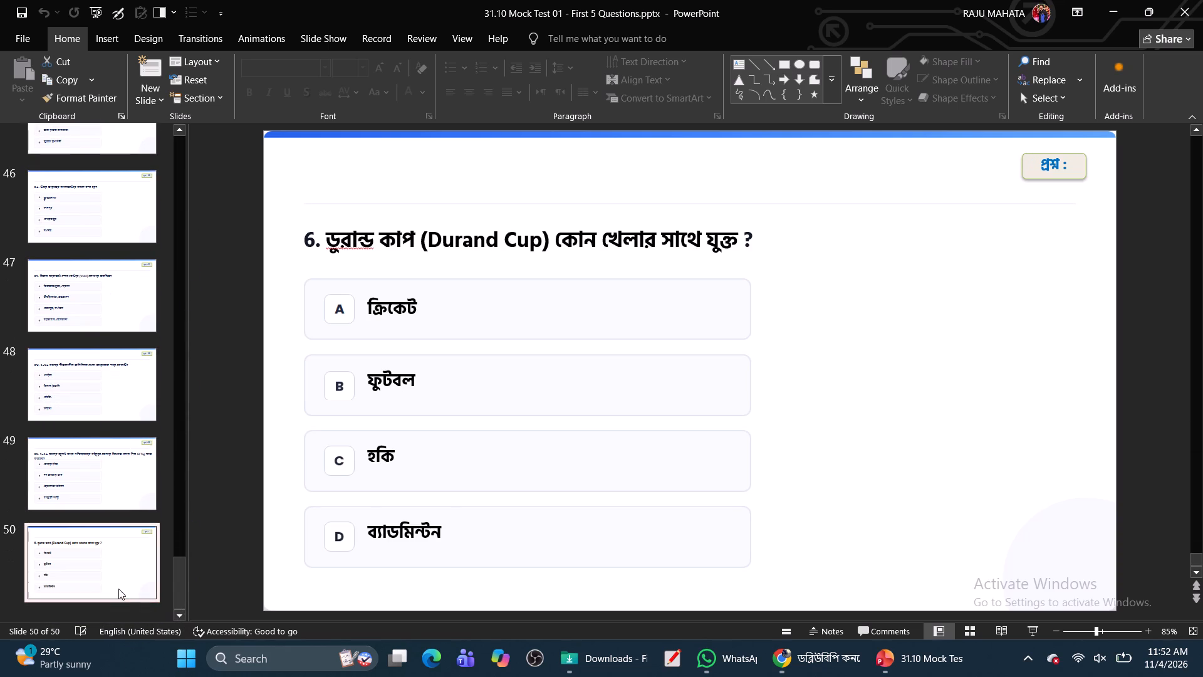
drag(178, 580, 182, 232)
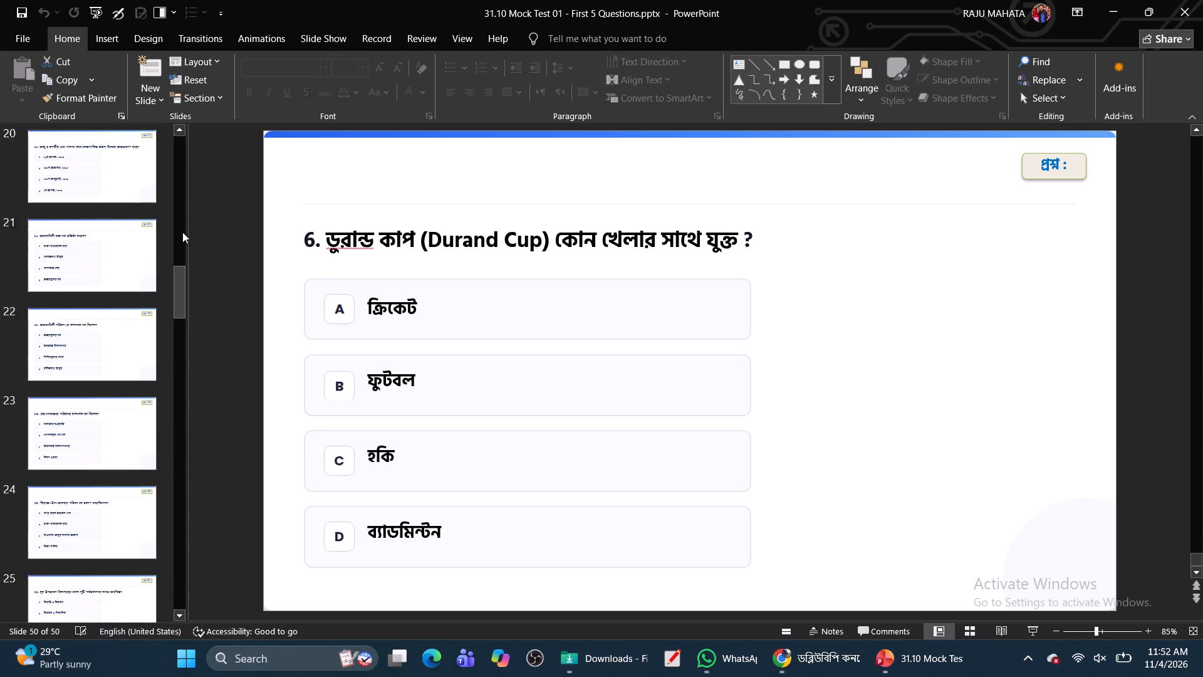
drag(182, 232, 184, 105)
click(63, 157)
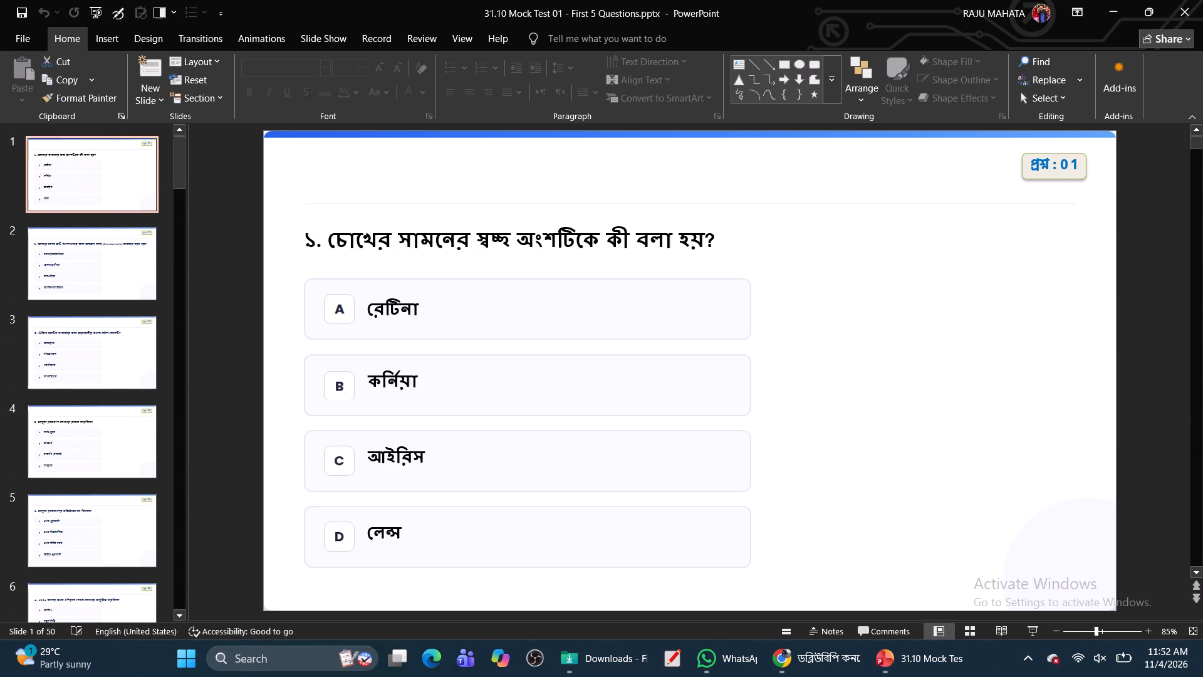
Set the question heading on slide 1 to the Hind Siliguri font.
click(367, 232)
click(369, 219)
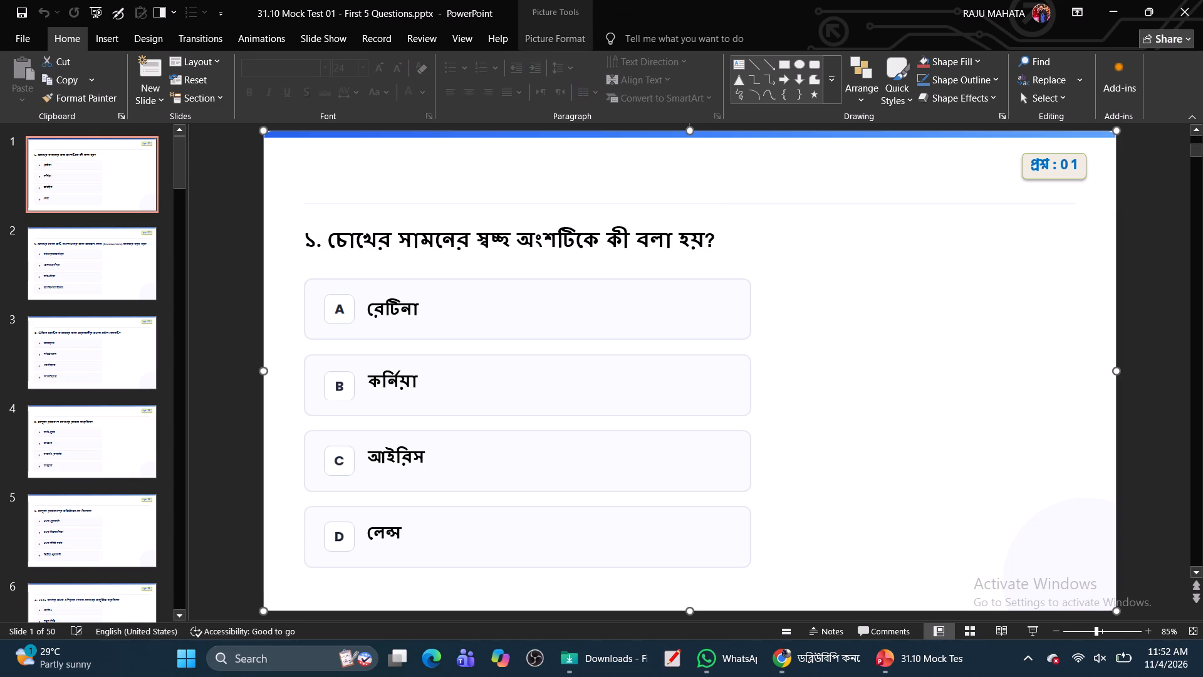
drag(365, 235, 365, 241)
click(350, 225)
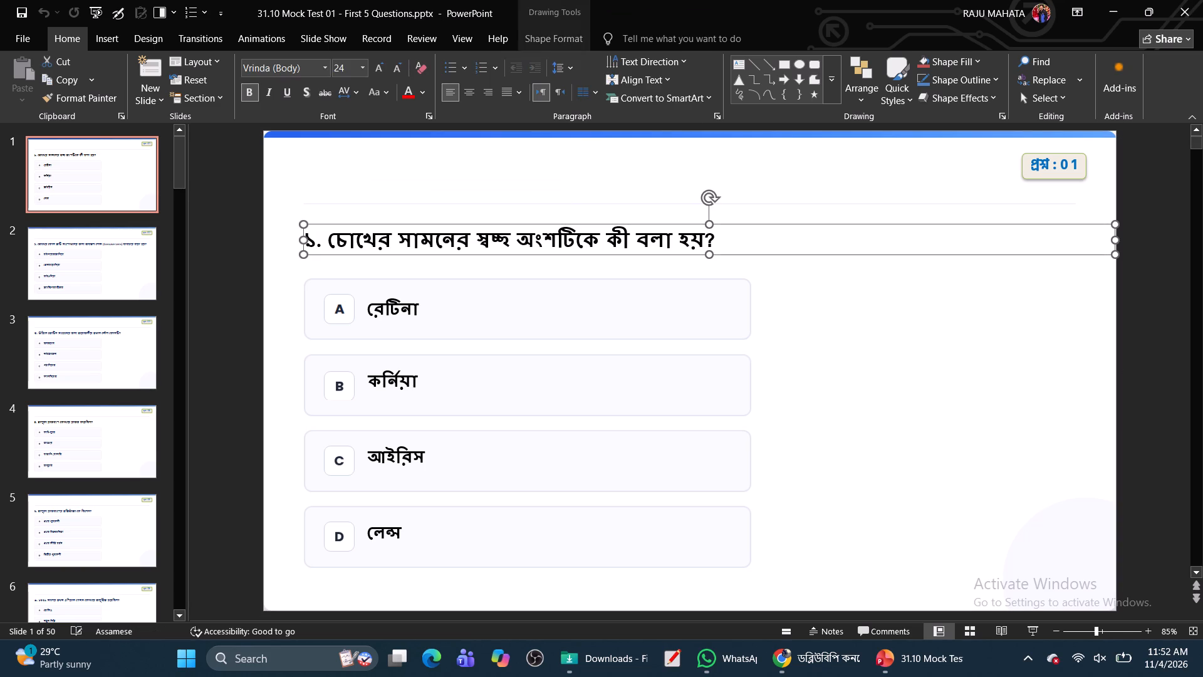
click(278, 69)
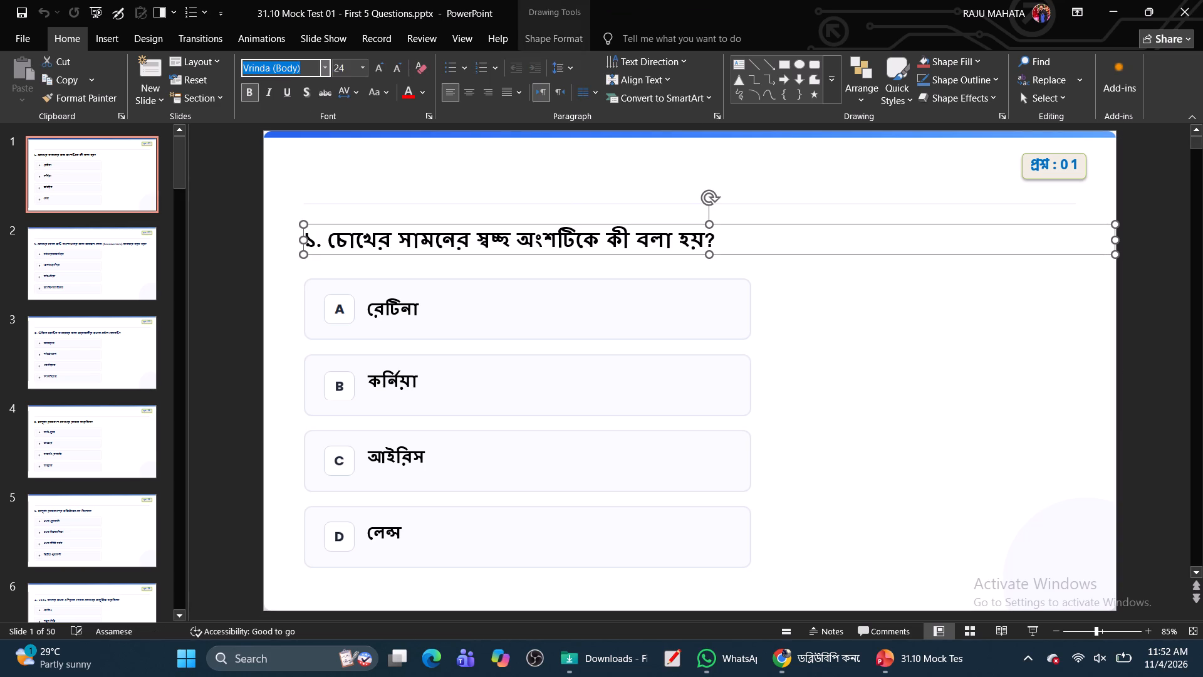
key(h)
key(Return)
Change the text of all four answer options A to D on slide 1 to Hind Siliguri.
click(383, 313)
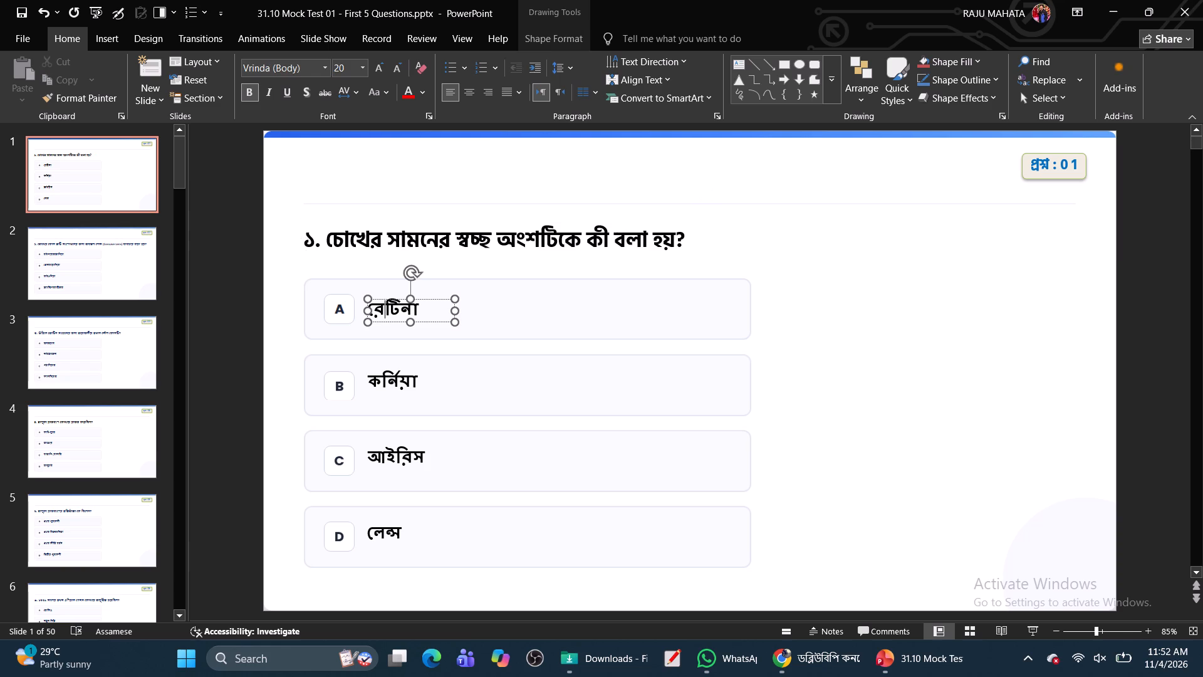
click(393, 320)
ctrl+click(395, 377)
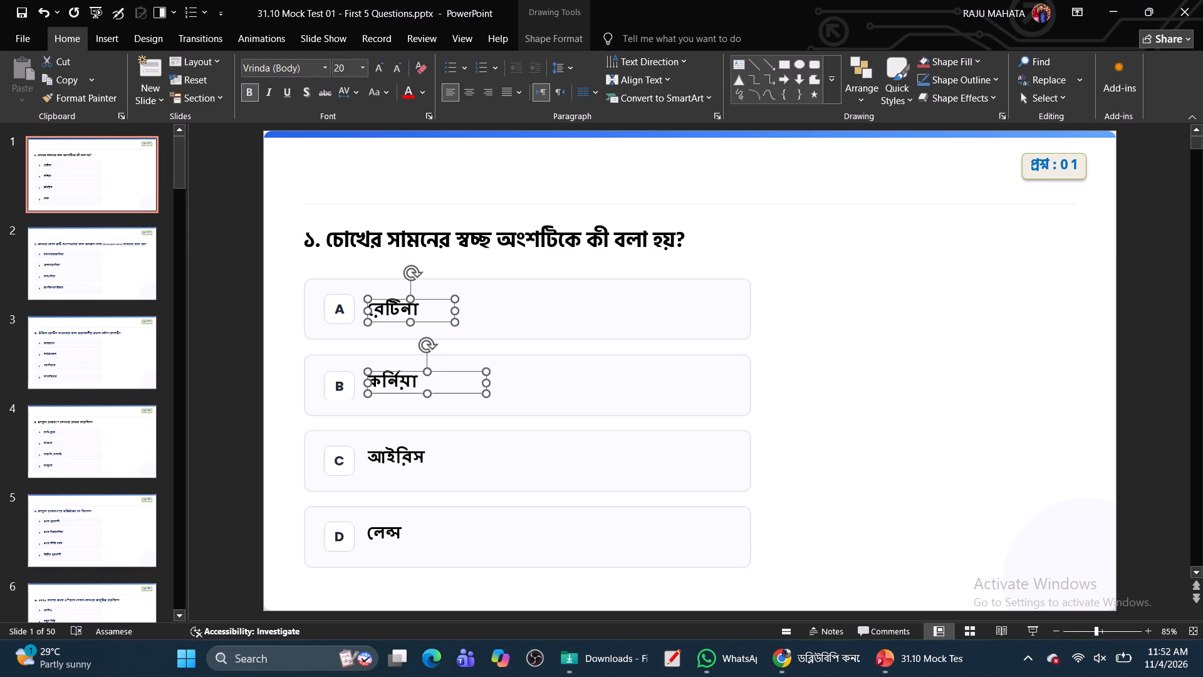
ctrl+click(398, 455)
ctrl+click(389, 534)
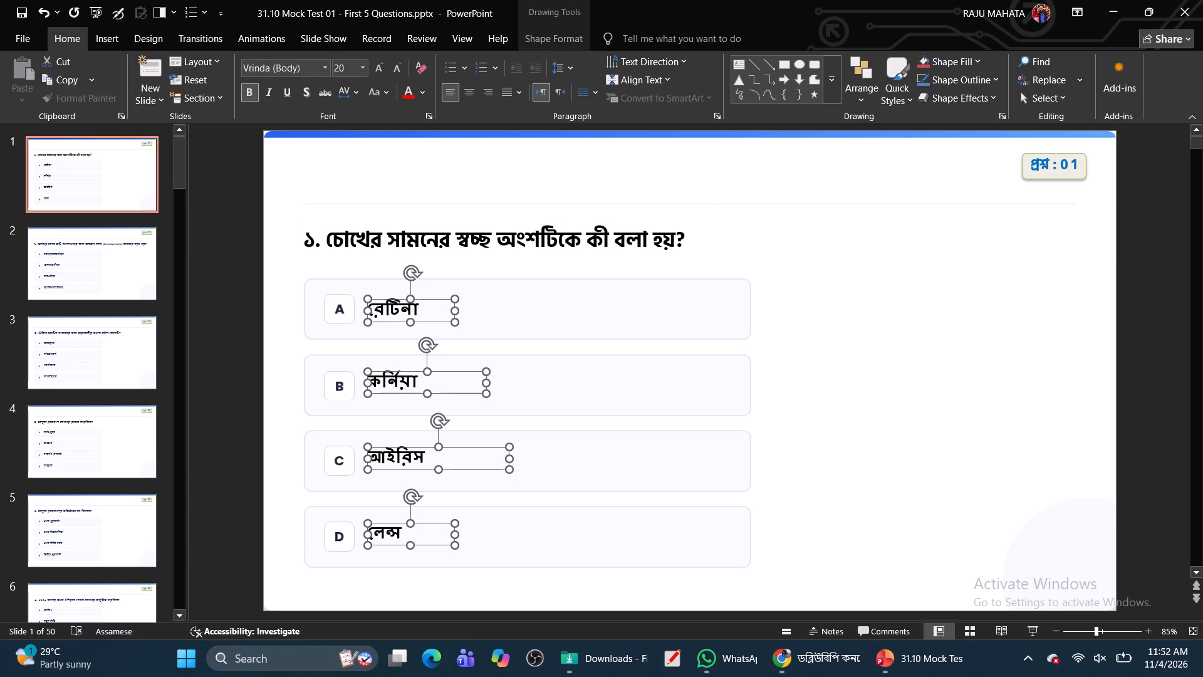
click(282, 65)
key(h)
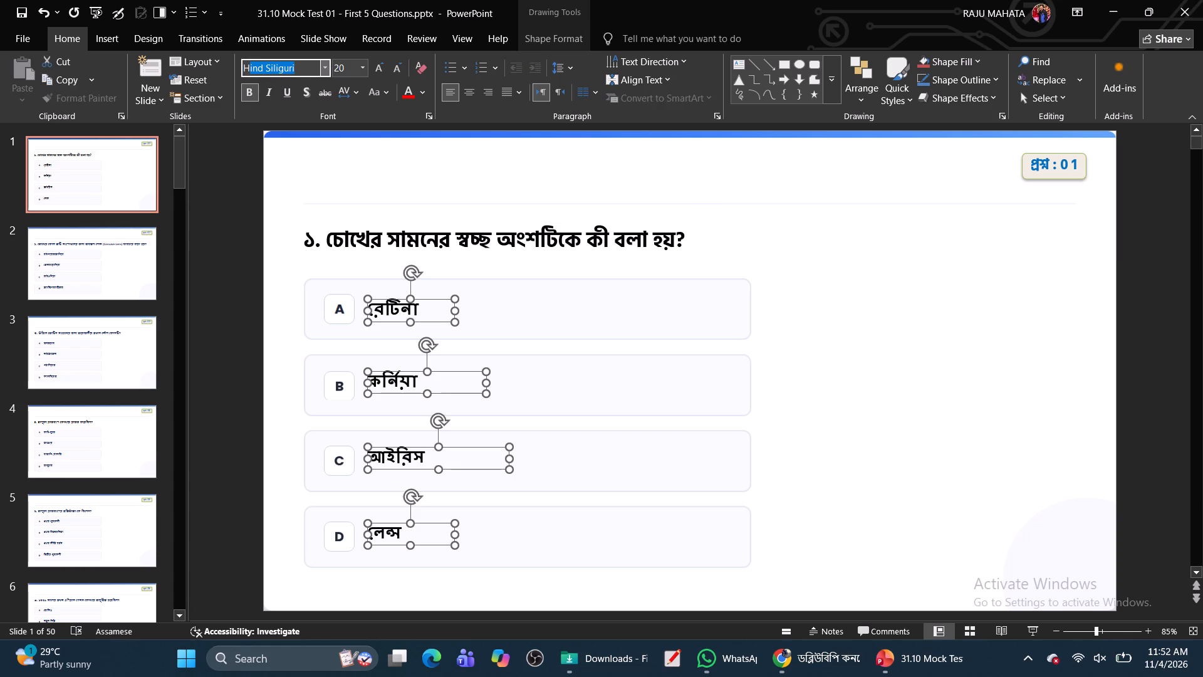
key(Return)
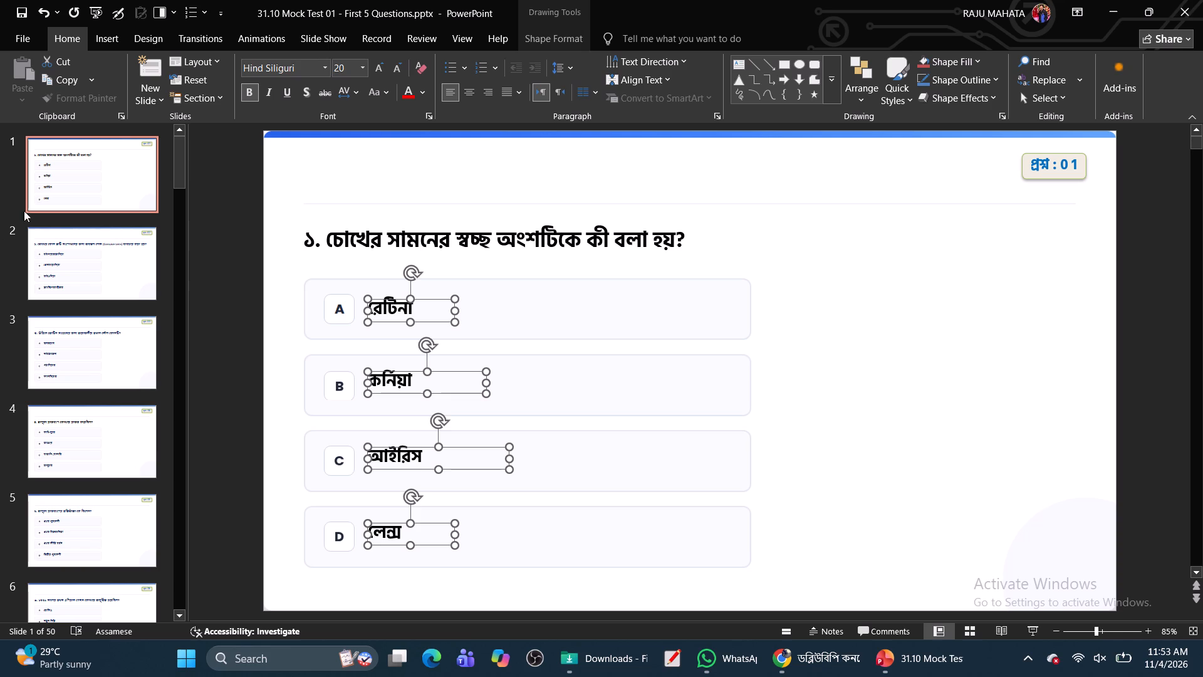
Switch to File Explorer and copy the green check-mark JPG image from the Downloads folder.
click(572, 676)
click(727, 459)
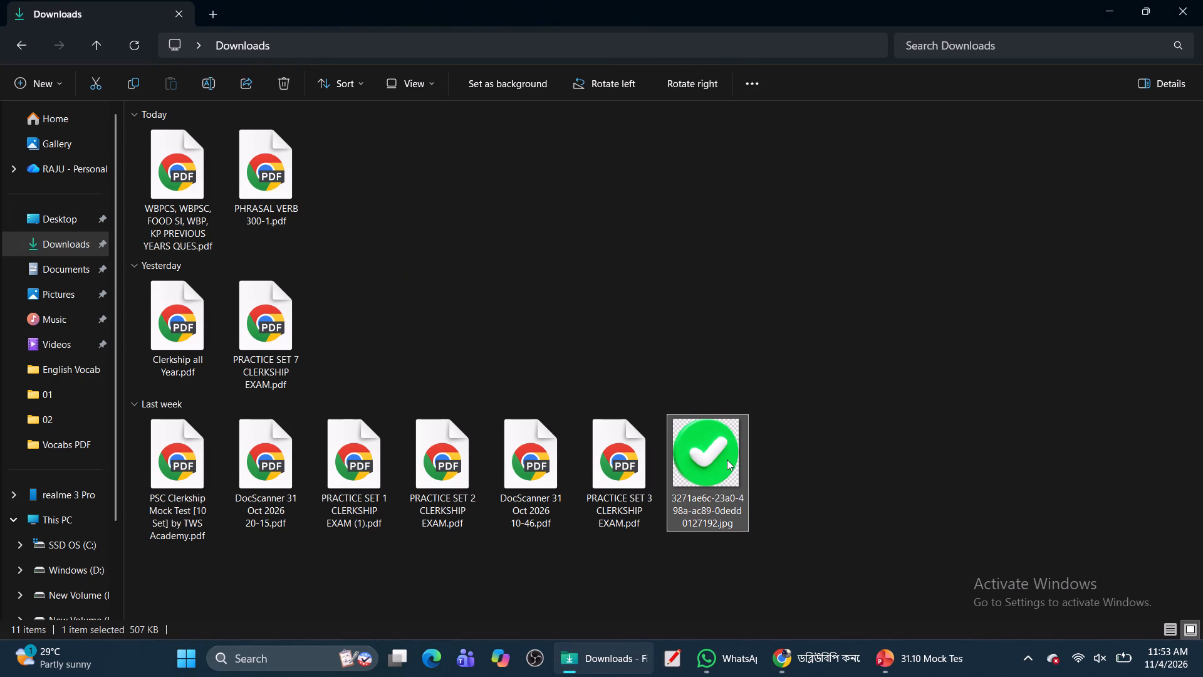
key(ctrl+c)
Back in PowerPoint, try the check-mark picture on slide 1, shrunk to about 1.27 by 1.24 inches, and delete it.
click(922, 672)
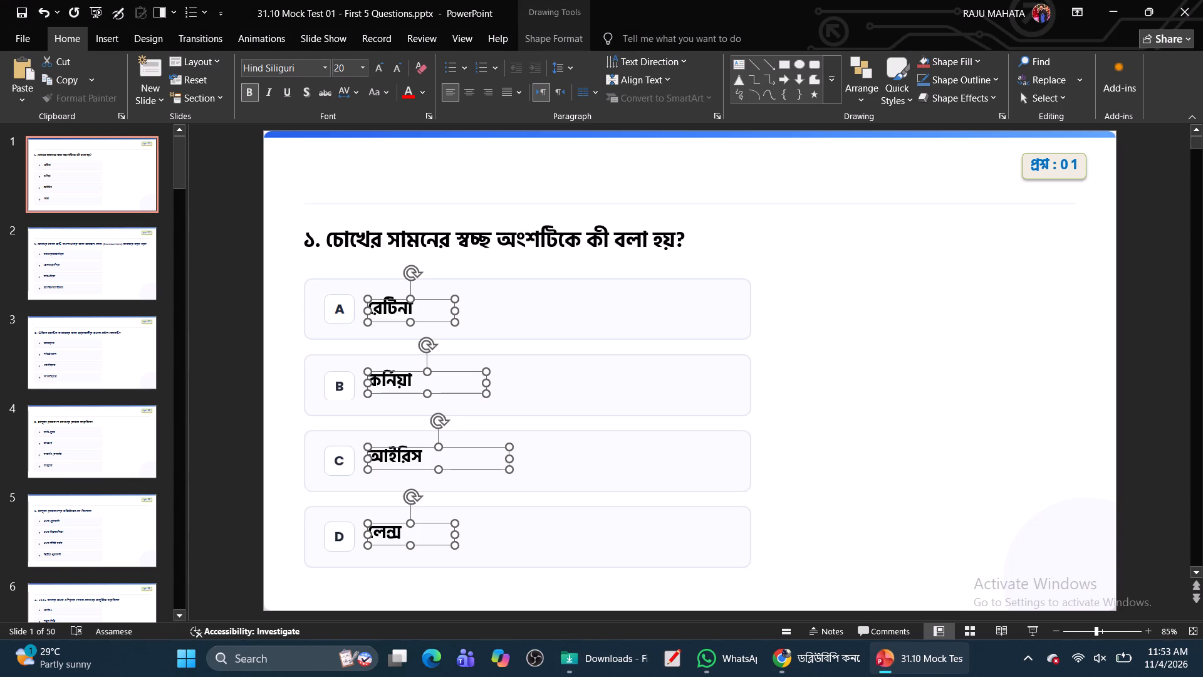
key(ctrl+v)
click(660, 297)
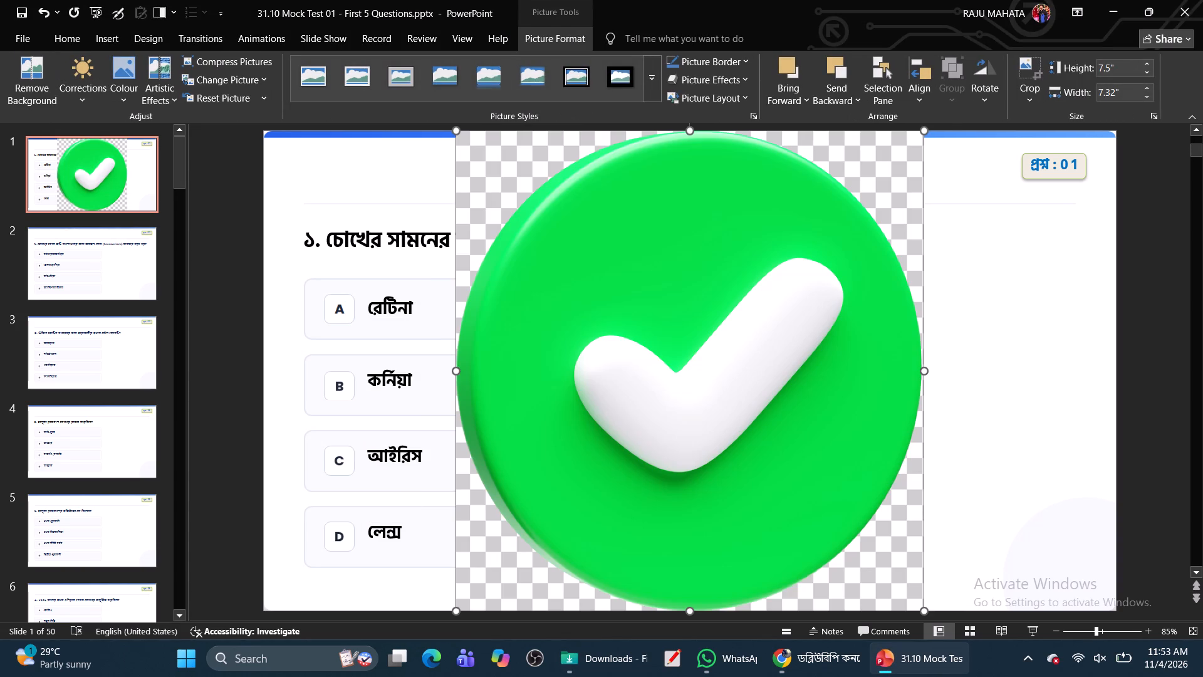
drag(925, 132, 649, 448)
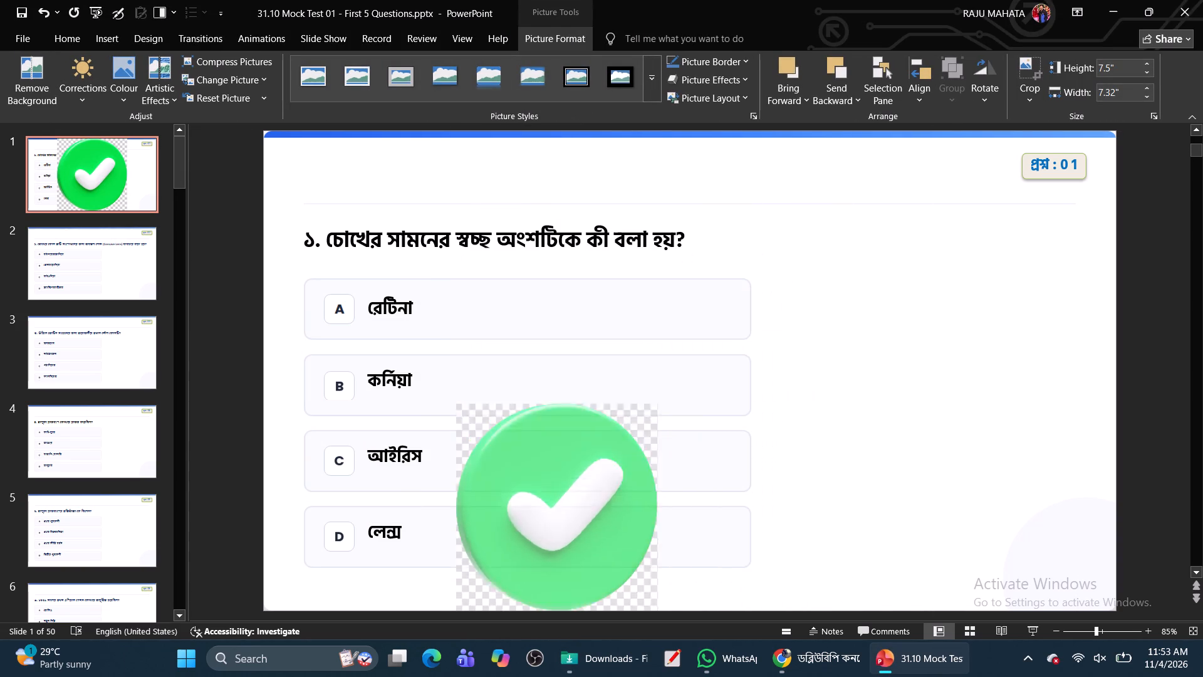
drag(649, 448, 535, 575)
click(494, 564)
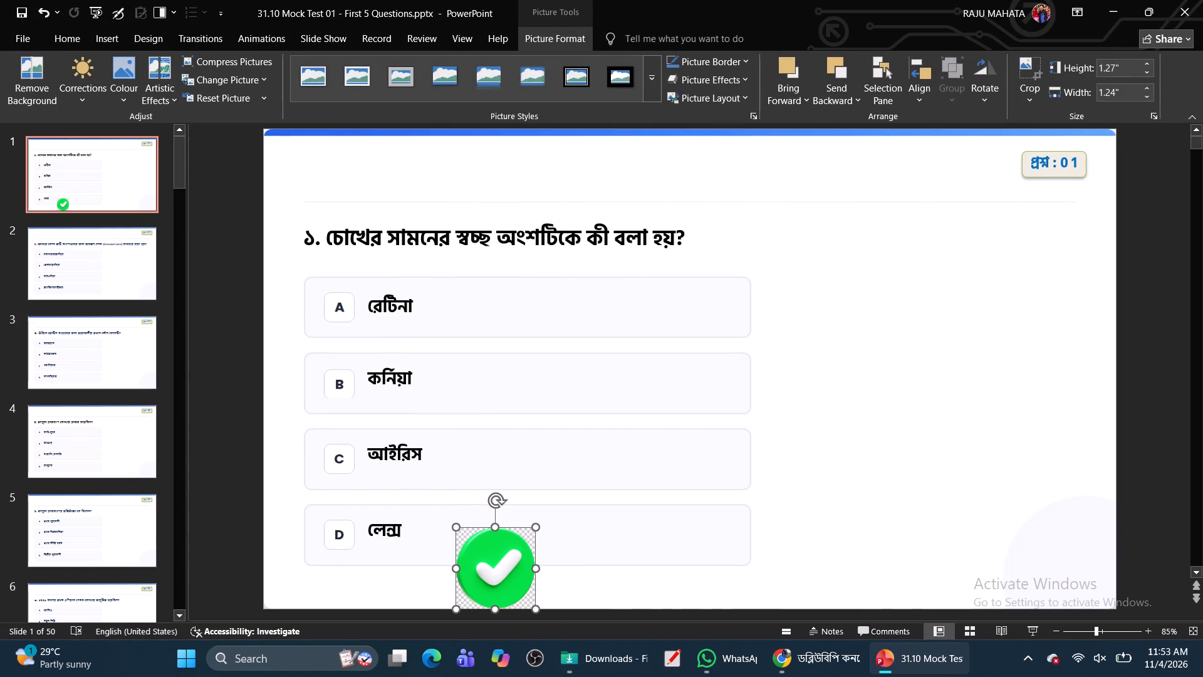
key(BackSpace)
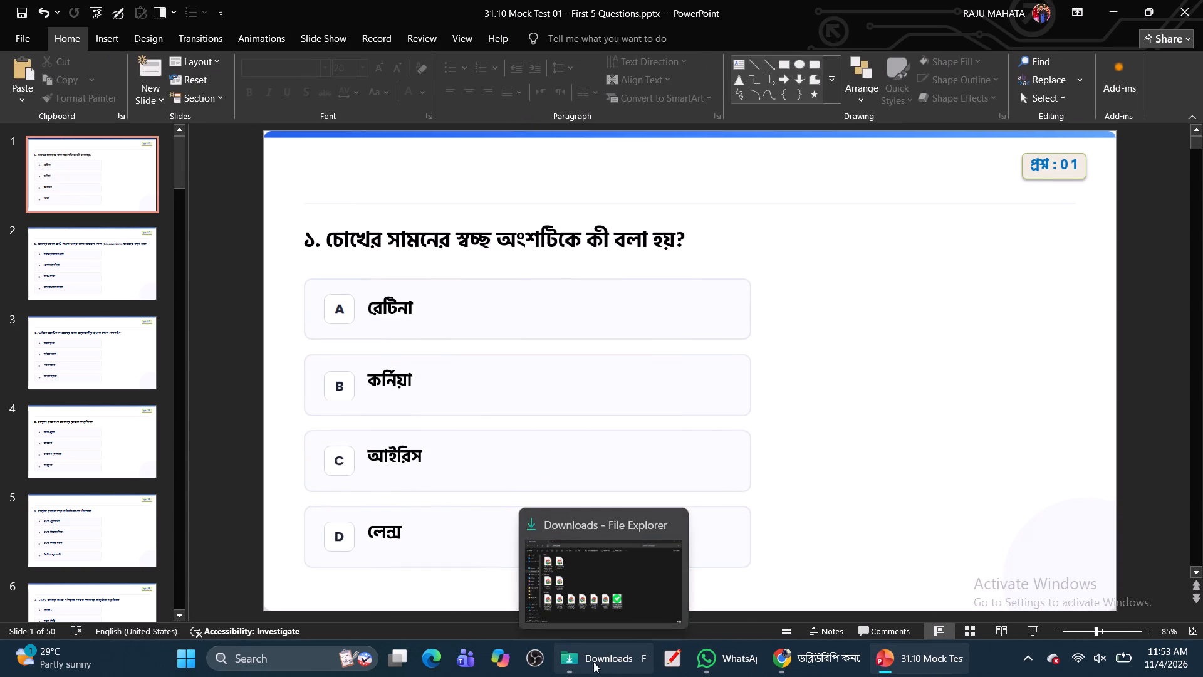
Open Presentation1111.pptx and Presentation1 [Auto-saved].pptx from the Desktop folder in turn, look over their slides and close each.
click(603, 661)
click(55, 211)
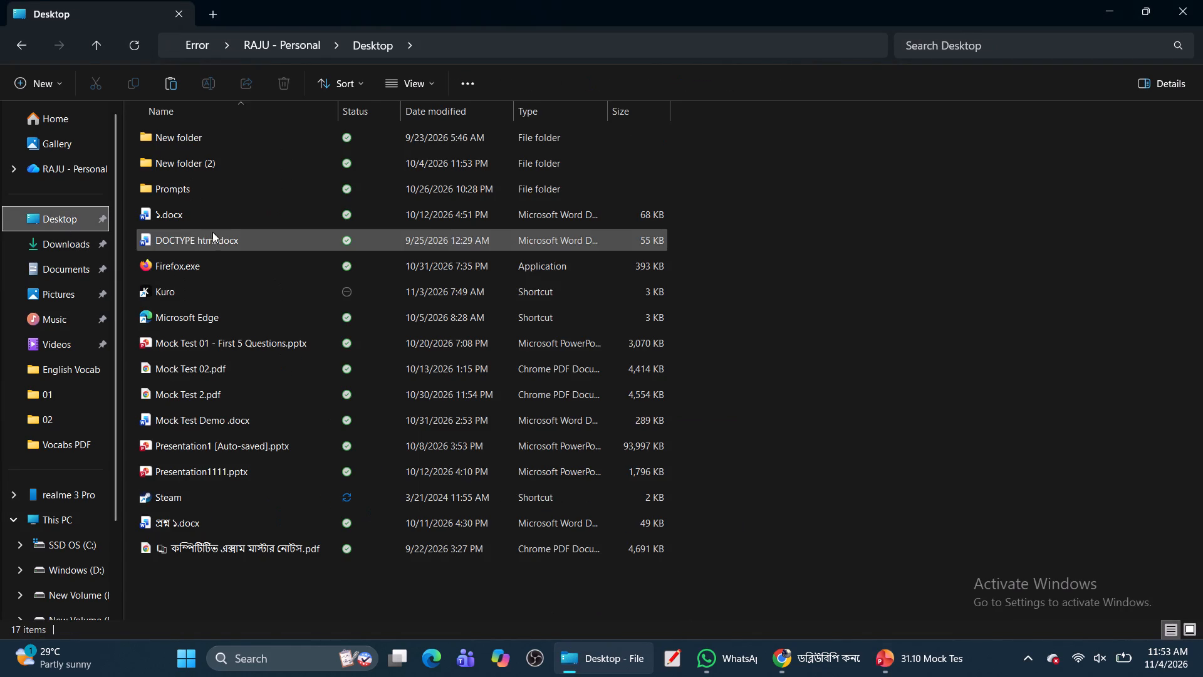
double_click(190, 468)
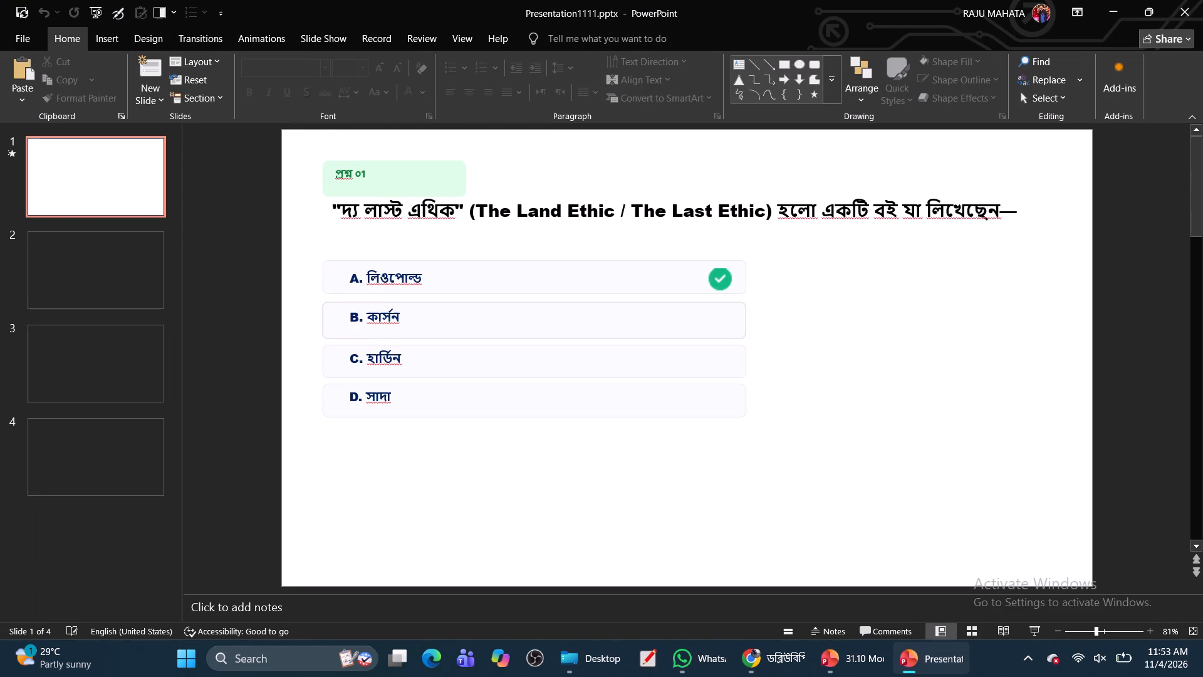
click(1202, 0)
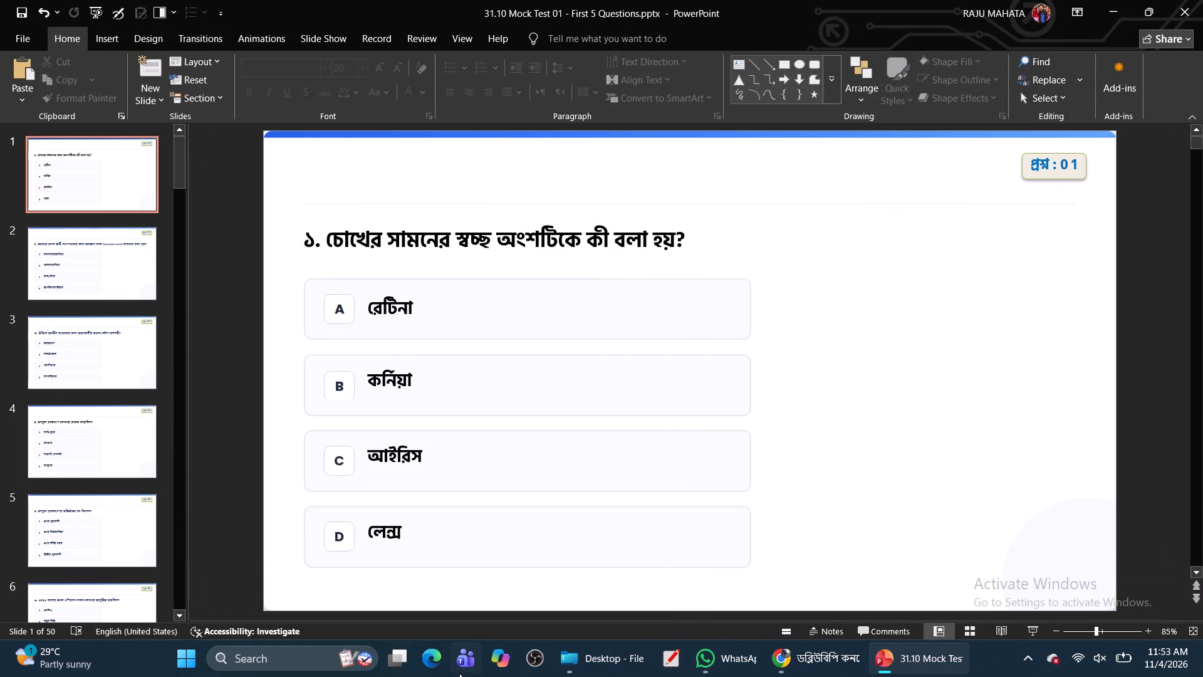
click(600, 652)
double_click(261, 449)
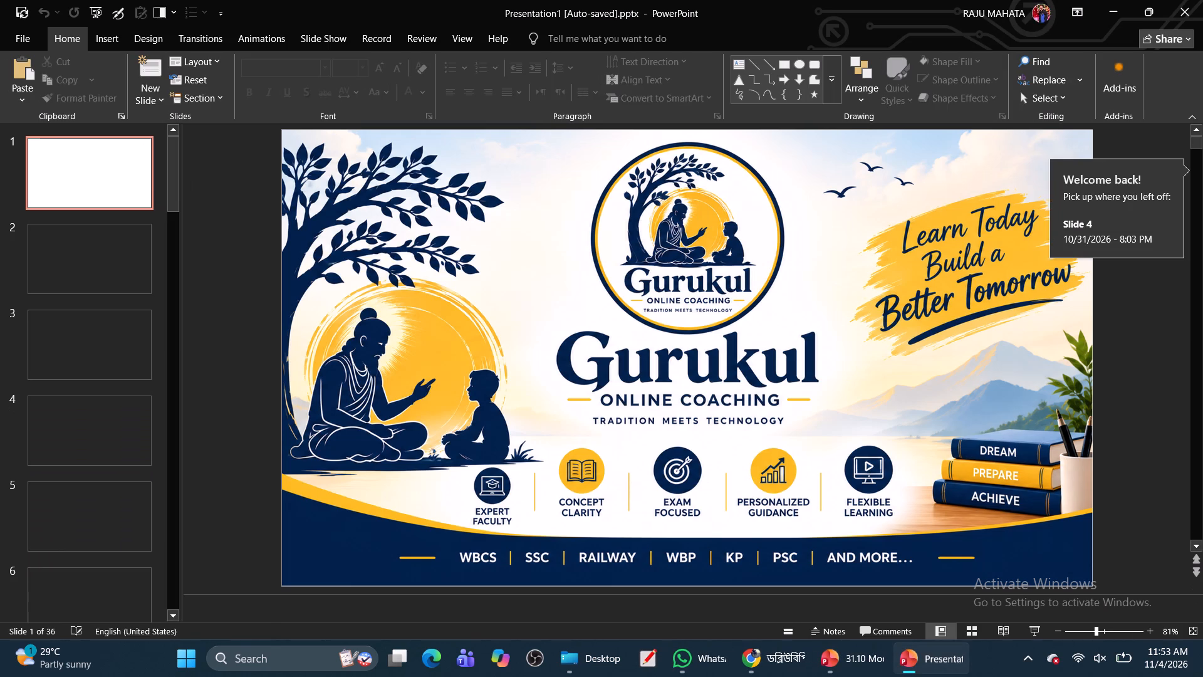
click(102, 287)
click(73, 341)
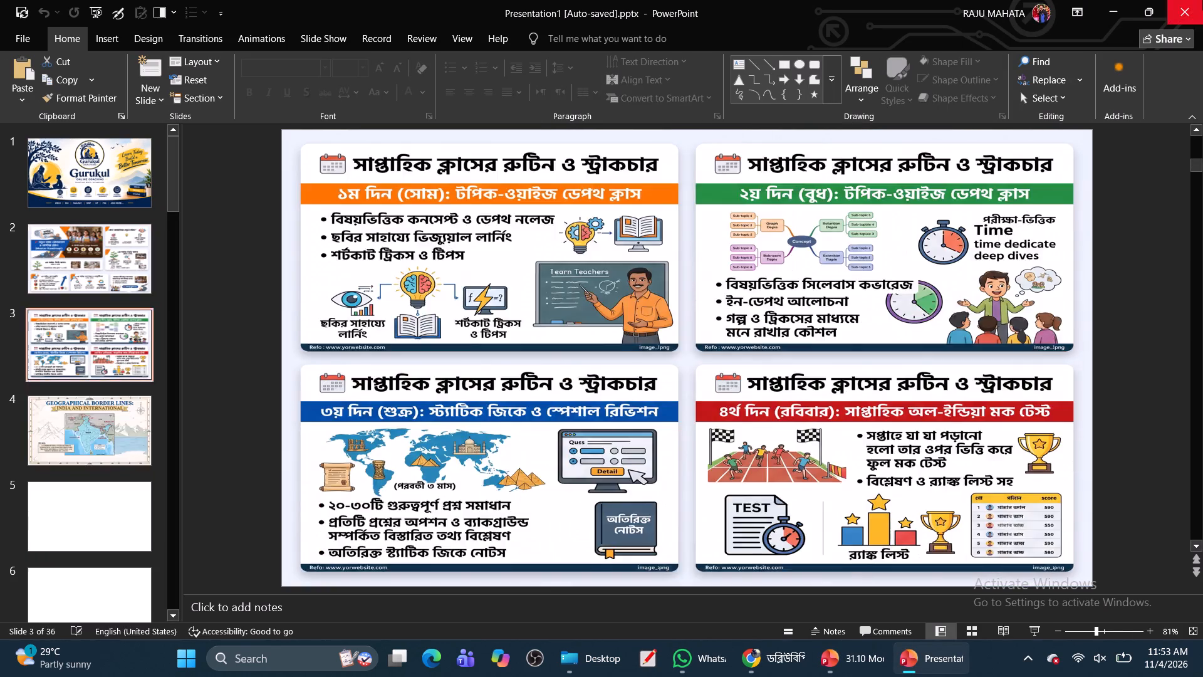
click(1202, 0)
Open Mock Test 01 - First 5 Questions.pptx from the Desktop folder and examine its question slides up to slide 18.
click(645, 669)
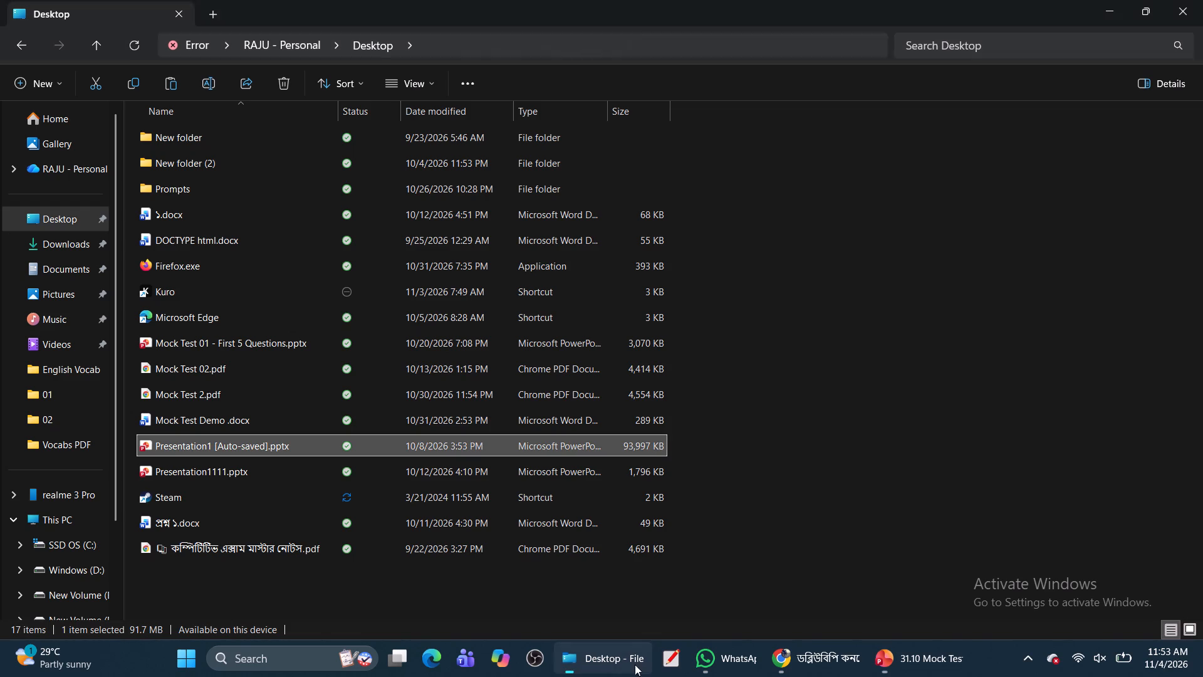
double_click(186, 338)
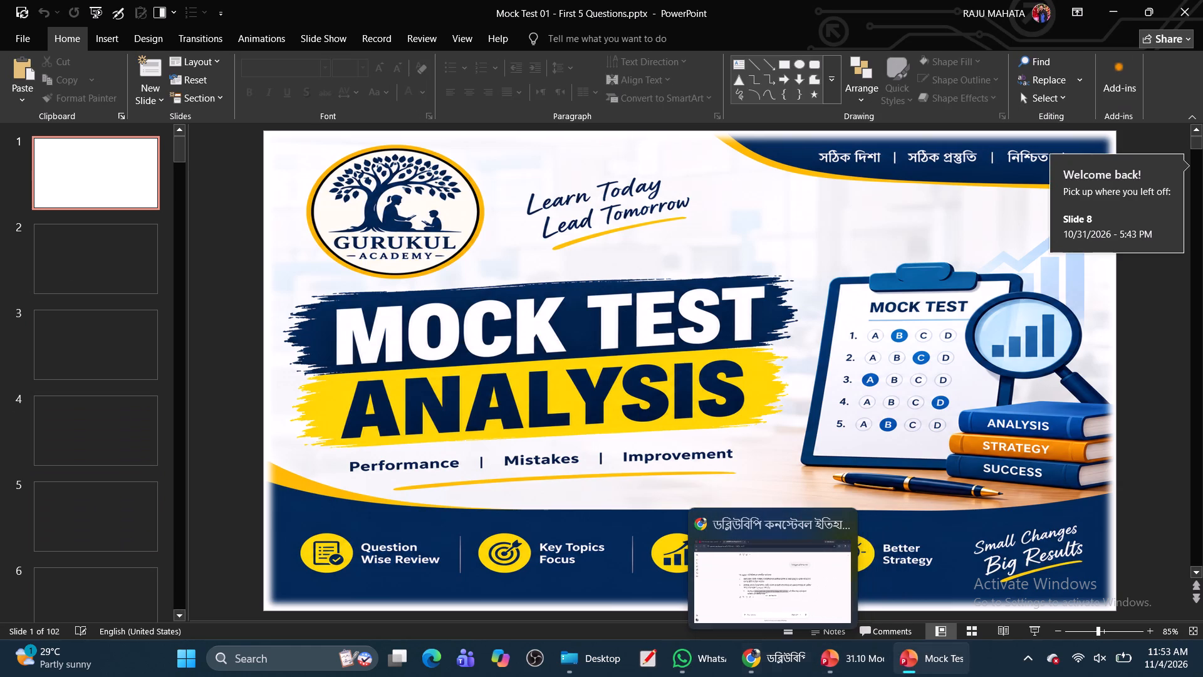
click(82, 260)
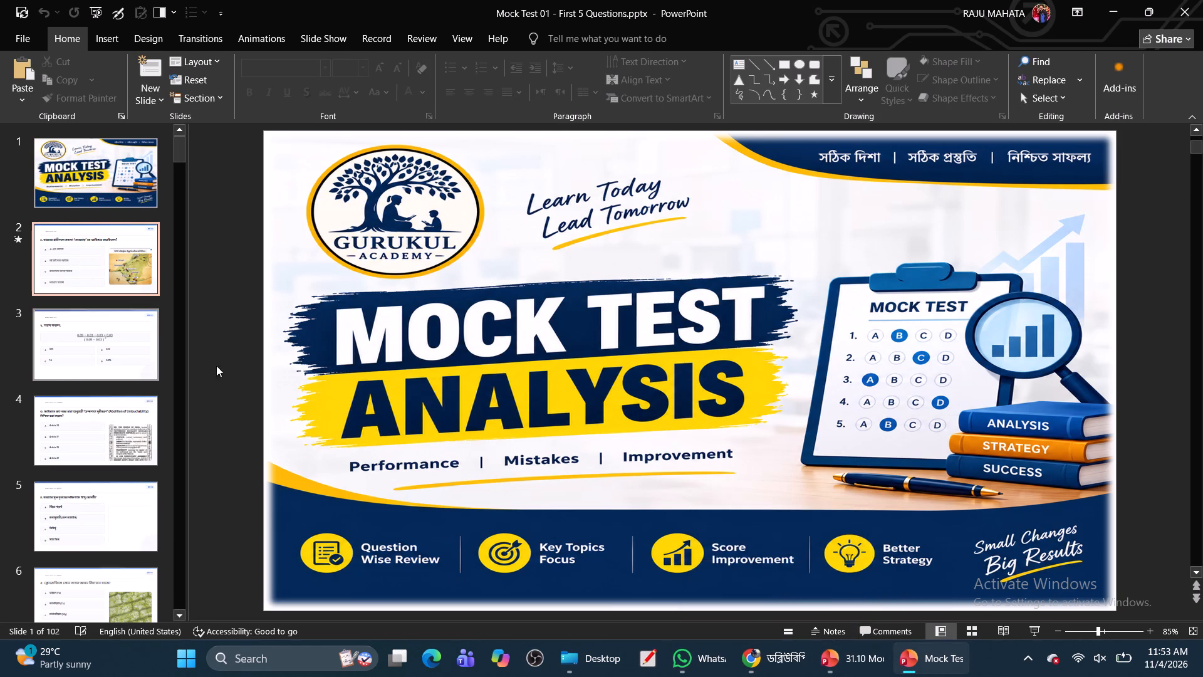
click(66, 338)
click(54, 452)
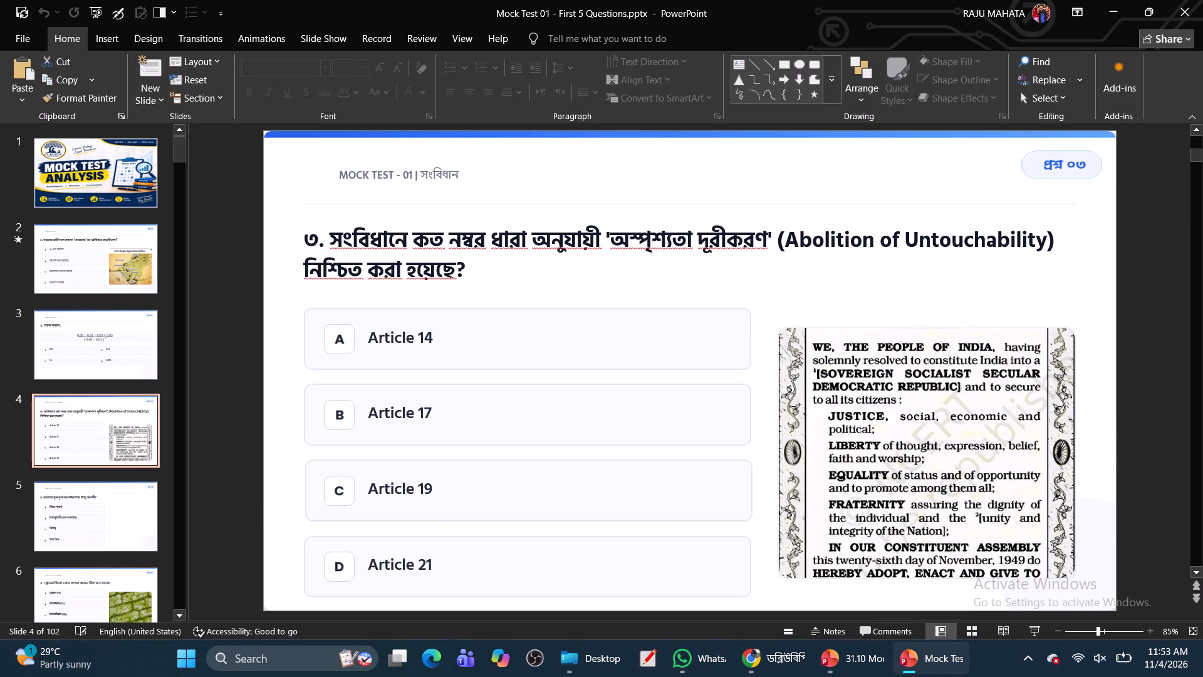
scroll(563, 464, down, 2)
scroll(96, 527, down, 4)
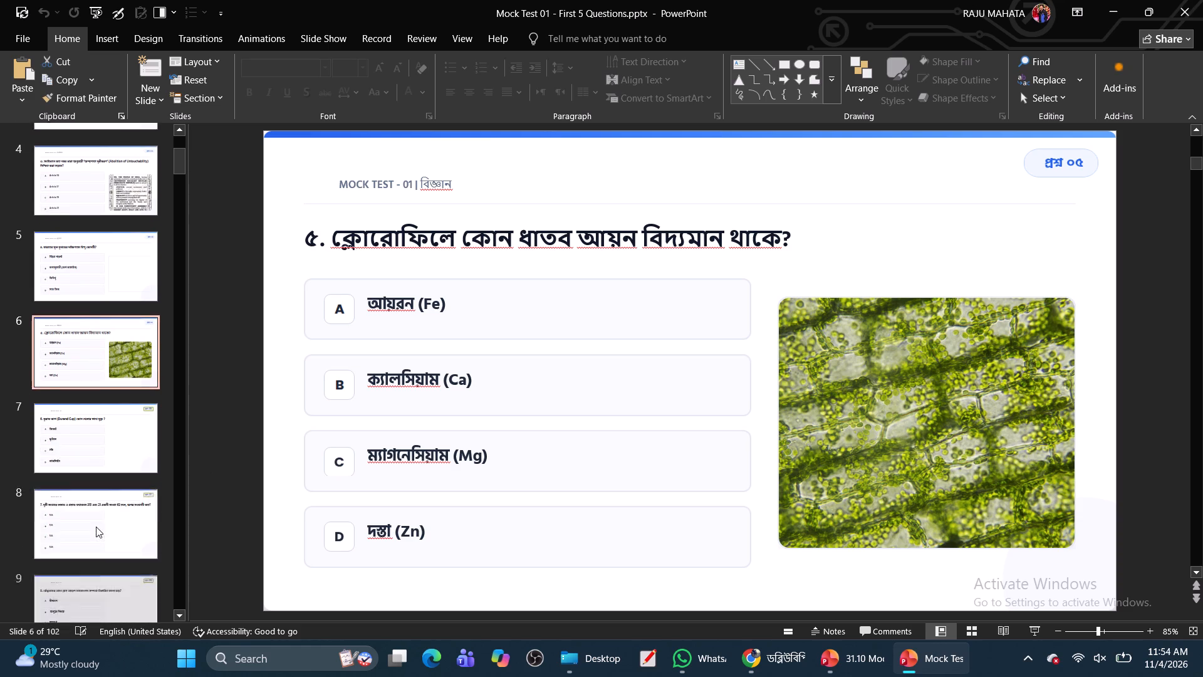
scroll(96, 527, down, 4)
click(97, 489)
click(98, 517)
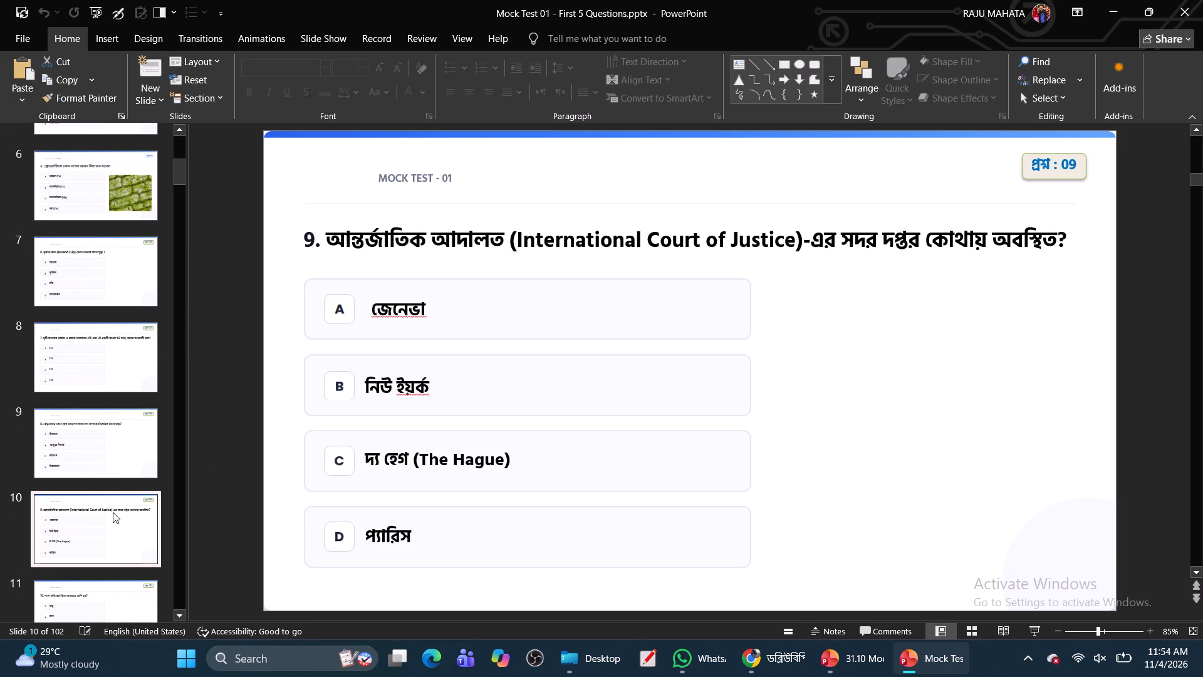
scroll(111, 526, down, 18)
click(110, 466)
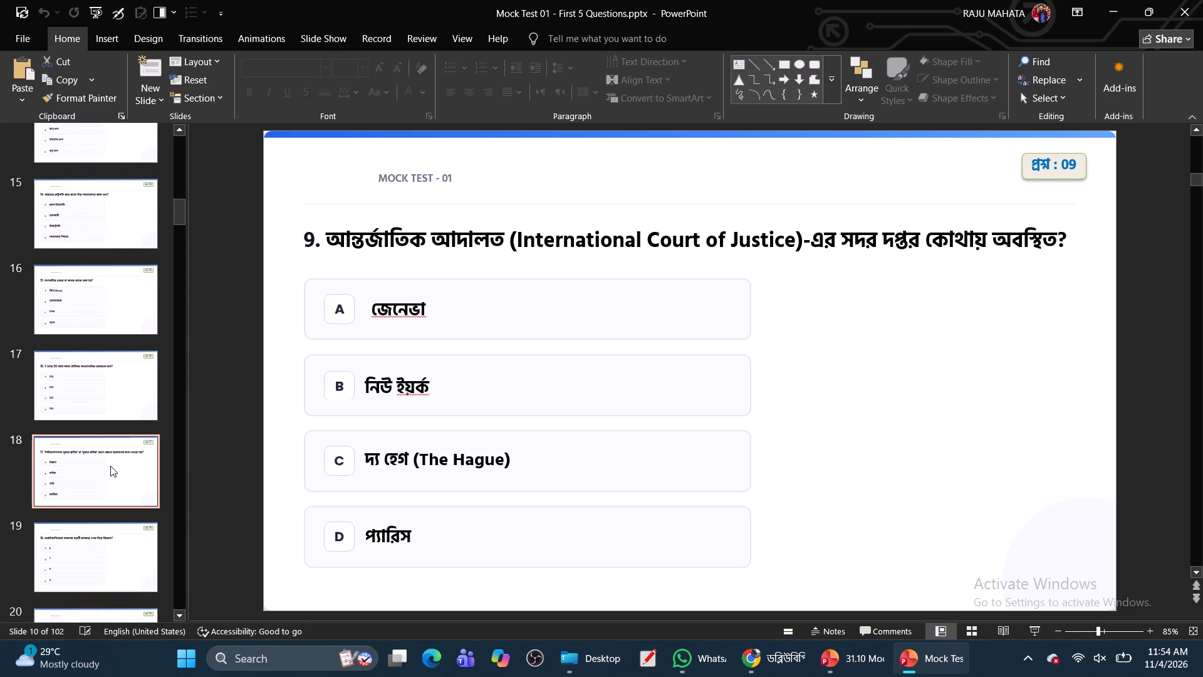
Preview slides 18 to 20 as a slide show, check slide 2 in the editor, and close the older mock test presentation.
click(1030, 637)
key(Right)
key(Right)
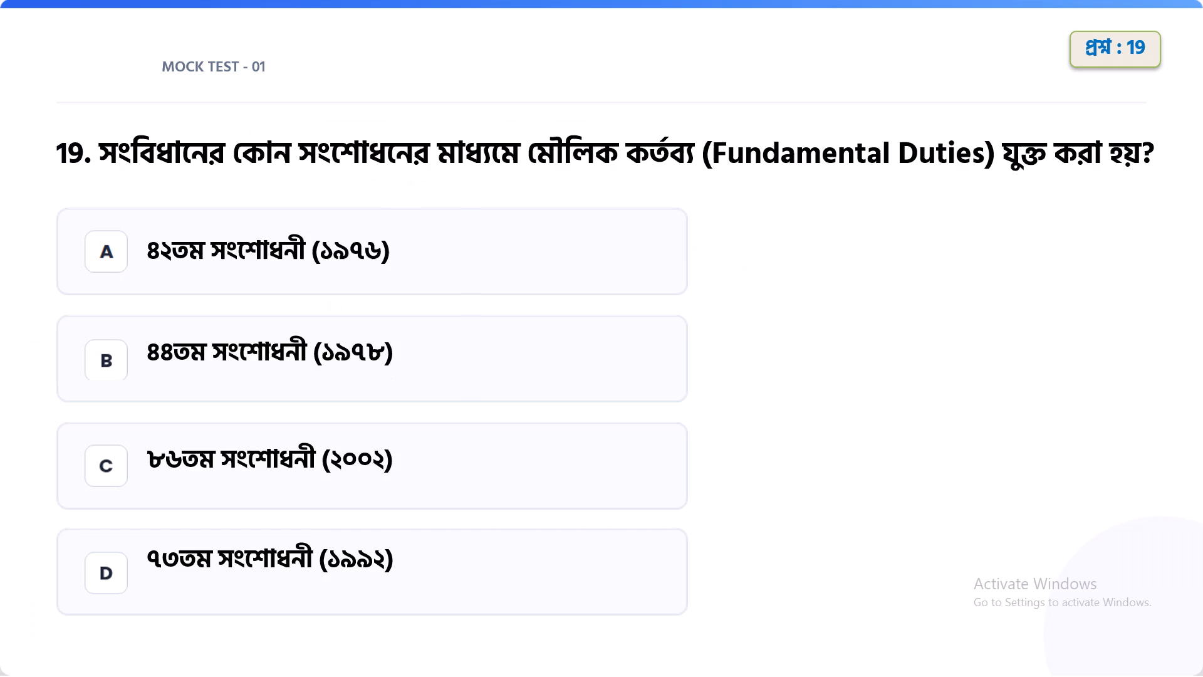
key(Escape)
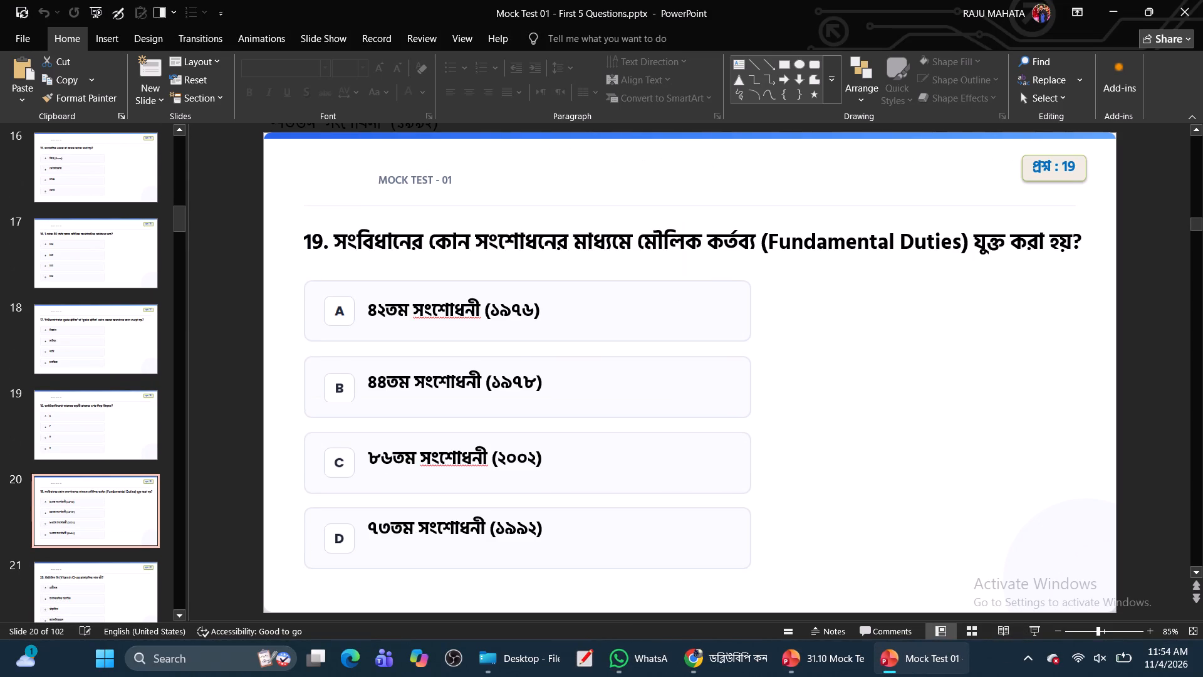
drag(175, 221, 183, 113)
click(46, 263)
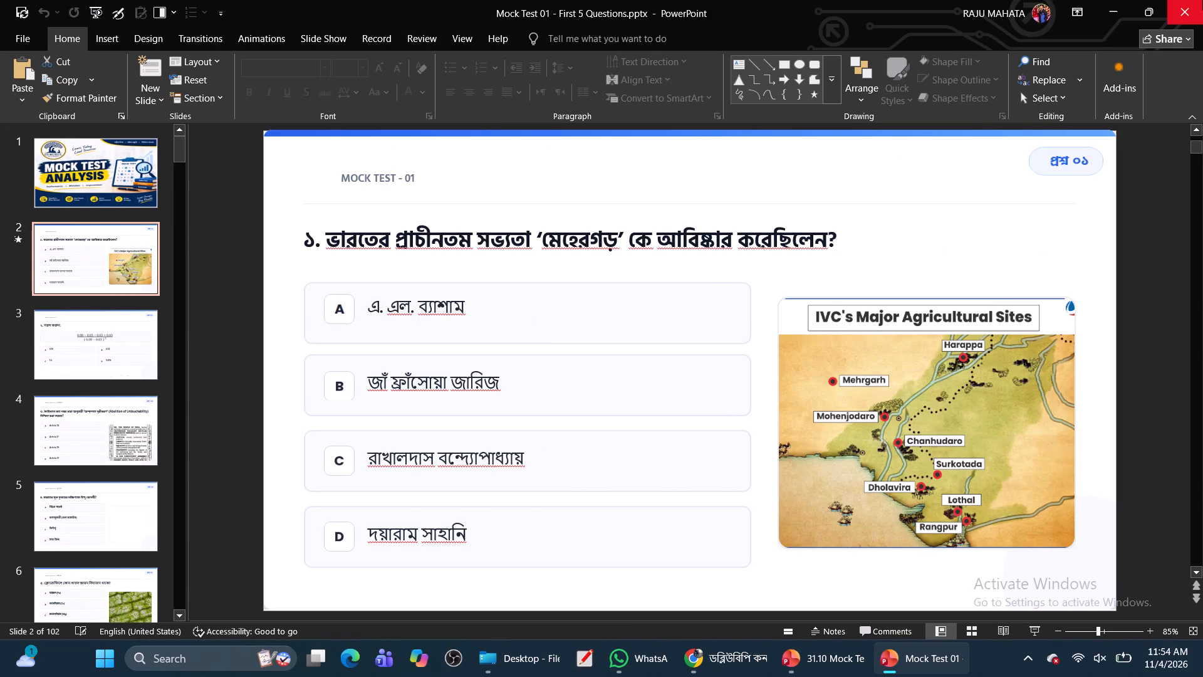
click(1202, 0)
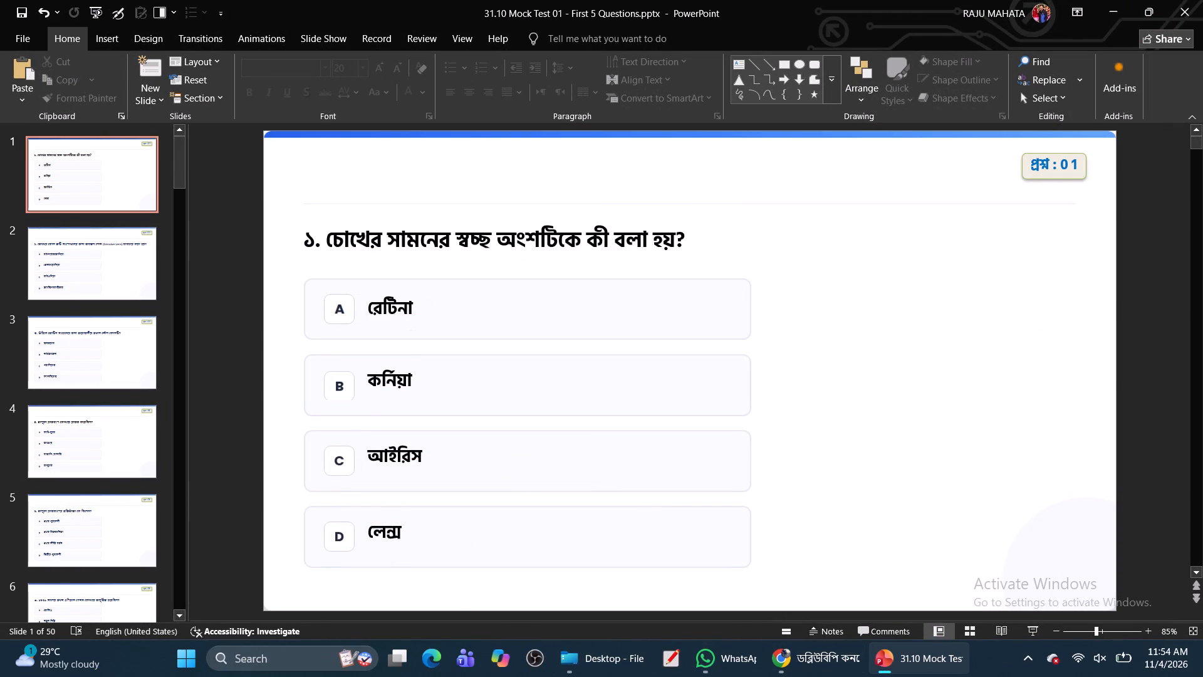
Paste the check-mark picture on slide 1, shrink it to about 0.74 by 0.73 inches and place it in option A's box.
key(ctrl+v)
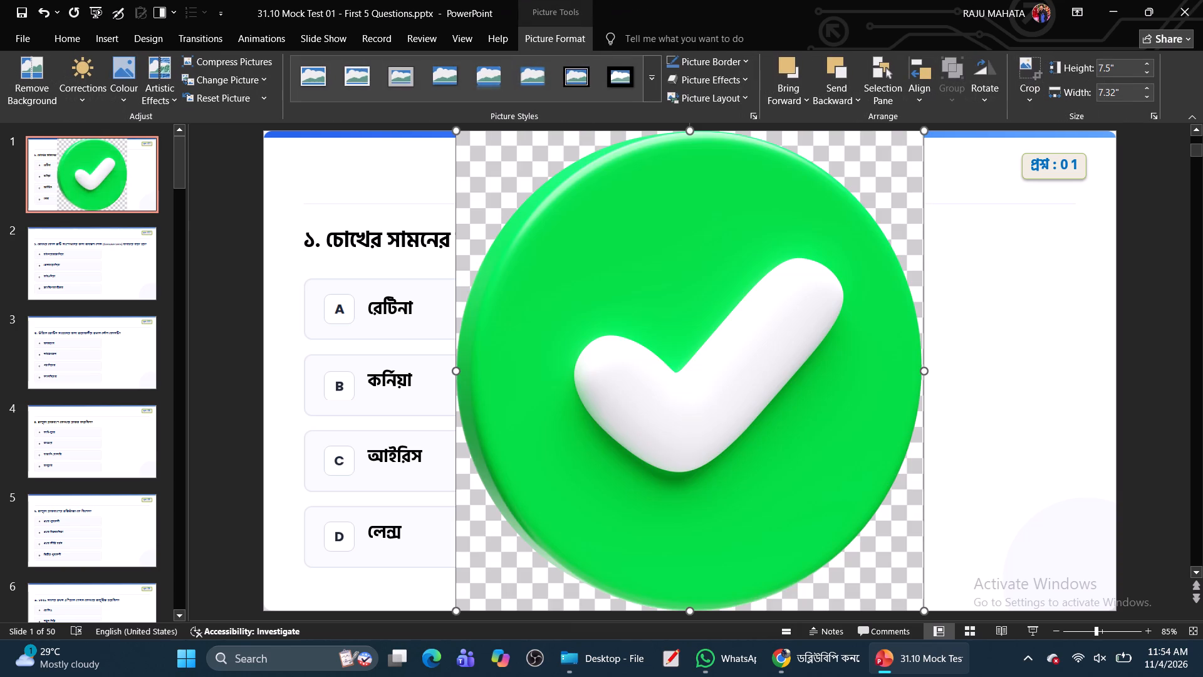
click(688, 363)
drag(924, 132, 706, 454)
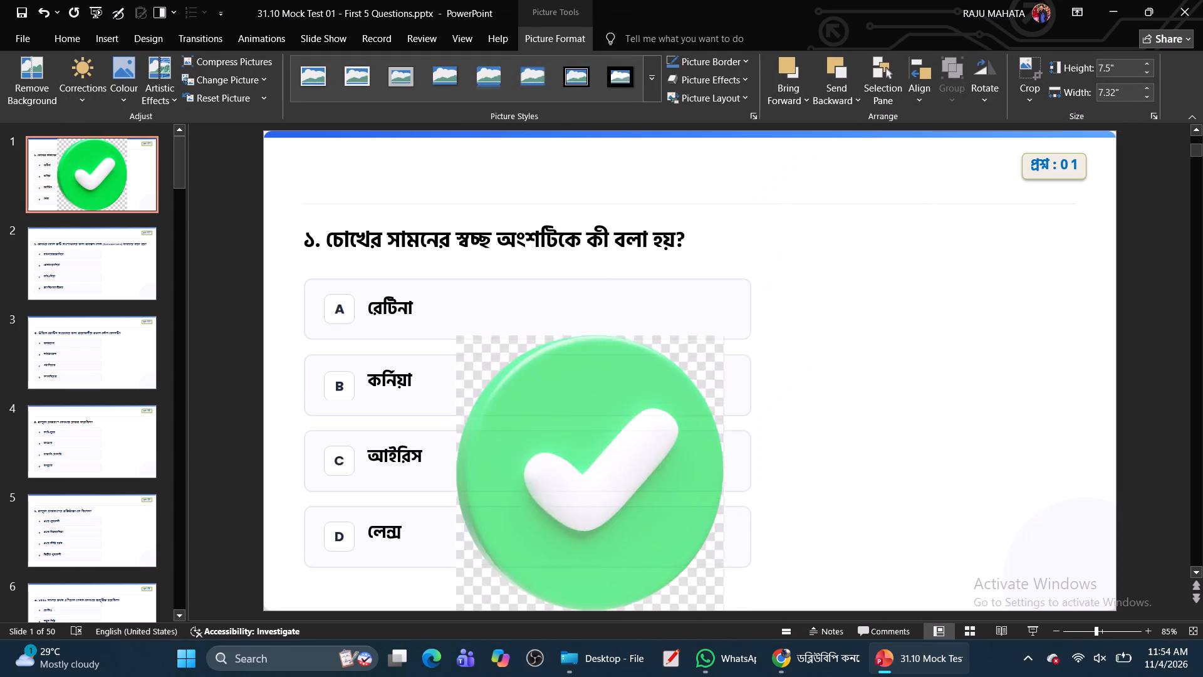
drag(706, 454, 577, 534)
drag(504, 559, 679, 359)
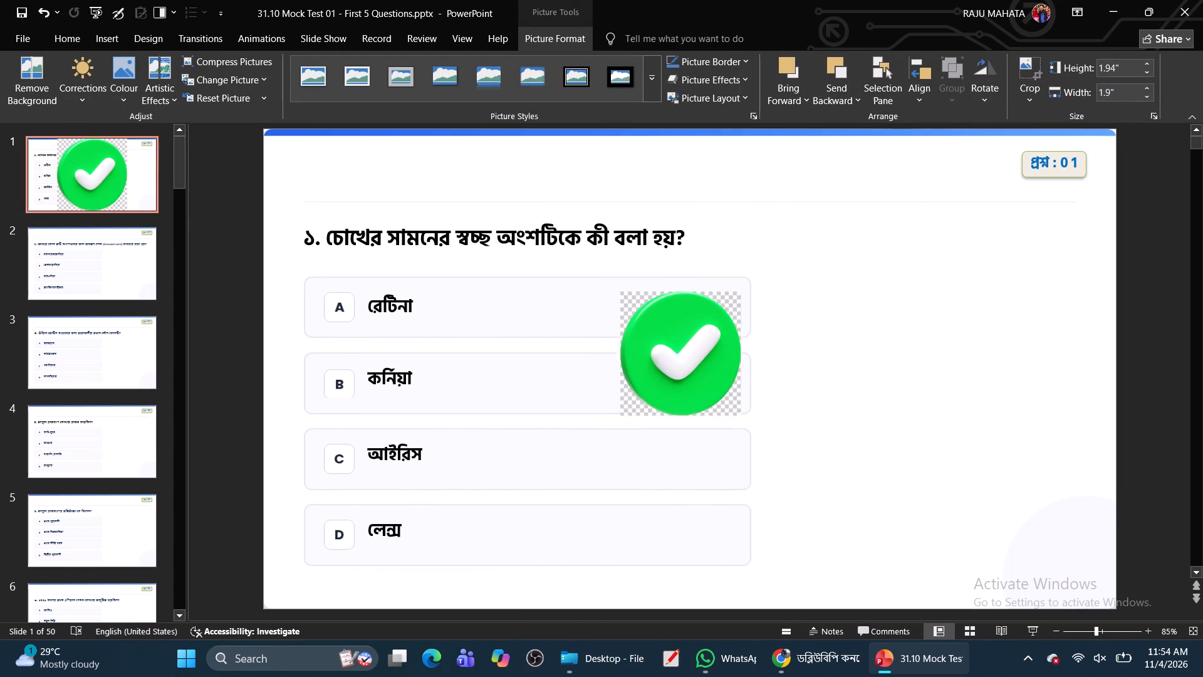
drag(679, 359, 683, 348)
drag(759, 398, 692, 327)
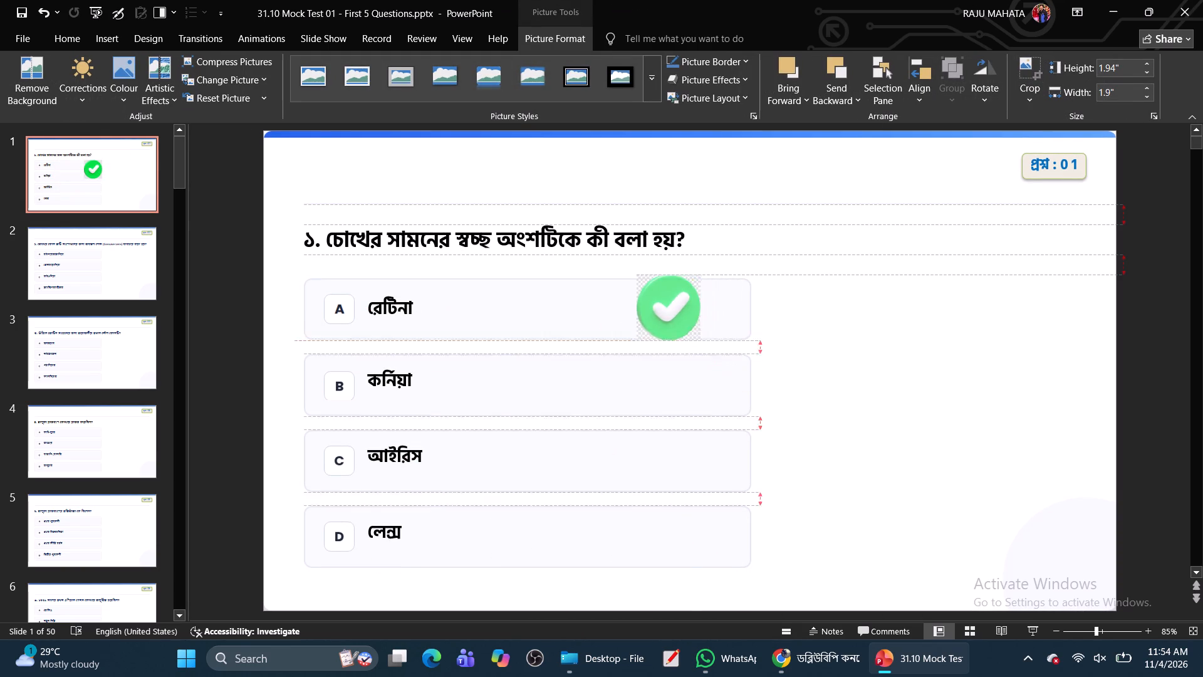
drag(692, 327, 685, 318)
drag(668, 307, 702, 317)
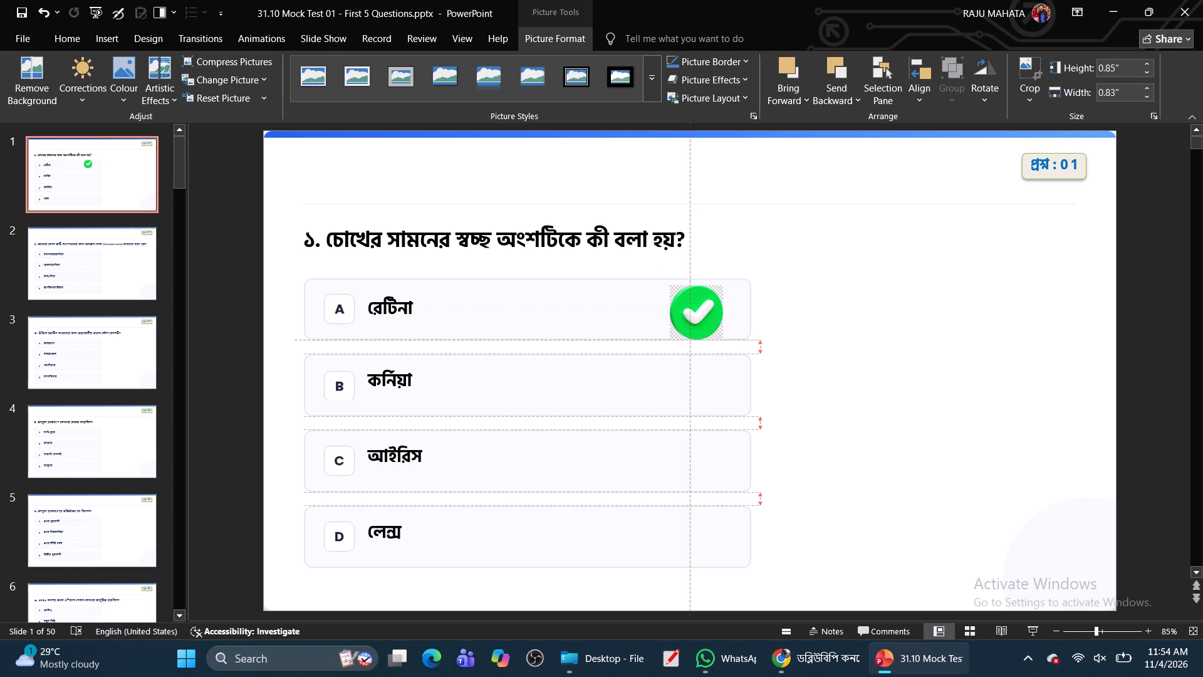
drag(702, 317, 706, 317)
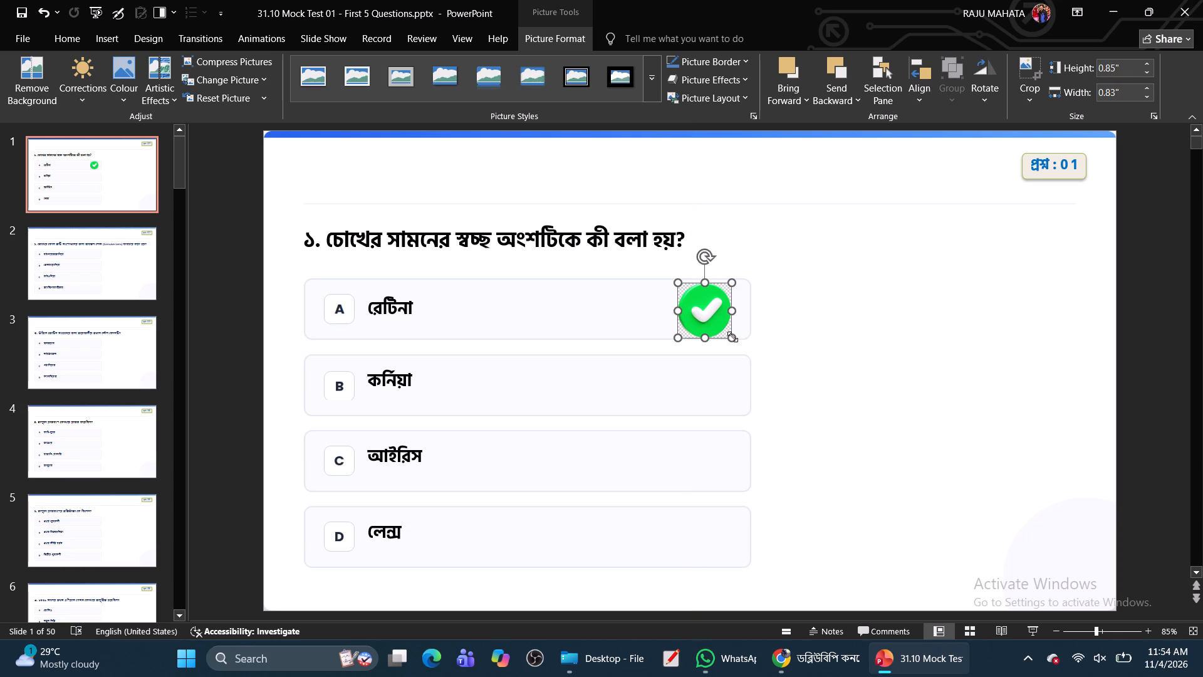
drag(732, 338, 723, 327)
click(709, 312)
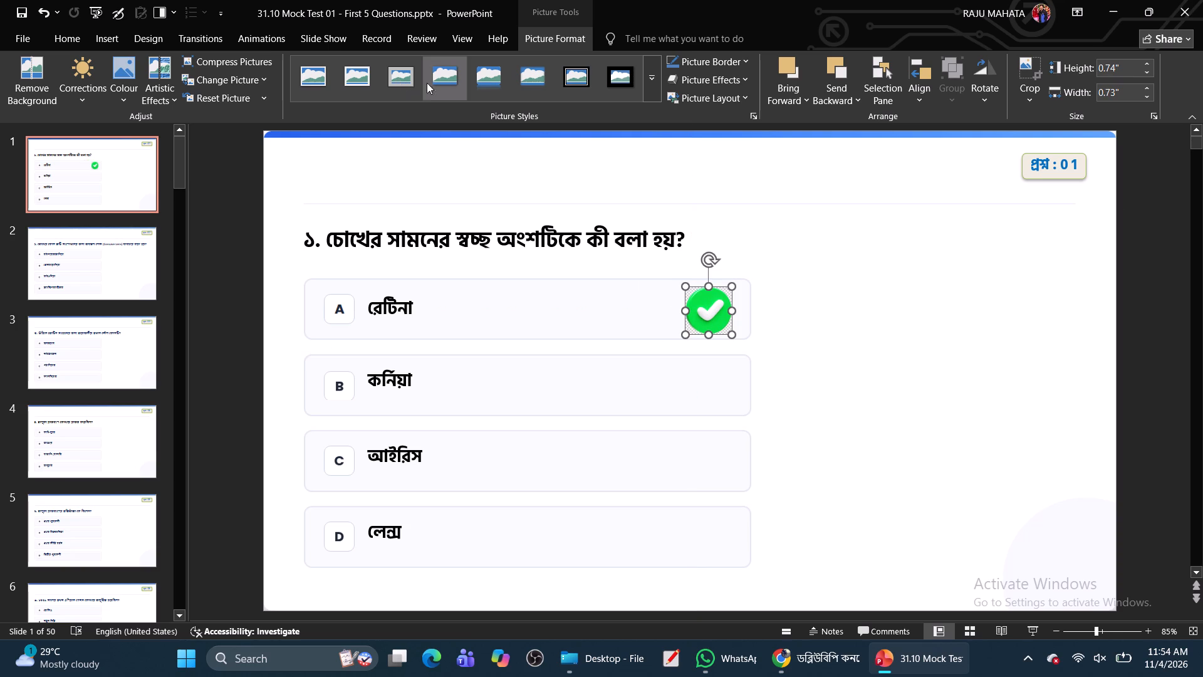
Give the check-mark picture an oval picture style with a thick black border and a soft shadow beneath.
click(482, 79)
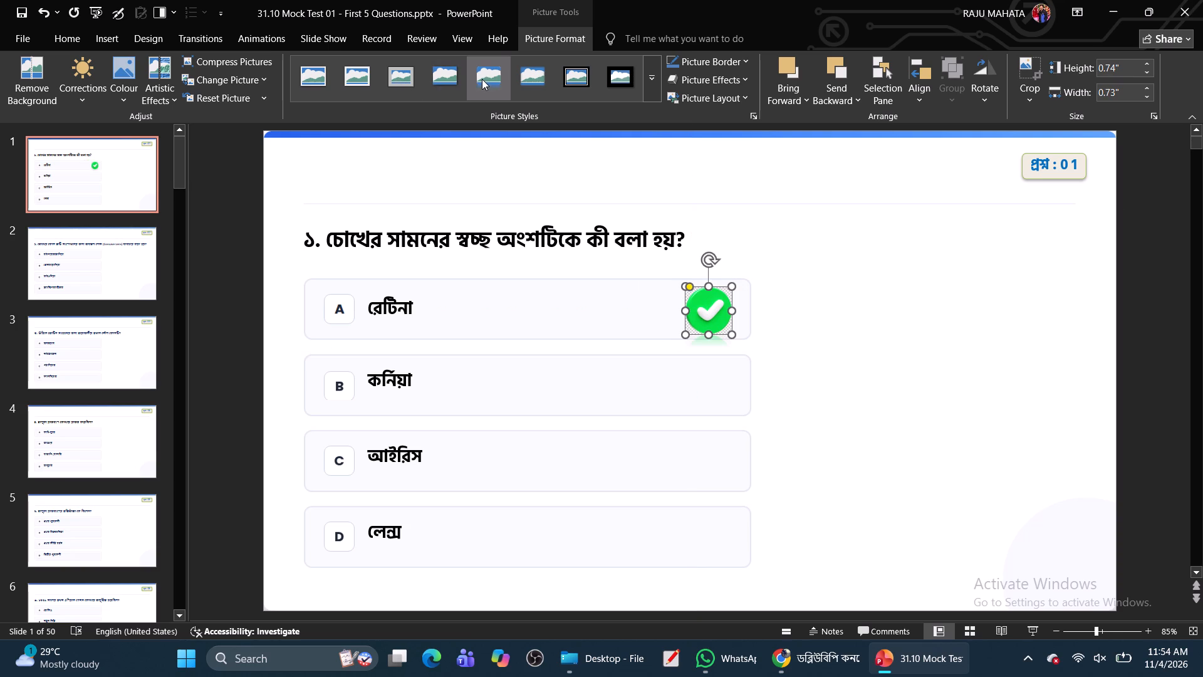
click(654, 91)
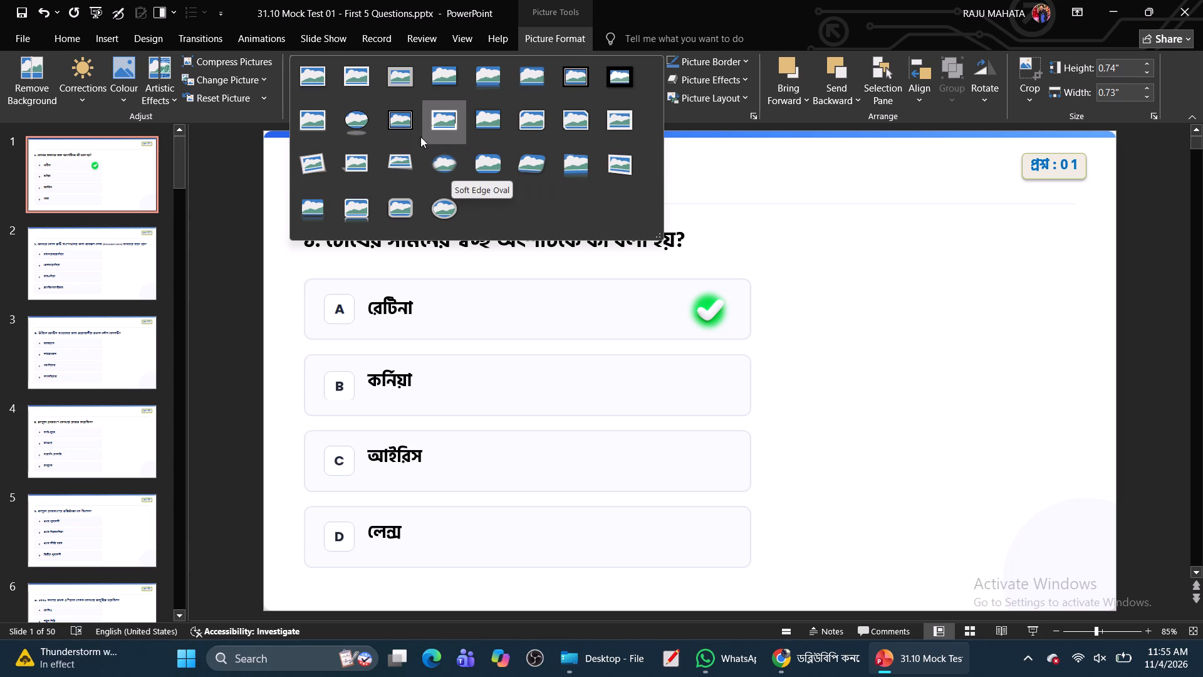
click(355, 127)
click(875, 260)
click(704, 317)
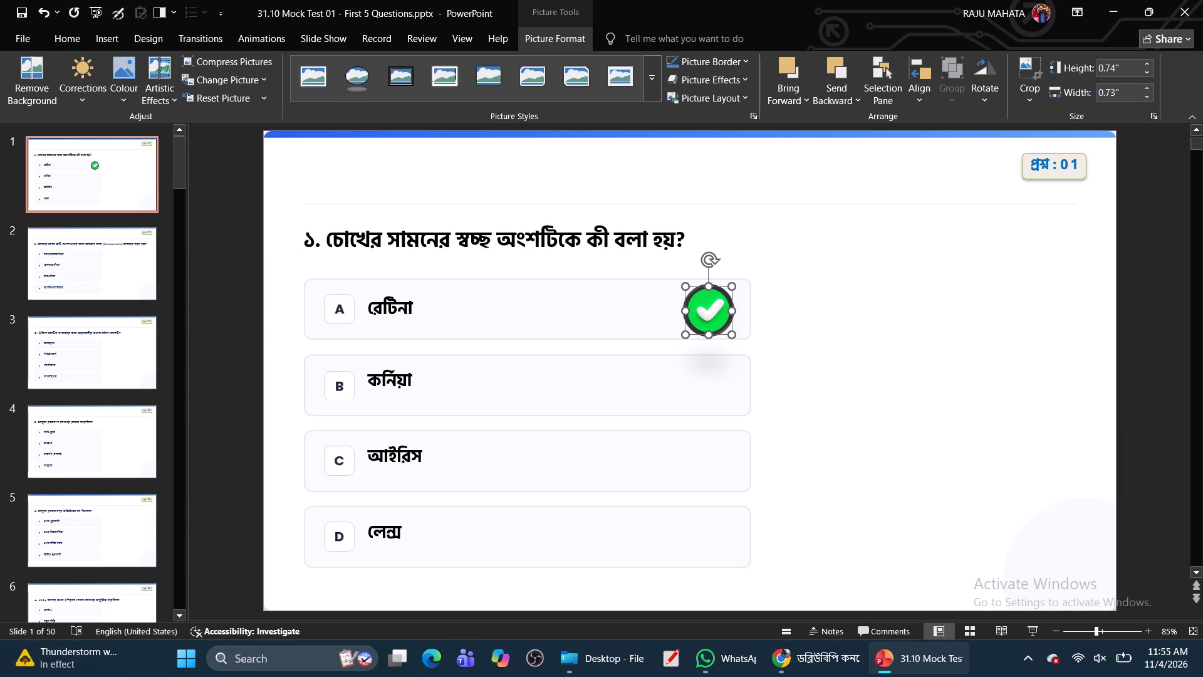
click(729, 335)
Move the check mark into option B's box on slide 1, vertically centred and slightly in from the box's right end.
drag(706, 312, 708, 310)
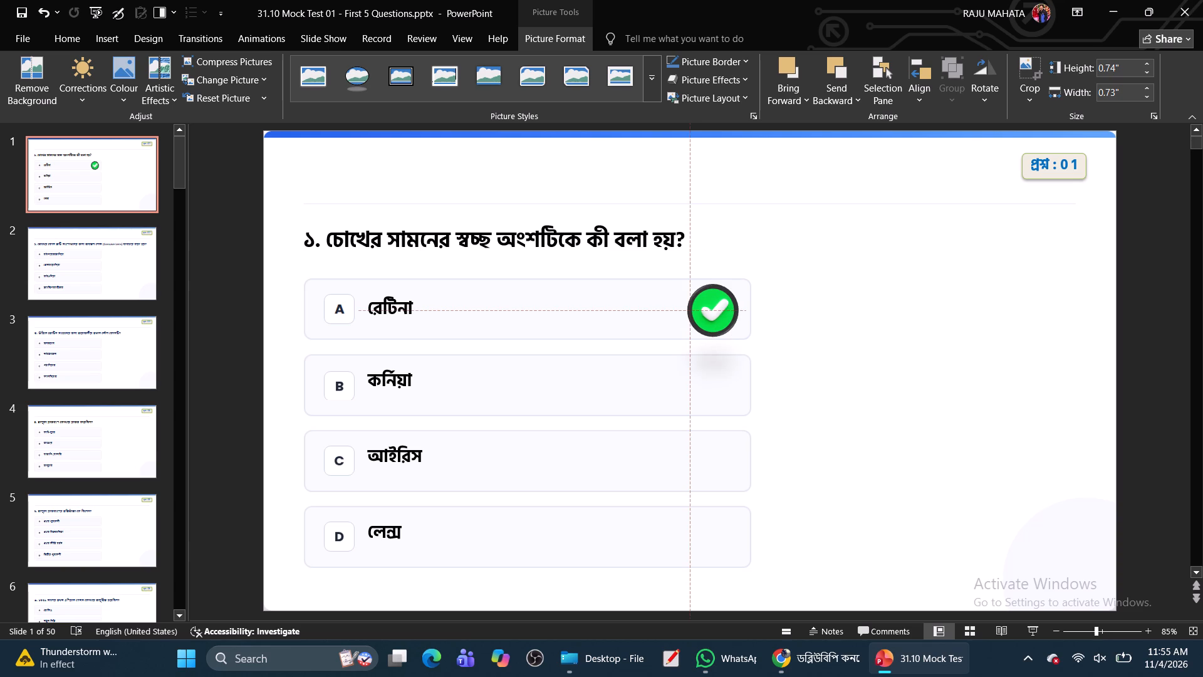
drag(708, 310, 685, 315)
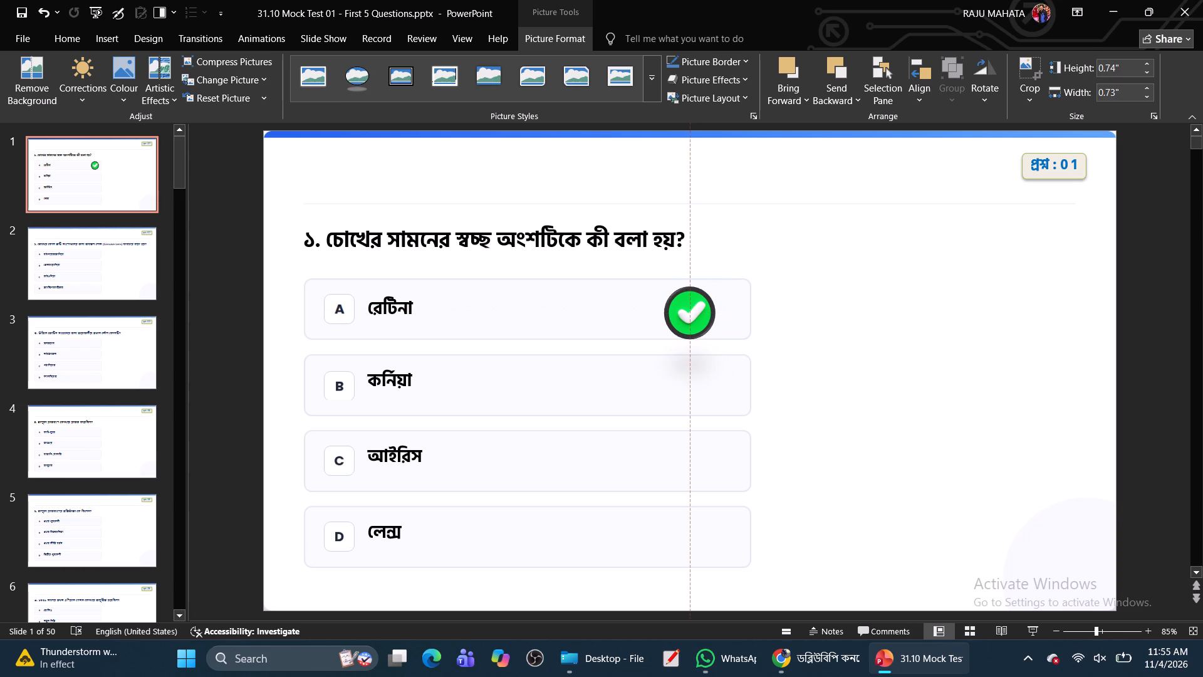
drag(685, 315, 685, 312)
drag(685, 312, 685, 345)
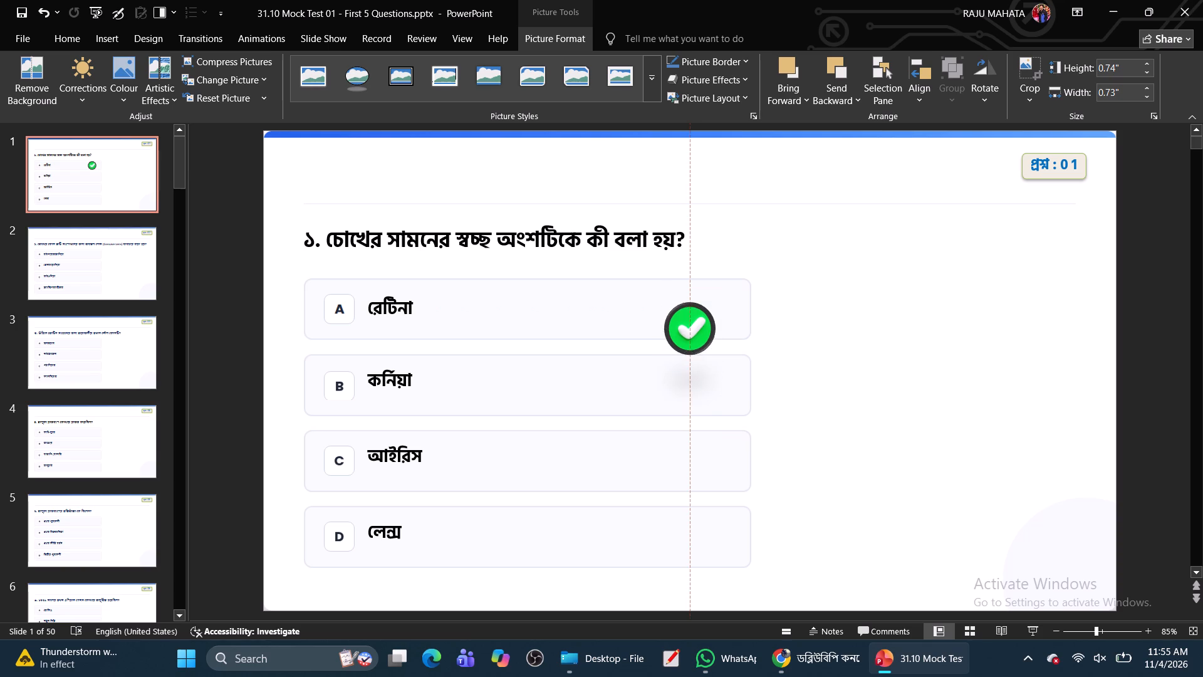
drag(685, 345, 679, 389)
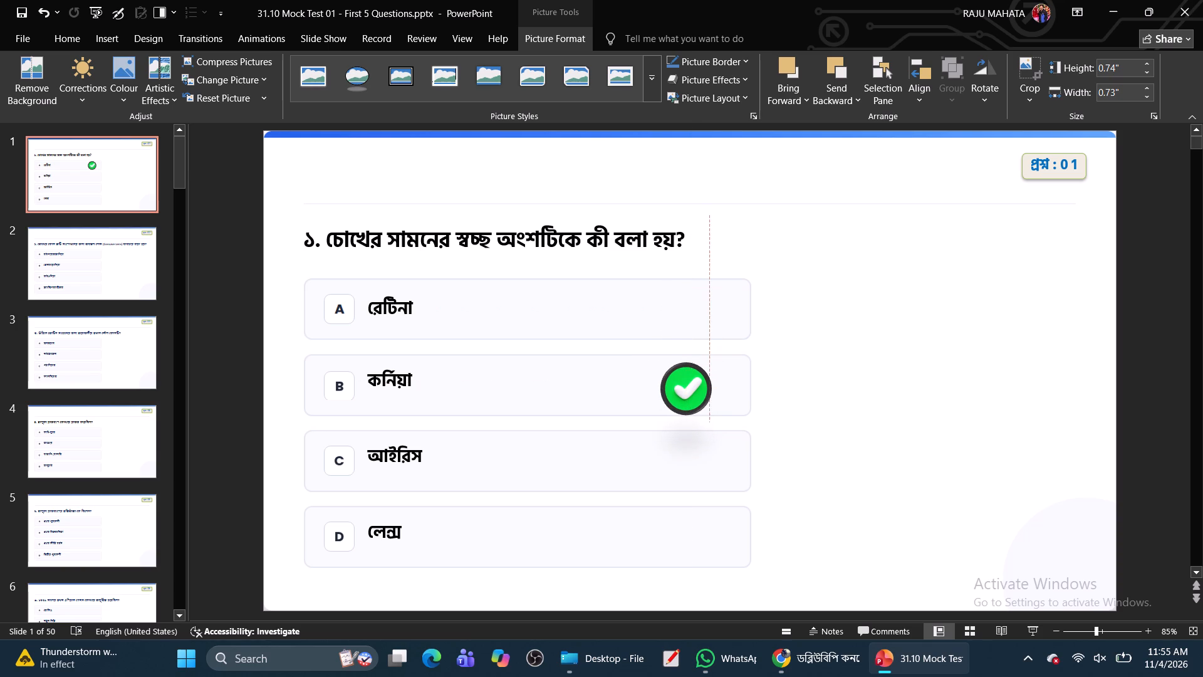
drag(679, 389, 677, 389)
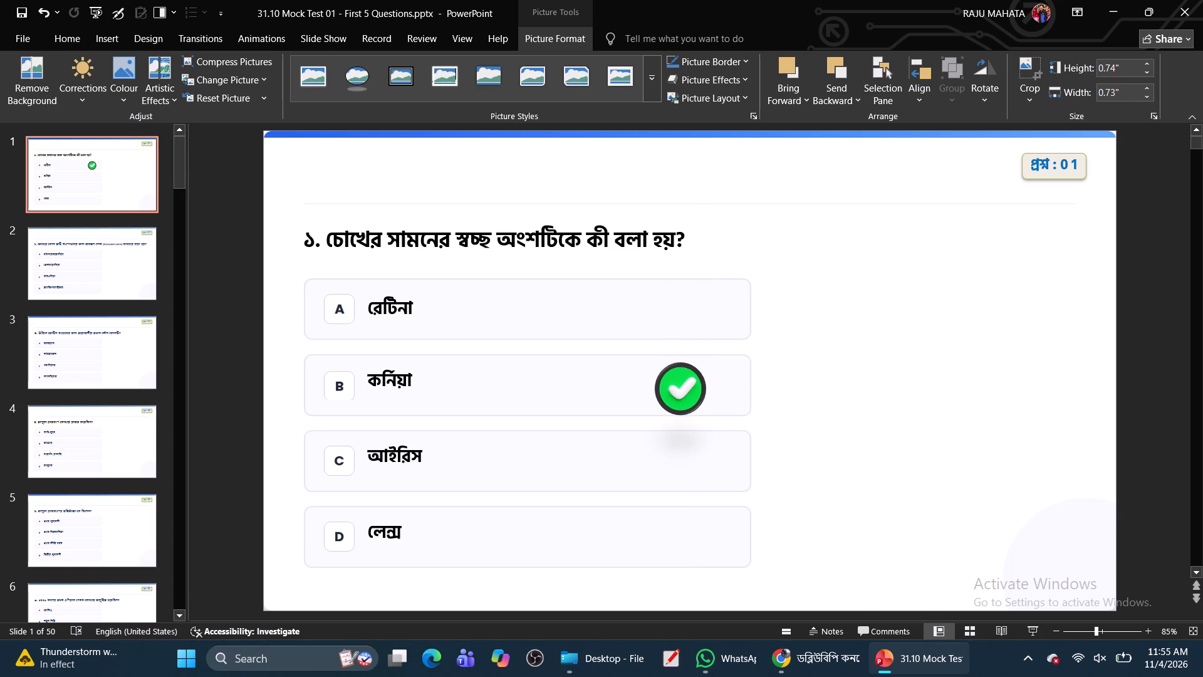
drag(677, 389, 690, 388)
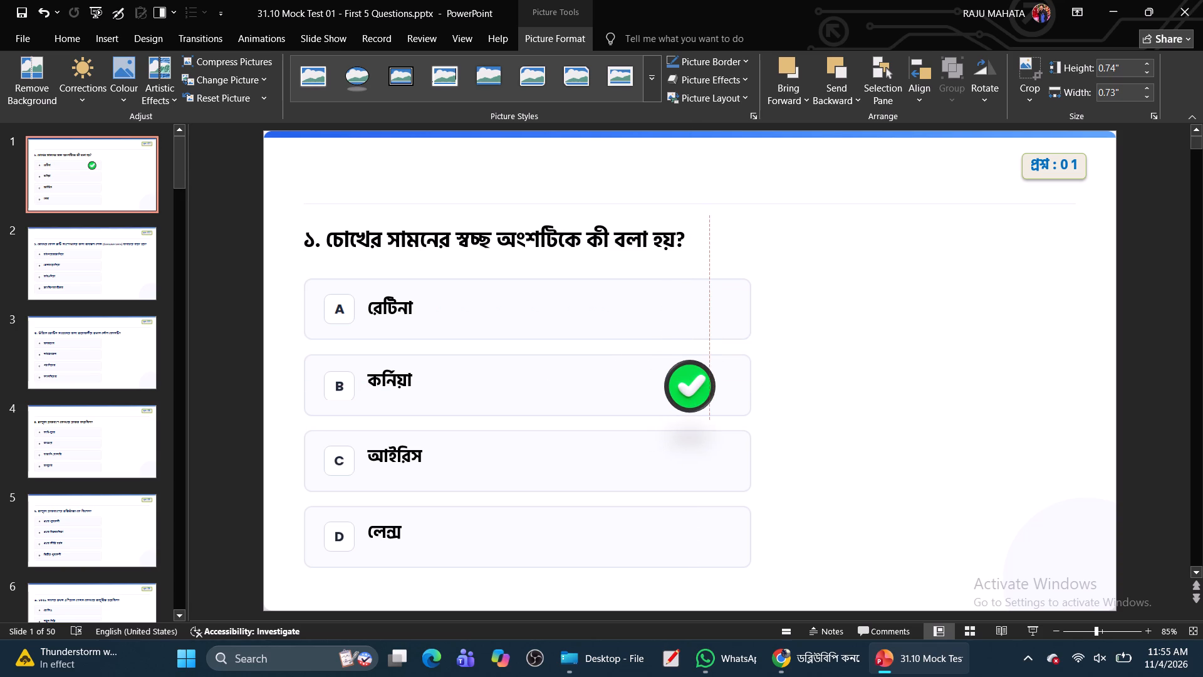
drag(690, 388, 690, 389)
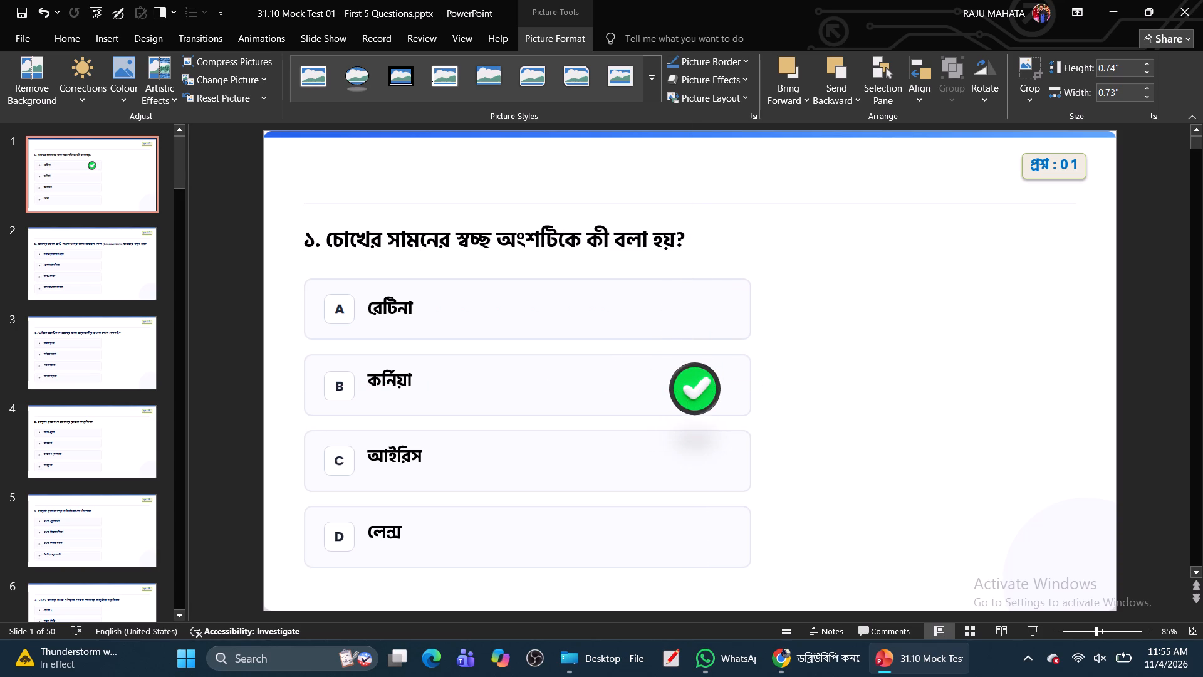
drag(690, 389, 690, 387)
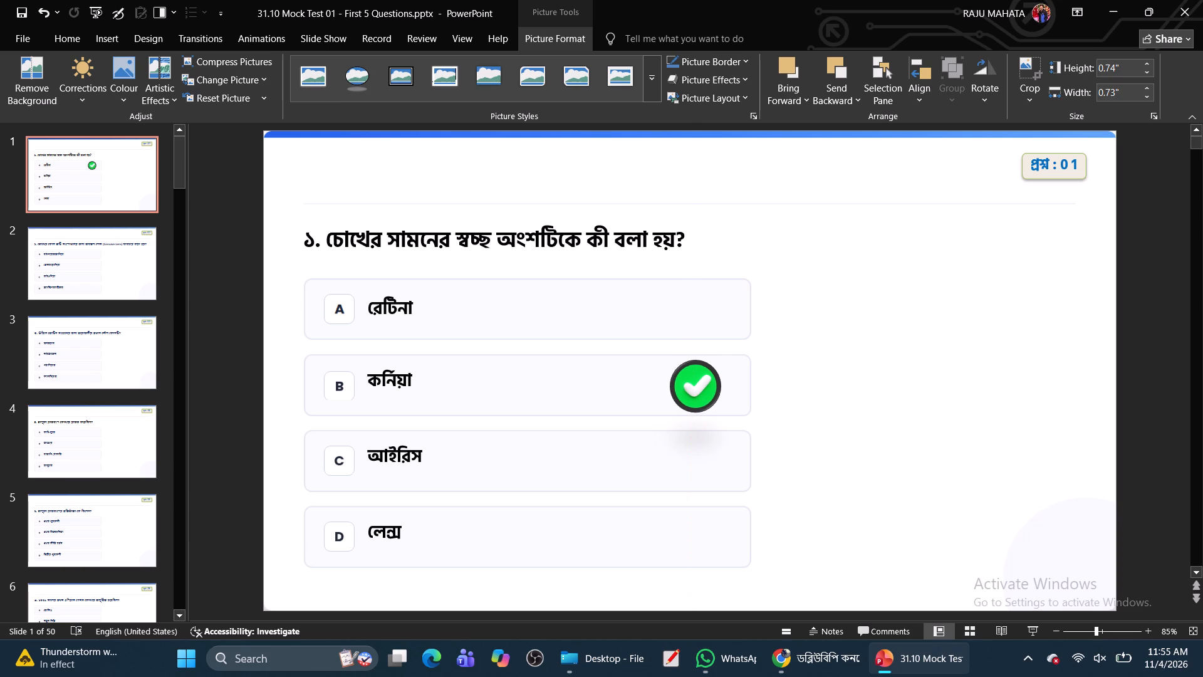
drag(690, 387, 687, 388)
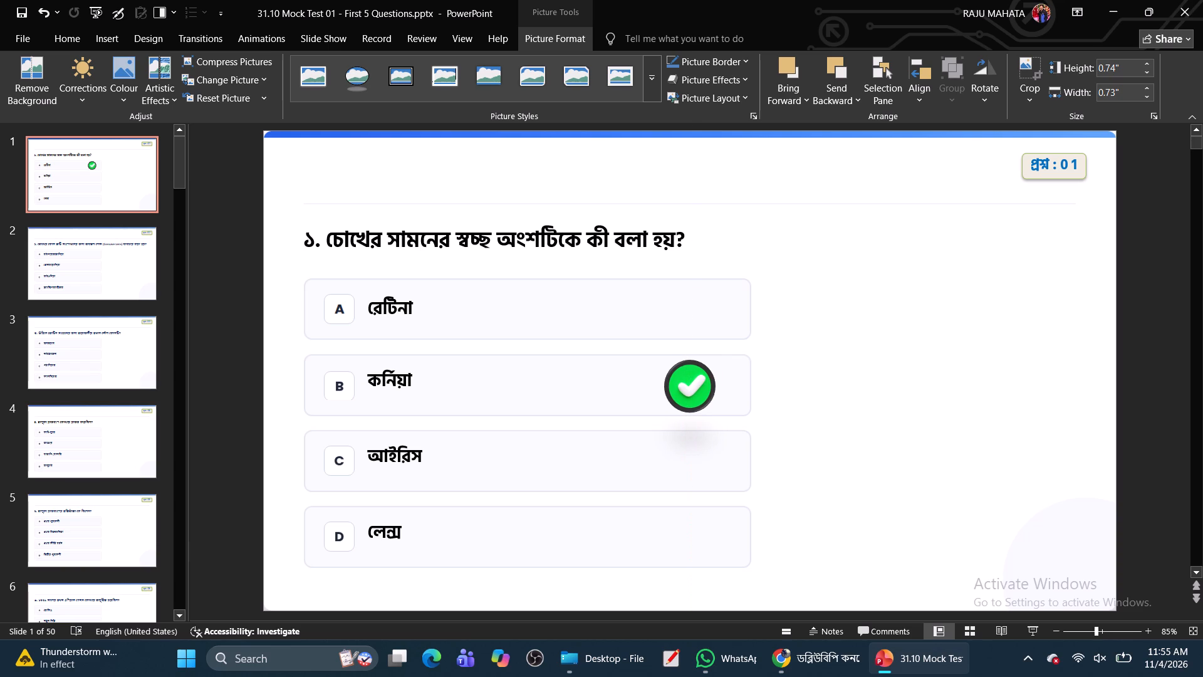
drag(687, 388, 685, 385)
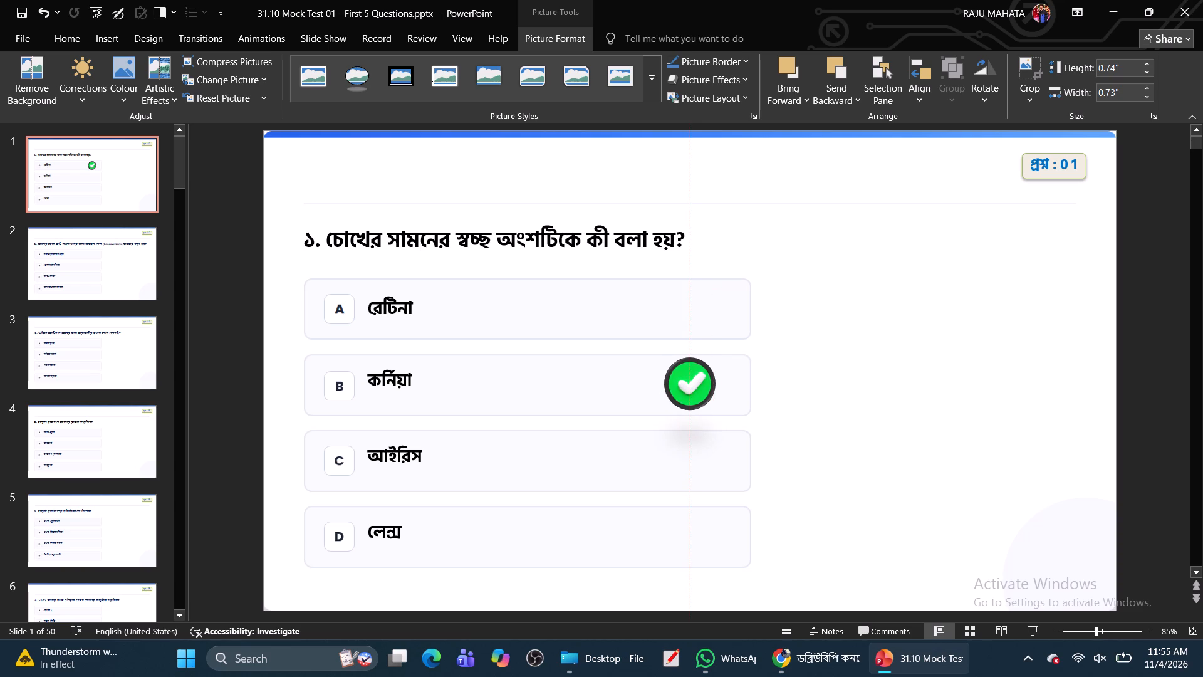
drag(685, 385, 685, 388)
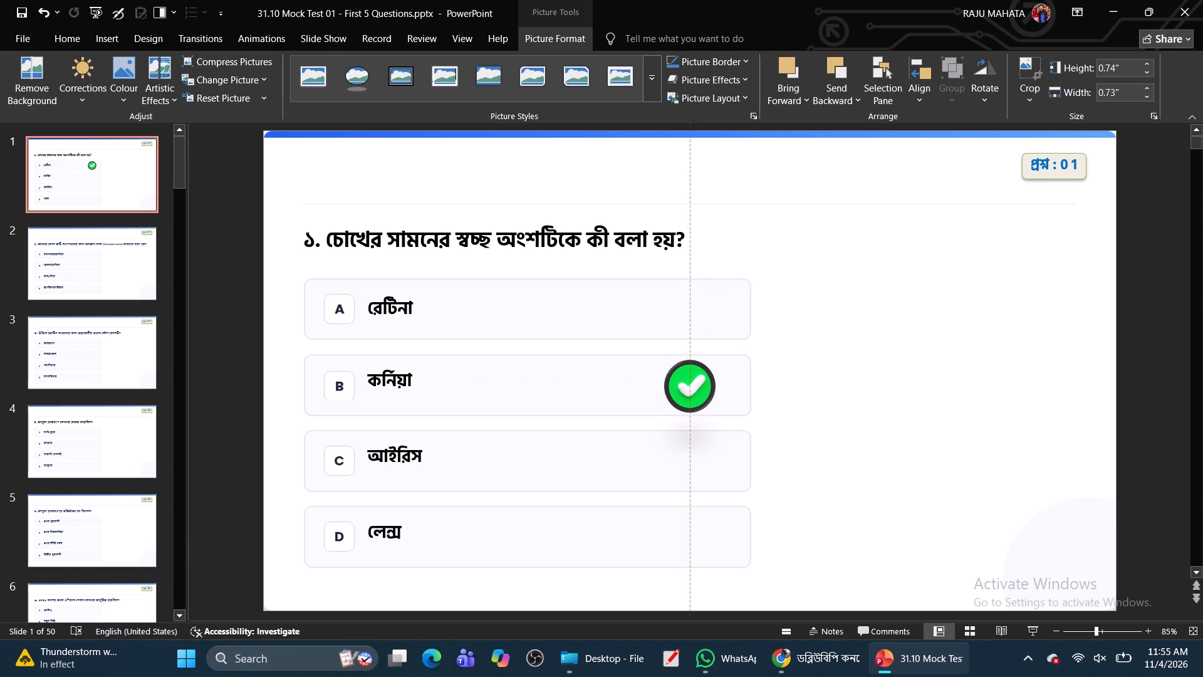
drag(685, 388, 717, 388)
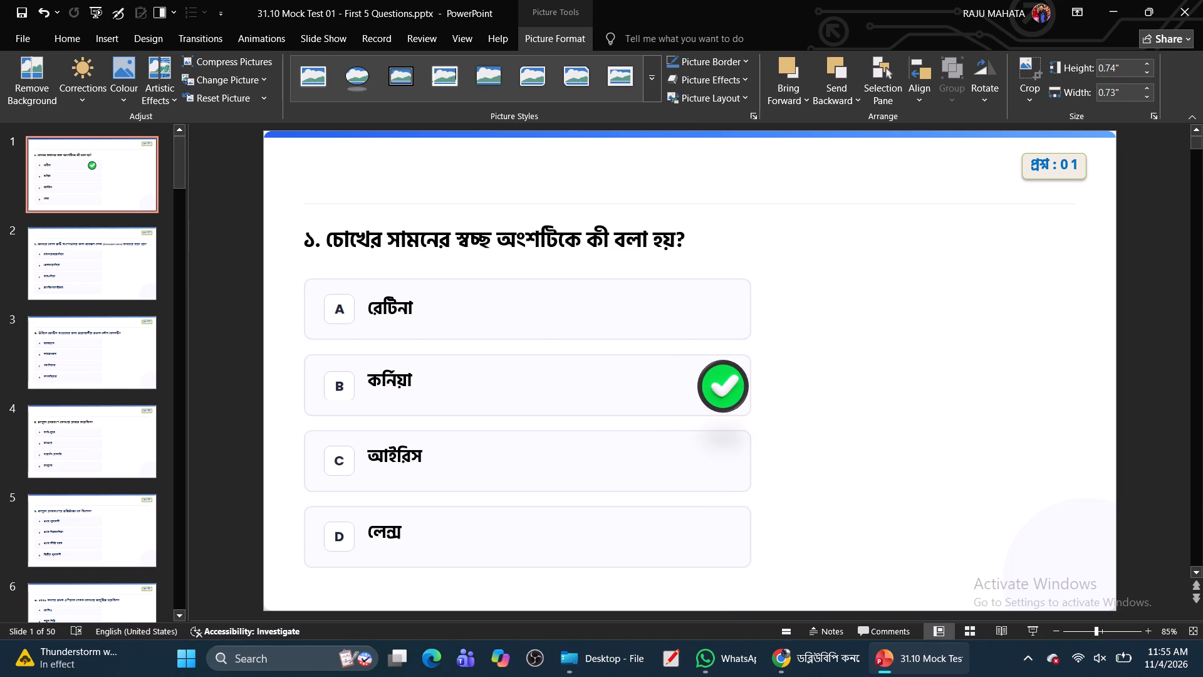
drag(717, 388, 684, 387)
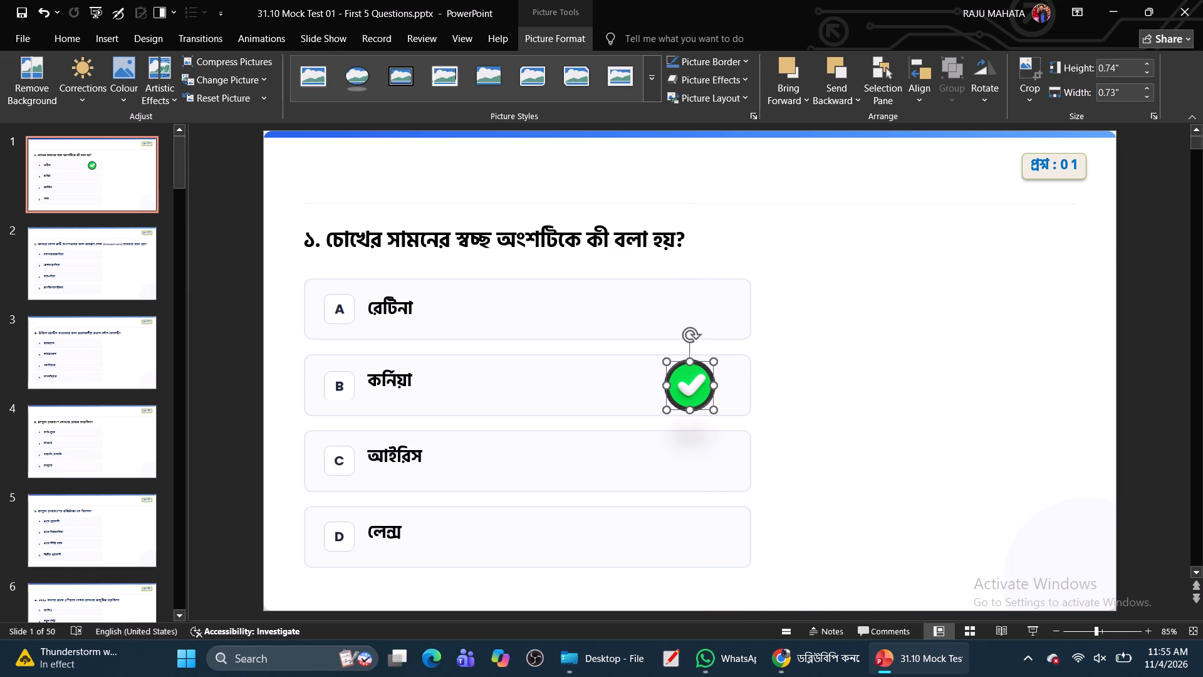
Copy the styled check mark from slide 1 and paste it in option B's box on slides 2 to 6.
key(ctrl+c)
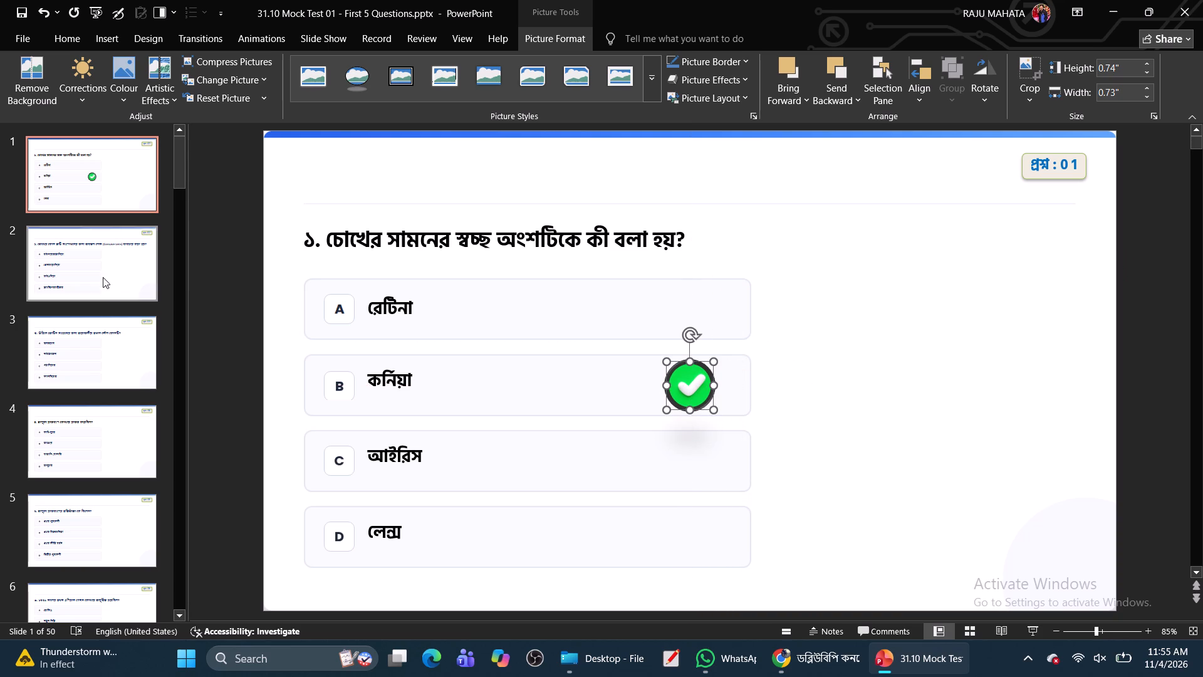
click(102, 271)
key(ctrl+v)
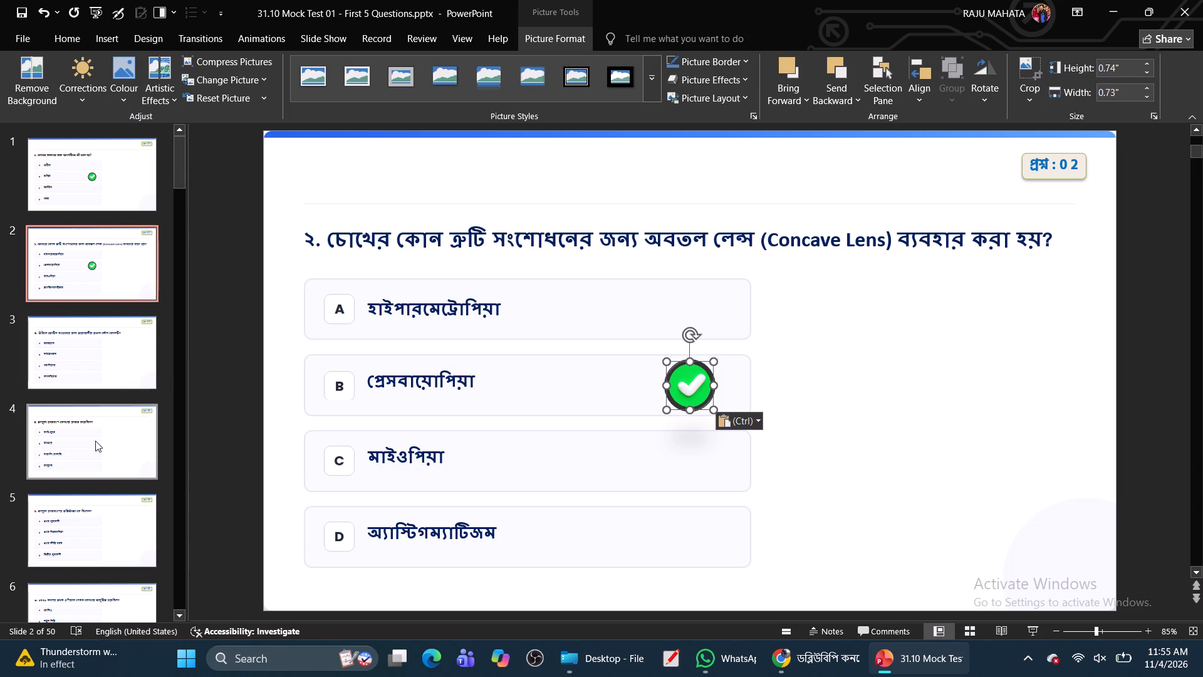
click(113, 358)
key(ctrl+v)
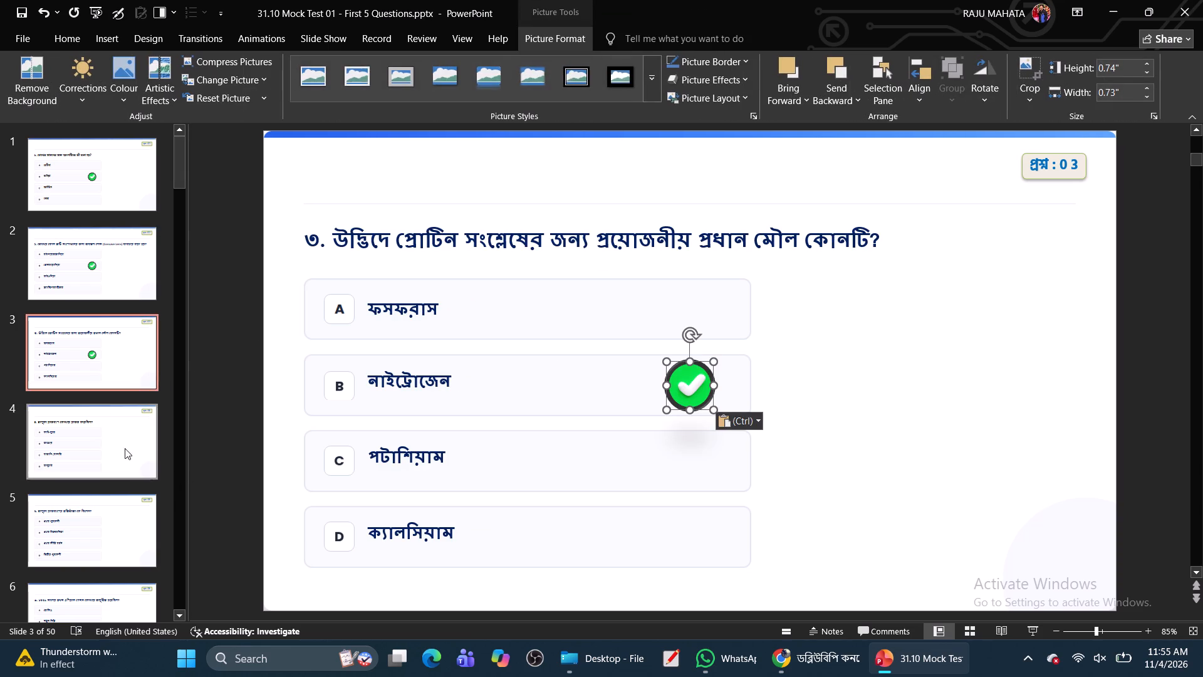
click(125, 448)
key(ctrl+v)
click(85, 550)
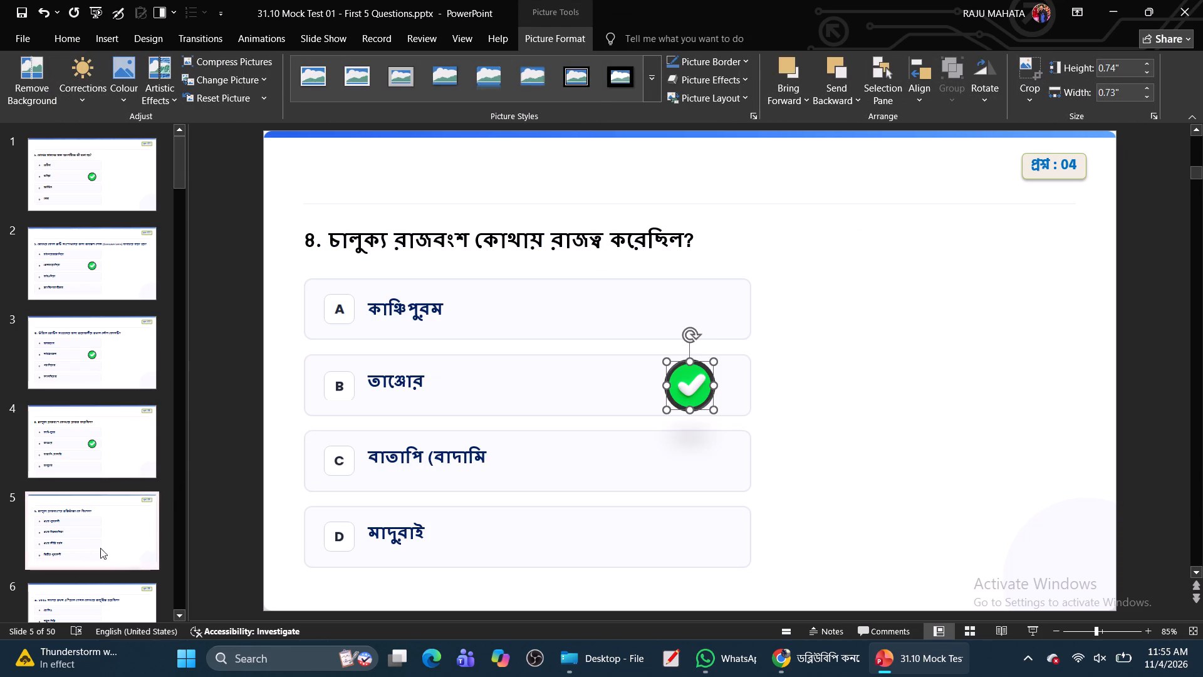
key(ctrl+v)
click(90, 594)
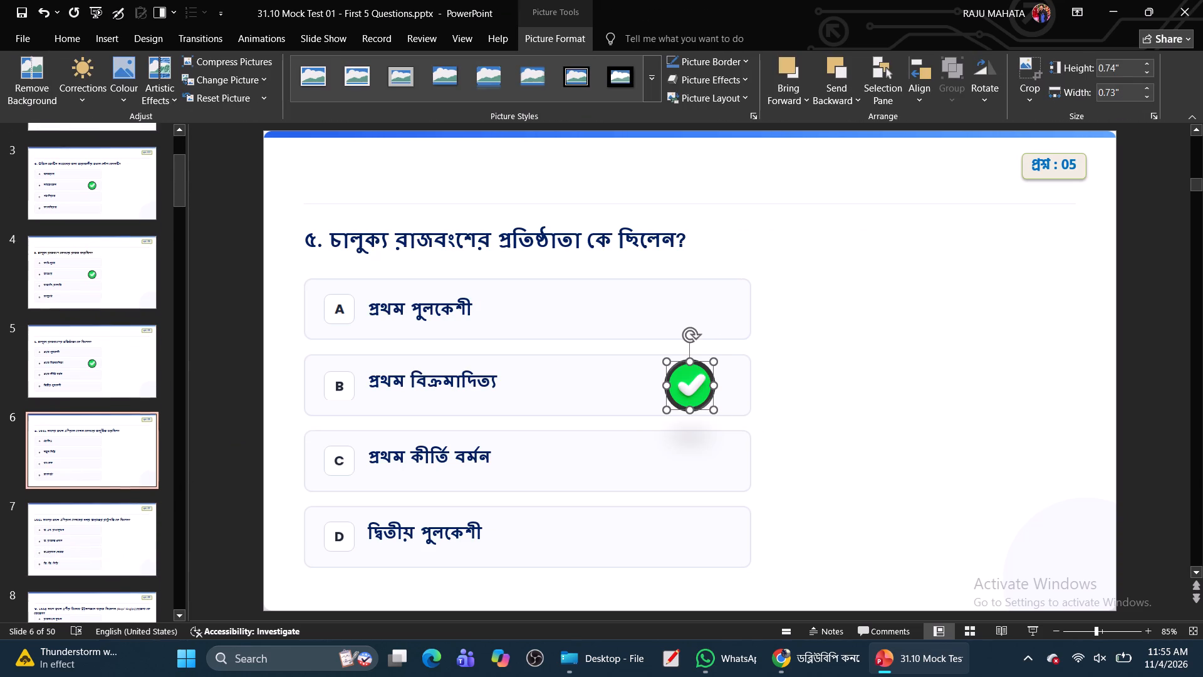
key(ctrl+v)
Paste the copied check mark in option B's box on slides 7 to 12.
click(93, 606)
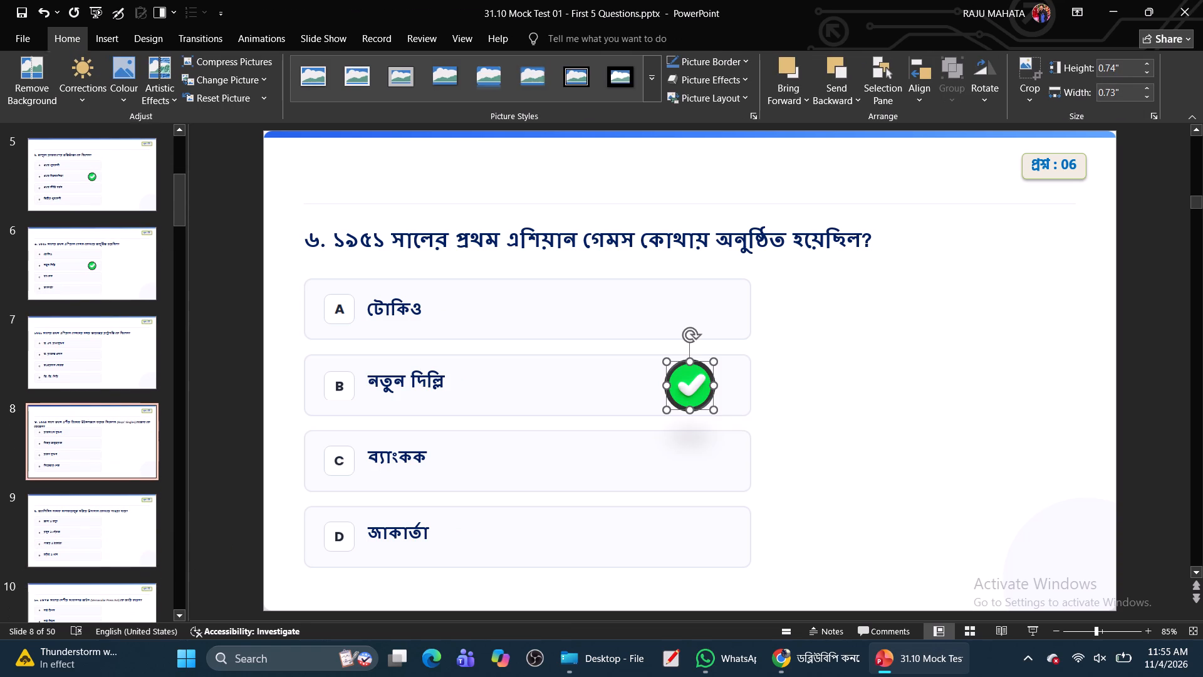
key(ctrl+v)
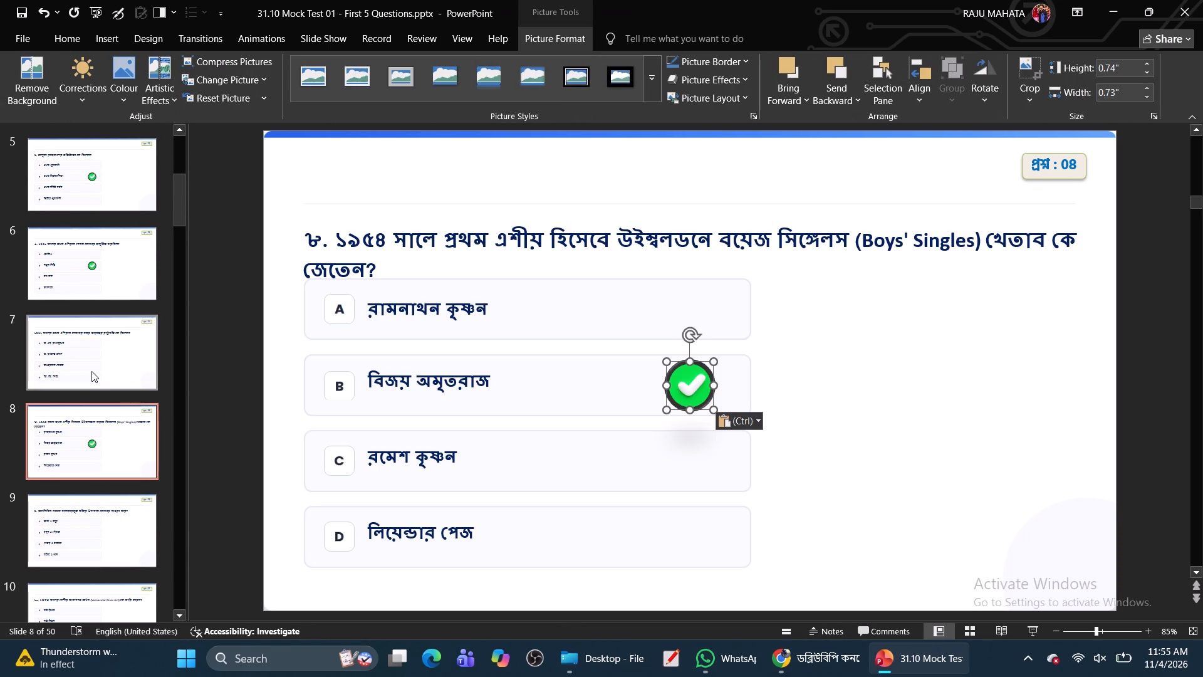
click(91, 371)
key(ctrl+v)
click(92, 540)
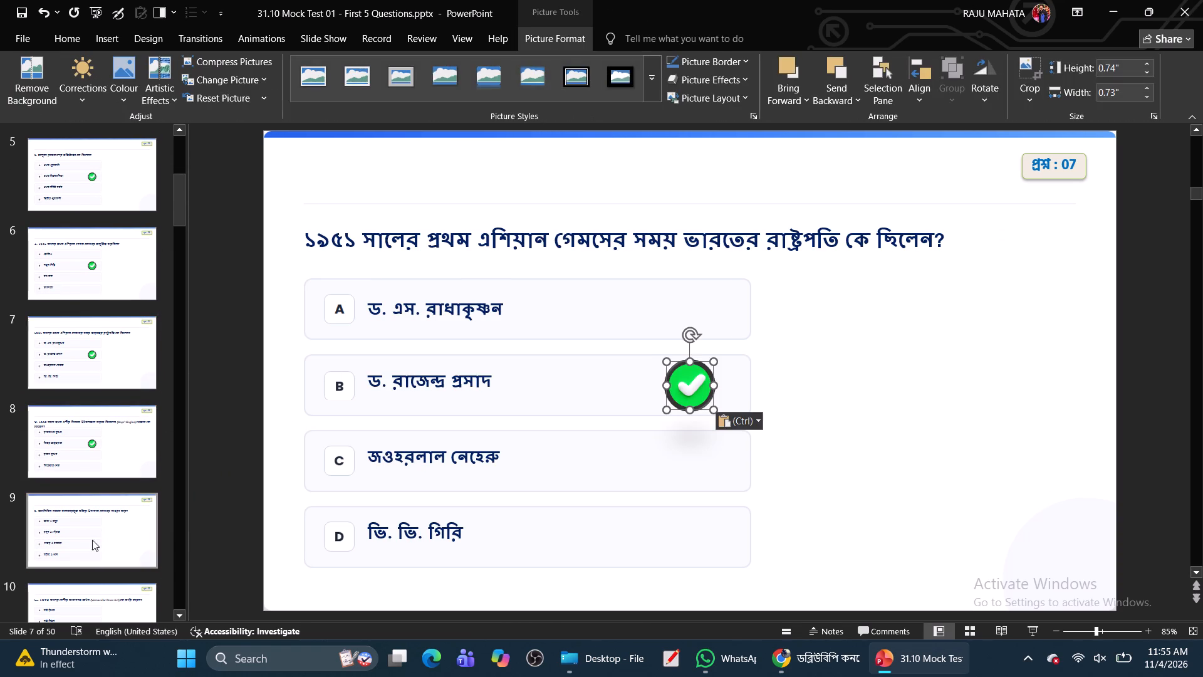
key(ctrl+v)
click(122, 614)
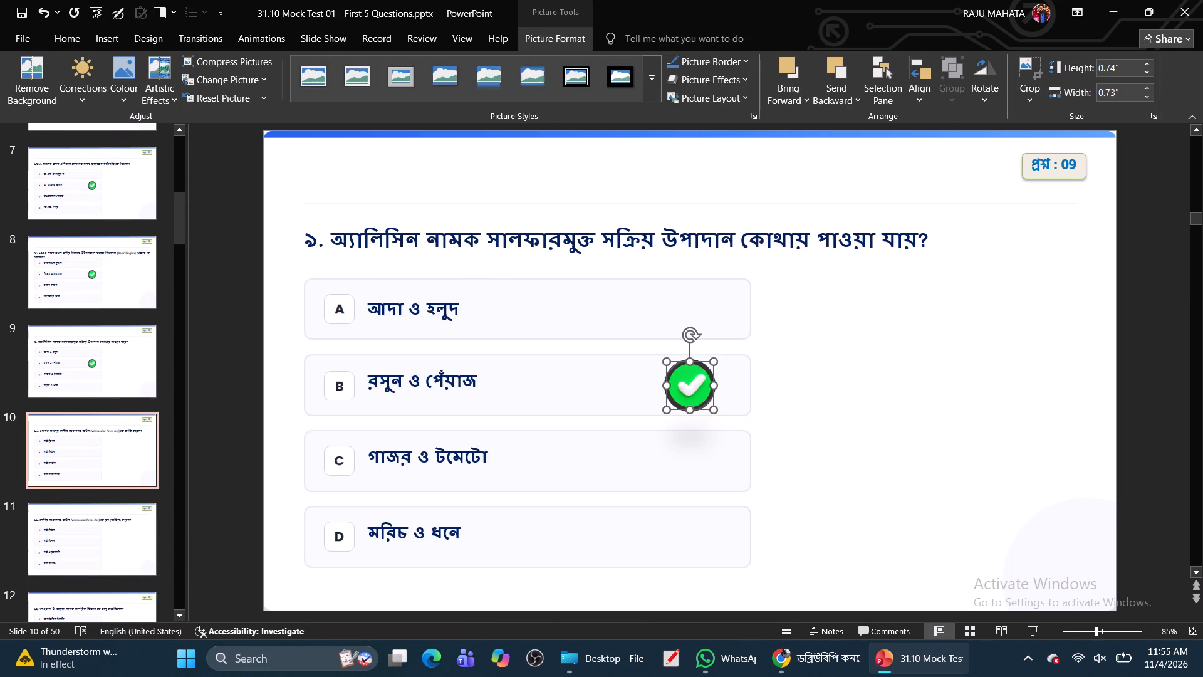
key(ctrl+v)
click(131, 596)
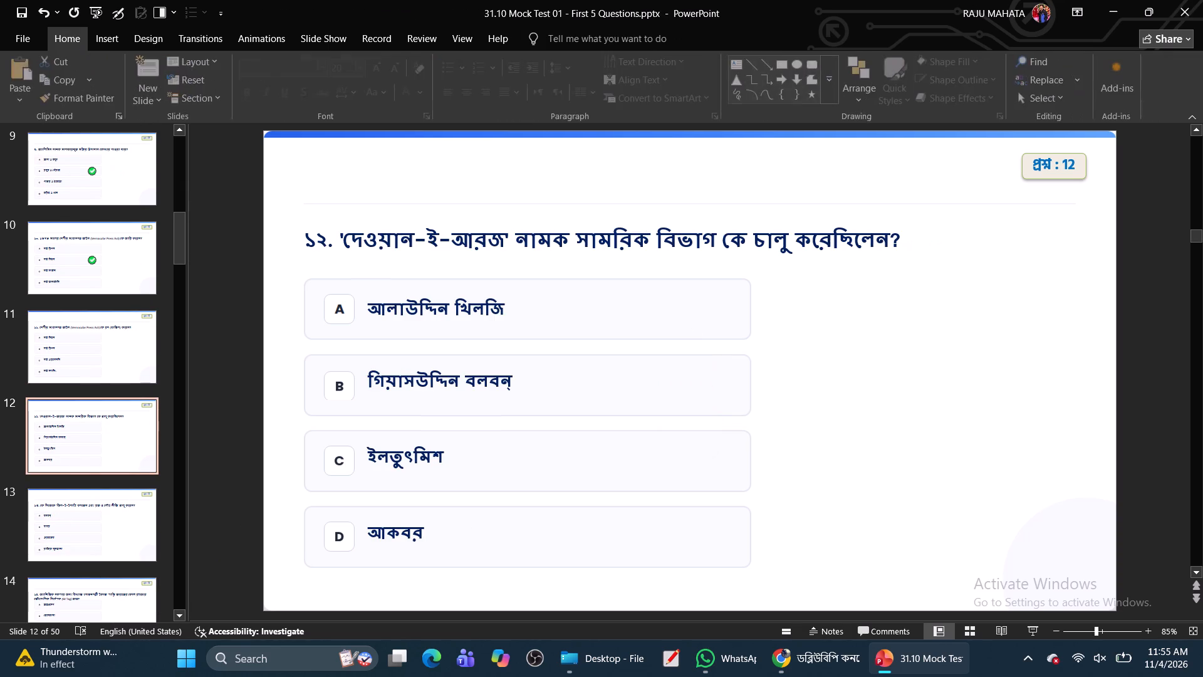
key(ctrl+v)
click(137, 369)
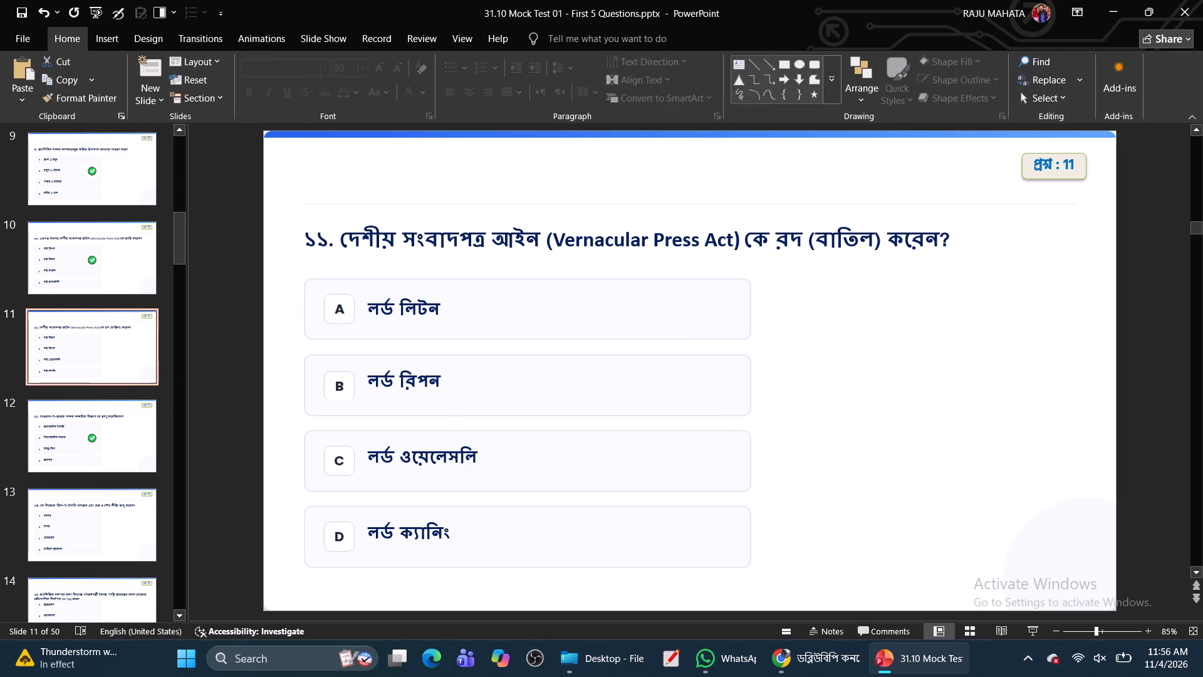
key(ctrl+v)
Paste the copied check mark in option B's box on slides 13 to 18.
click(115, 525)
key(ctrl+v)
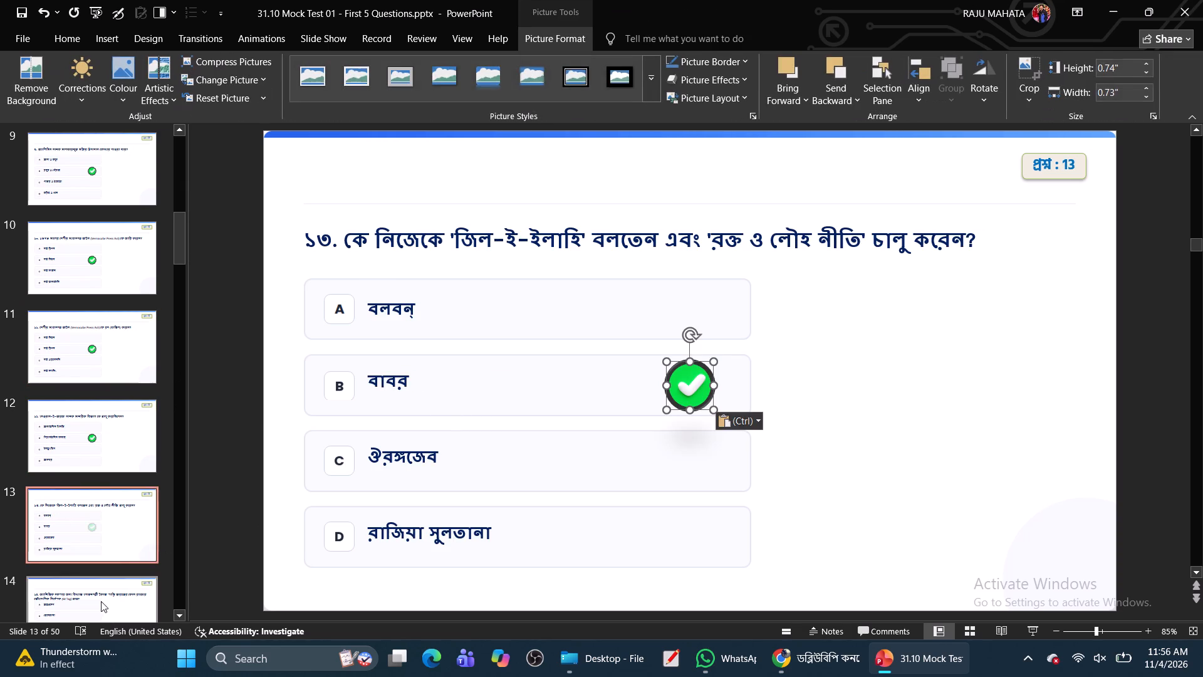
click(109, 607)
key(ctrl+v)
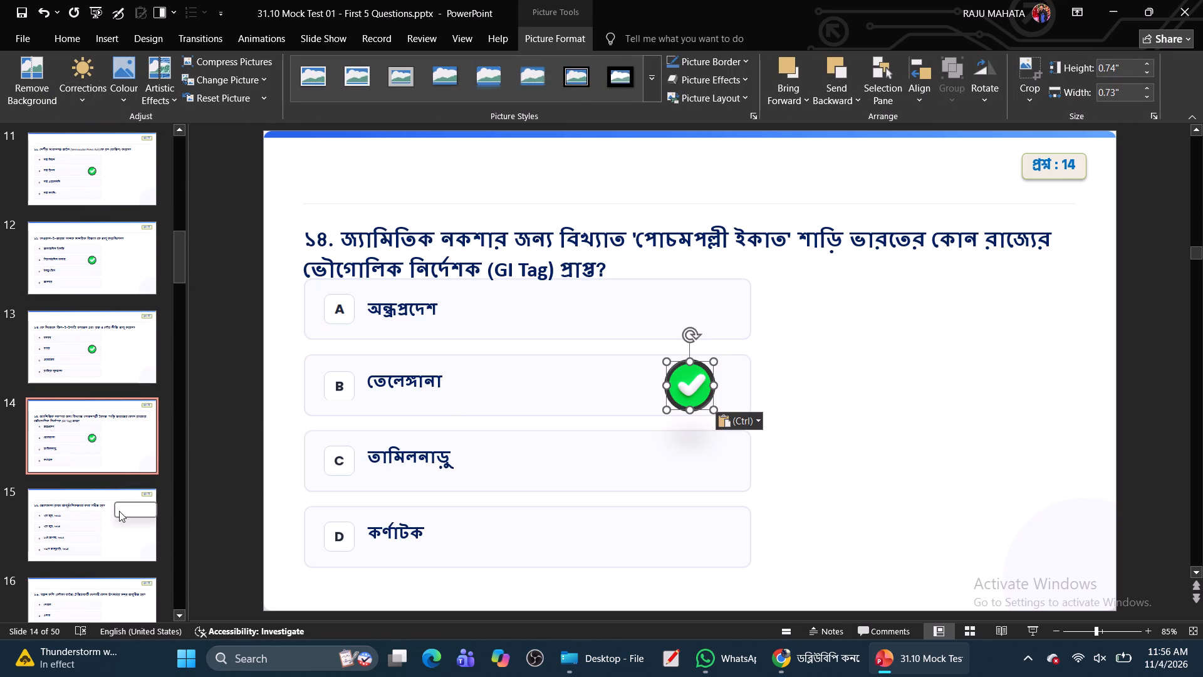
click(121, 517)
key(ctrl+v)
click(106, 603)
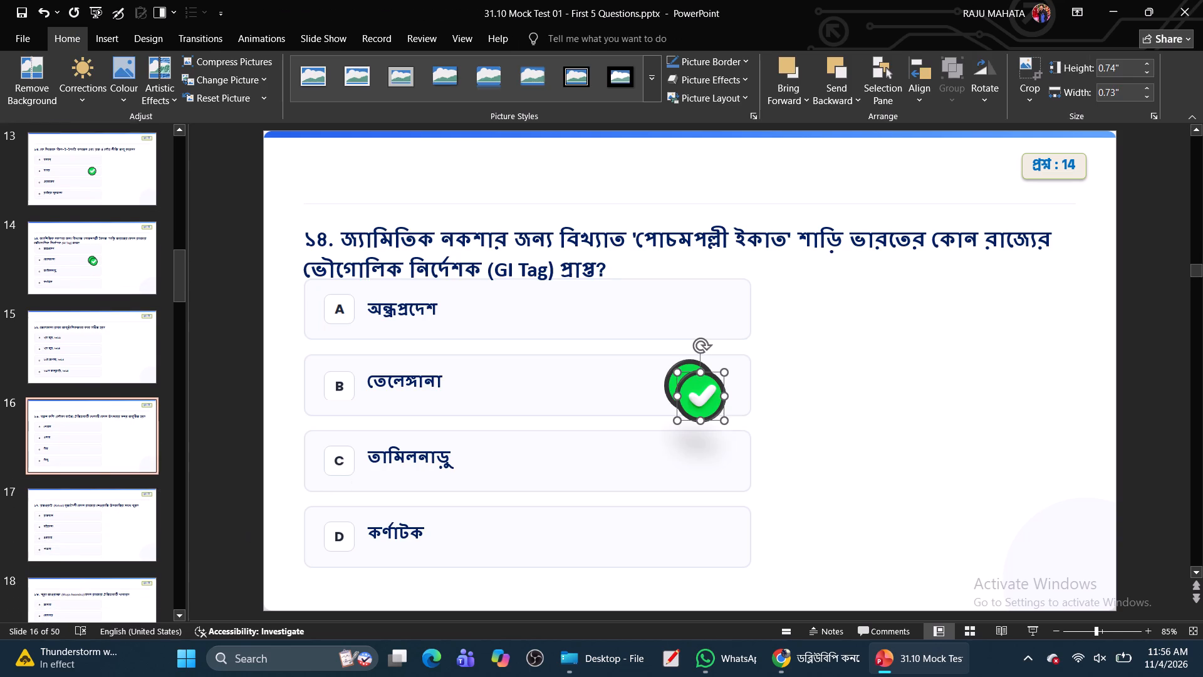
key(ctrl+v)
click(123, 372)
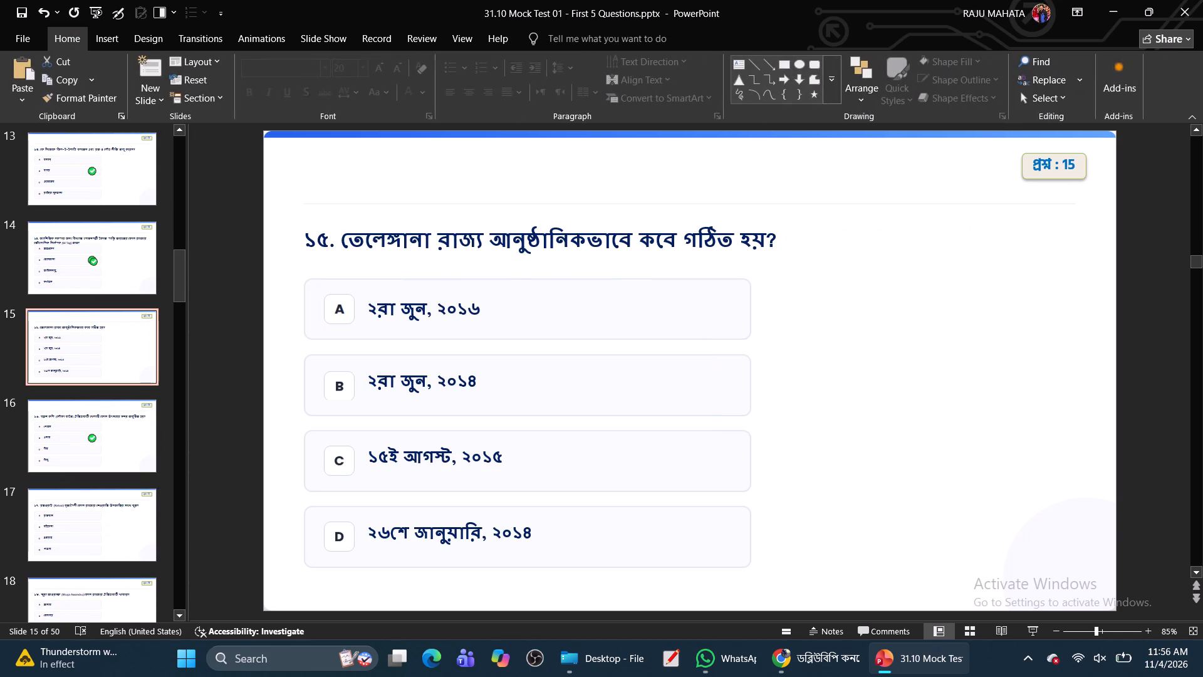
key(ctrl+v)
click(122, 534)
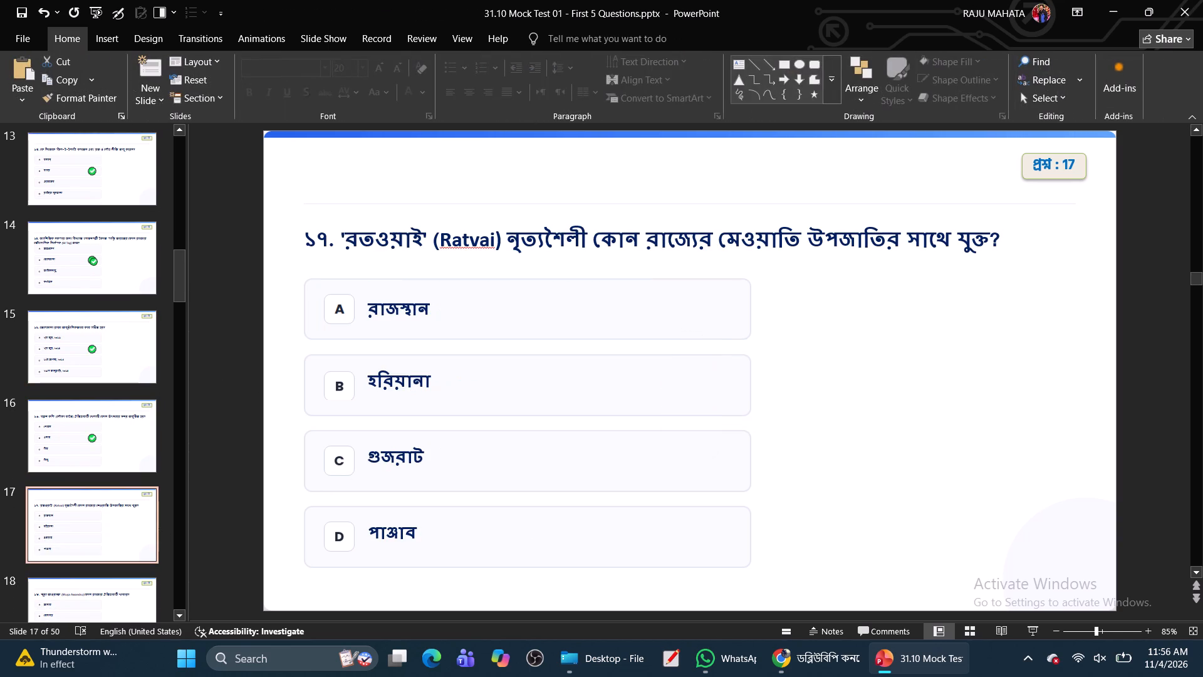
key(ctrl+v)
click(110, 594)
key(ctrl+v)
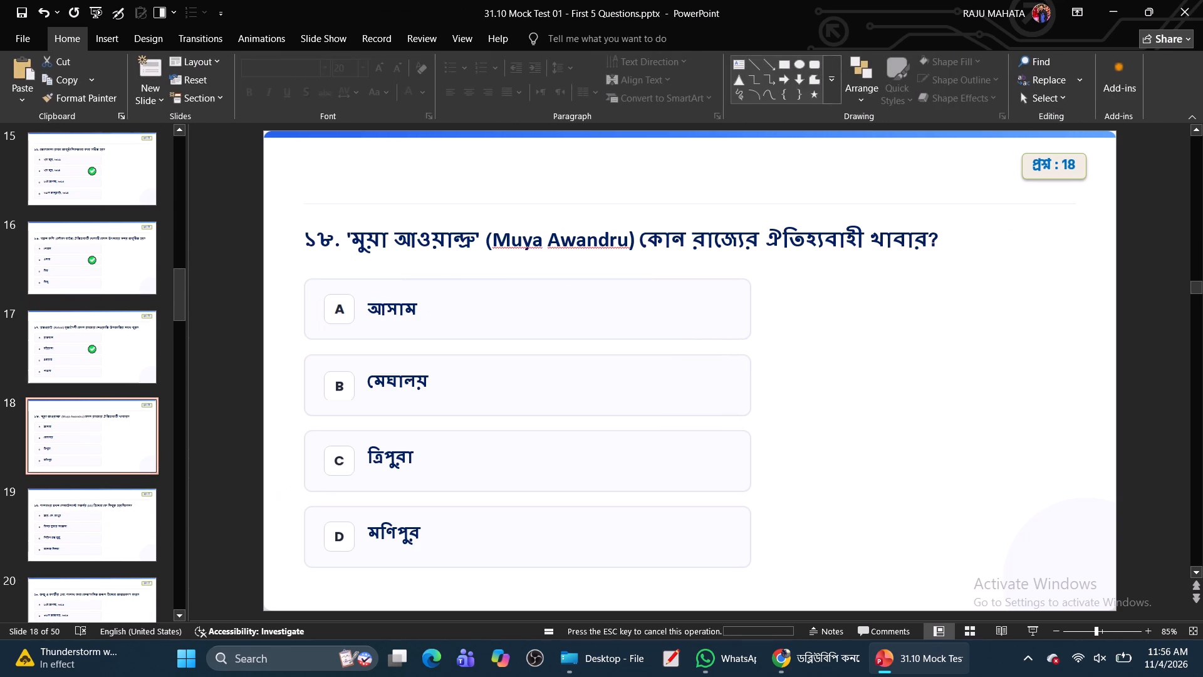
Paste the copied check mark in option B's box on slides 19 to 22 and slide 24.
click(108, 523)
key(ctrl+v)
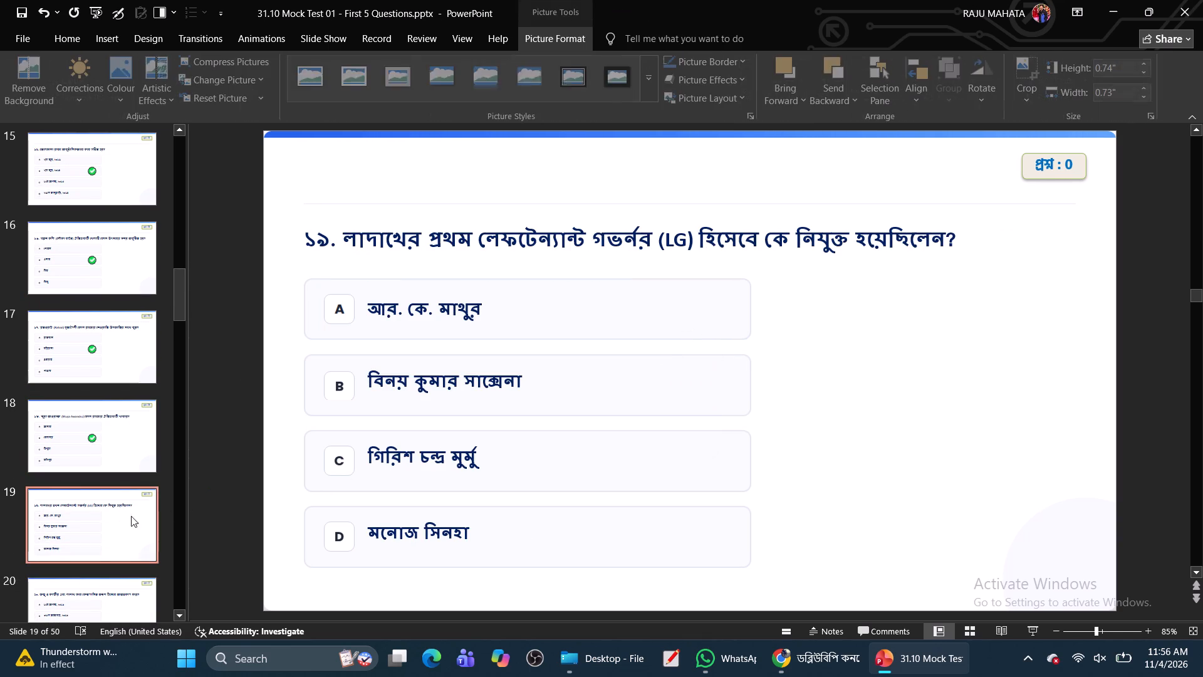
click(98, 590)
key(ctrl+v)
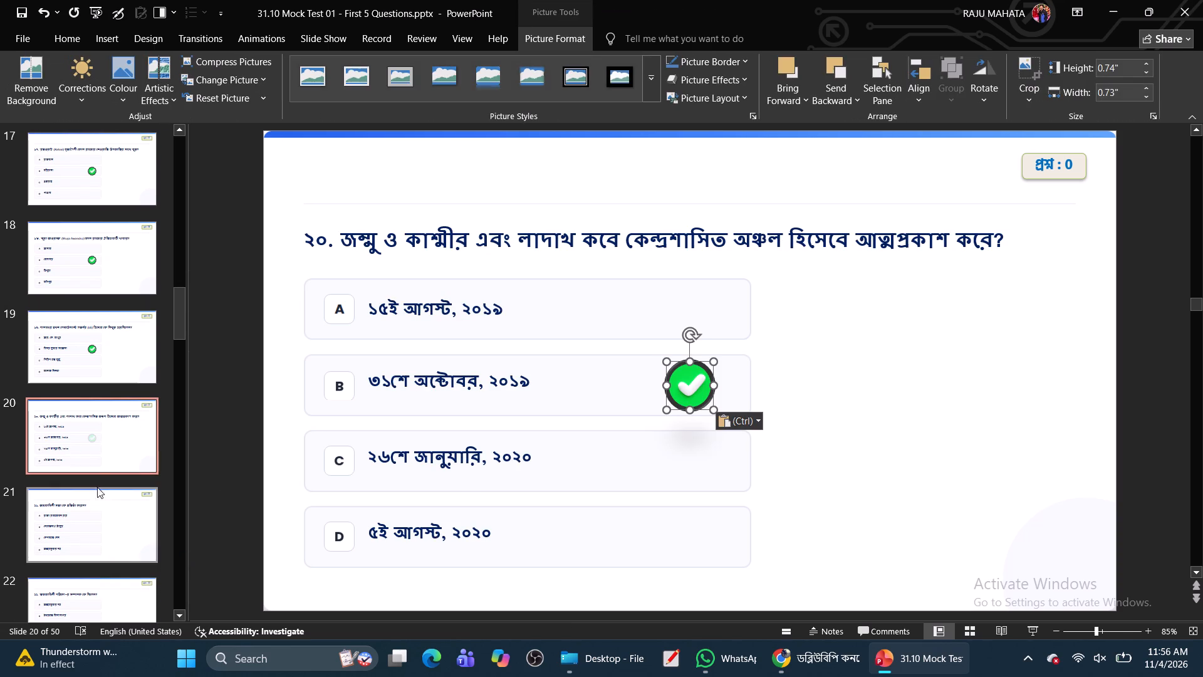
click(107, 511)
key(ctrl+v)
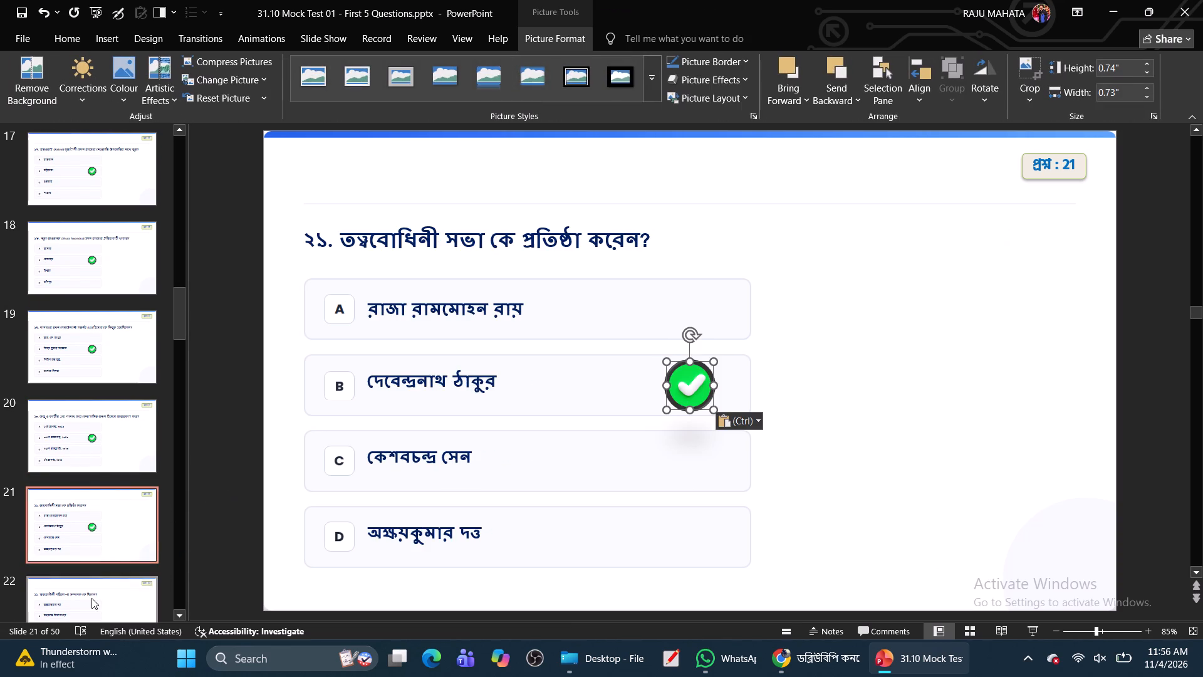
click(91, 598)
key(ctrl+v)
click(115, 593)
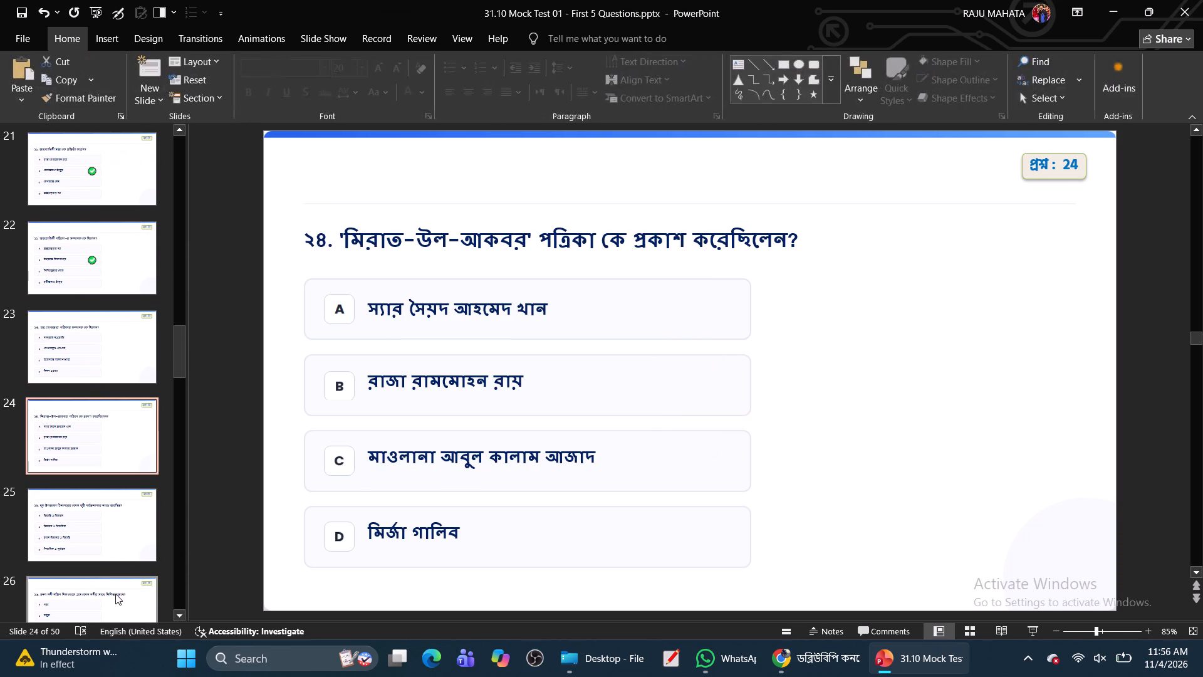
key(ctrl+v)
Paste the copied check mark in option B's box on slides 25 to 30.
click(90, 464)
click(101, 513)
key(ctrl+v)
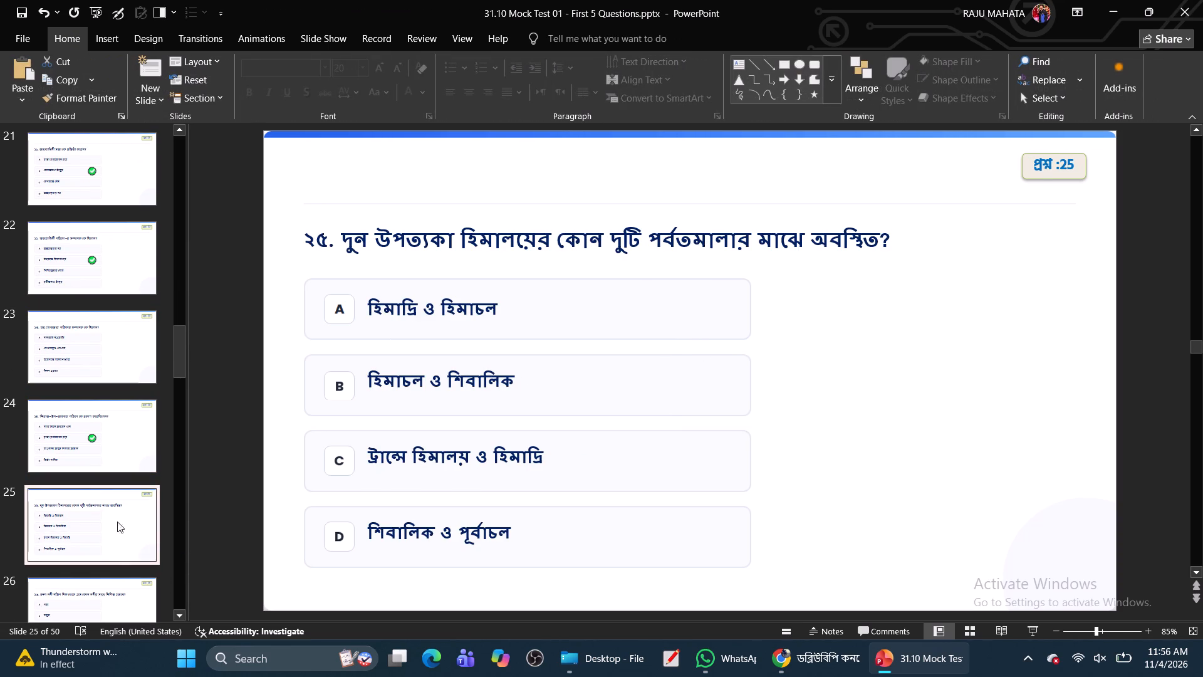
click(108, 600)
key(ctrl+v)
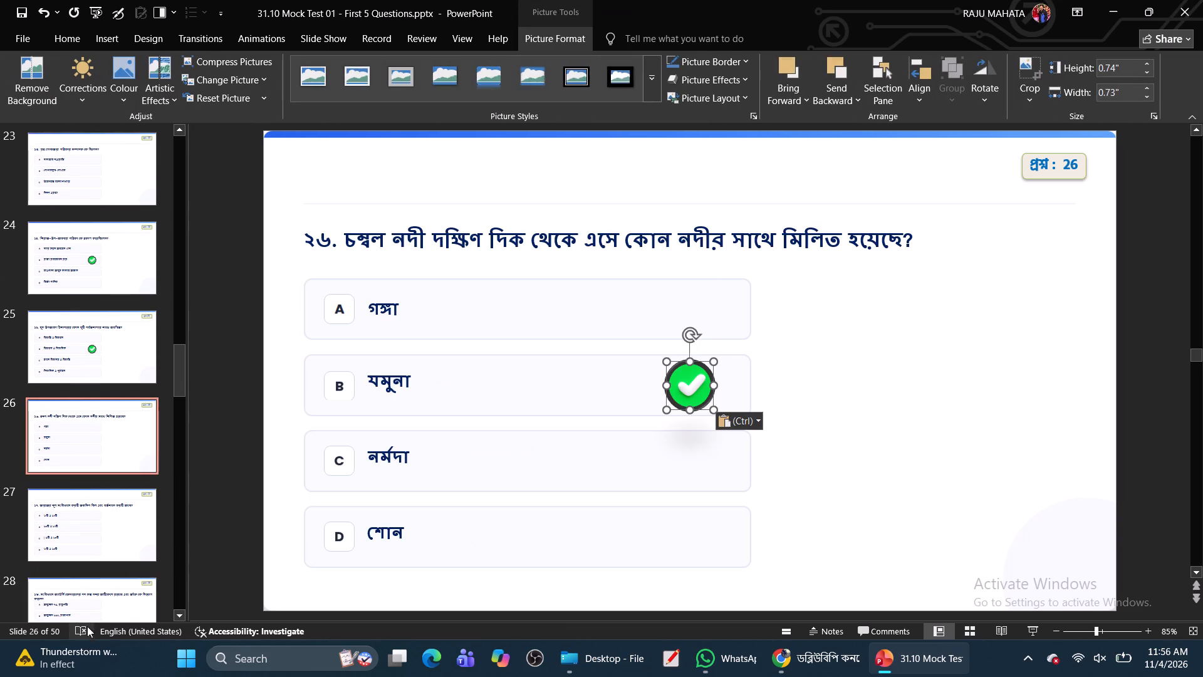
click(102, 607)
key(ctrl+v)
click(105, 601)
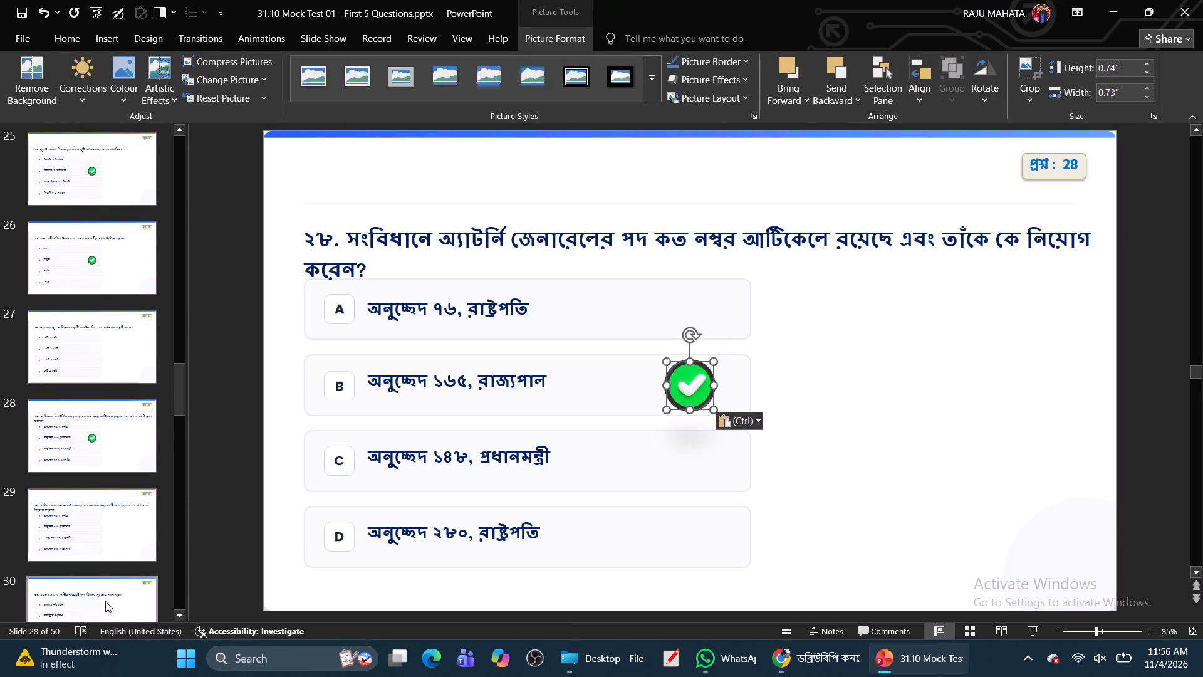
key(ctrl+v)
click(85, 386)
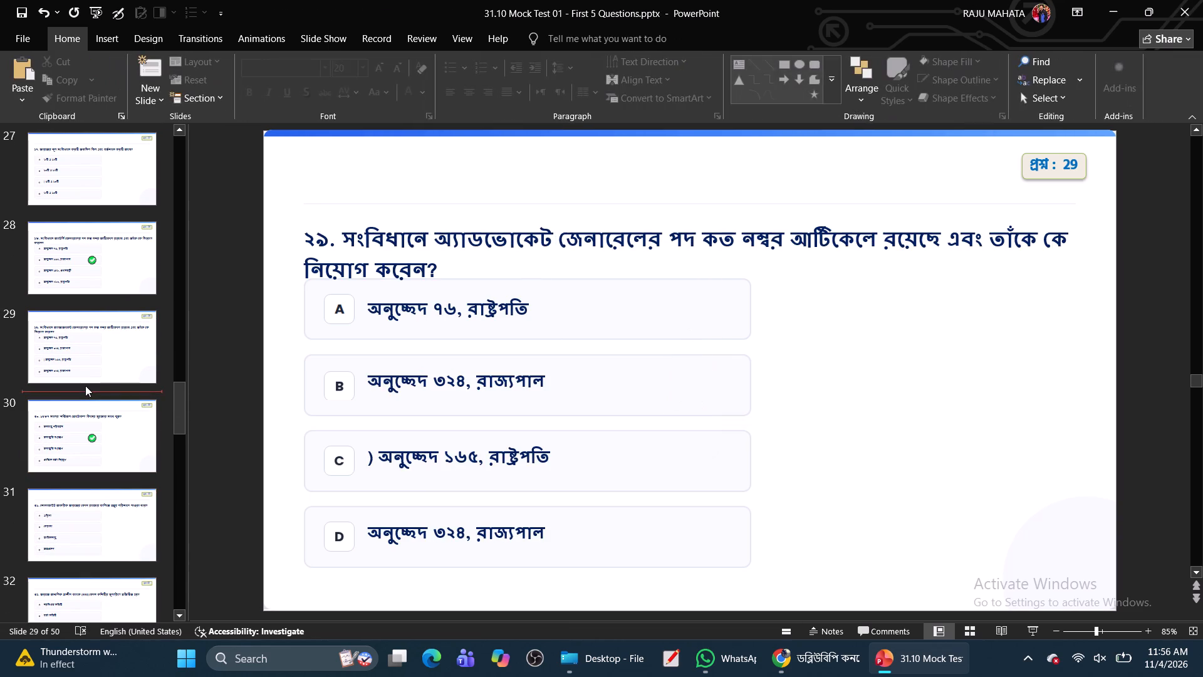
key(ctrl+v)
click(78, 178)
key(ctrl+v)
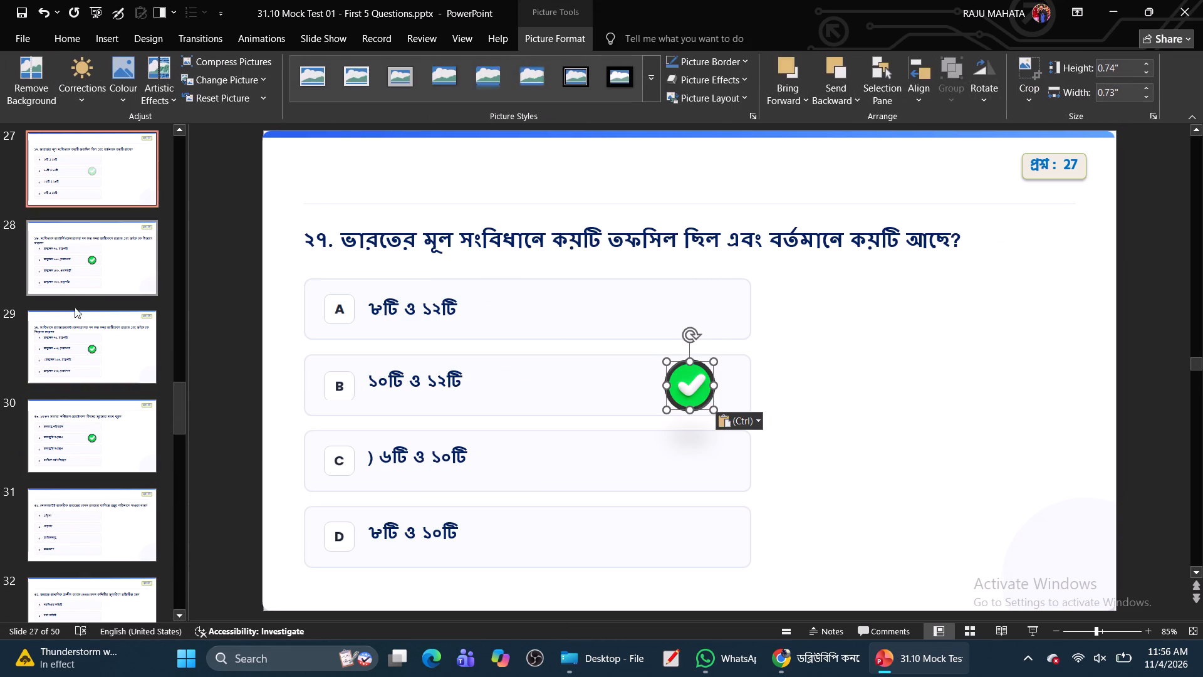
Paste the copied check mark in option B's box on slides 31 to 36.
click(98, 508)
key(ctrl+v)
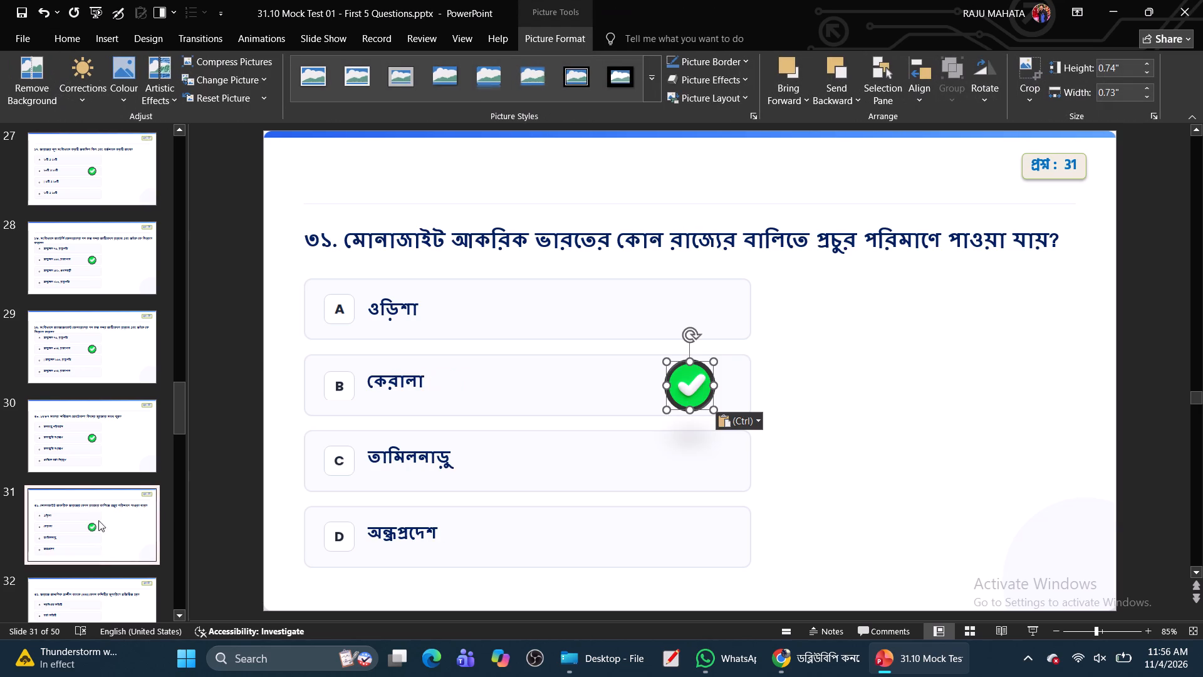
click(99, 591)
key(ctrl+v)
click(98, 600)
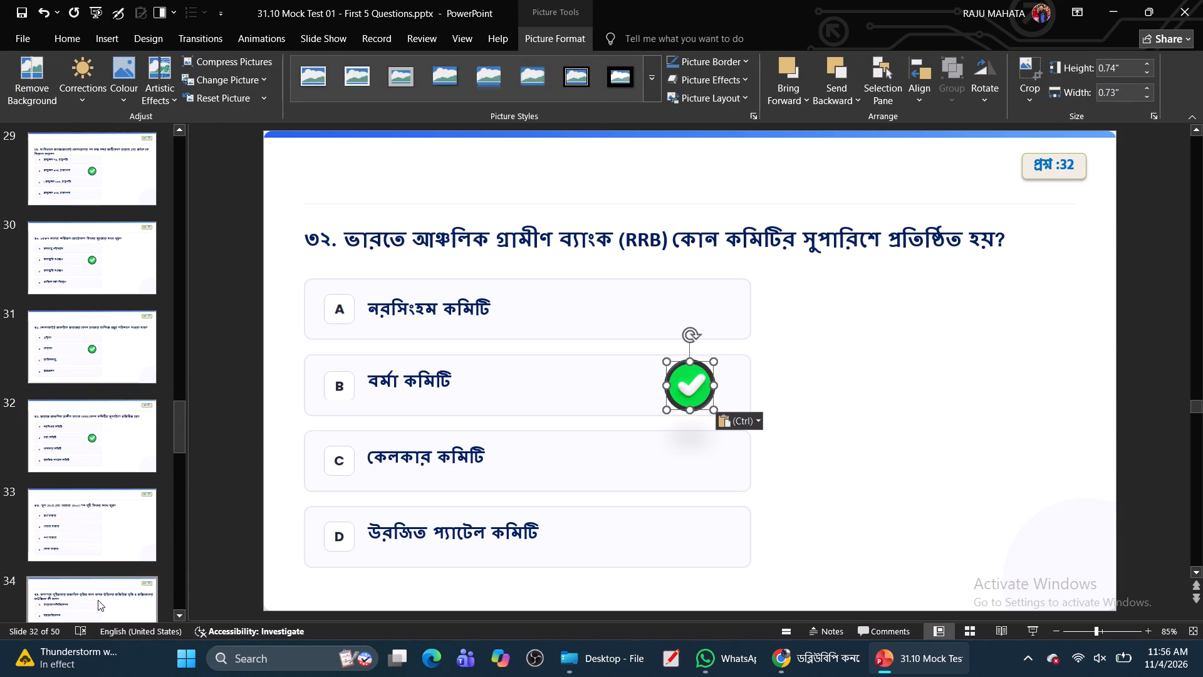
key(ctrl+v)
click(76, 366)
key(ctrl+v)
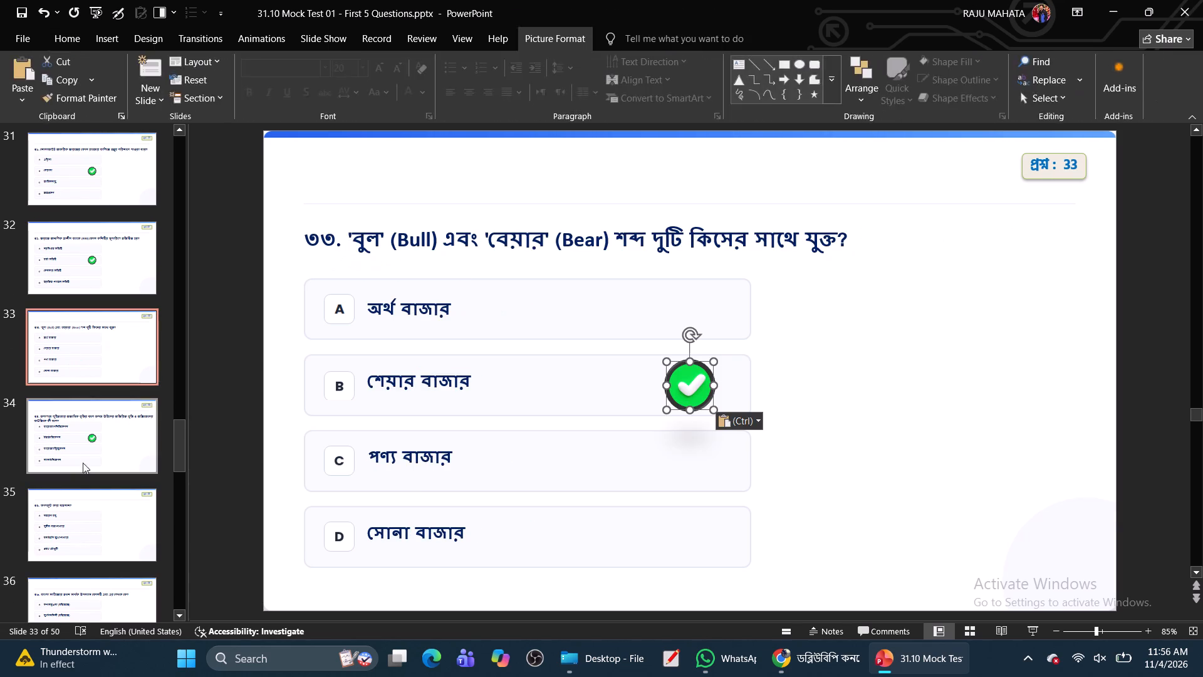
click(105, 545)
key(ctrl+v)
click(120, 602)
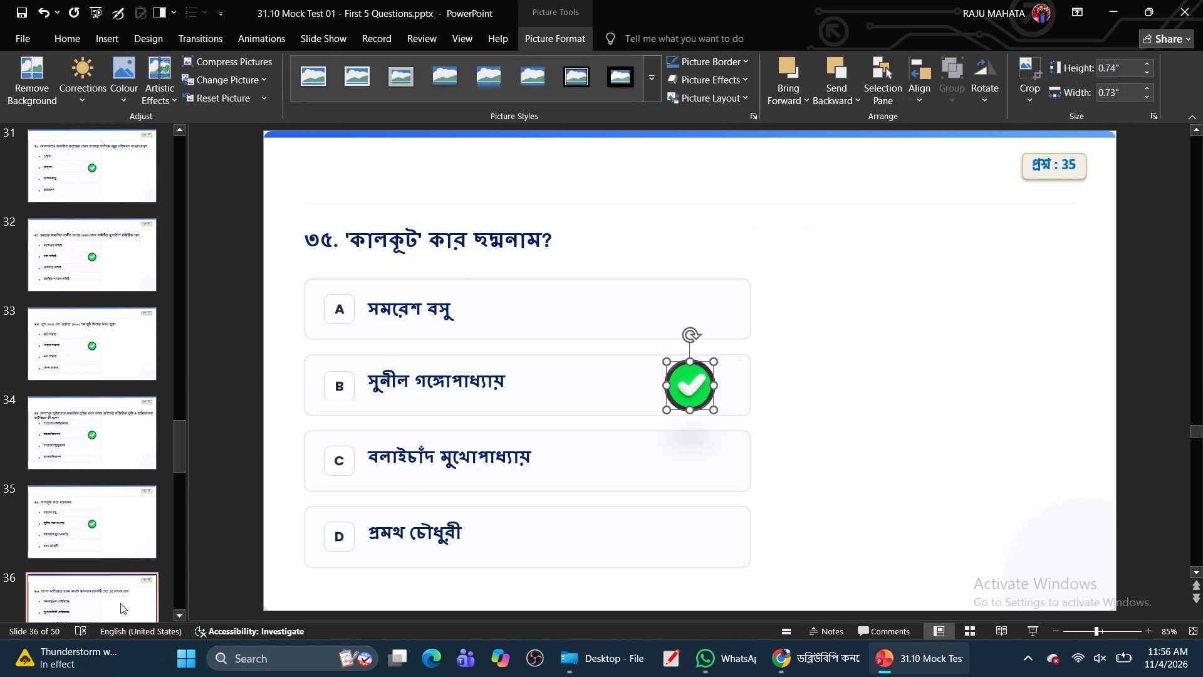
key(ctrl+v)
Paste the copied check mark in option B's box on slides 37 to 42.
click(115, 531)
key(ctrl+v)
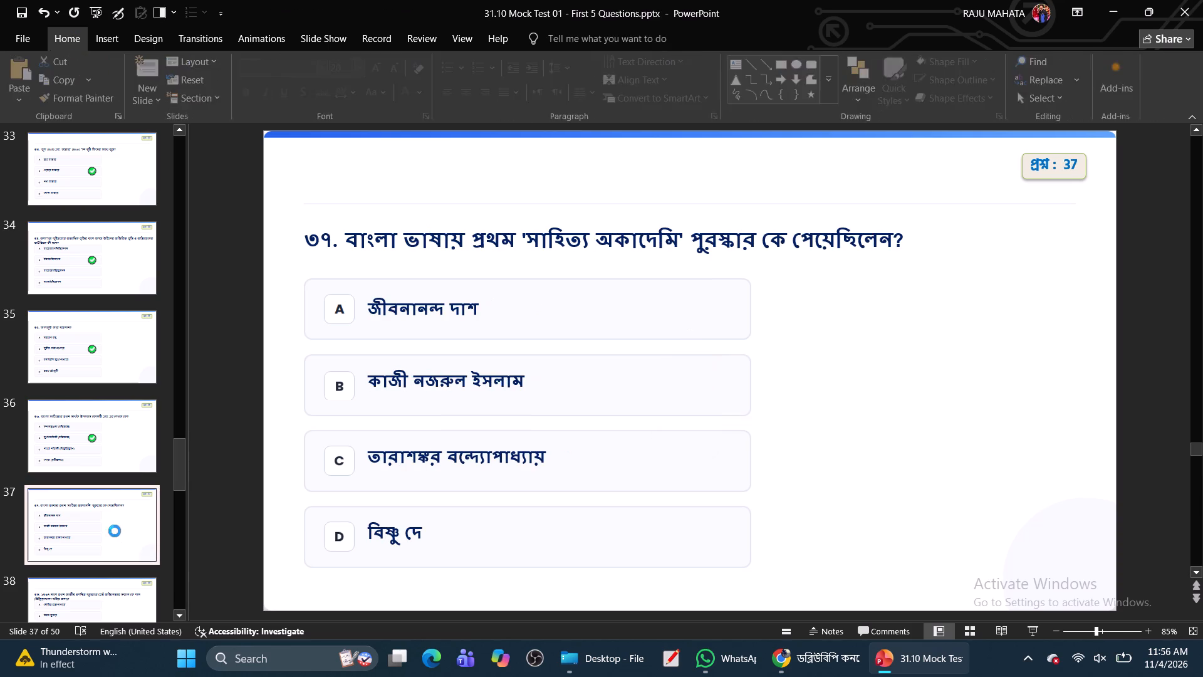
click(115, 531)
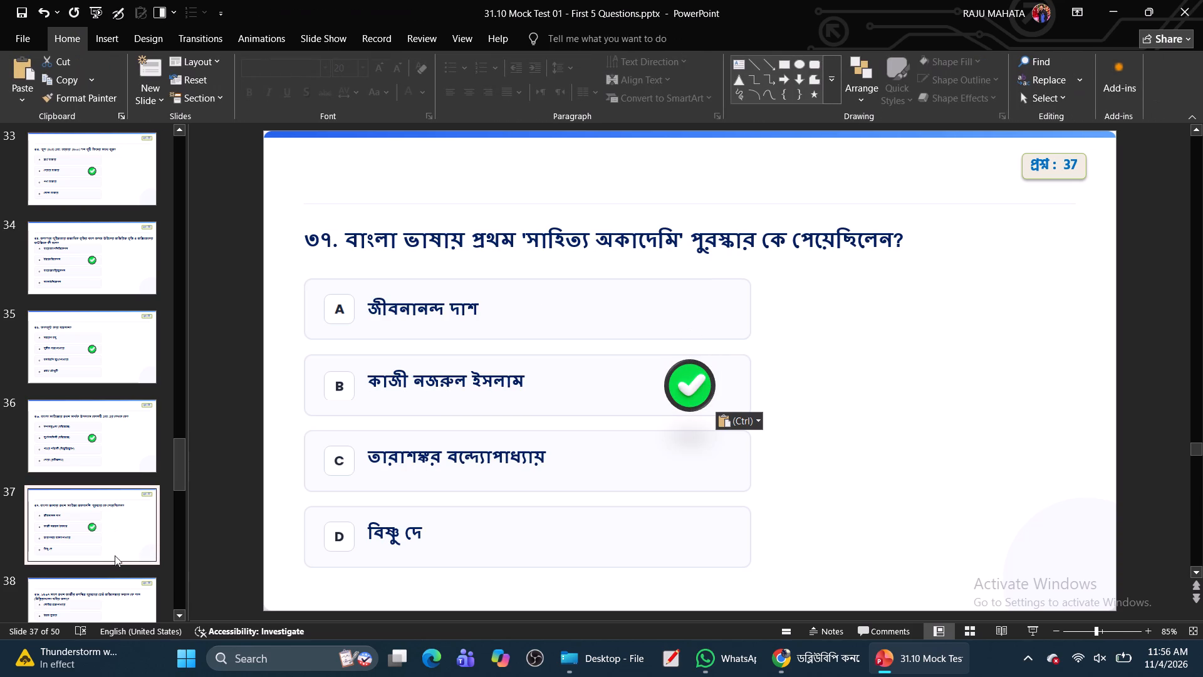
click(113, 599)
key(ctrl+v)
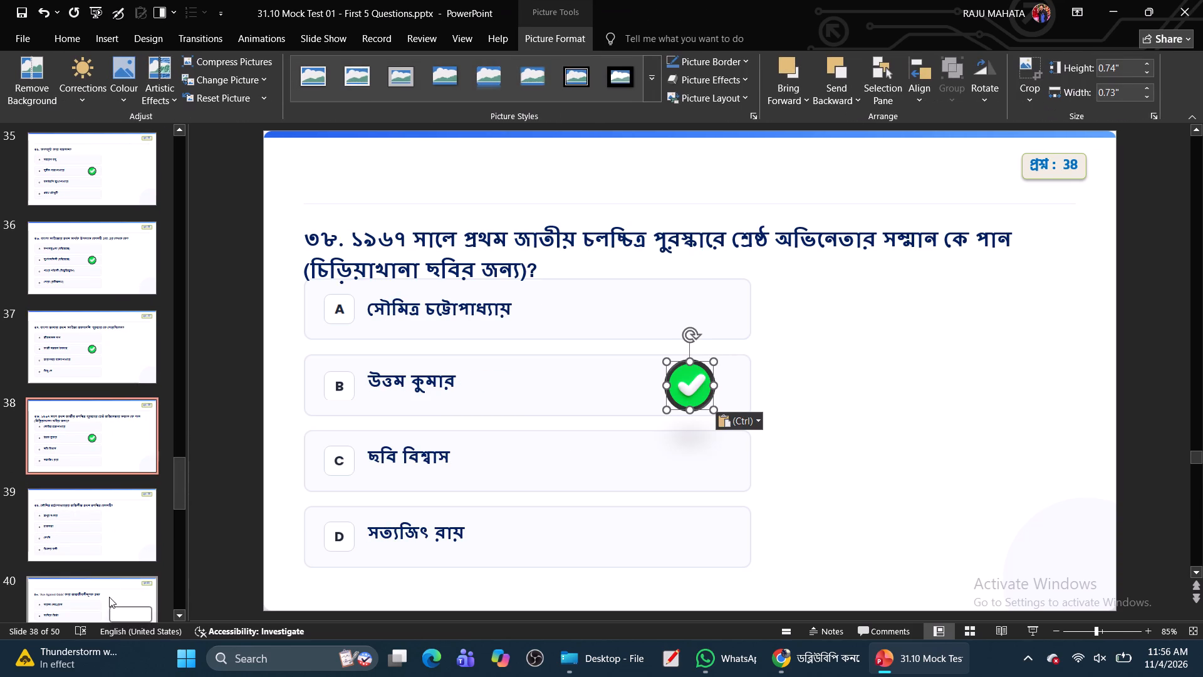
click(115, 530)
key(ctrl+v)
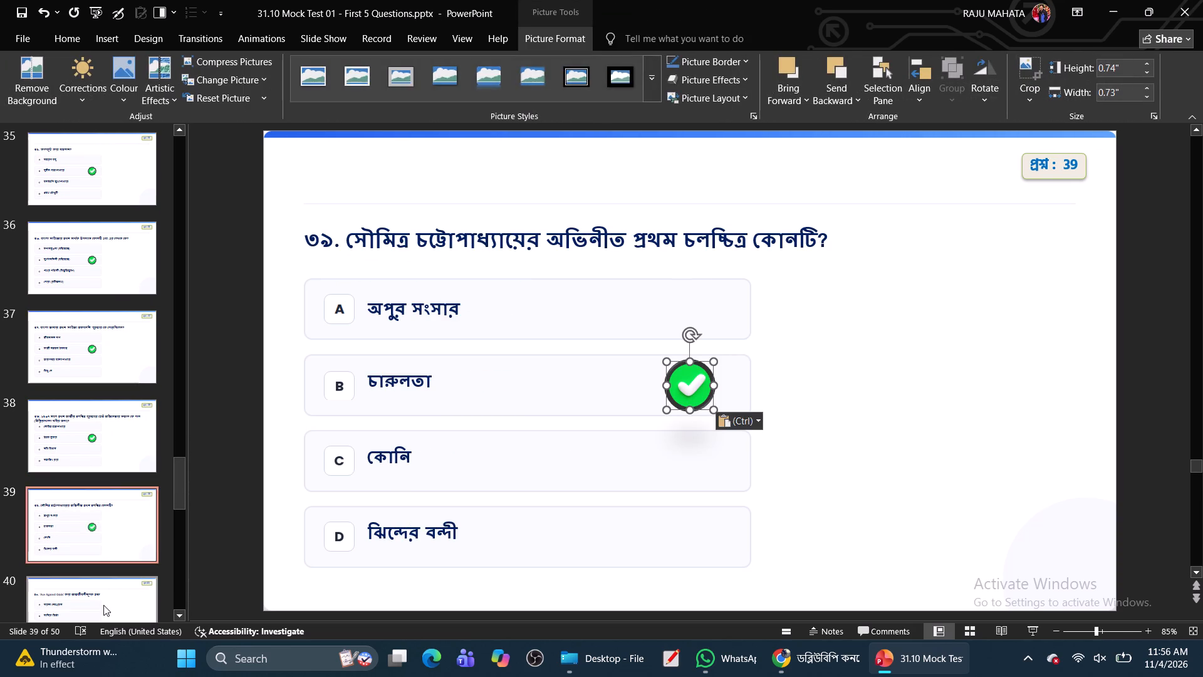
click(103, 605)
key(ctrl+v)
click(104, 535)
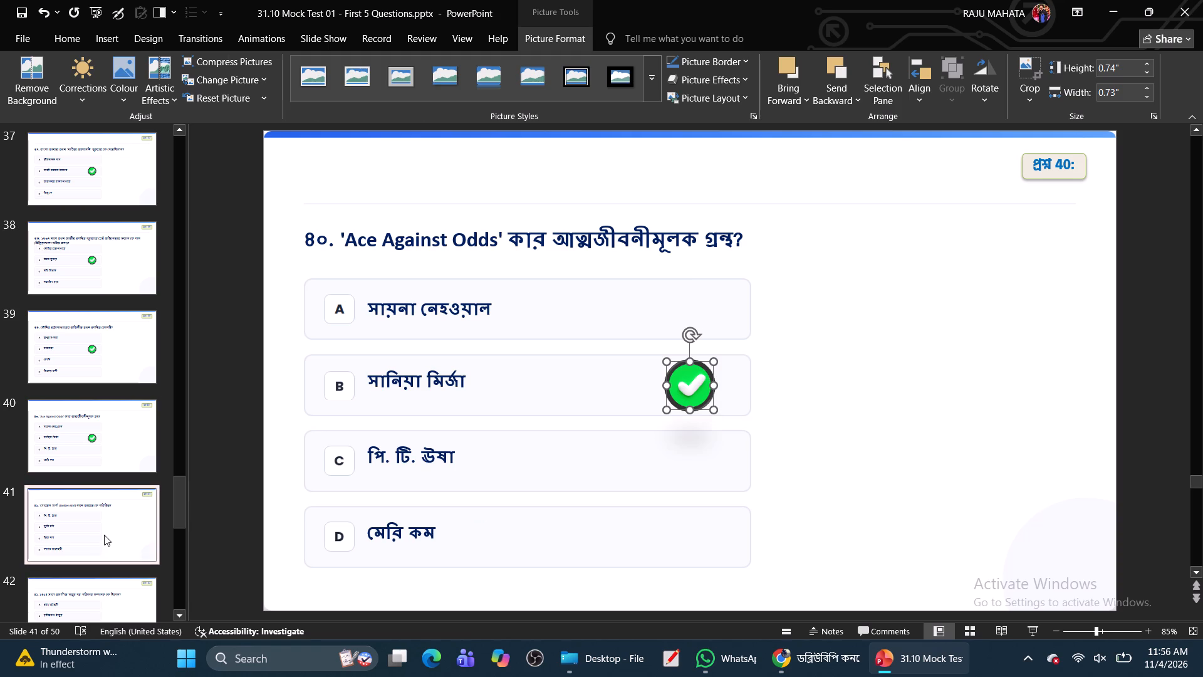
key(ctrl+v)
click(103, 597)
key(ctrl+v)
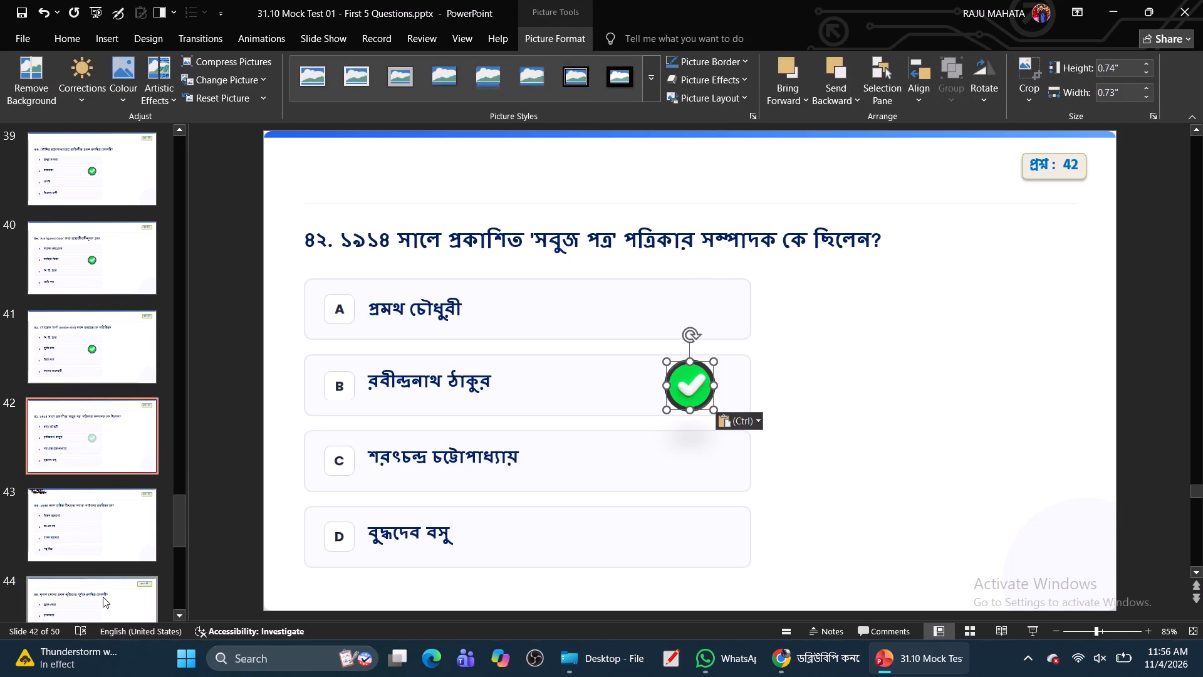
Paste the copied check mark in option B's box on slides 43 to 46.
click(109, 535)
key(ctrl+v)
click(108, 597)
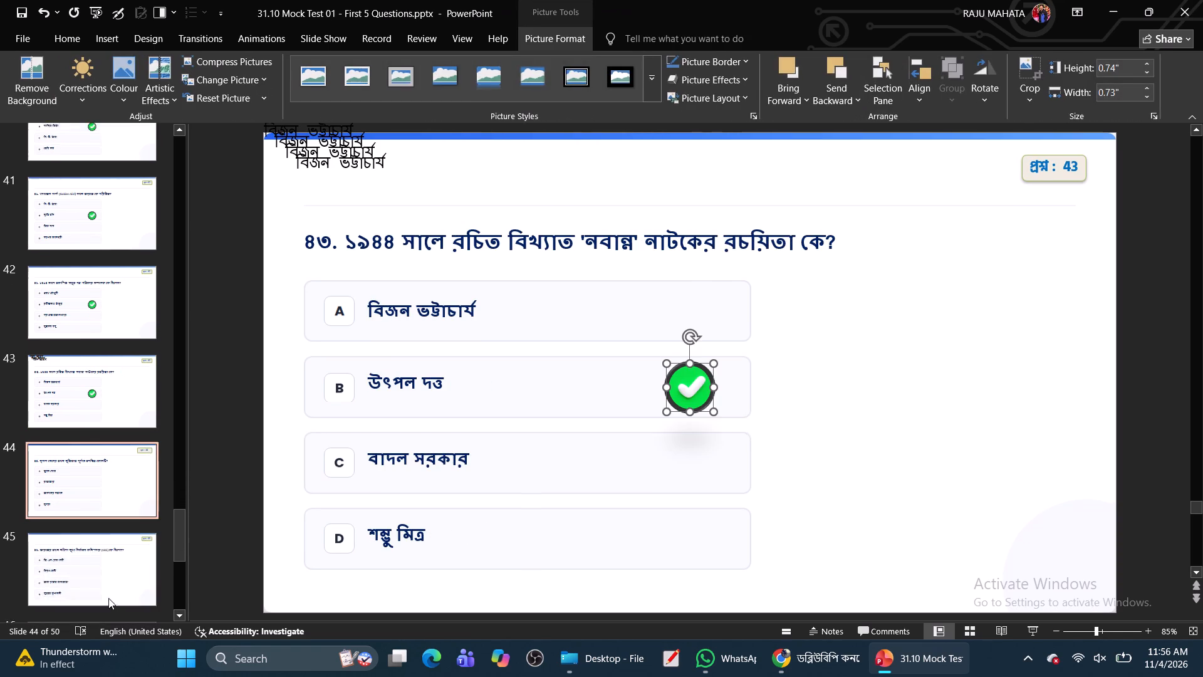
key(ctrl+v)
click(107, 535)
key(ctrl+v)
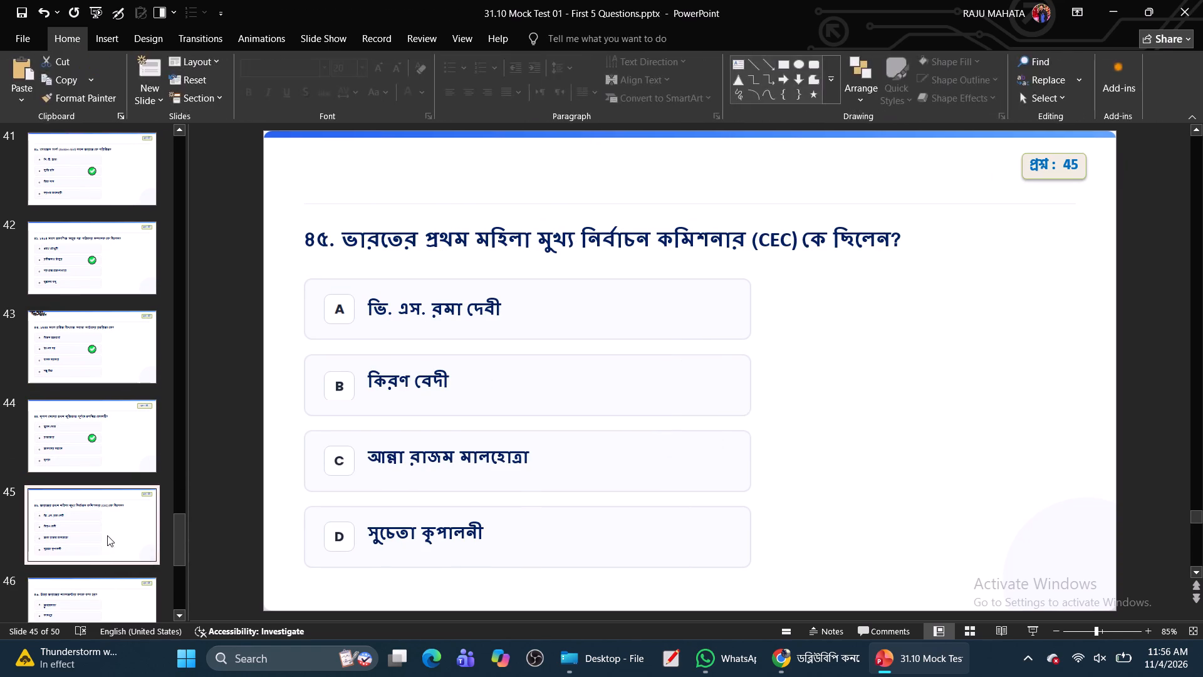
click(107, 592)
key(ctrl+v)
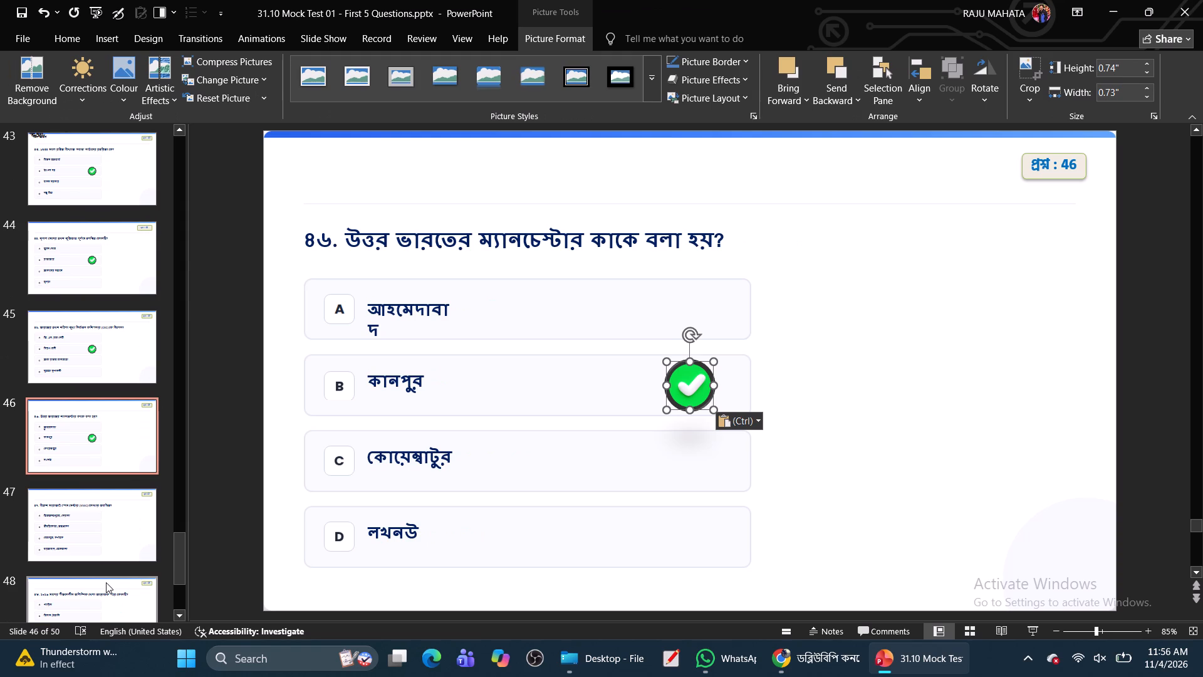
Paste the copied check mark in option B's box on slides 47 to 50.
click(107, 533)
key(ctrl+v)
click(108, 587)
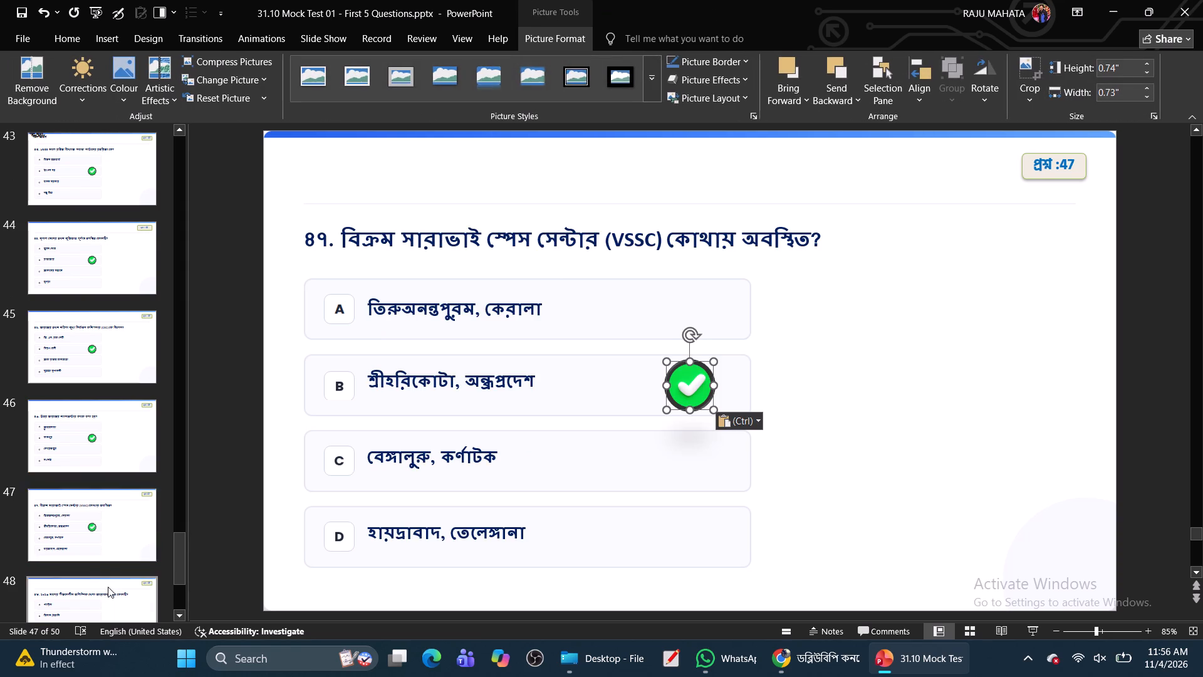
key(ctrl+v)
click(102, 523)
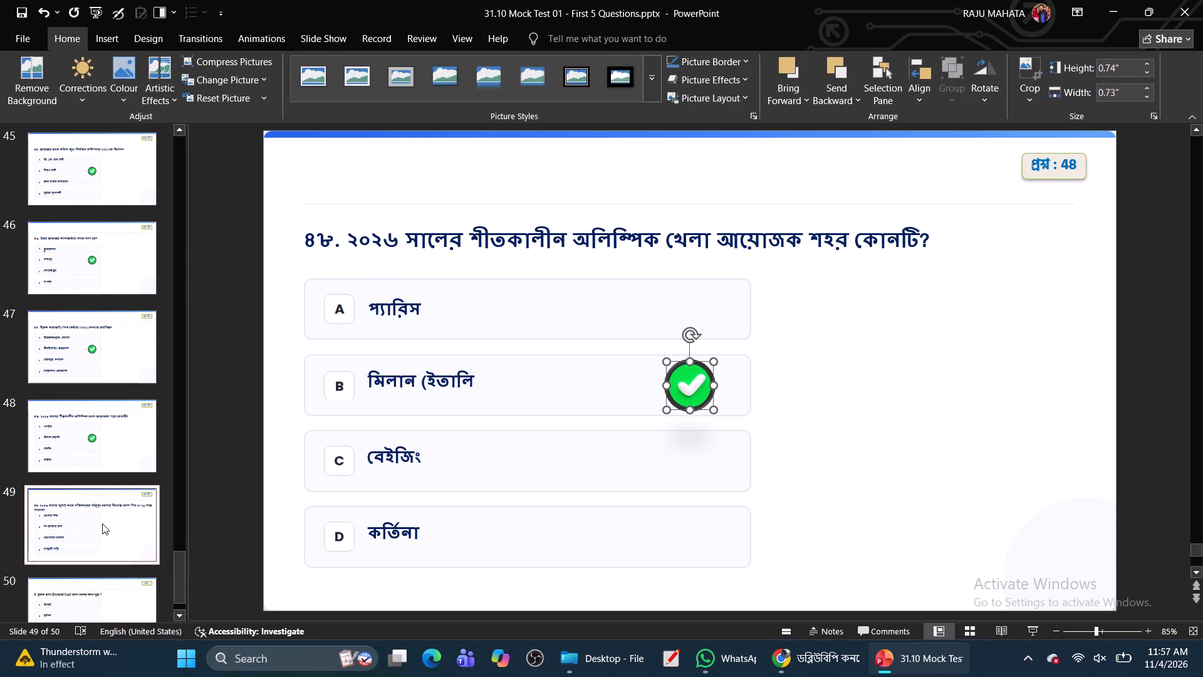
key(ctrl+v)
click(111, 591)
key(ctrl+v)
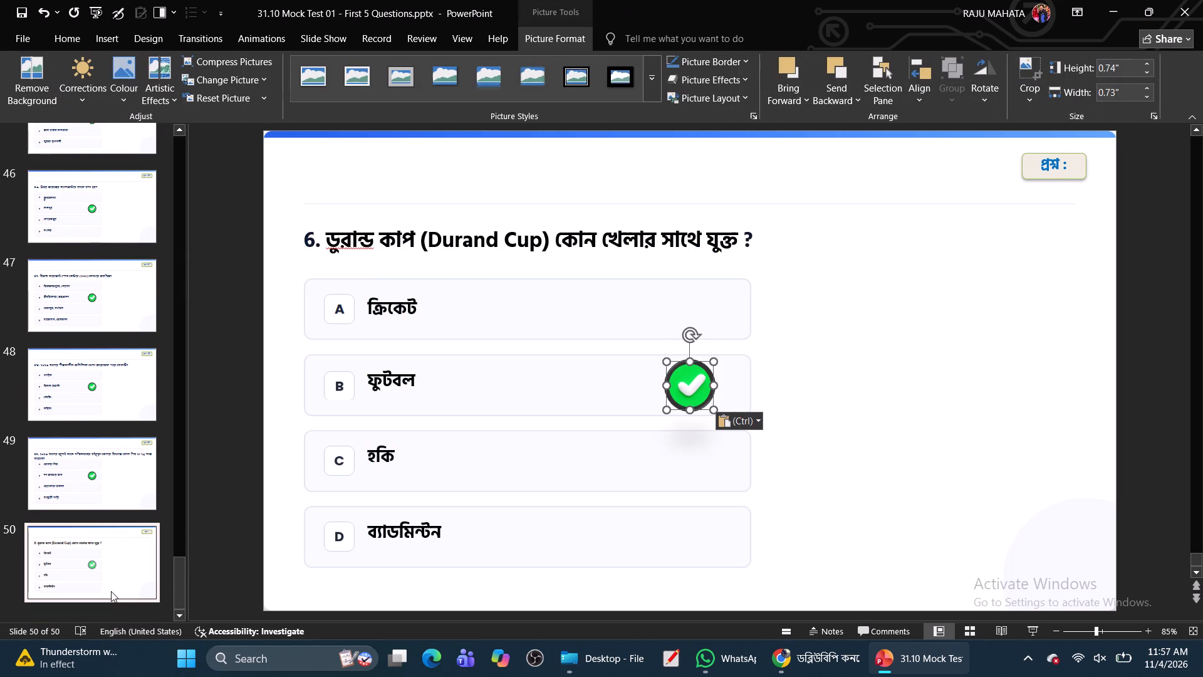
scroll(112, 533, down, 2)
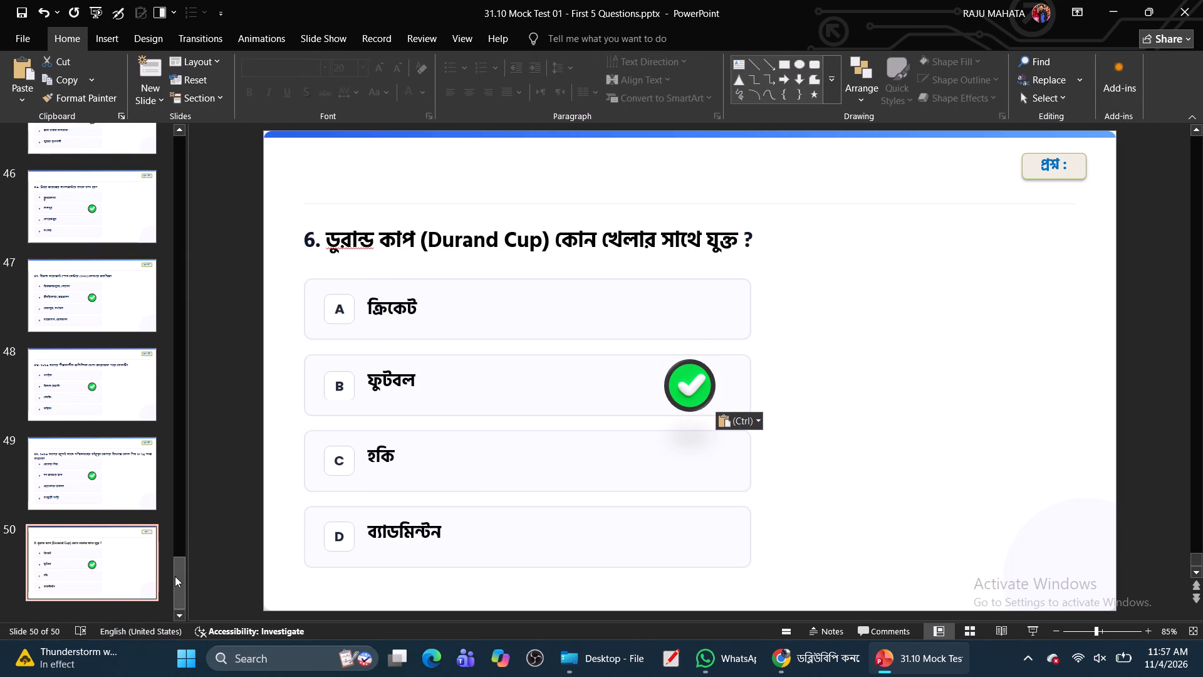
Apply the Fly In animation to the green check mark on slide 1.
drag(176, 577, 187, 115)
click(81, 166)
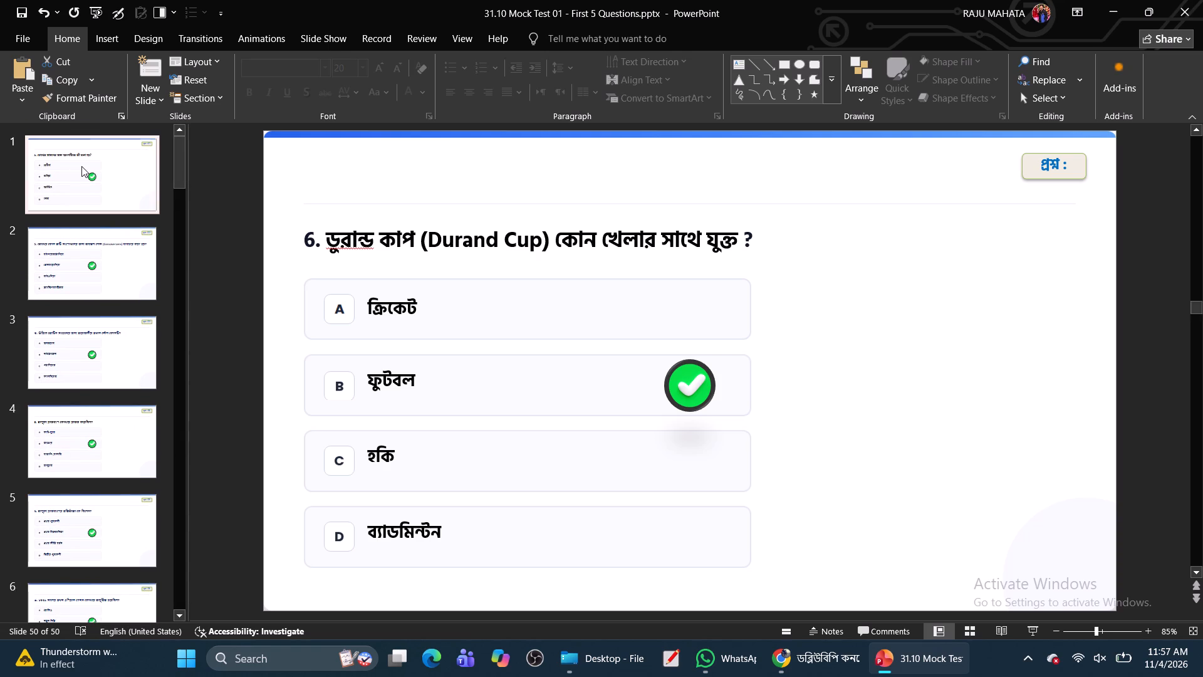
double_click(691, 388)
click(247, 39)
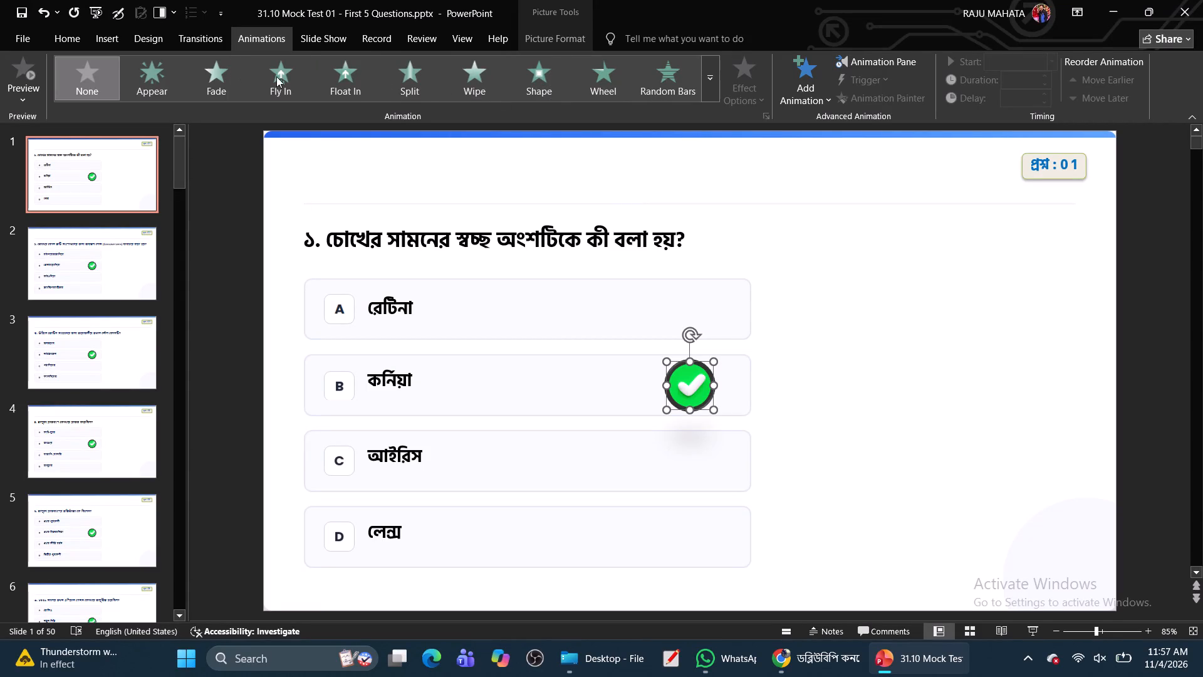
click(276, 76)
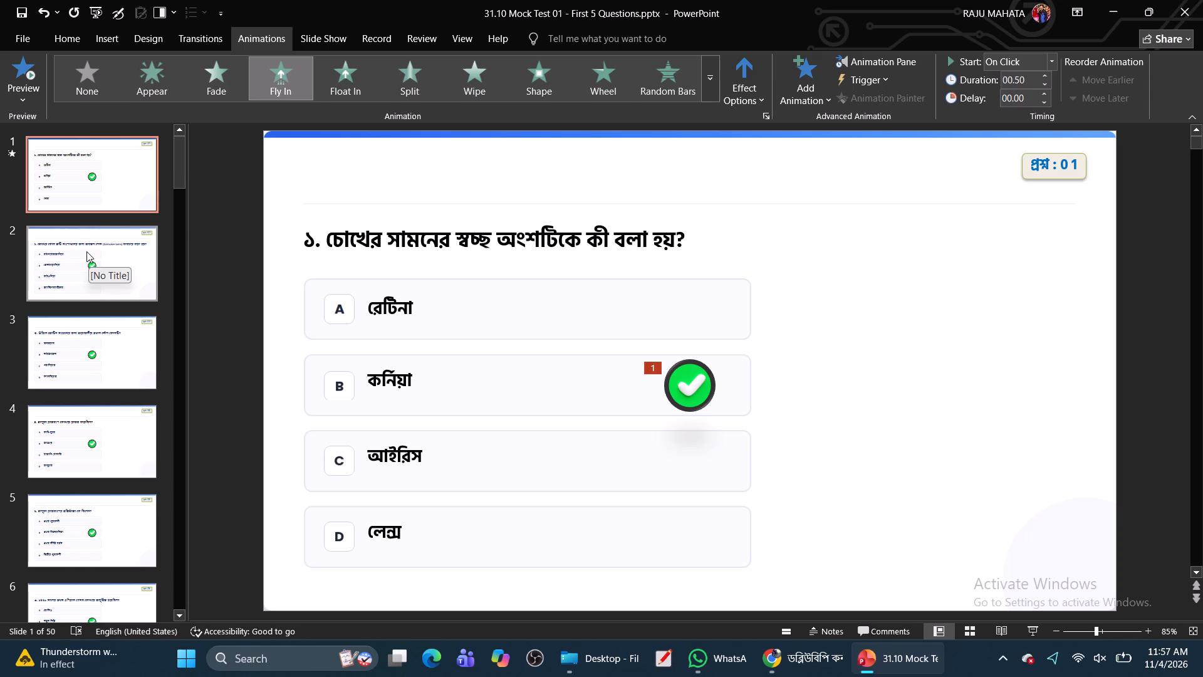
Compare the question text on slides 1 and 2, and check the font of slide 1's question and option A.
click(117, 285)
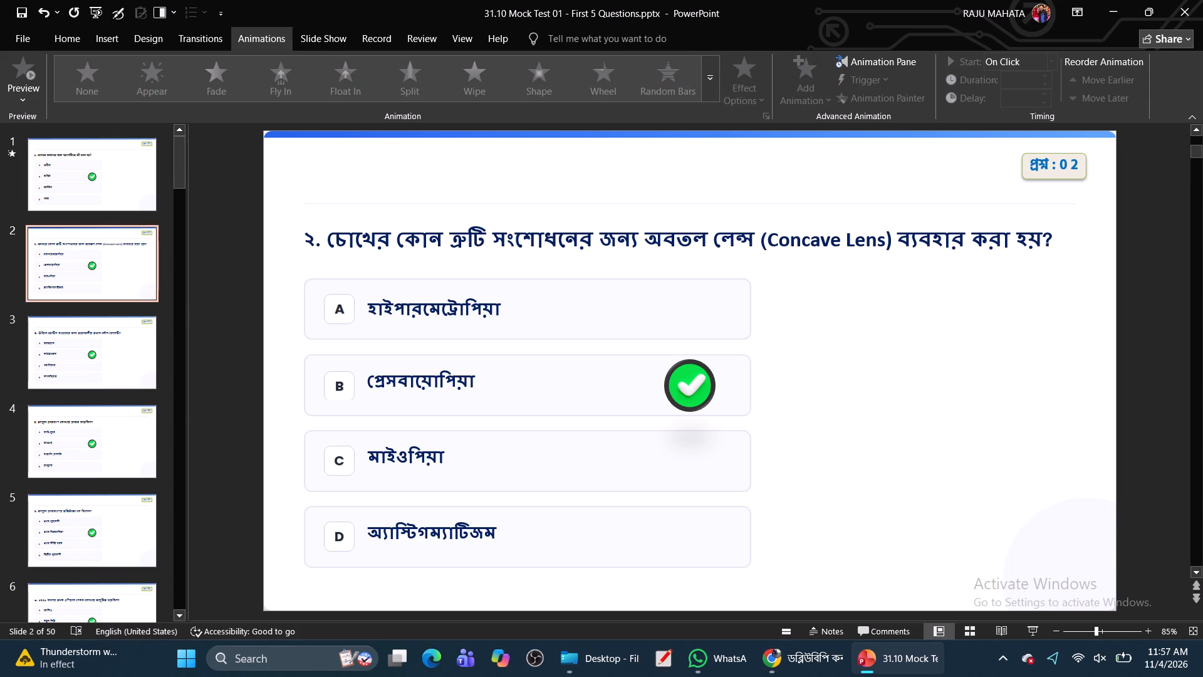
click(104, 173)
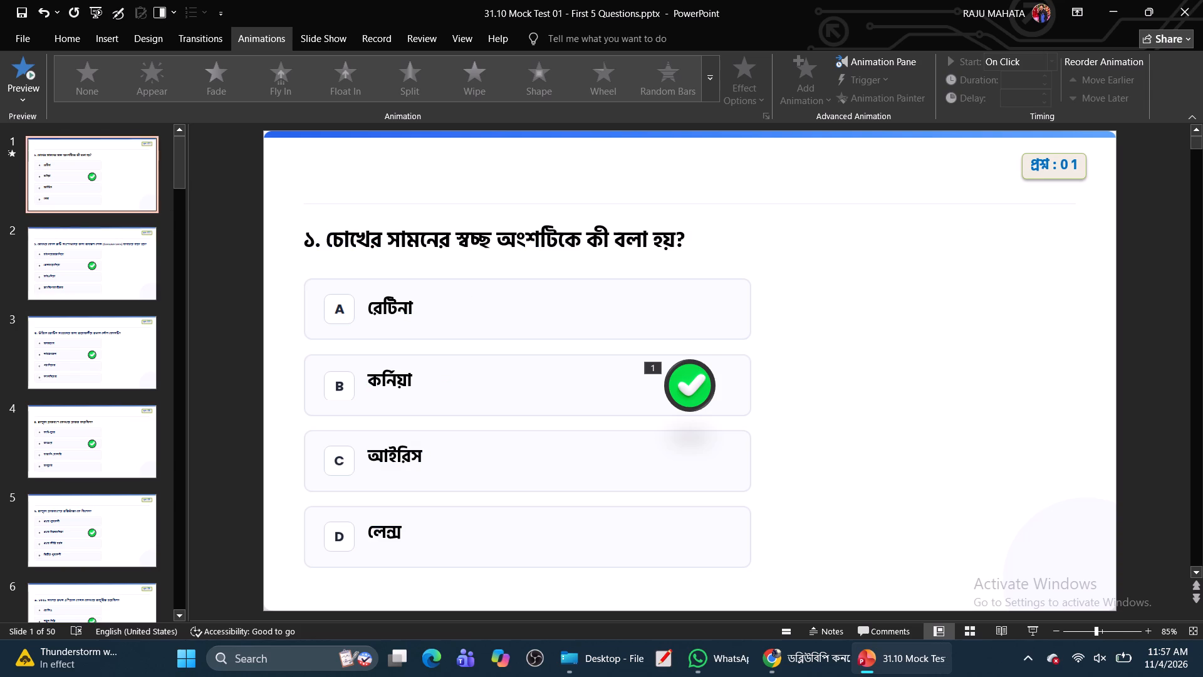
click(89, 266)
click(369, 236)
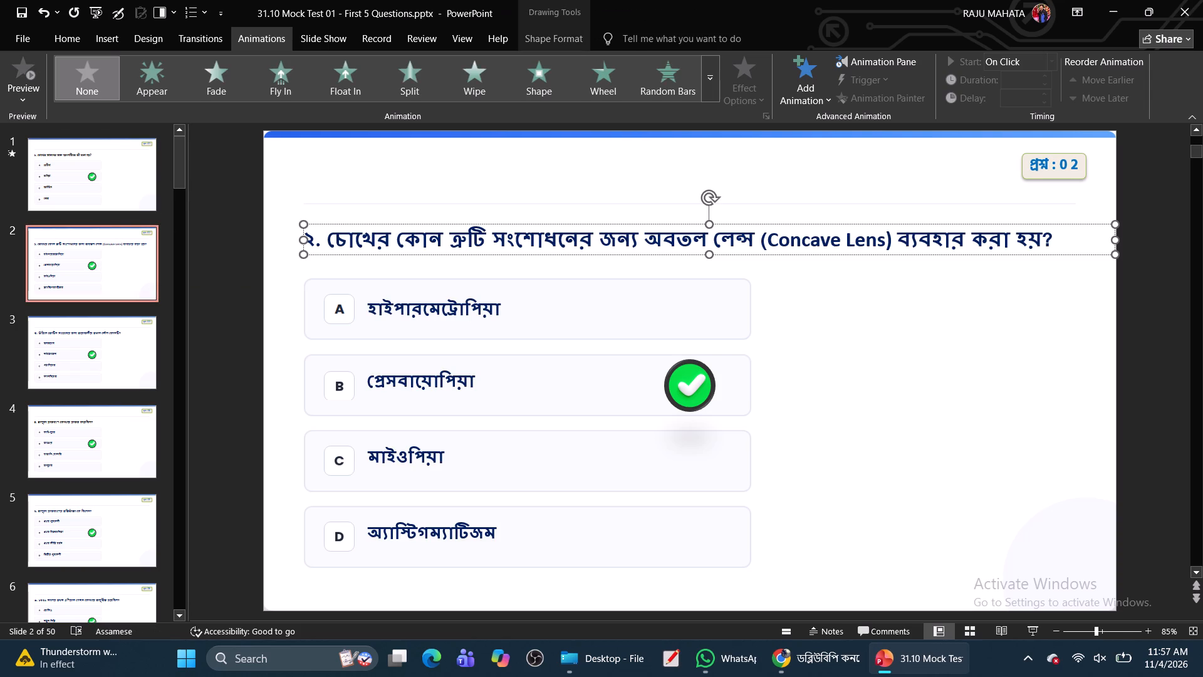
click(375, 254)
click(105, 174)
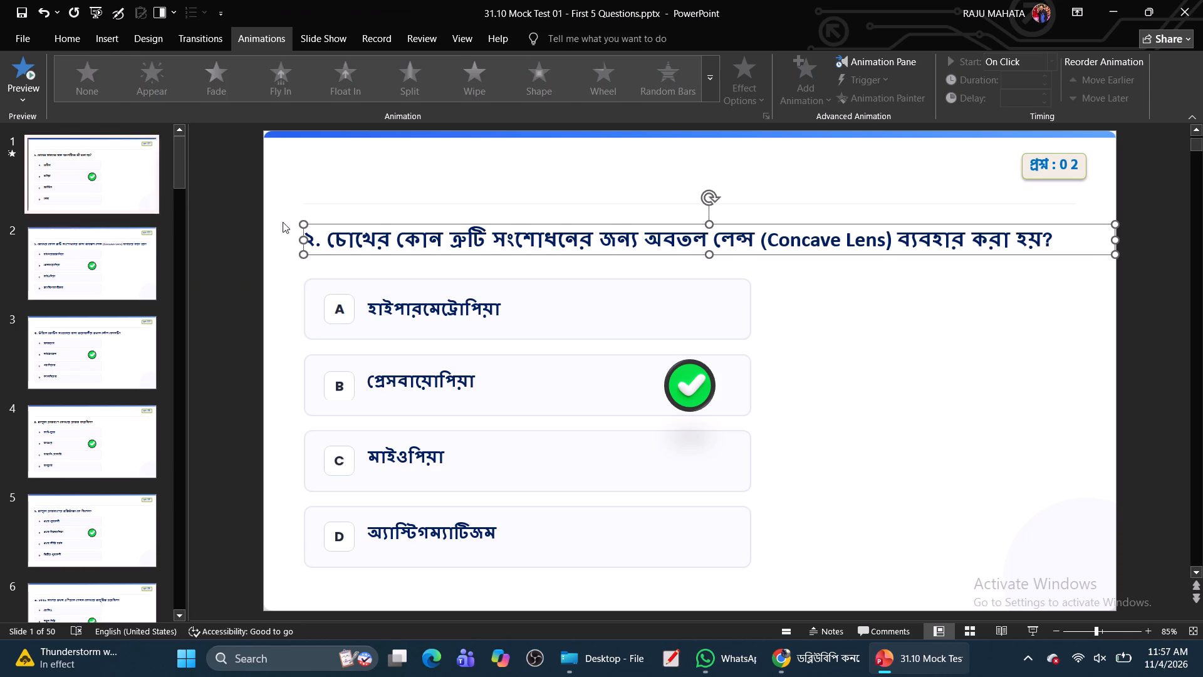
click(414, 248)
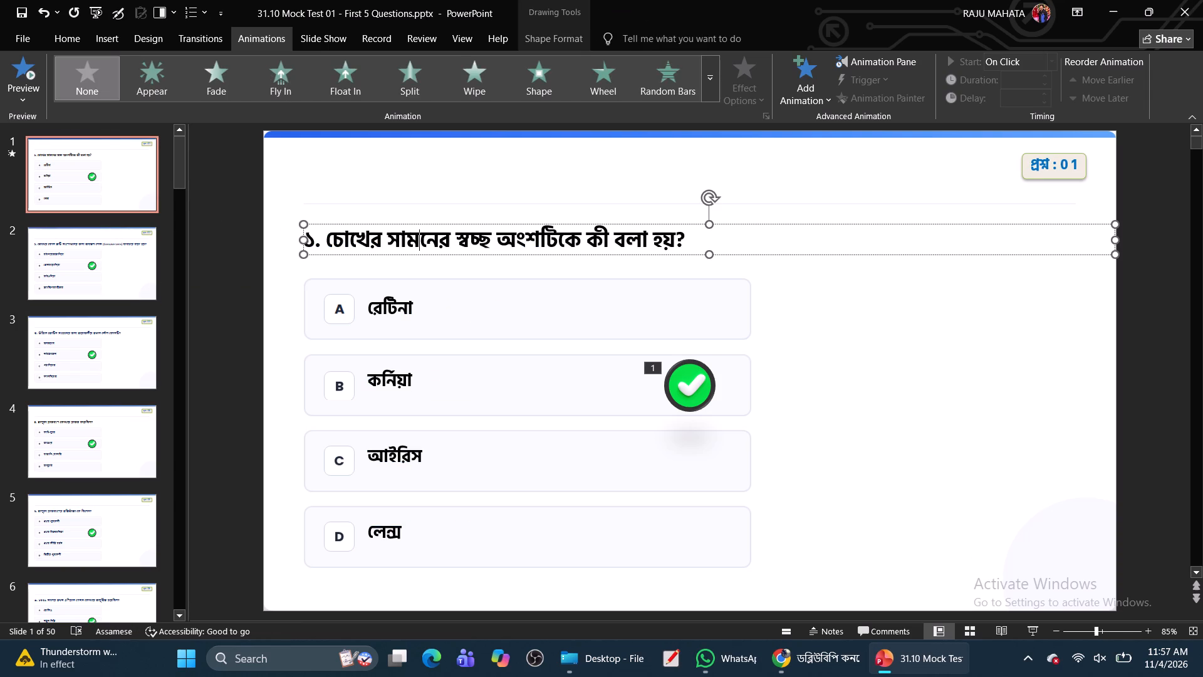
click(419, 249)
click(74, 43)
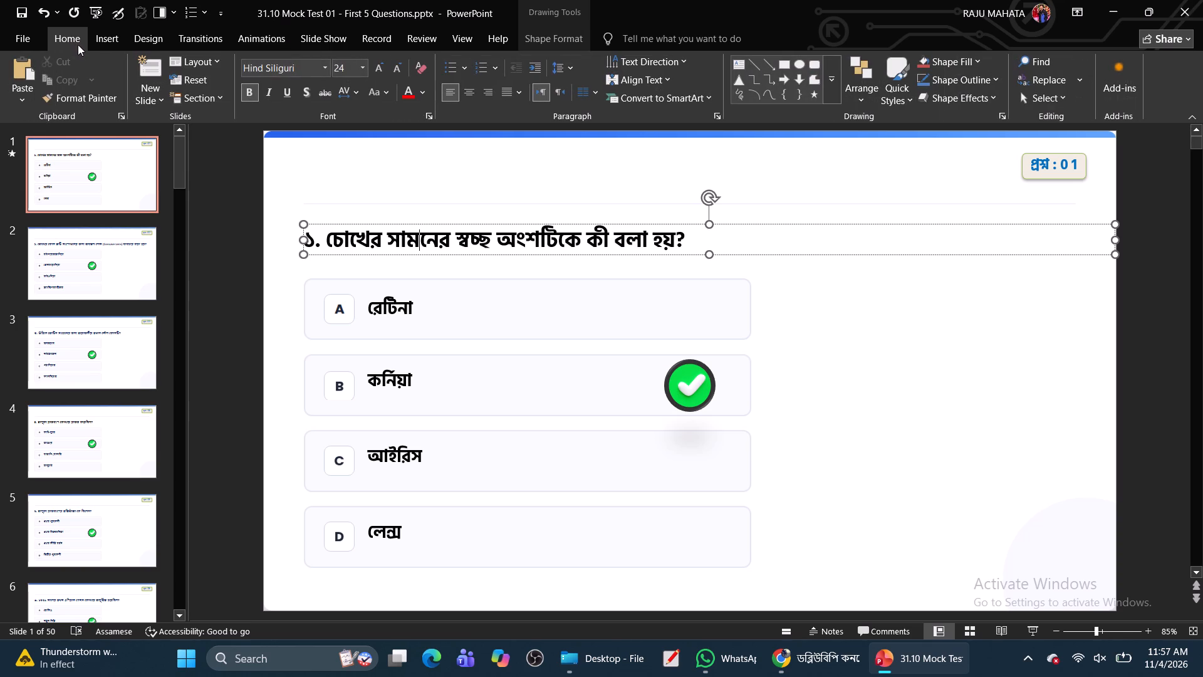
click(393, 304)
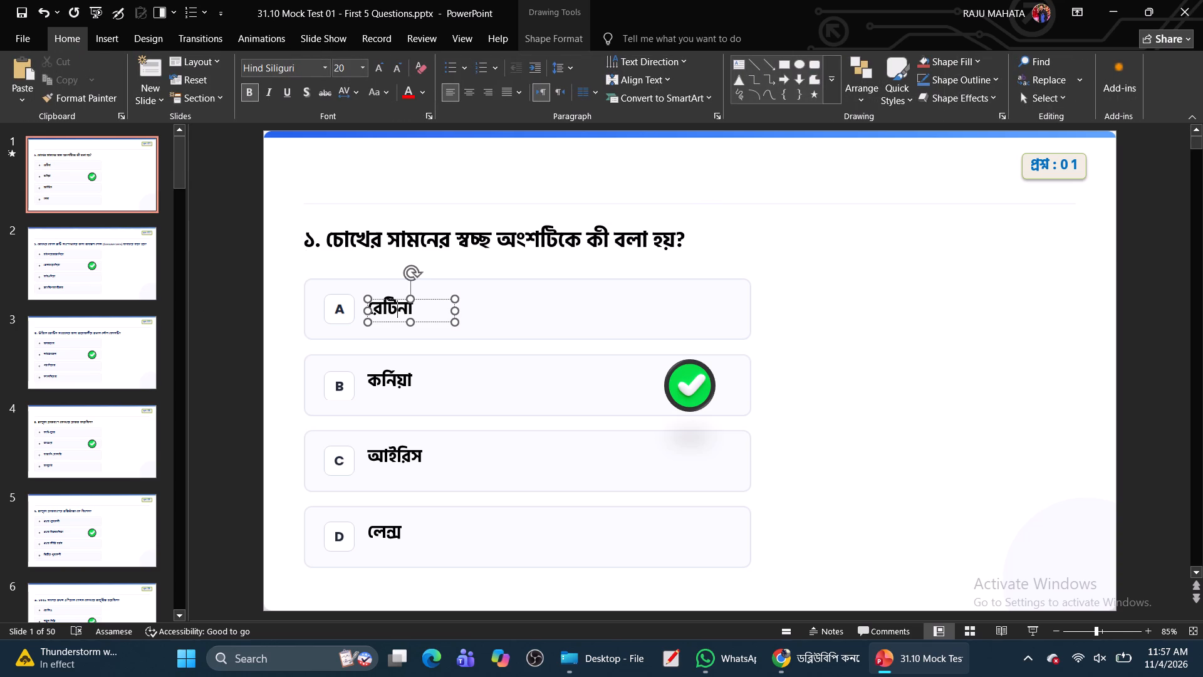
Set the font of slide 2's question text to Hind Siliguri.
click(95, 239)
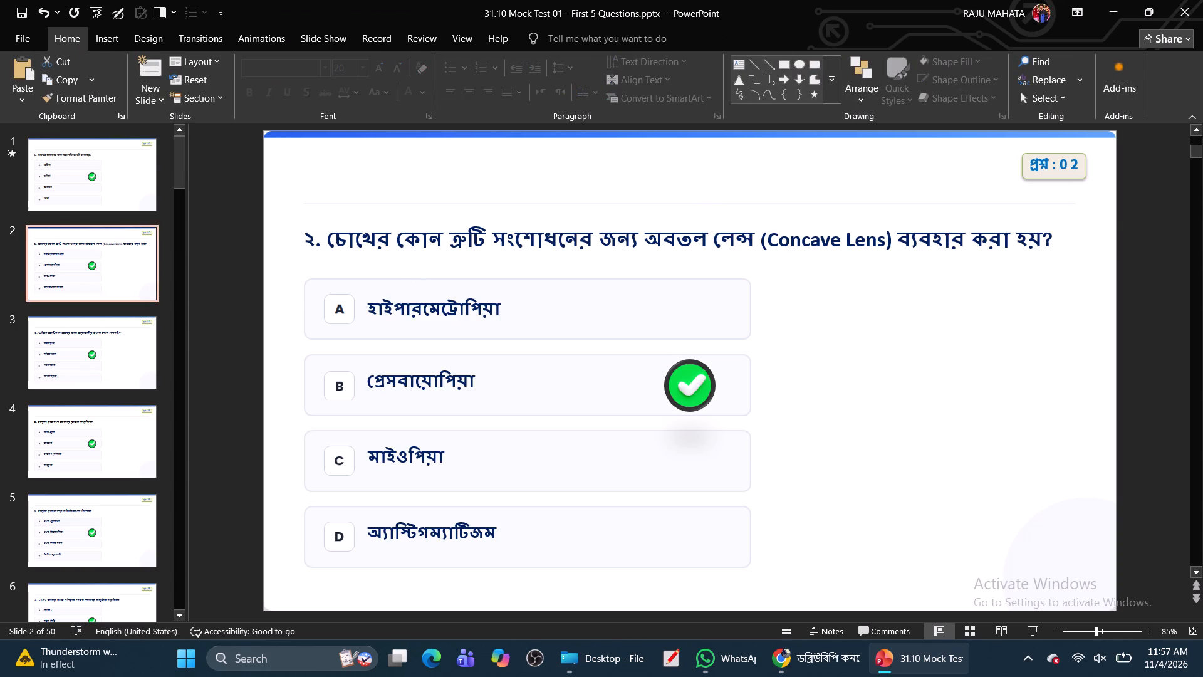
click(391, 239)
click(398, 255)
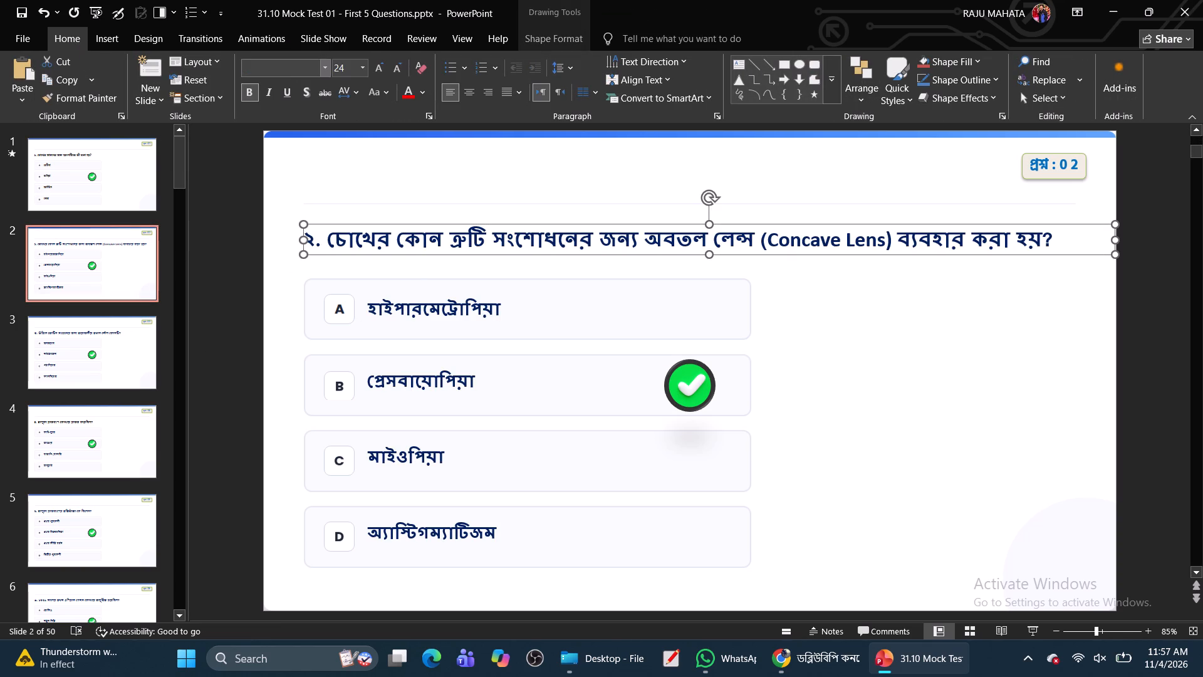
click(279, 70)
key(h)
key(Return)
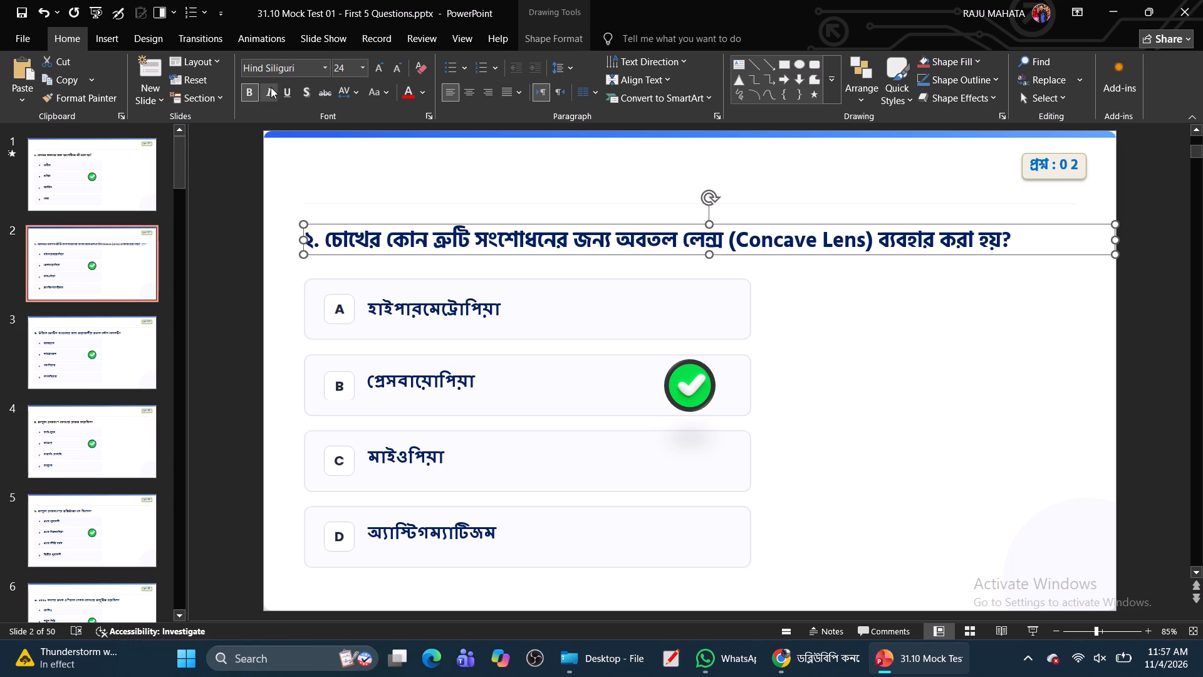
Set the text of all four answer options, A to D, on slide 2 to Hind Siliguri.
click(110, 179)
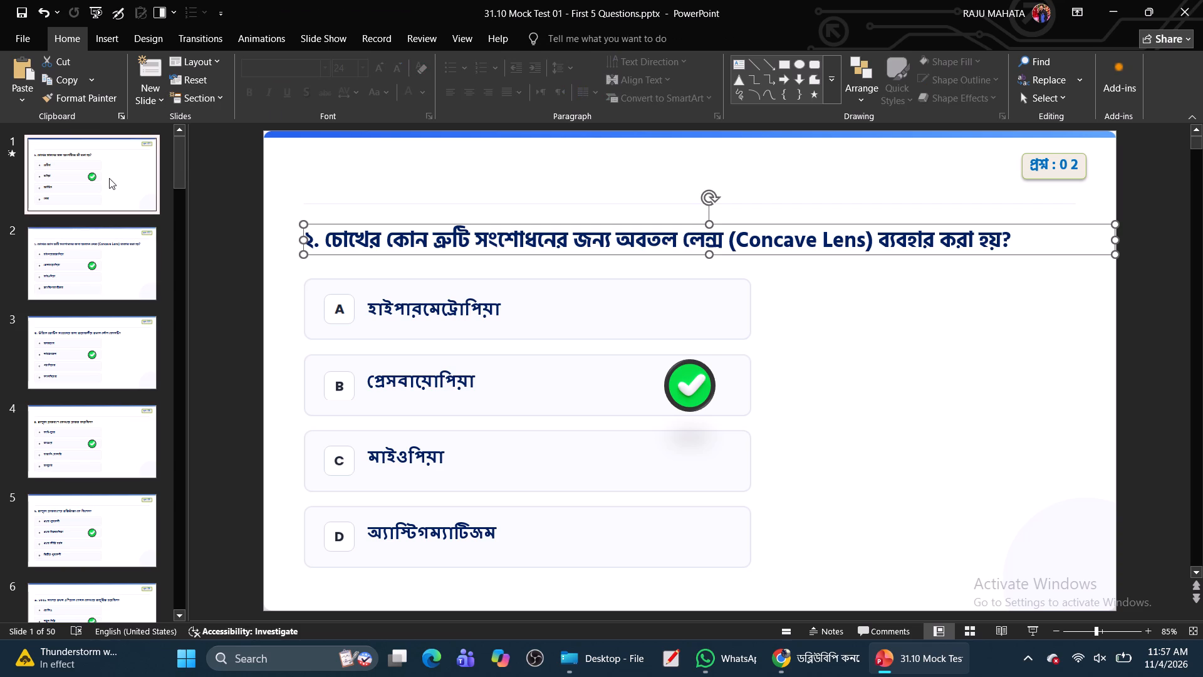
click(93, 269)
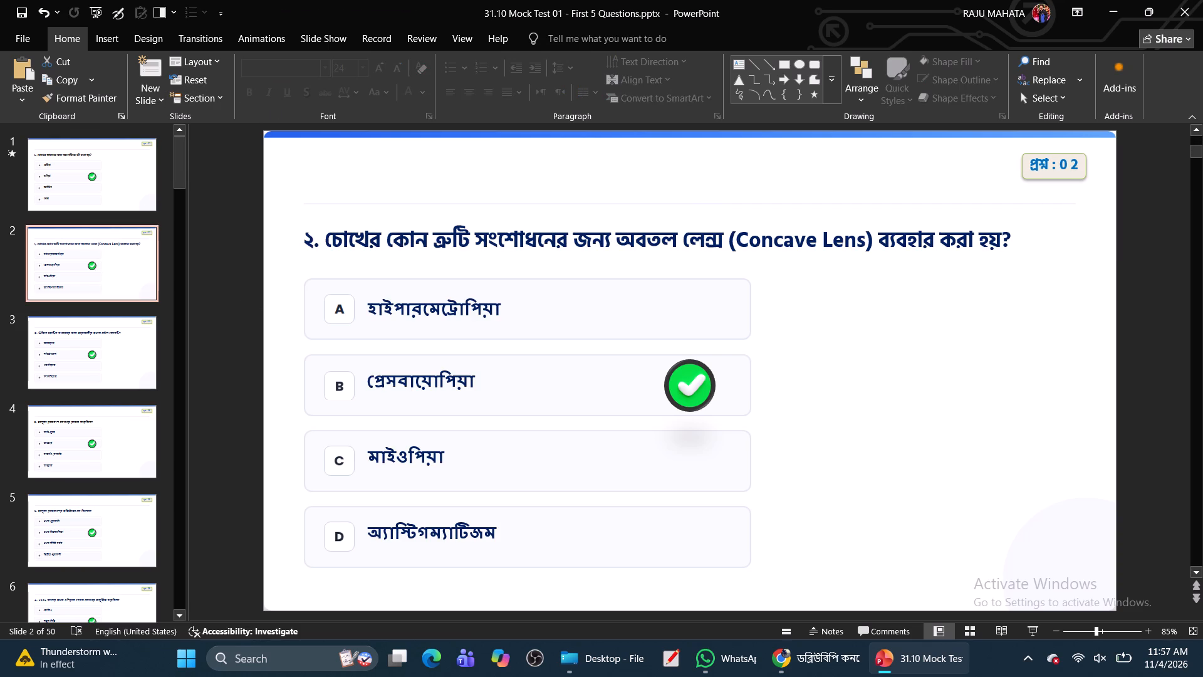
click(132, 350)
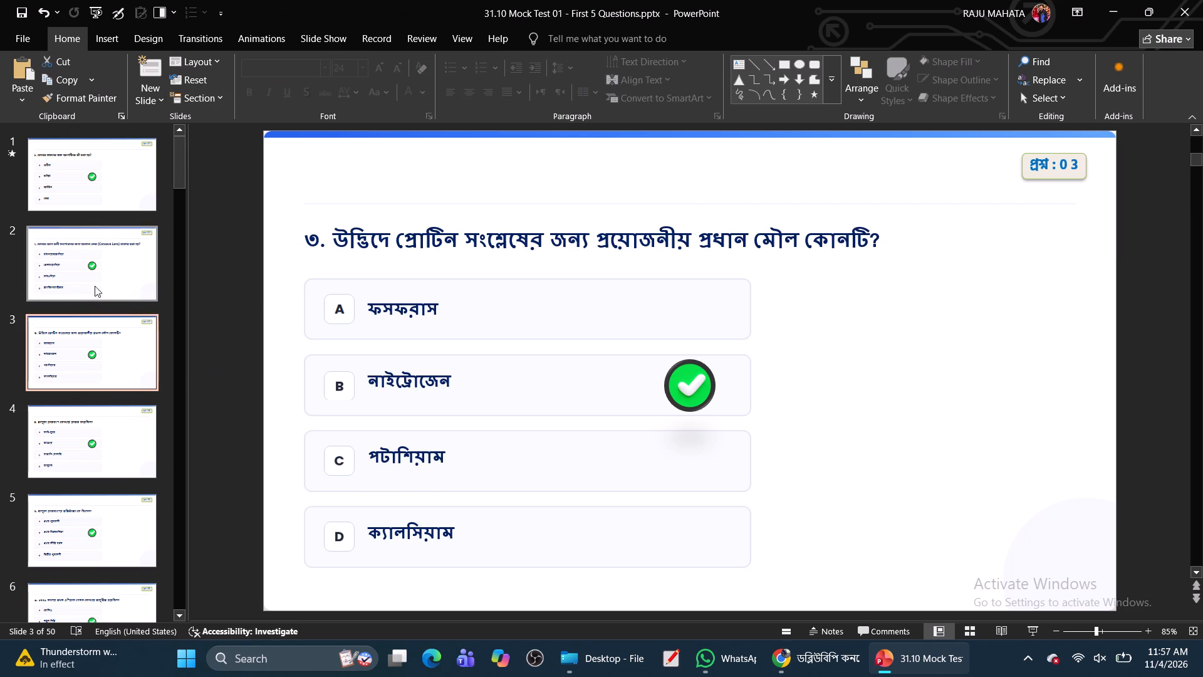
click(89, 273)
click(402, 307)
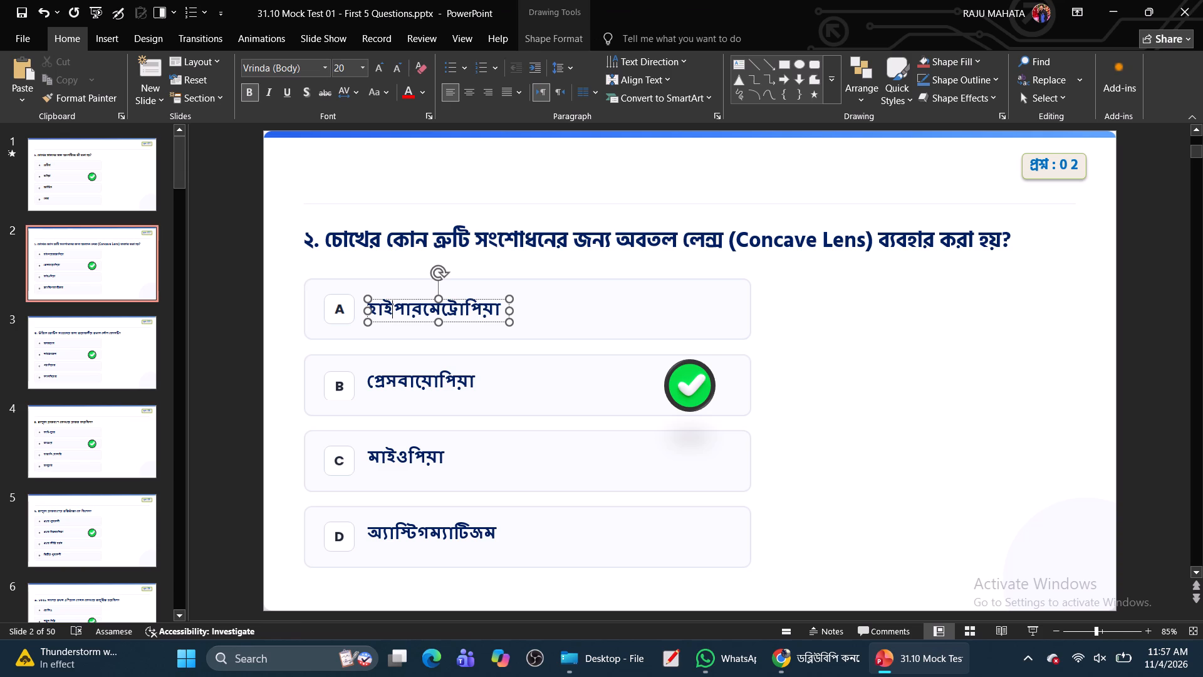
click(409, 319)
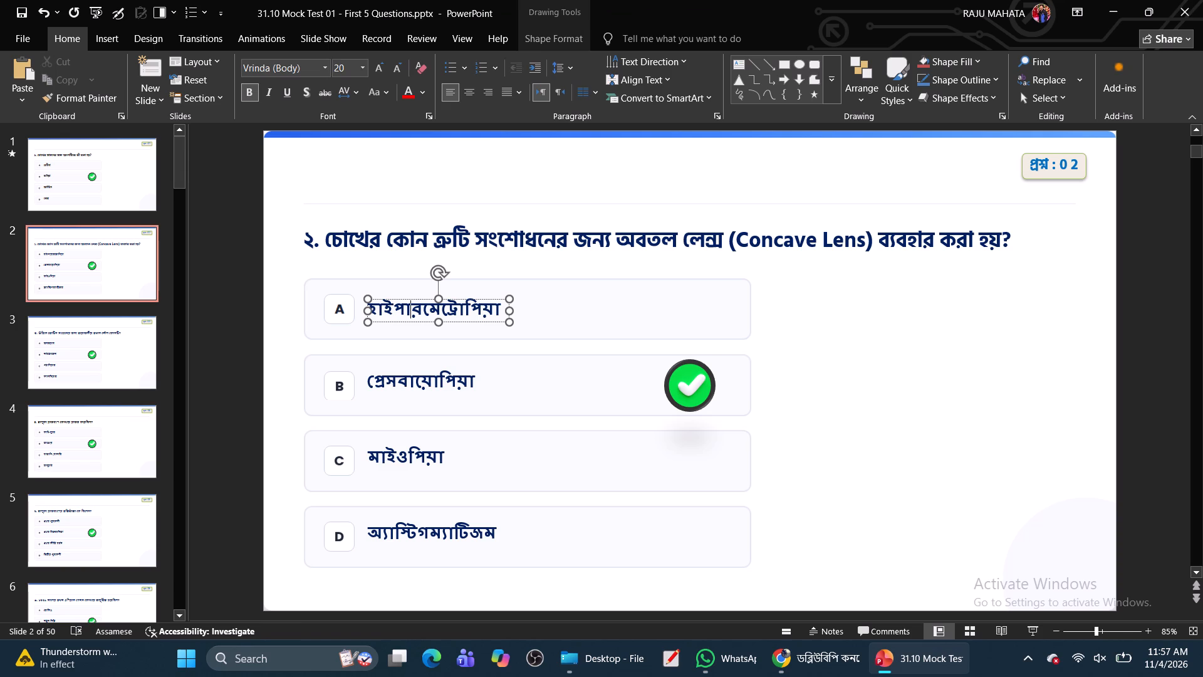
click(409, 325)
click(405, 312)
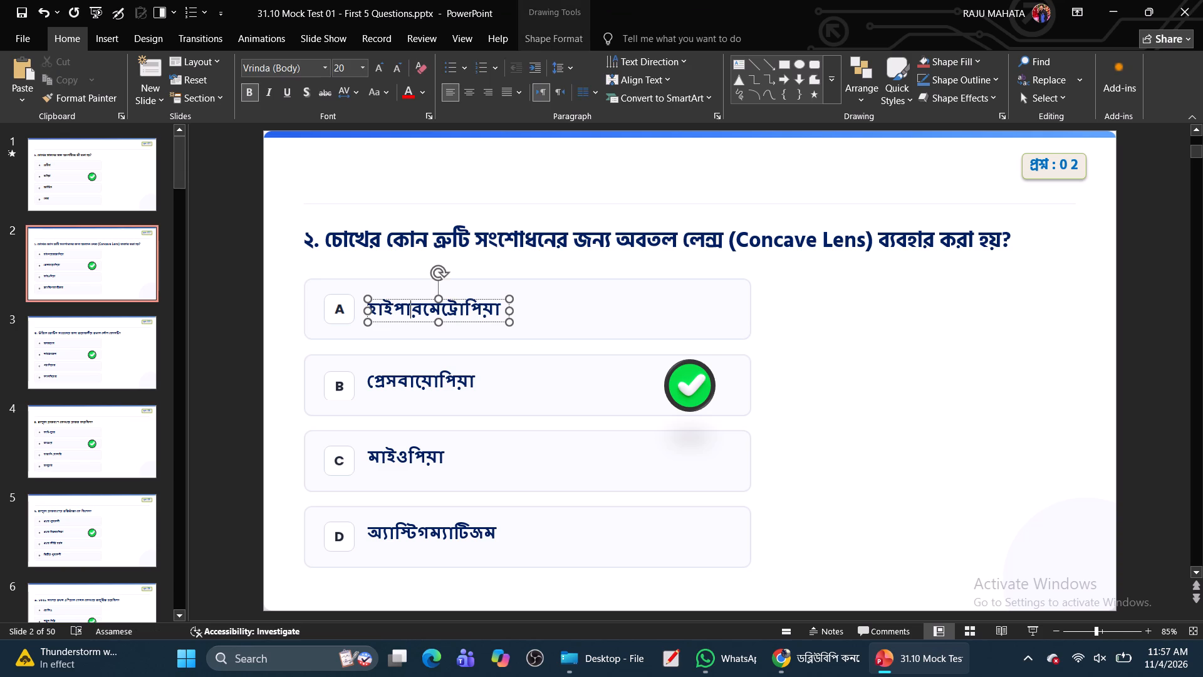
click(407, 321)
ctrl+click(403, 384)
ctrl+click(394, 463)
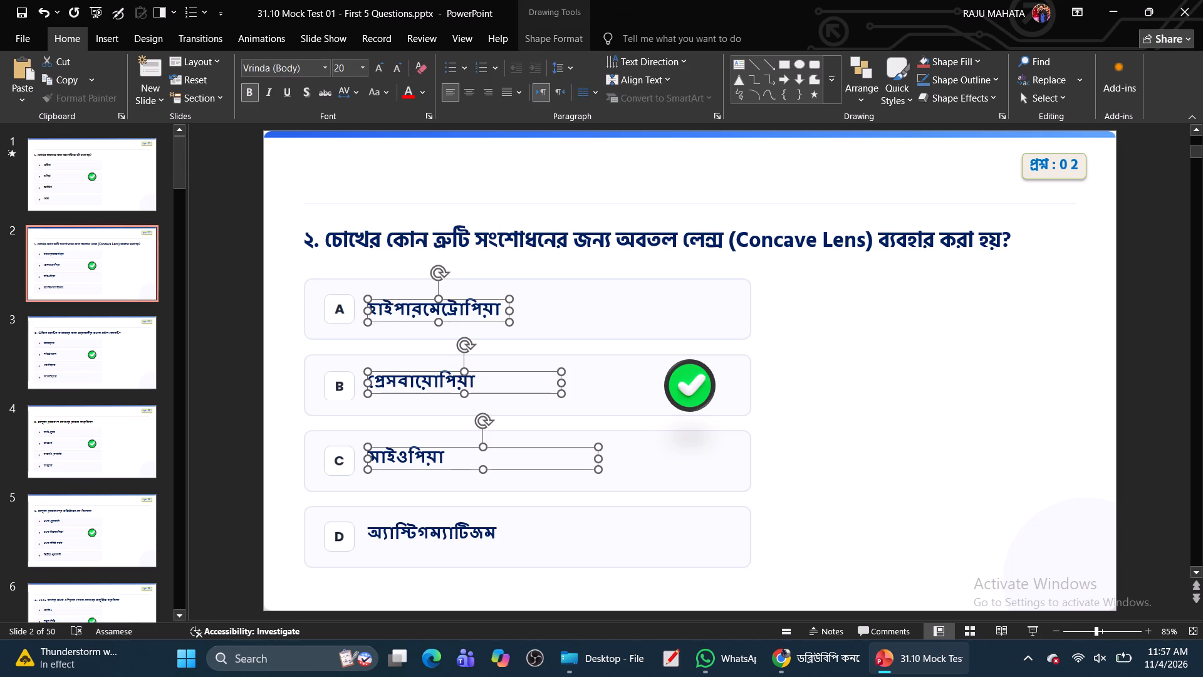
ctrl+click(402, 537)
click(293, 70)
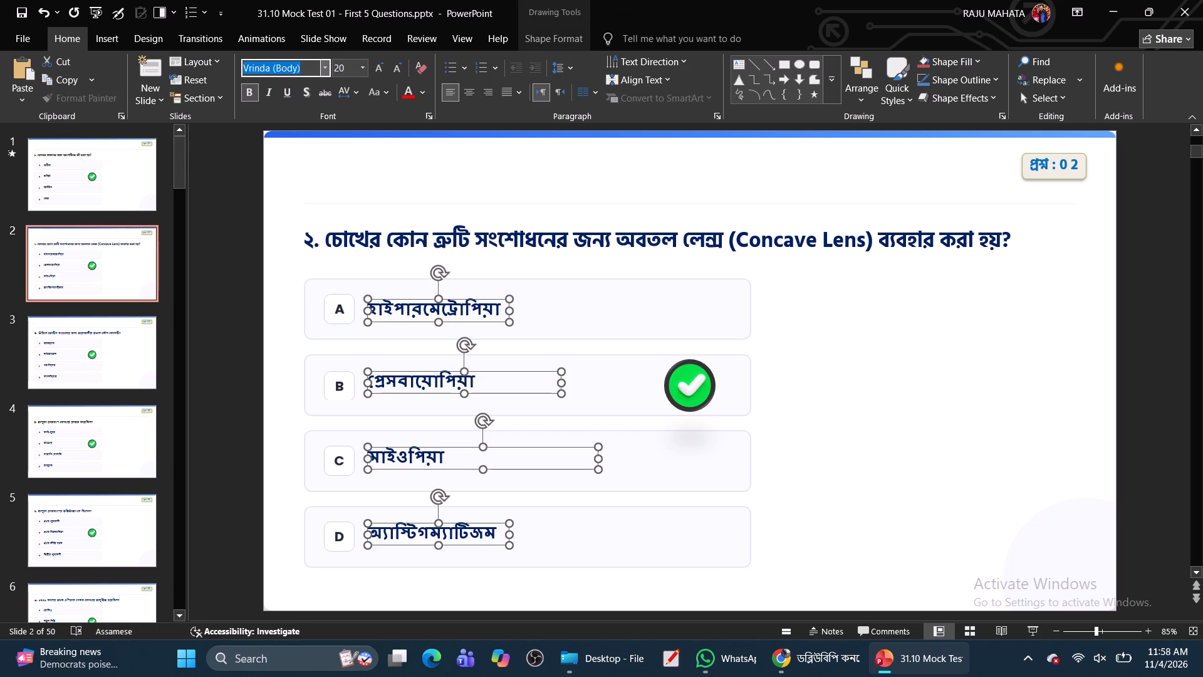
key(h)
key(Return)
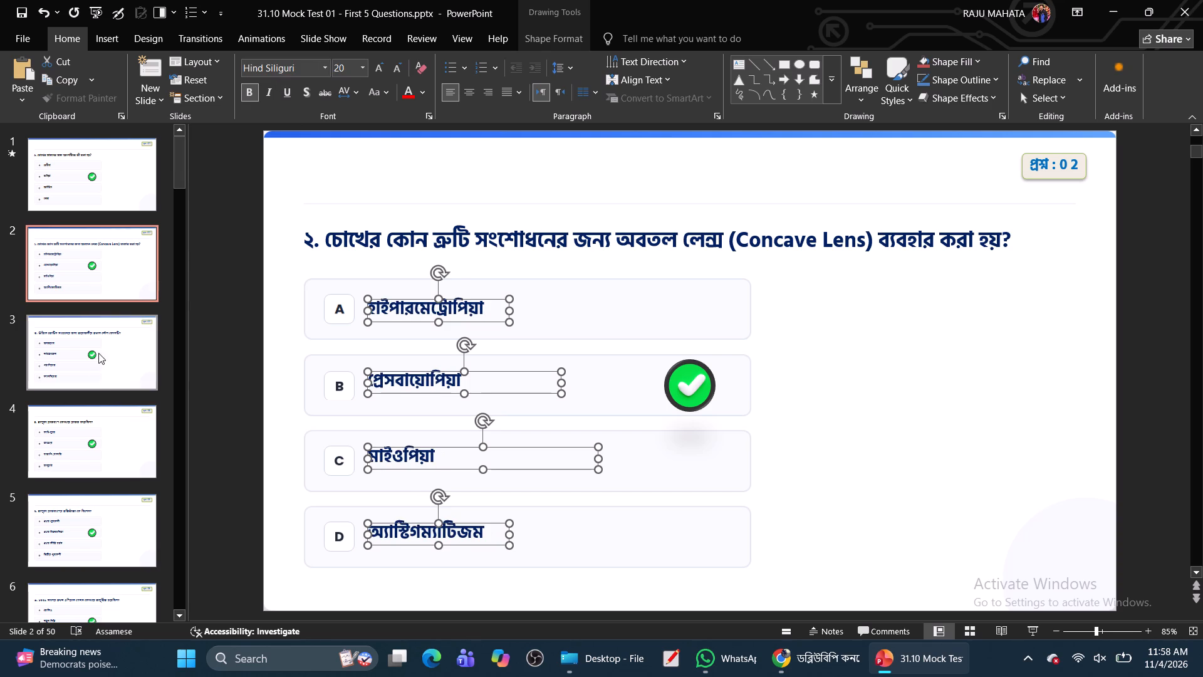
Set the font of slide 3's question text to Hind Siliguri.
click(99, 352)
click(423, 243)
click(427, 256)
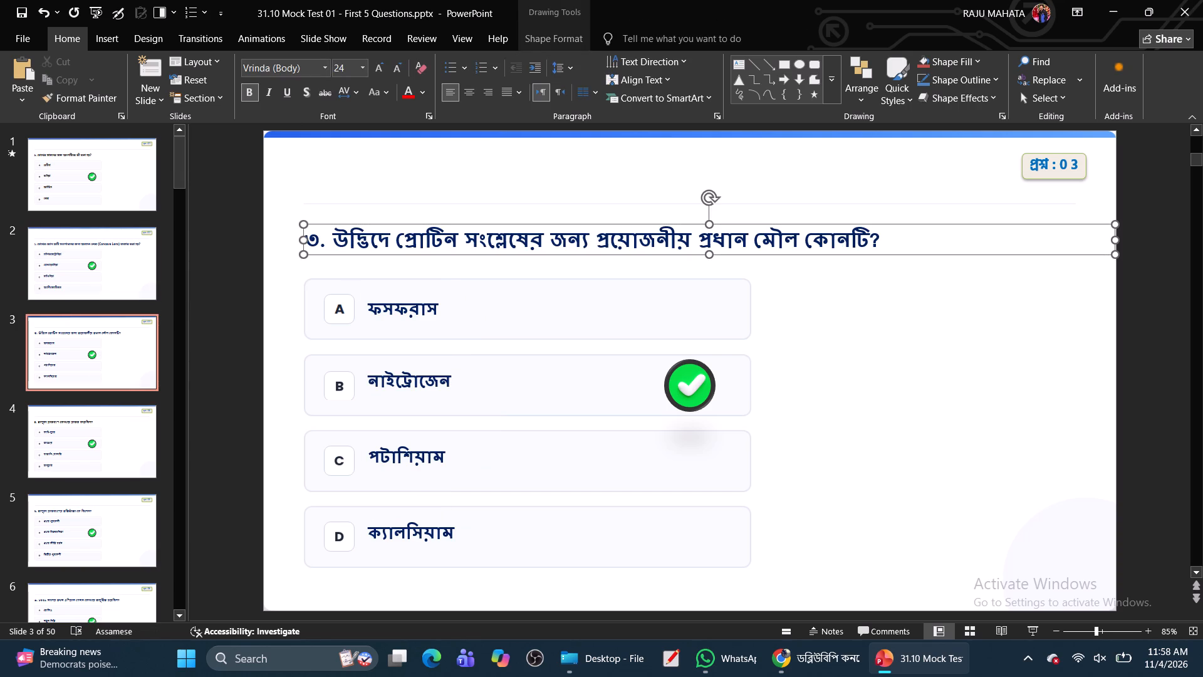
click(301, 65)
key(h)
key(Return)
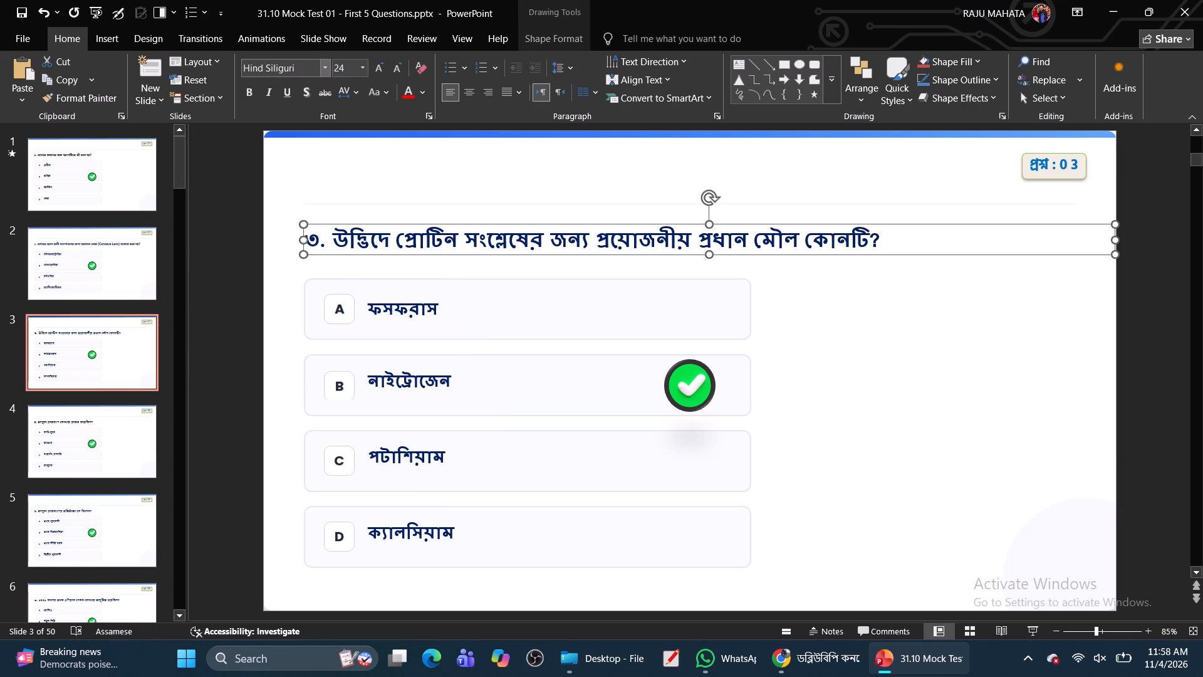
Set the text of all four answer options, A to D, on slide 3 to Hind Siliguri.
click(393, 307)
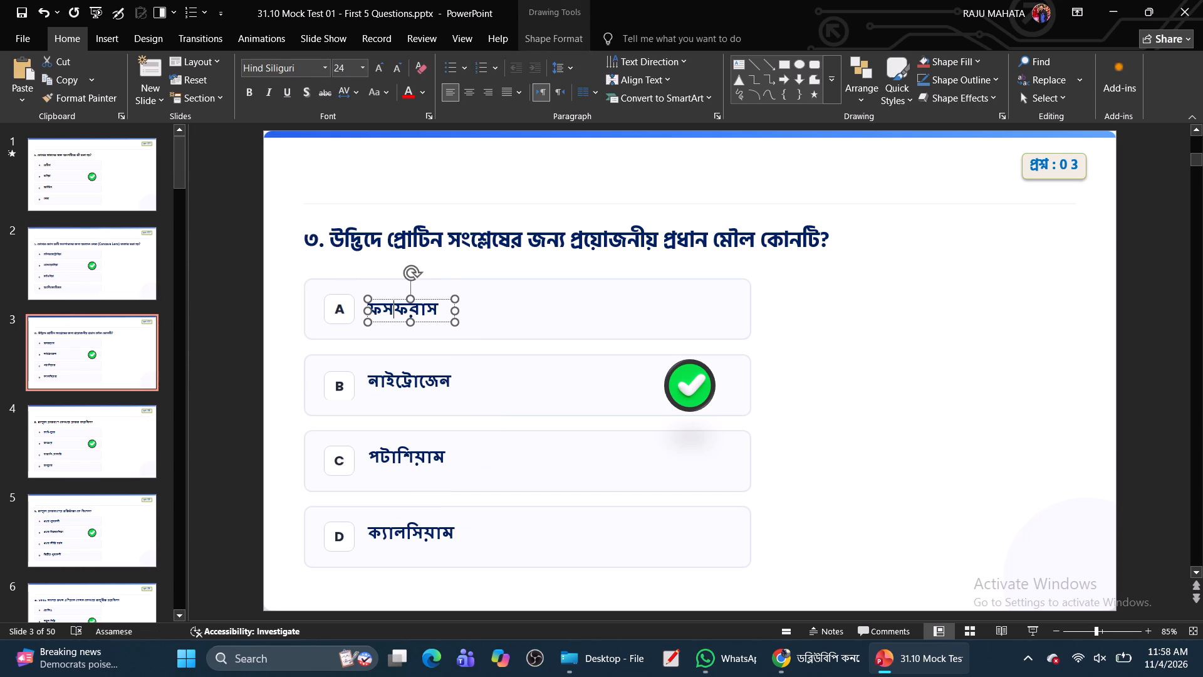
click(396, 322)
ctrl+click(395, 373)
ctrl+click(402, 461)
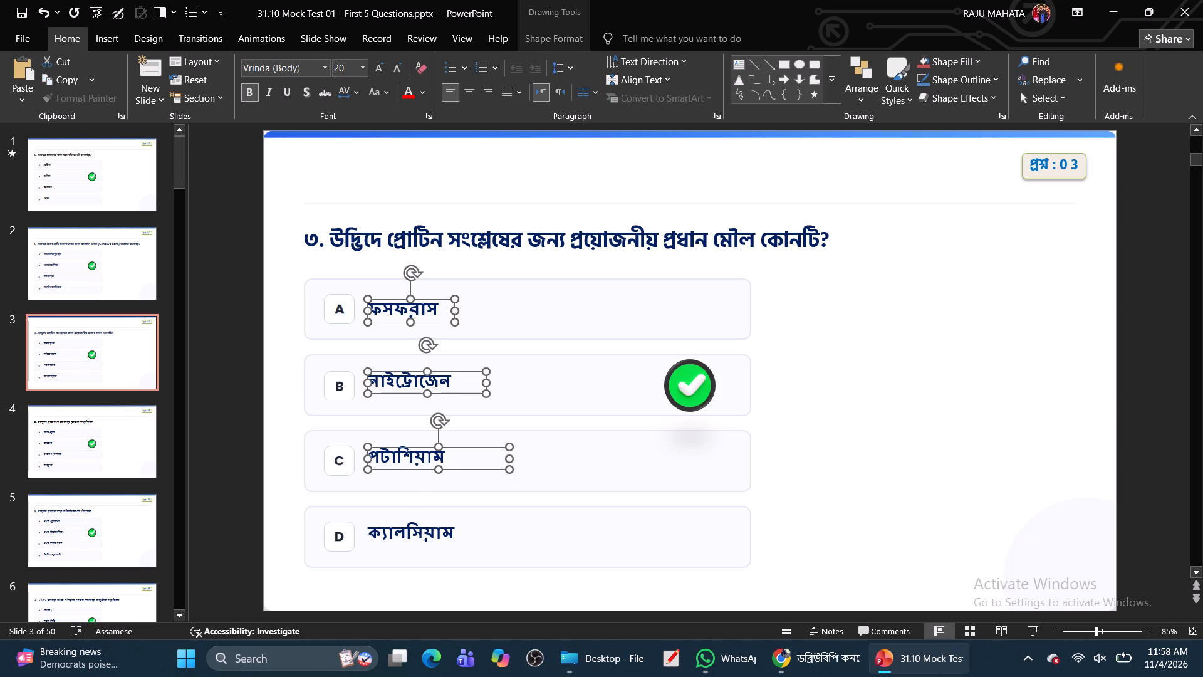
ctrl+click(409, 532)
click(298, 69)
key(h)
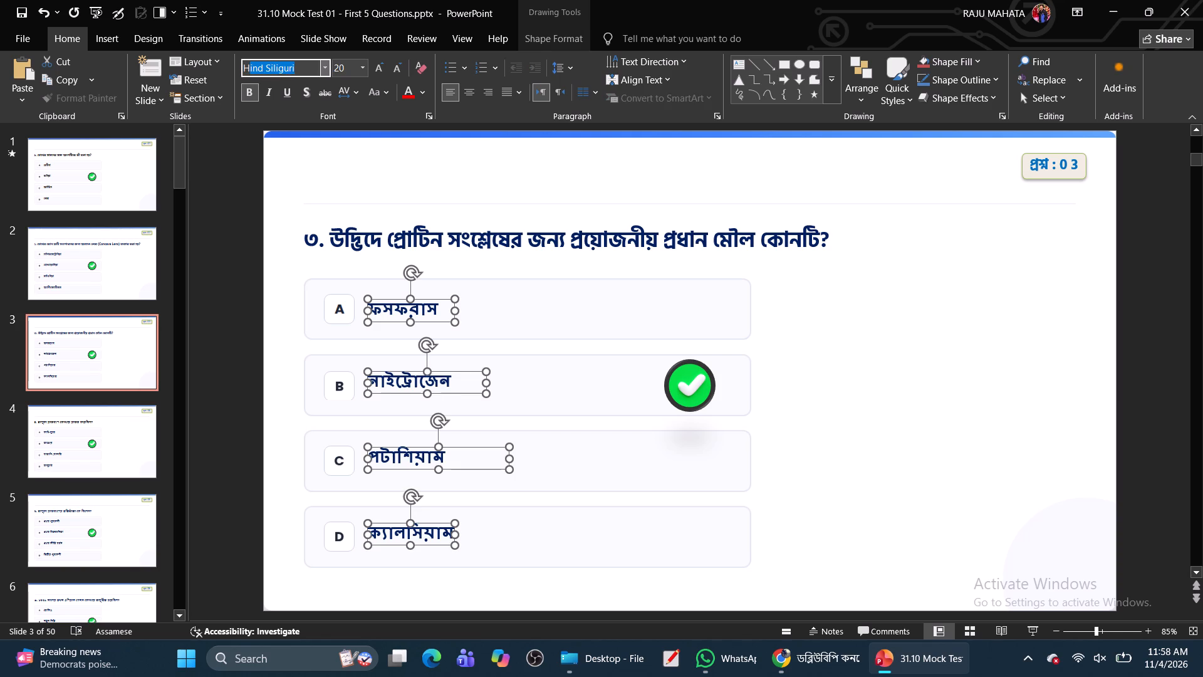
key(Return)
Set the question text and all four answer options, A to D, on slide 4 to Hind Siliguri.
click(97, 453)
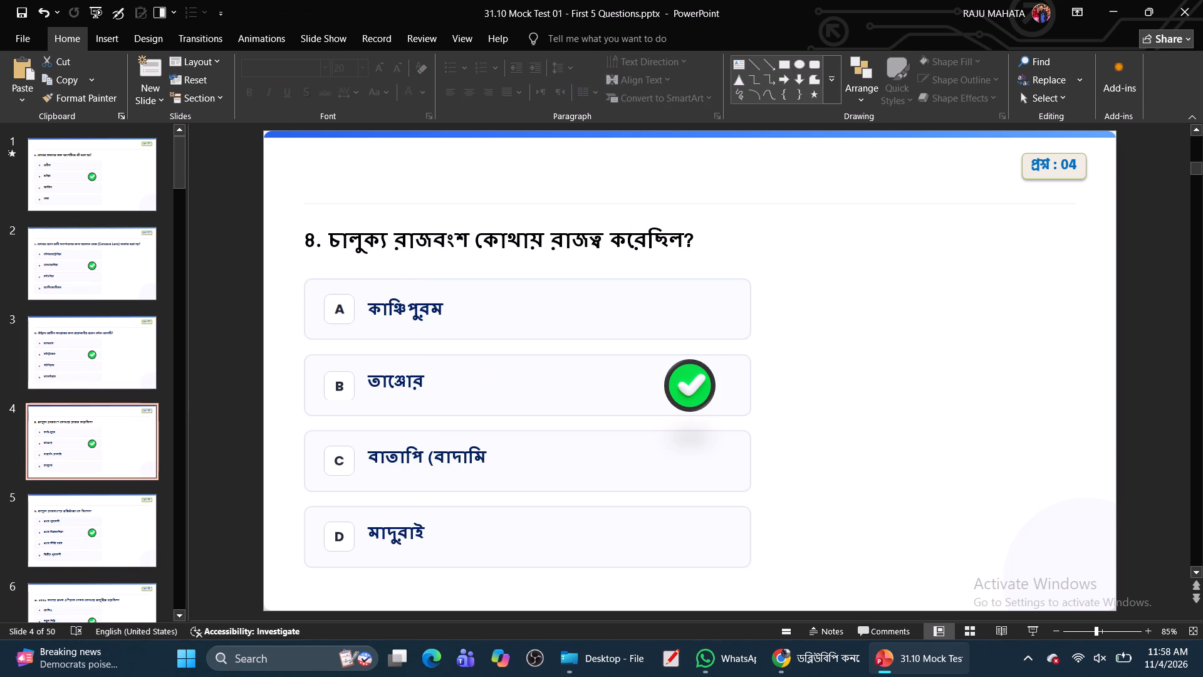
click(430, 239)
click(431, 255)
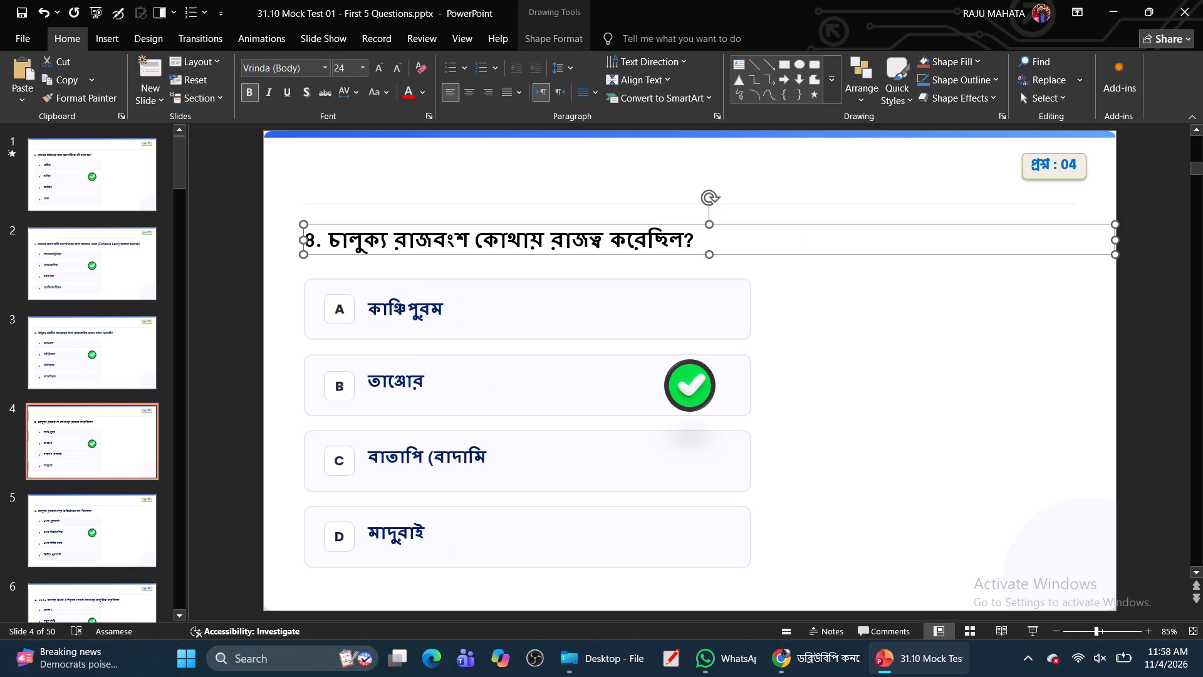
ctrl+click(421, 312)
ctrl+click(404, 384)
ctrl+click(407, 461)
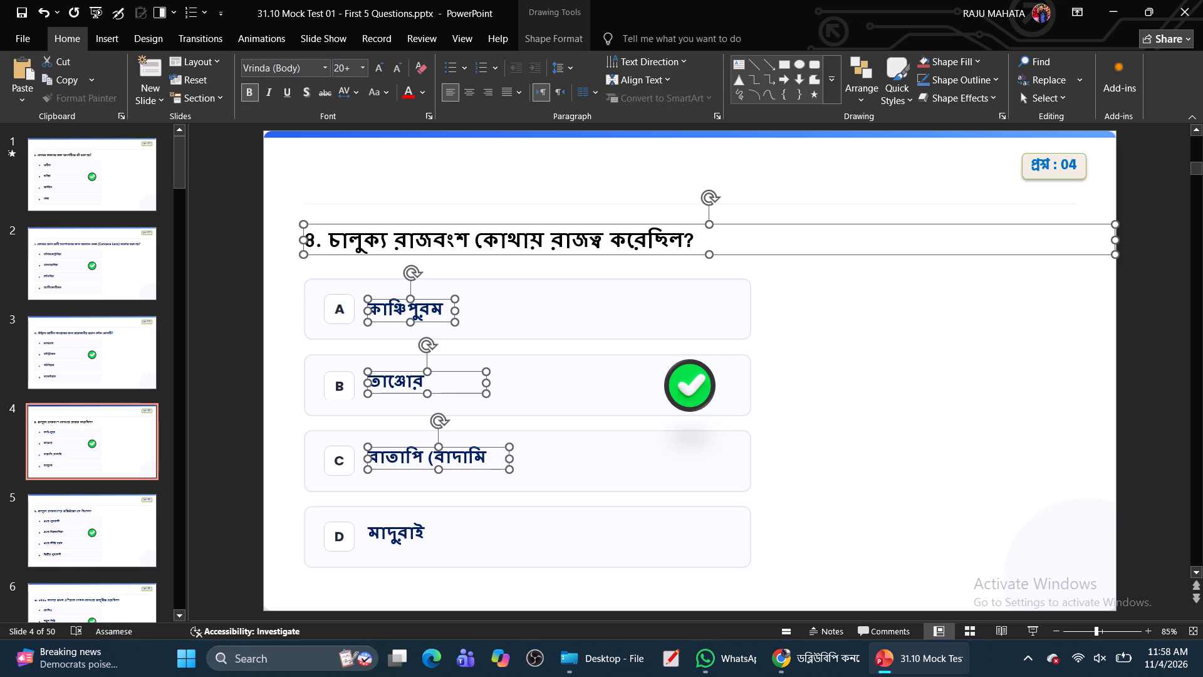
ctrl+click(397, 530)
click(283, 65)
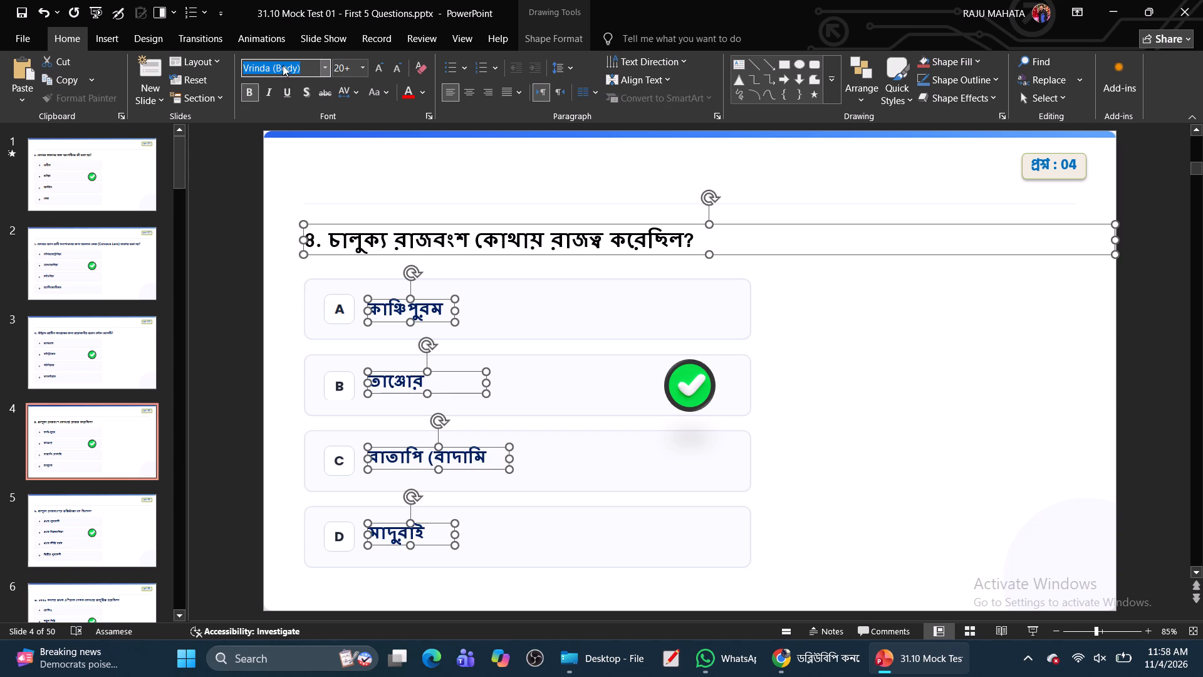
key(h)
key(Return)
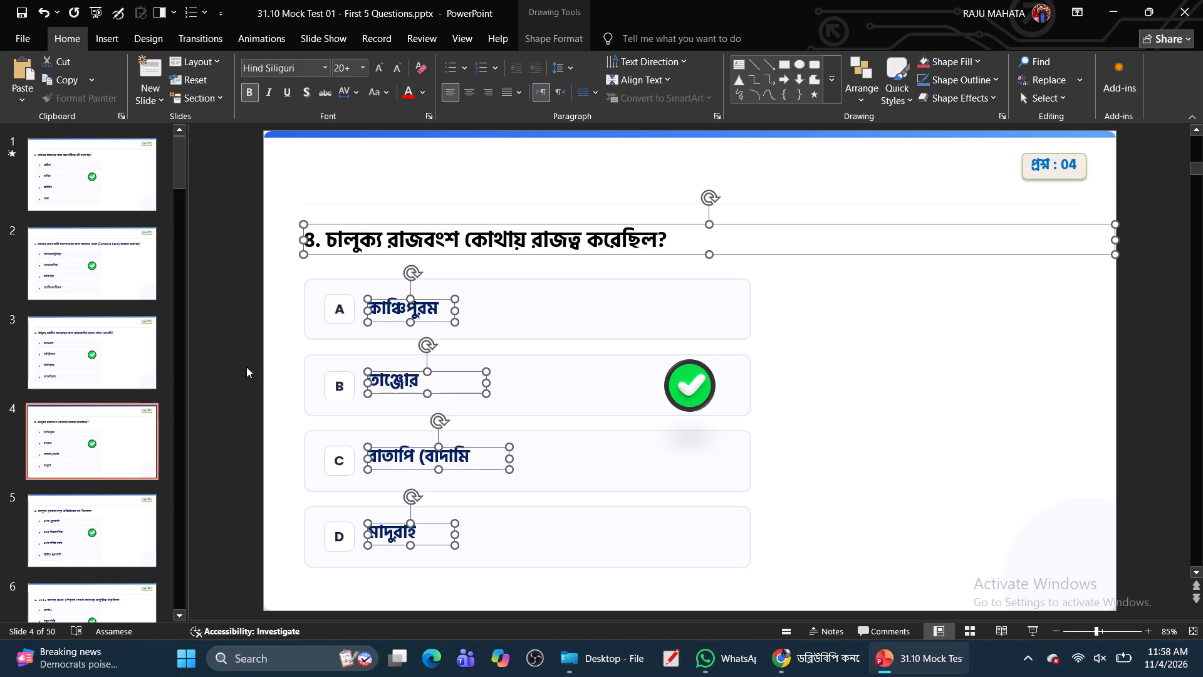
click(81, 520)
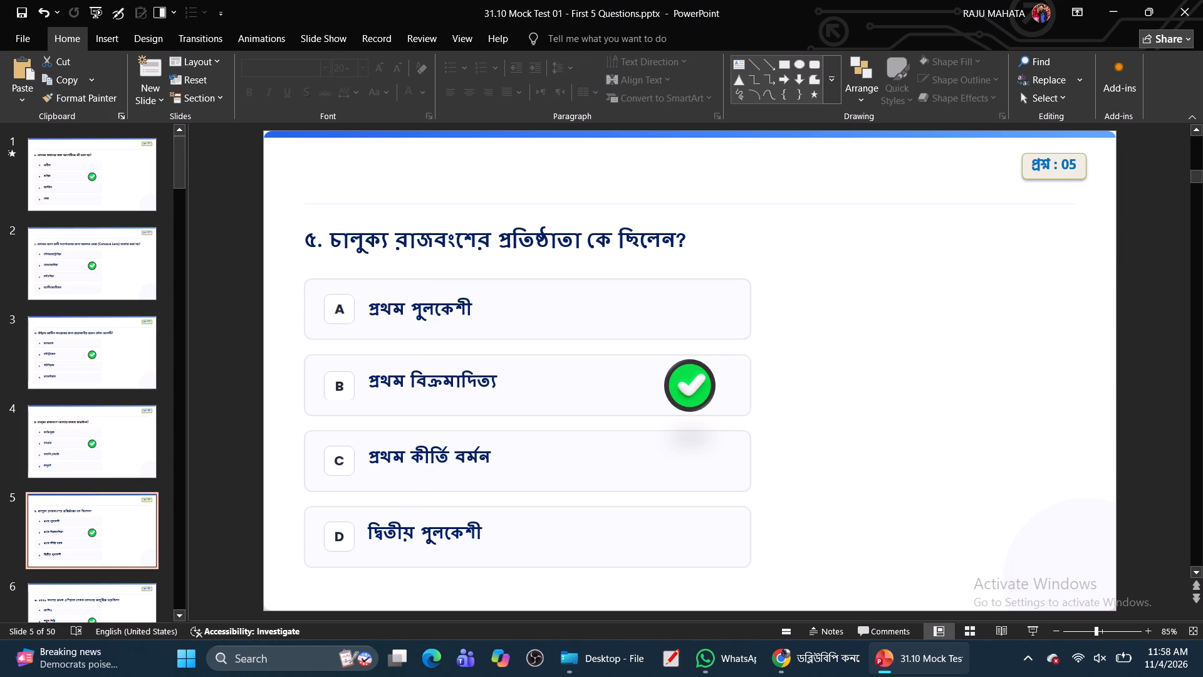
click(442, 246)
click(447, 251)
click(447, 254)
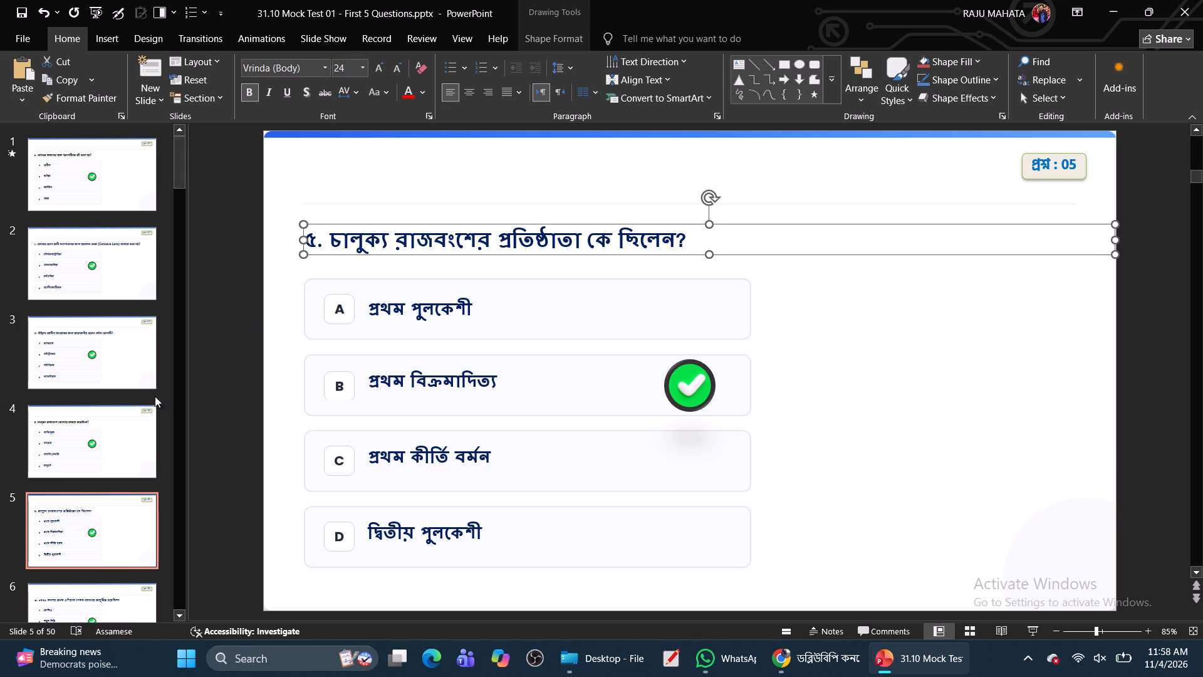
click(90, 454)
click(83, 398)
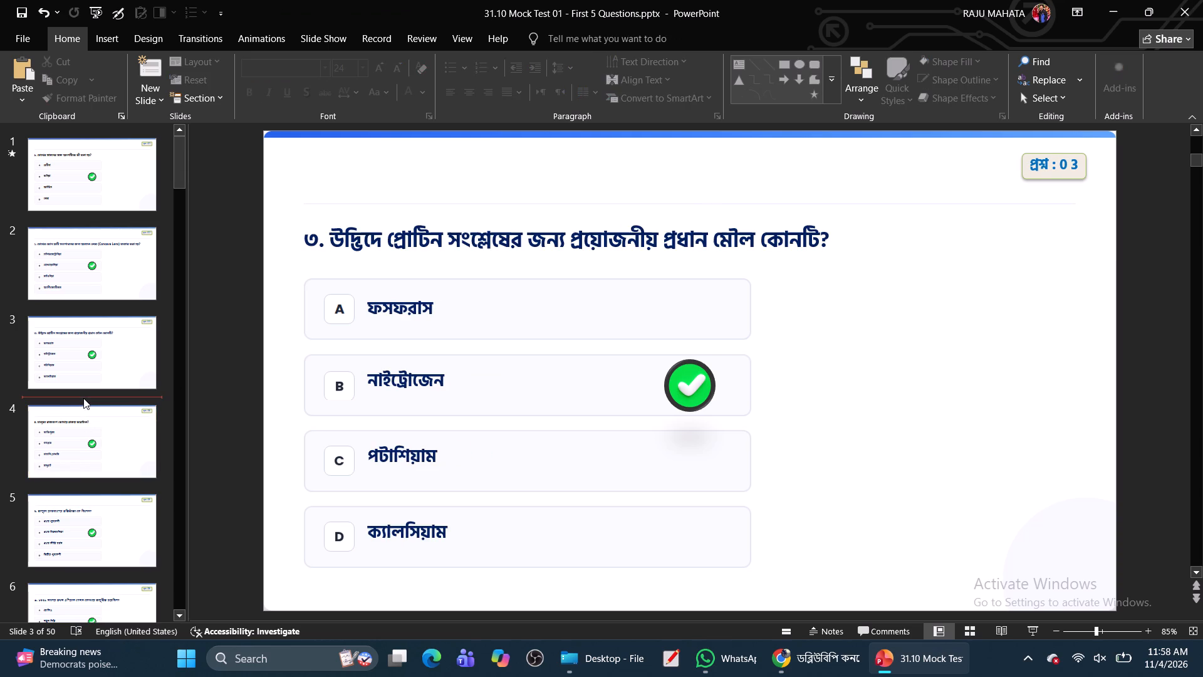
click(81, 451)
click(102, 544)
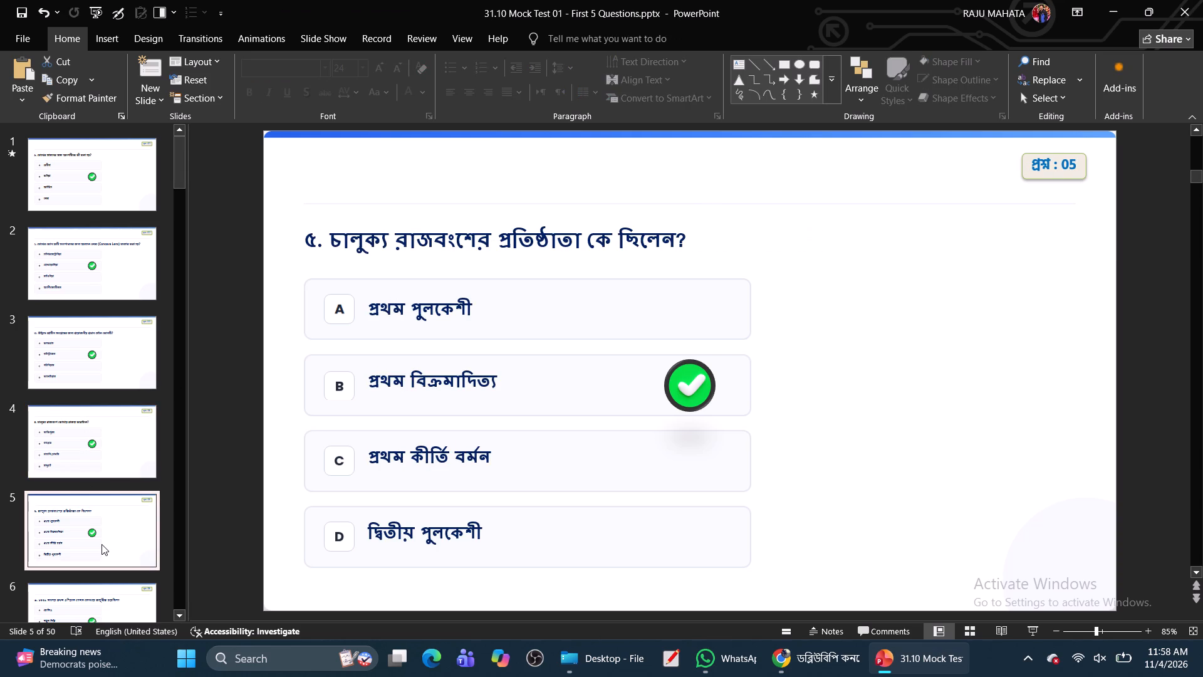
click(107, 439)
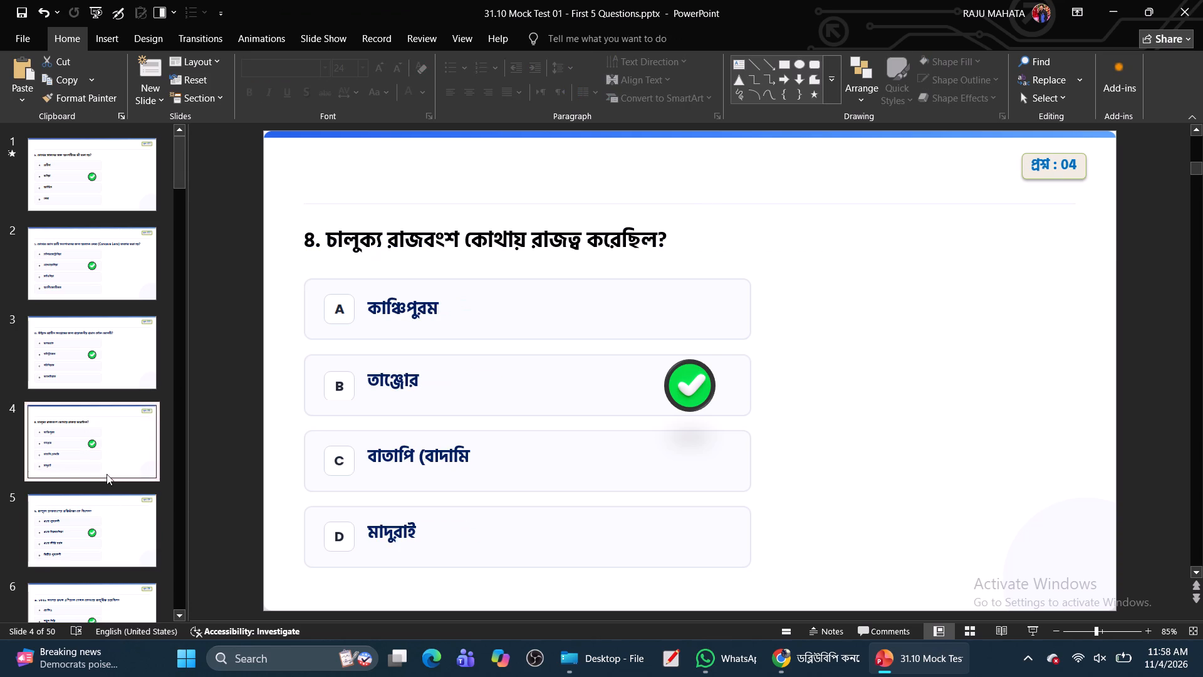
Set the question text and all four answer options, A to D, on slide 5 to Hind Siliguri.
click(107, 518)
click(425, 242)
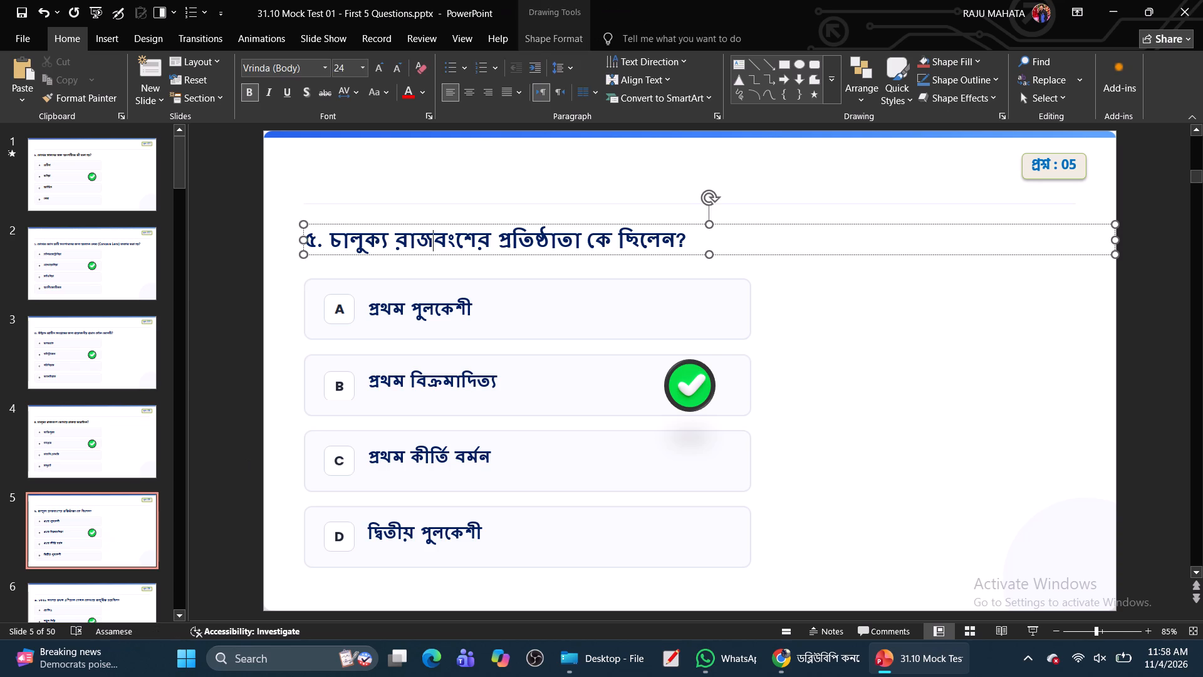
click(427, 253)
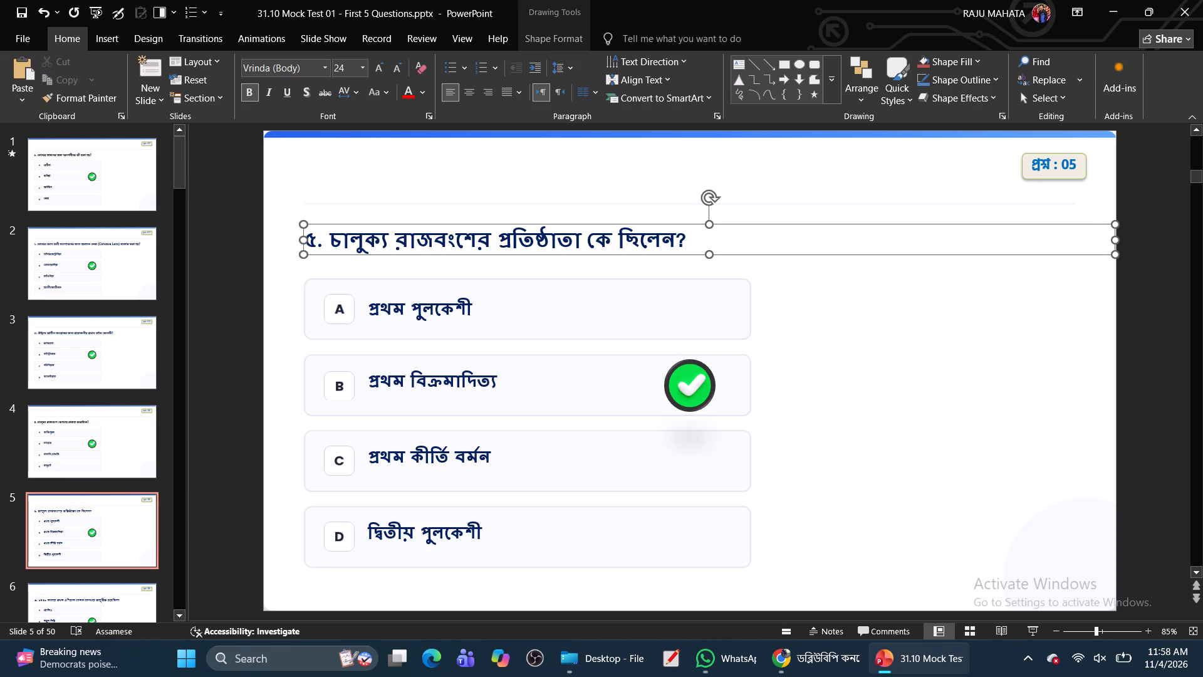
ctrl+click(425, 313)
ctrl+click(427, 382)
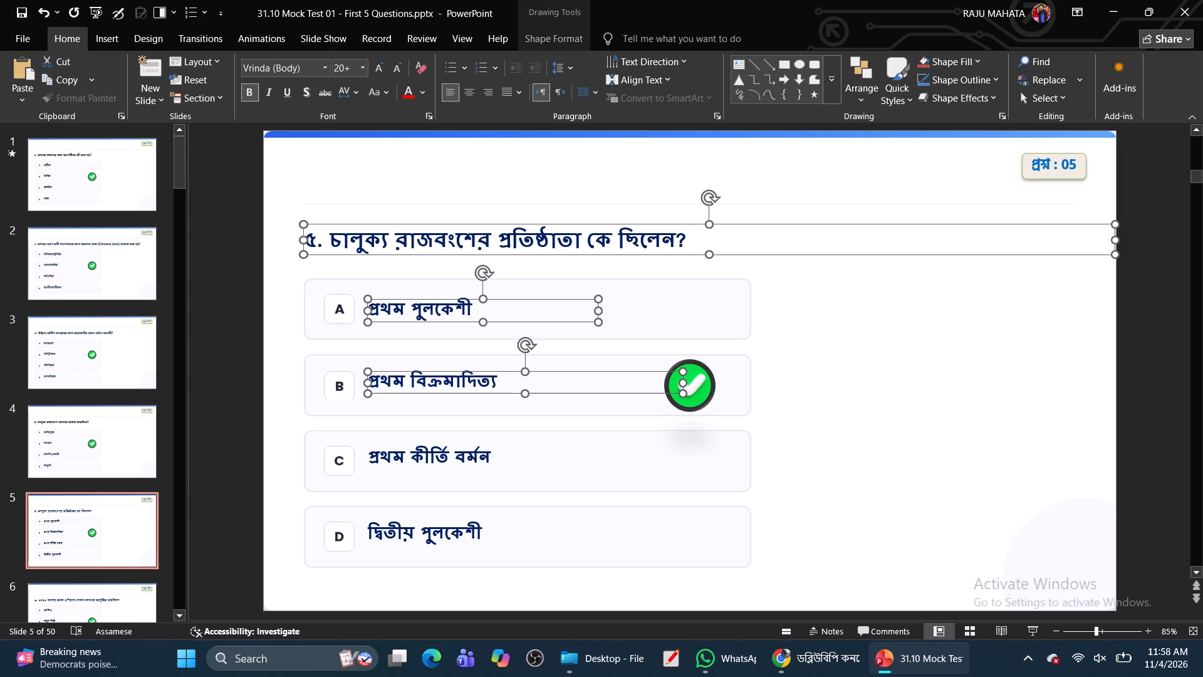
ctrl+click(429, 456)
ctrl+click(429, 534)
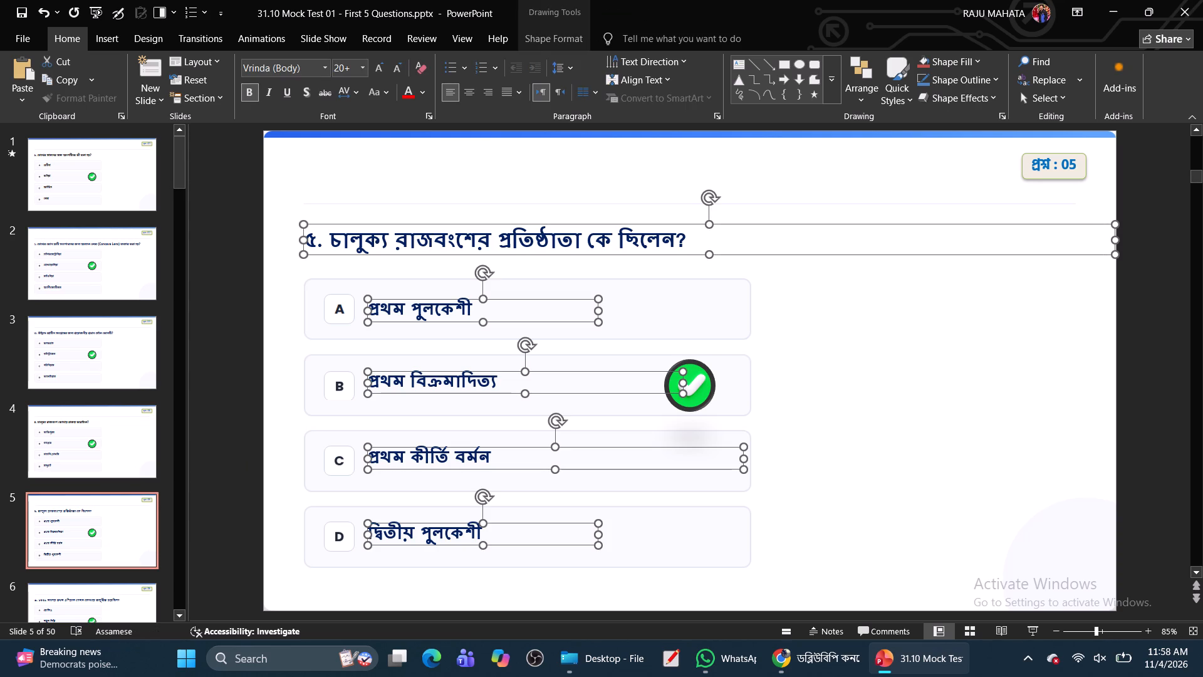
click(300, 70)
key(h)
key(Return)
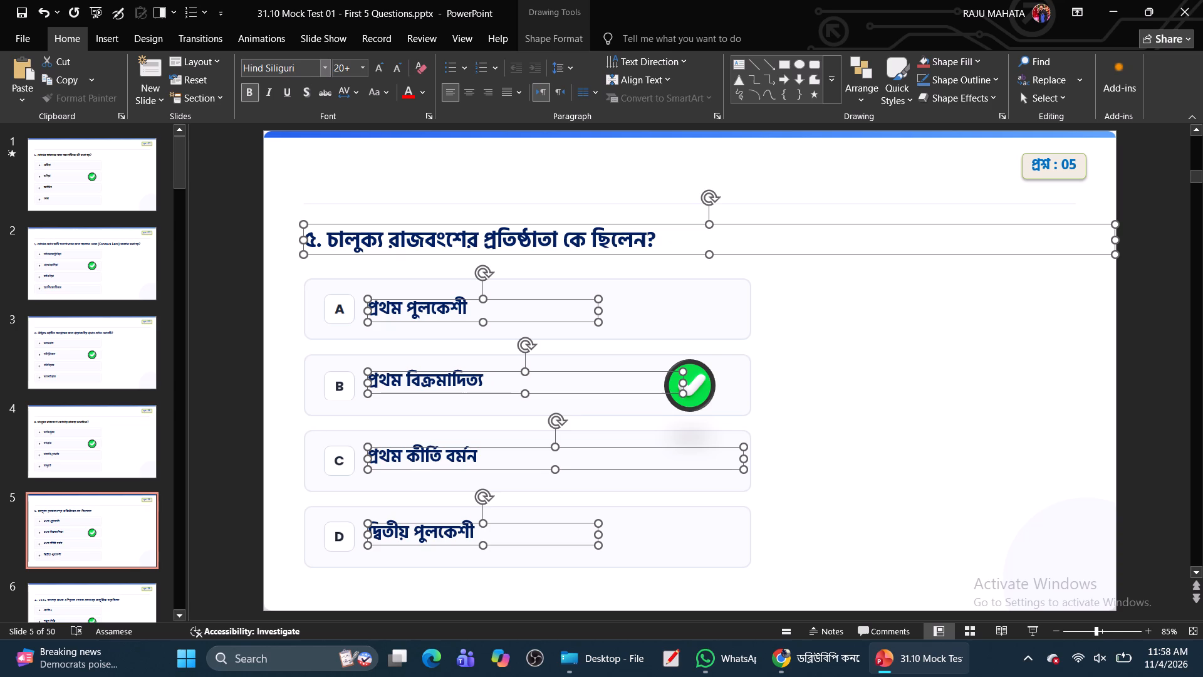
Set the question text and all four answer options, A to D, on slide 6 to Hind Siliguri.
click(98, 606)
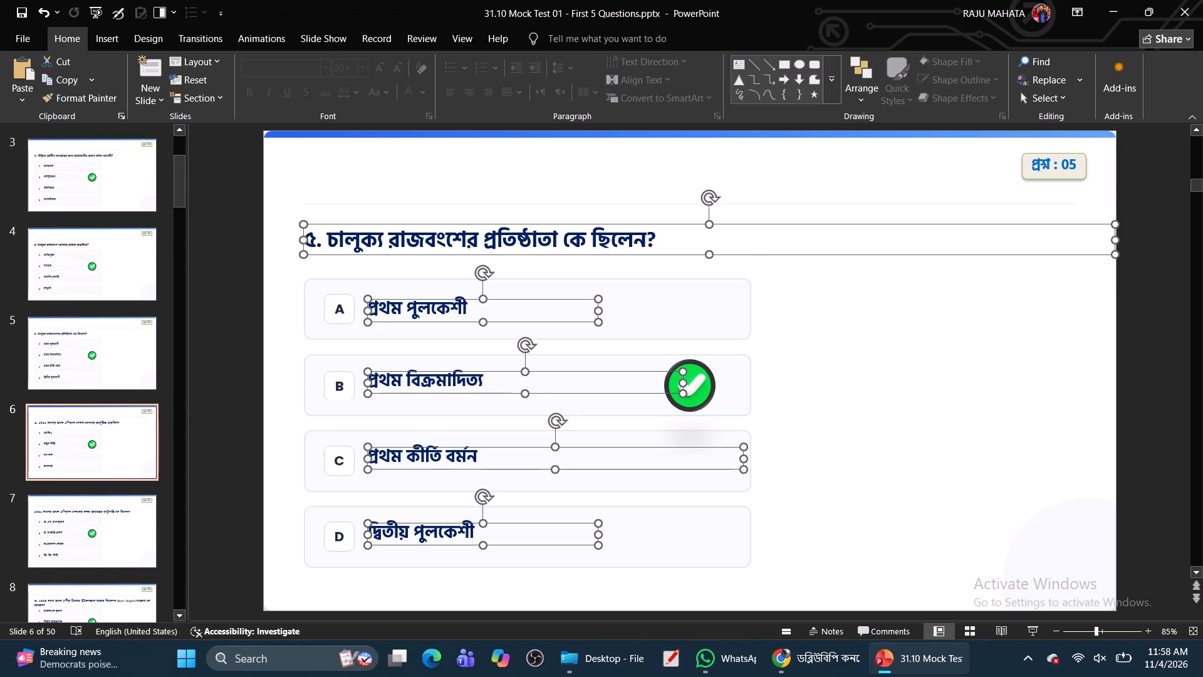
click(394, 233)
click(407, 256)
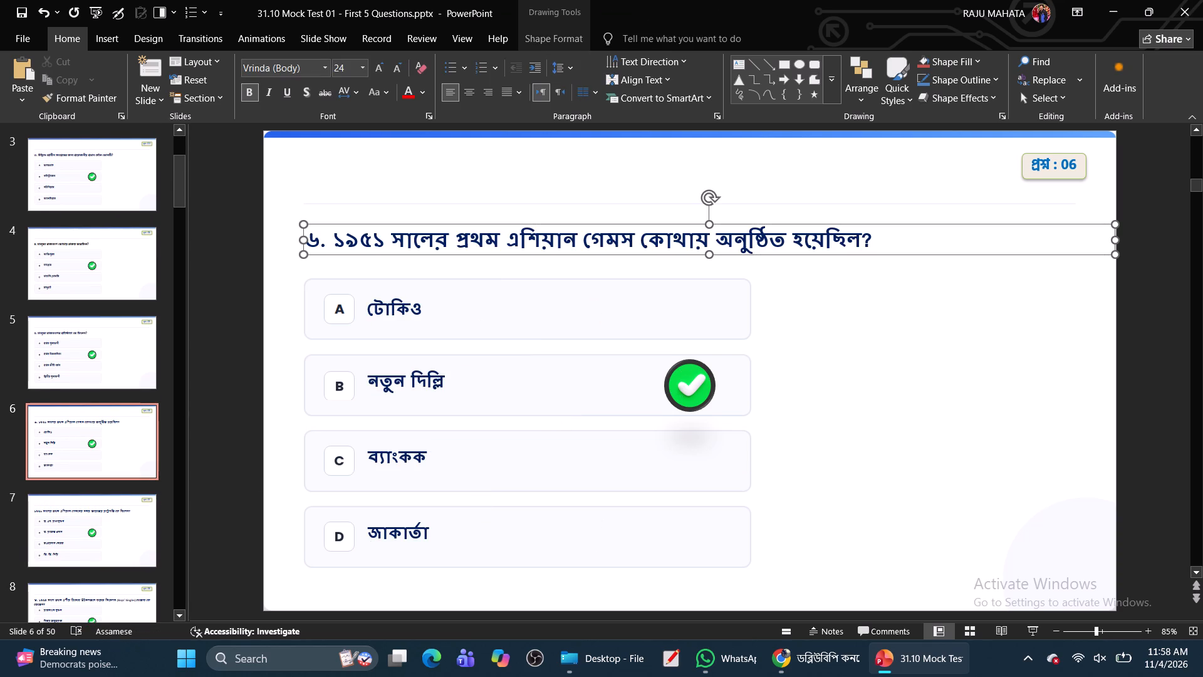
ctrl+click(402, 301)
ctrl+click(402, 384)
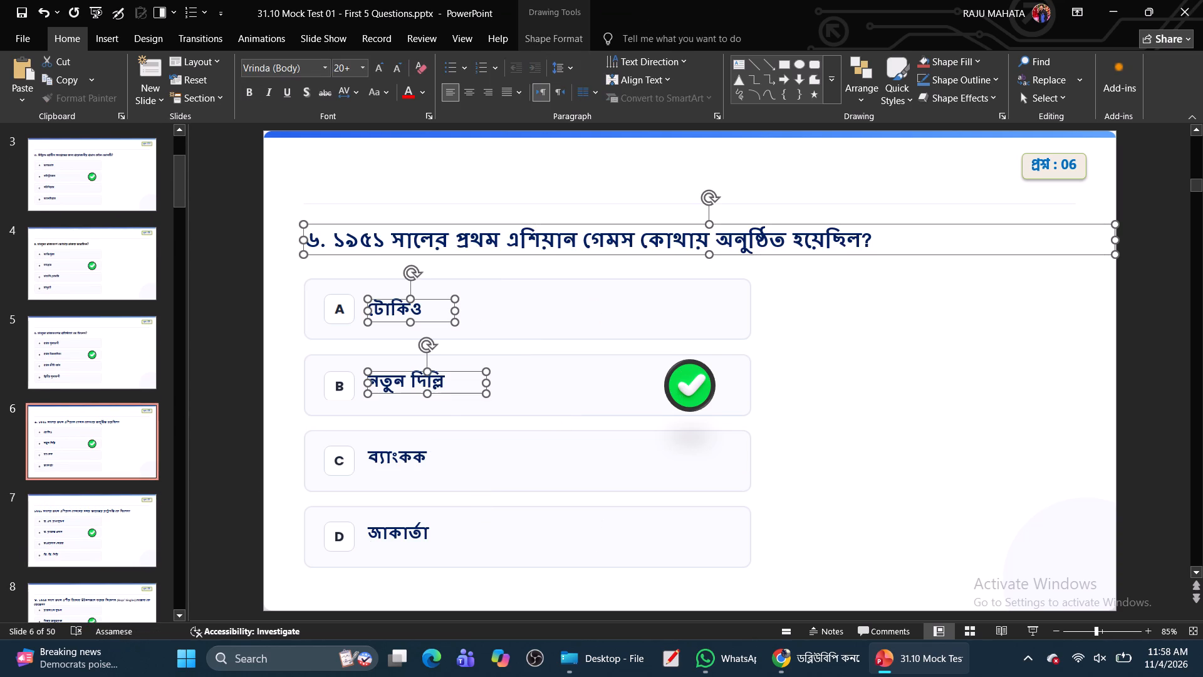
ctrl+click(396, 461)
ctrl+click(393, 536)
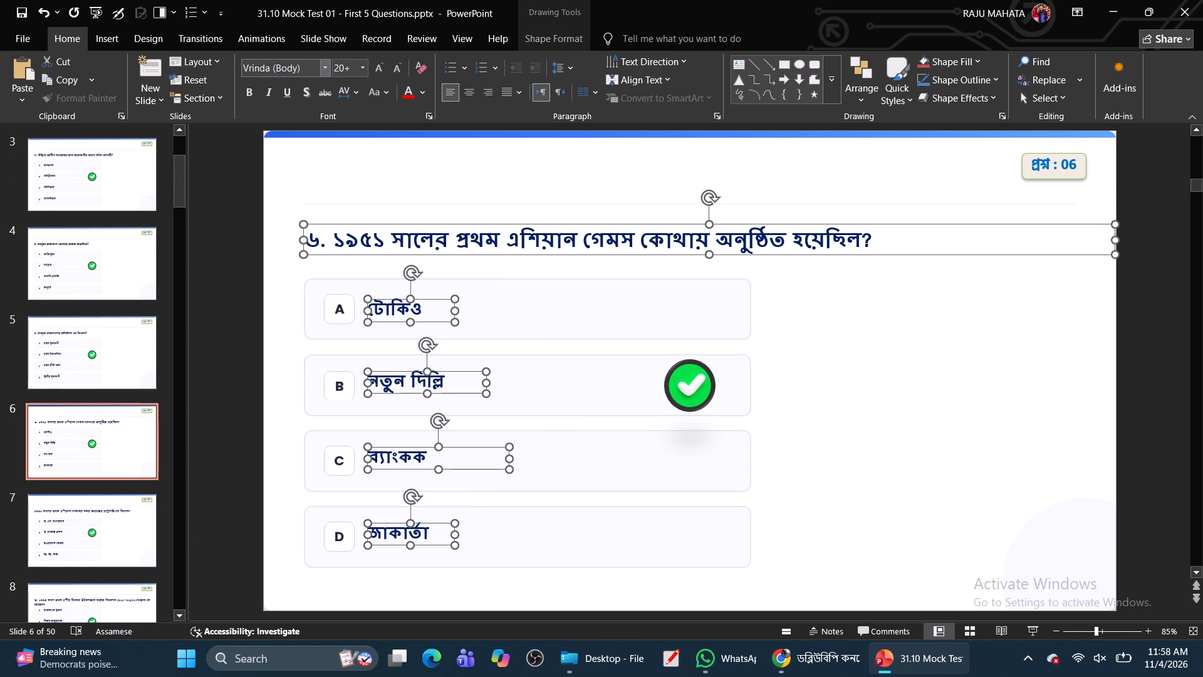
click(304, 63)
key(h)
key(Return)
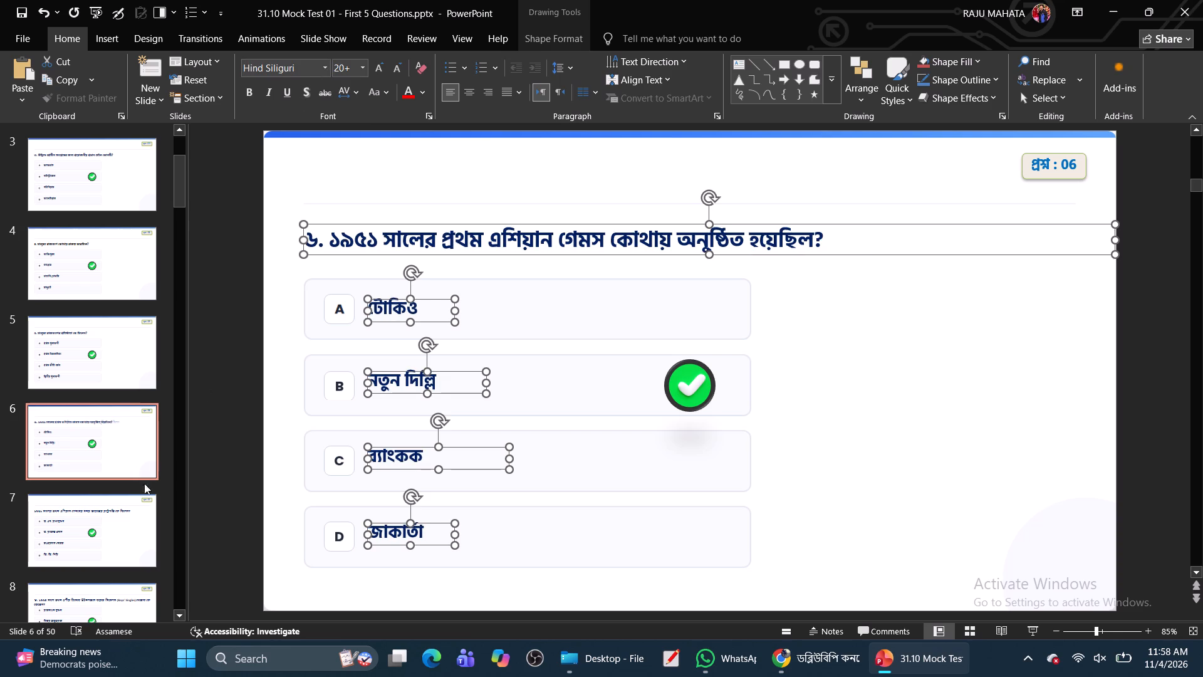
Set the question text and all four answer options, A to D, on slide 7 to Hind Siliguri.
click(111, 550)
click(429, 238)
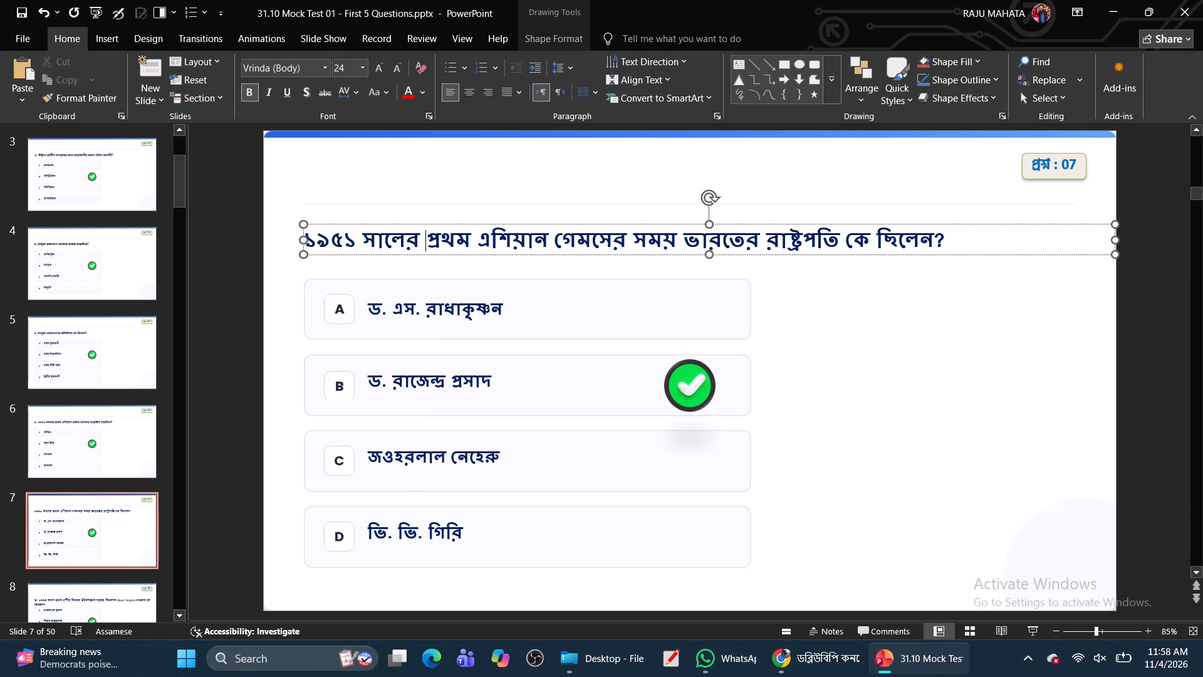
click(429, 255)
ctrl+click(402, 313)
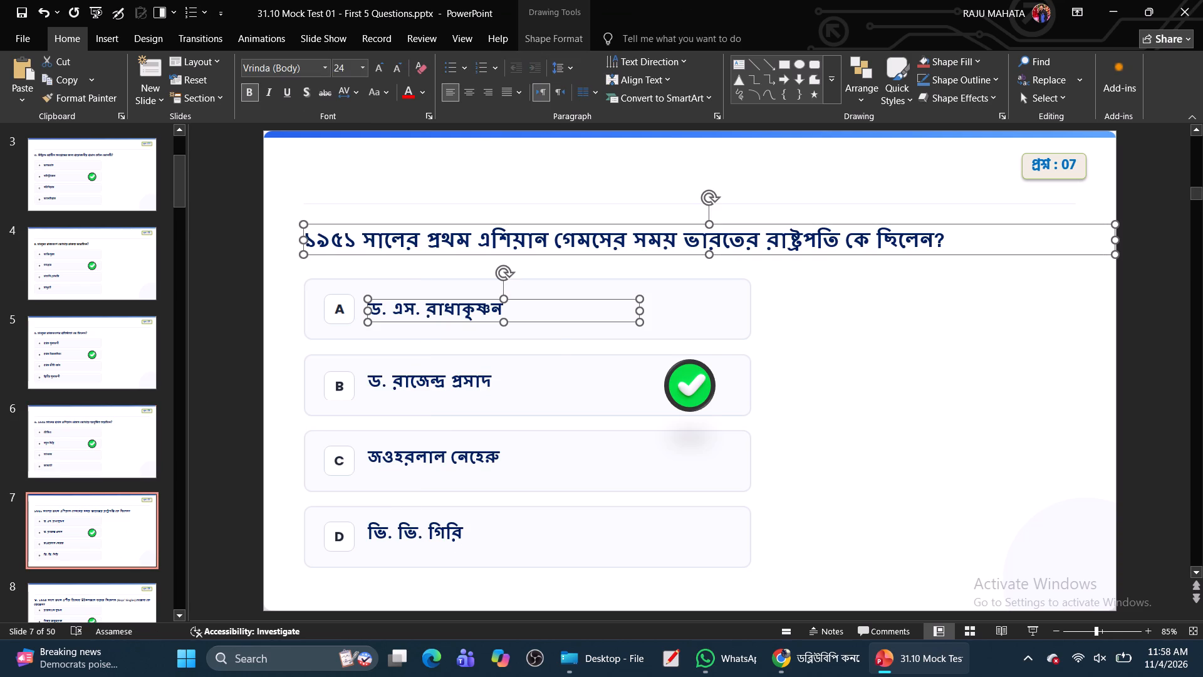
ctrl+click(406, 380)
ctrl+click(408, 462)
ctrl+click(412, 532)
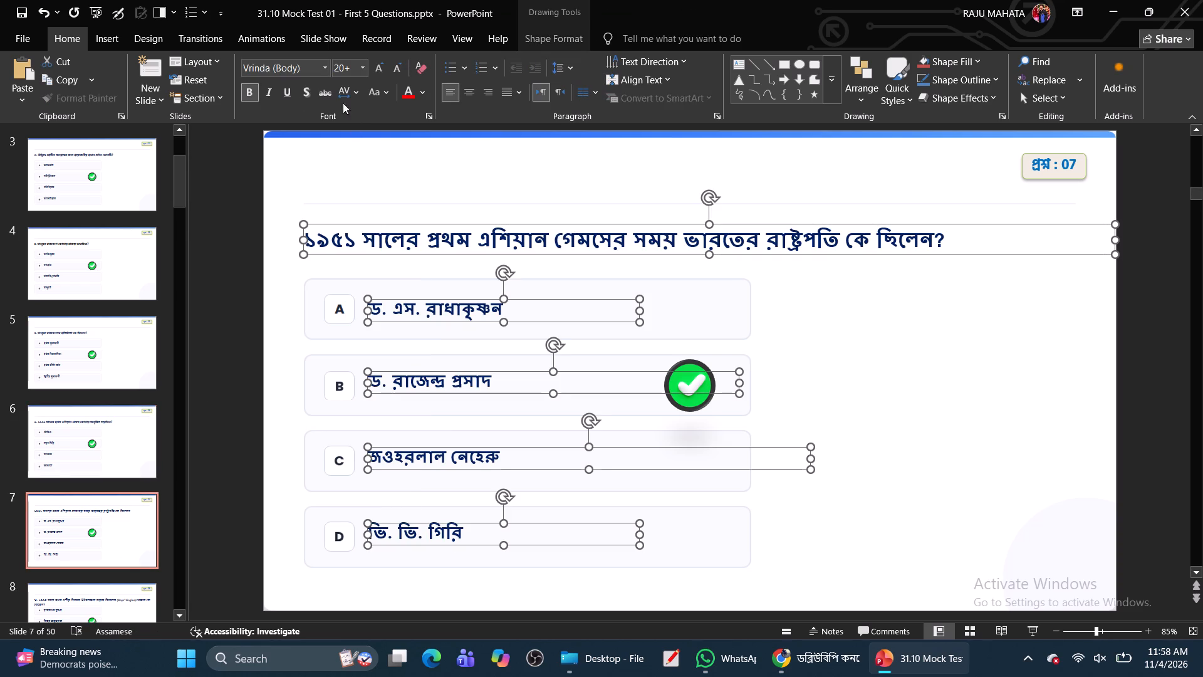
click(308, 71)
key(h)
key(Return)
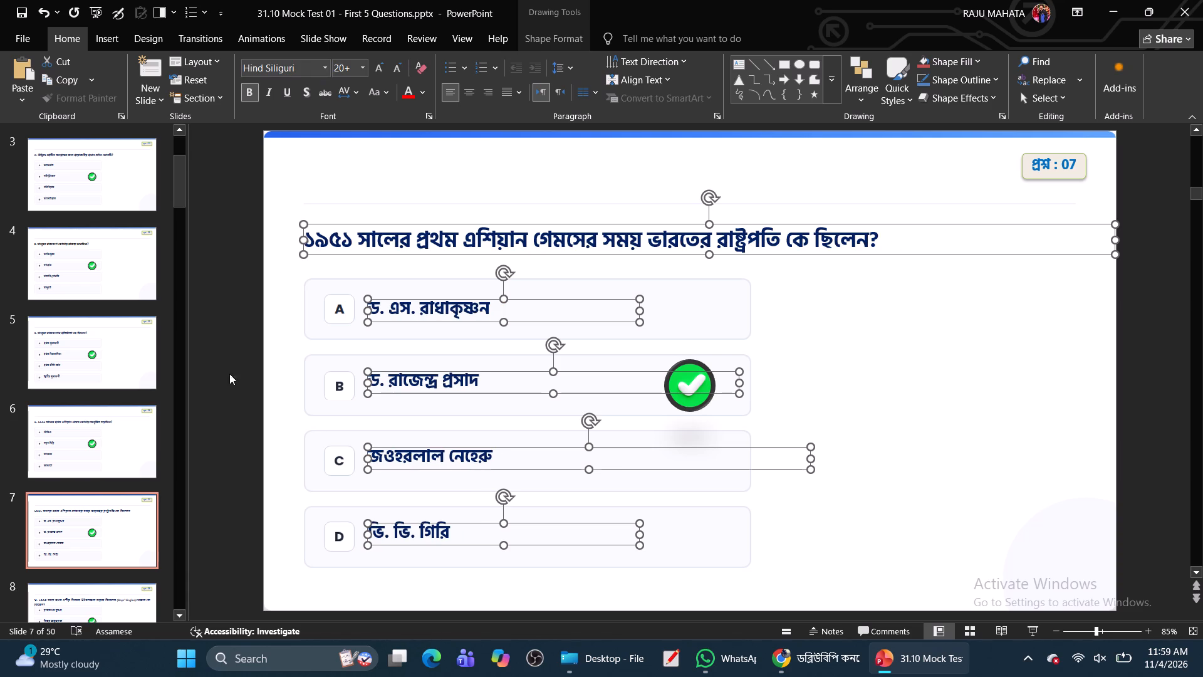
Set the question text and all four answer options, A to D, on slide 8 to Hind Siliguri.
click(103, 604)
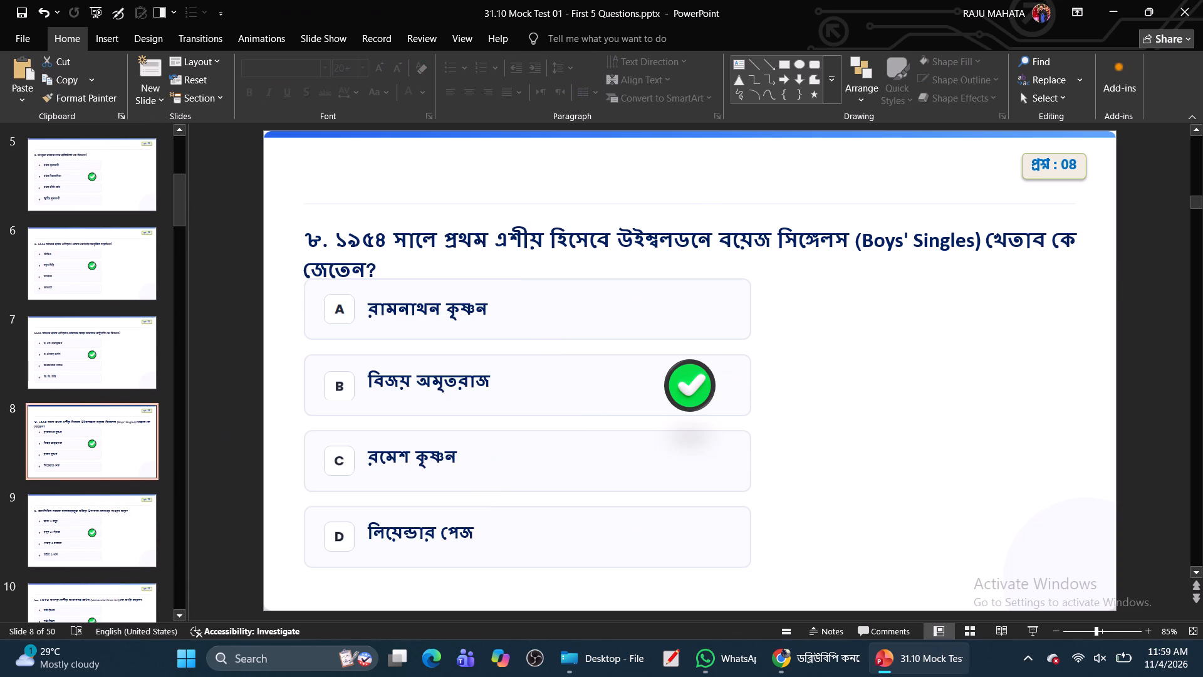
click(395, 239)
click(396, 284)
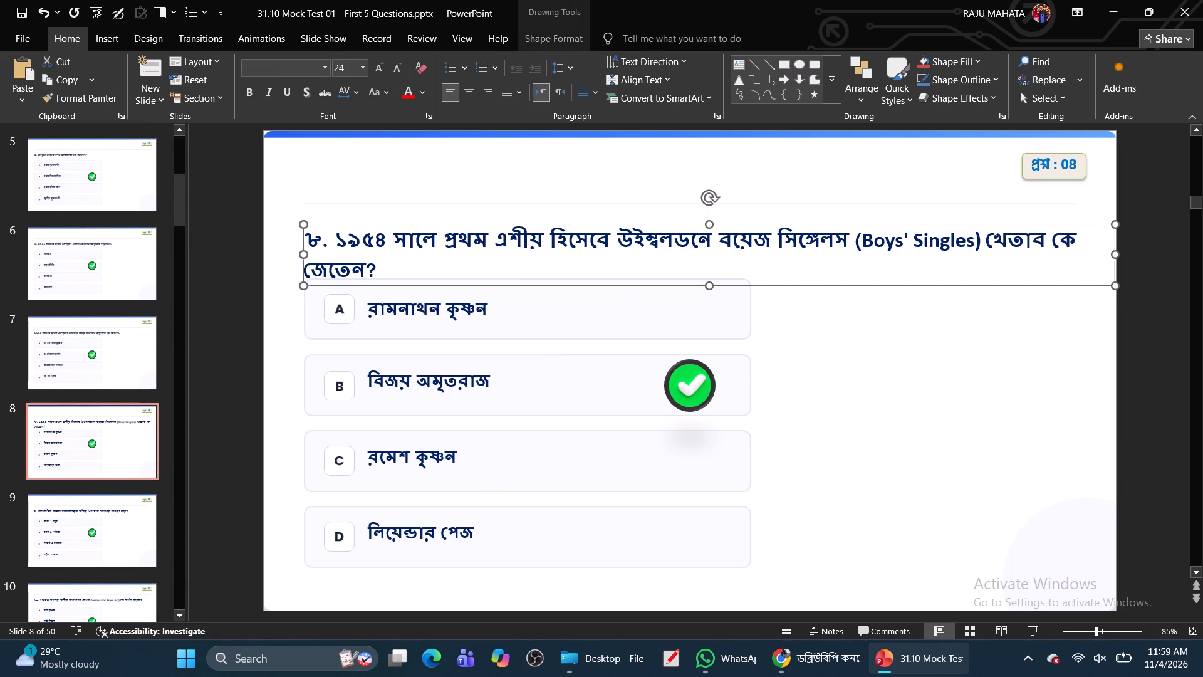
ctrl+click(410, 312)
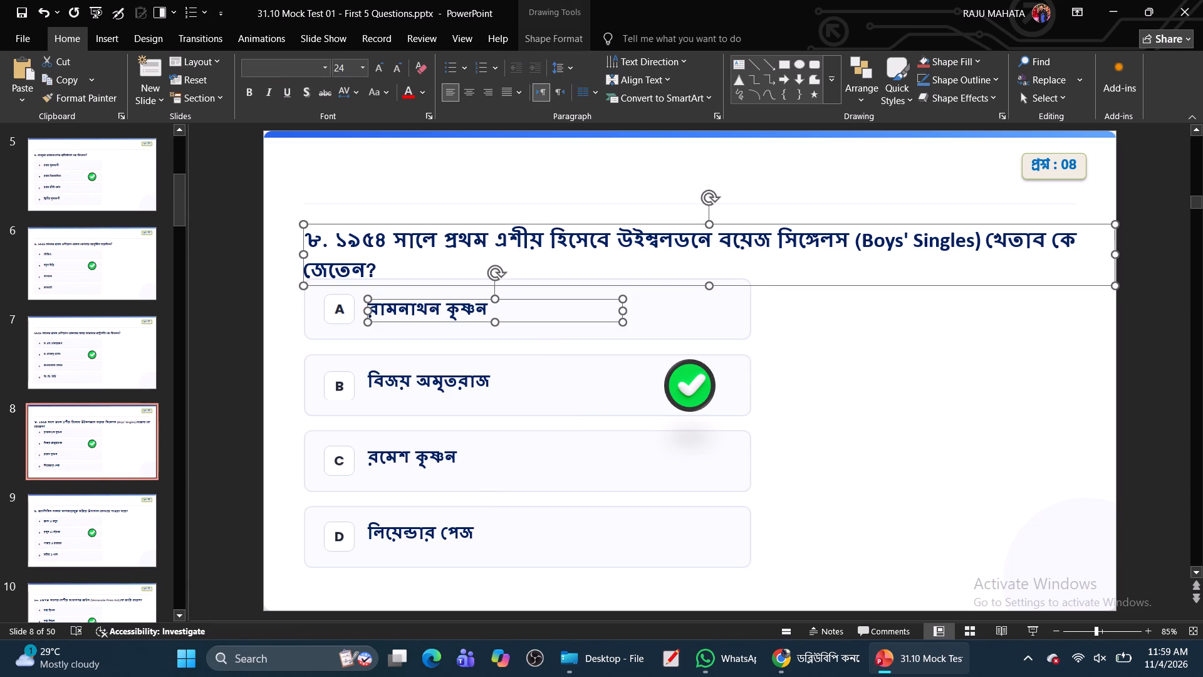
ctrl+click(409, 387)
ctrl+click(409, 454)
ctrl+click(411, 529)
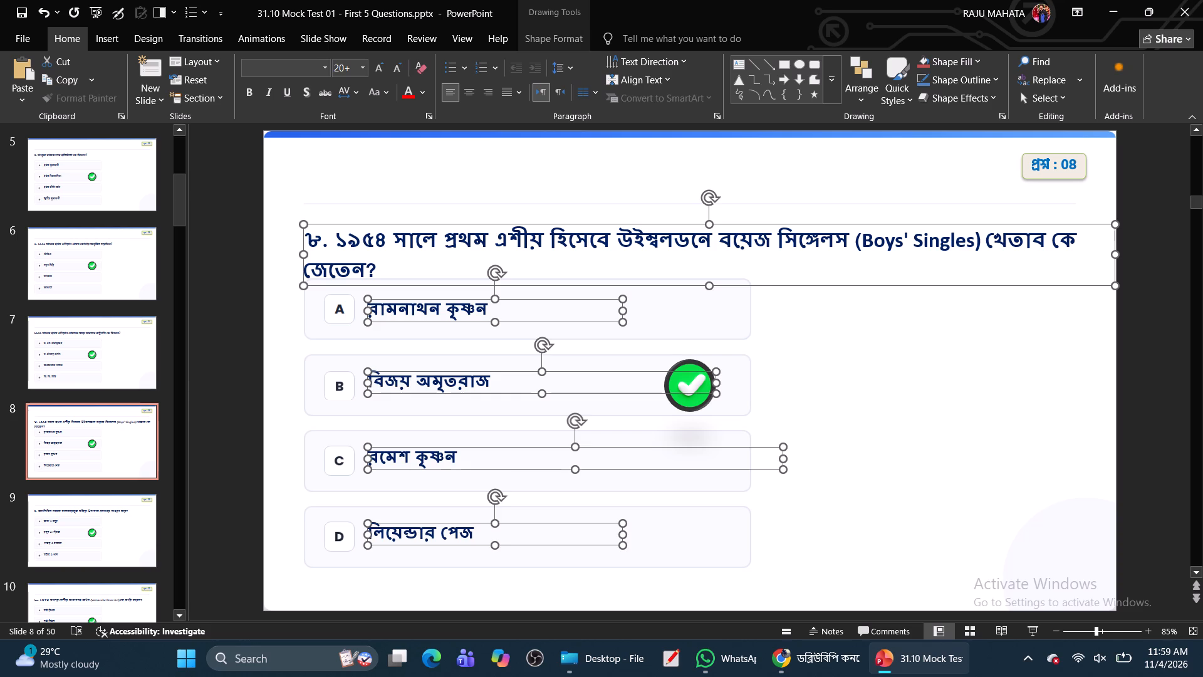
click(292, 71)
key(h)
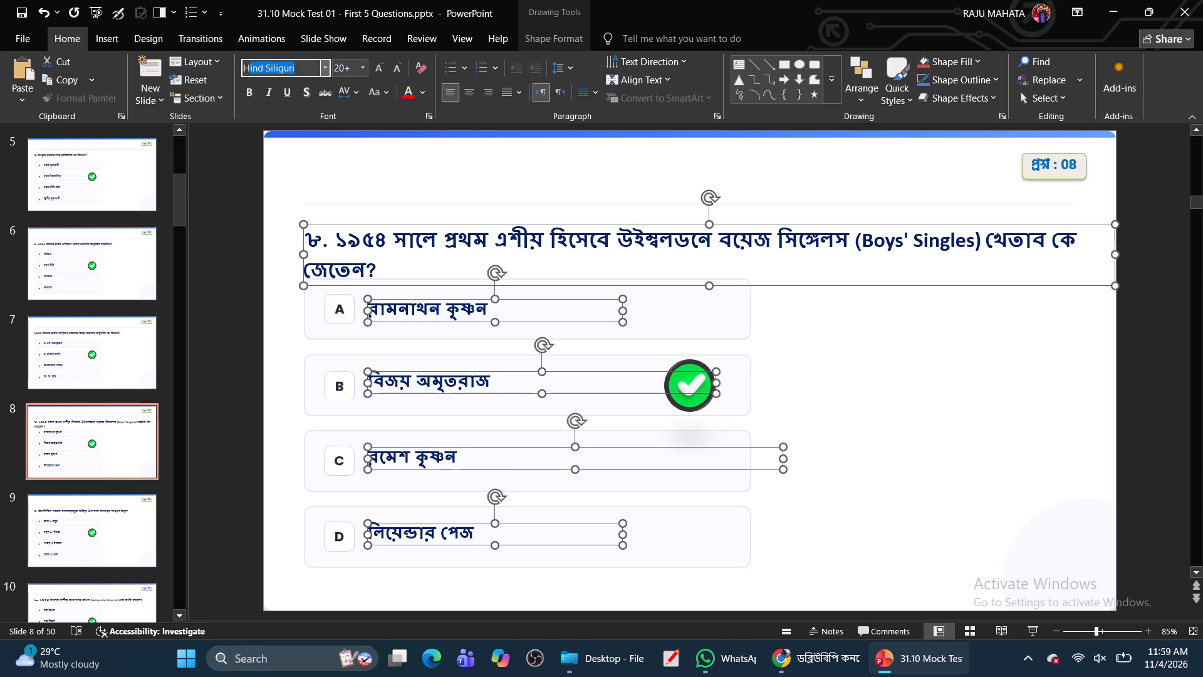
key(Return)
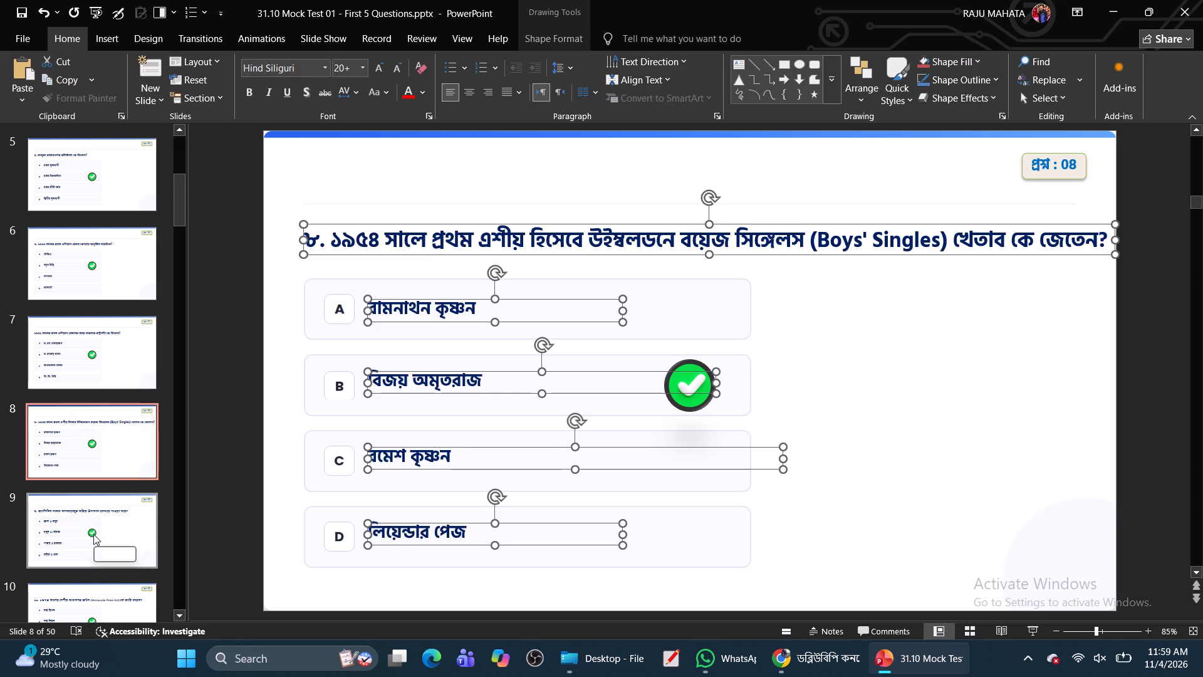
Set the question text and all four answer options, A to D, on slide 9 to Hind Siliguri.
click(93, 534)
click(367, 240)
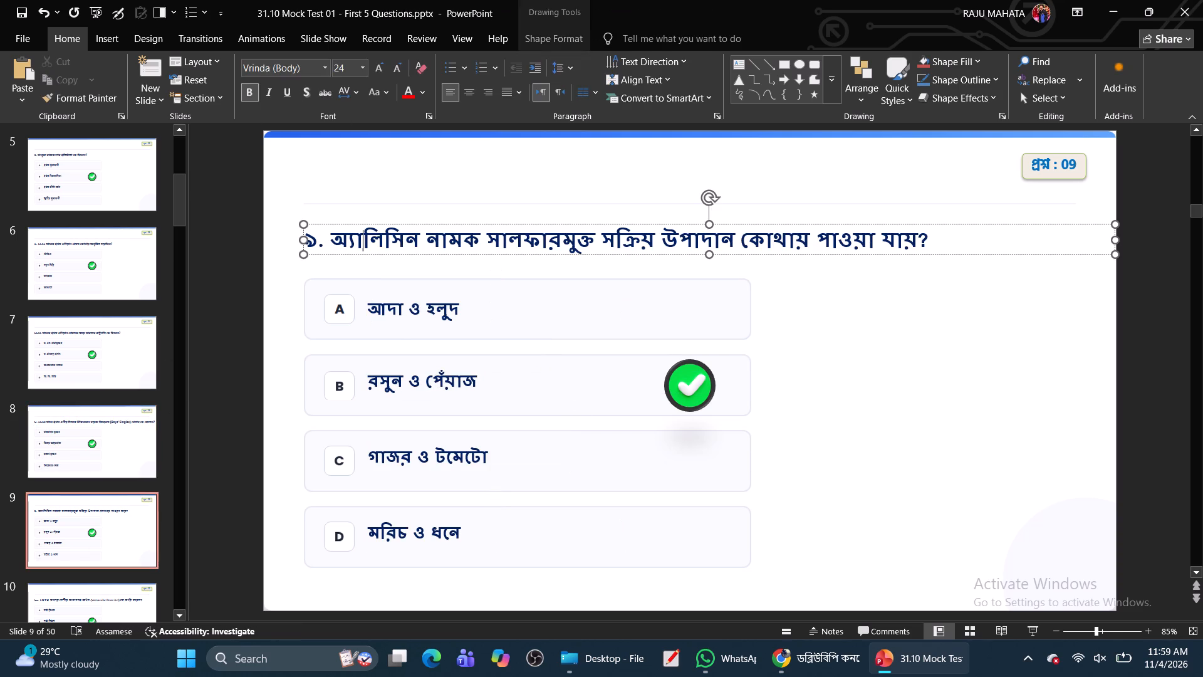
click(379, 254)
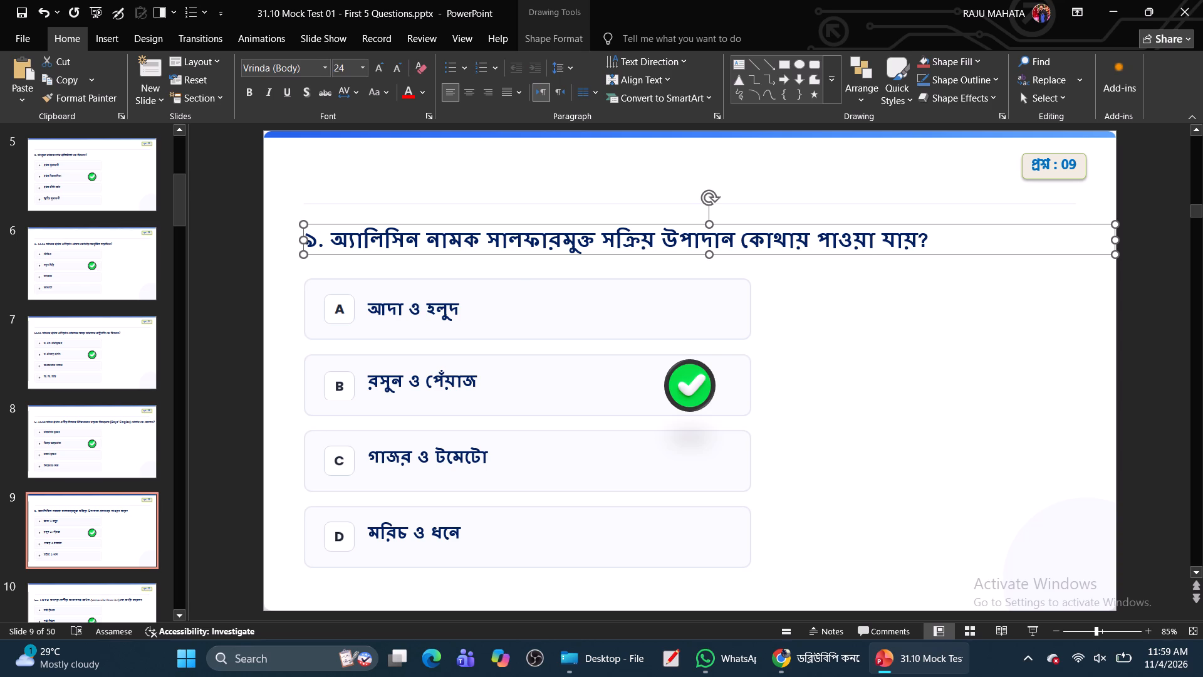
ctrl+click(392, 312)
ctrl+click(397, 384)
ctrl+click(401, 456)
ctrl+click(405, 536)
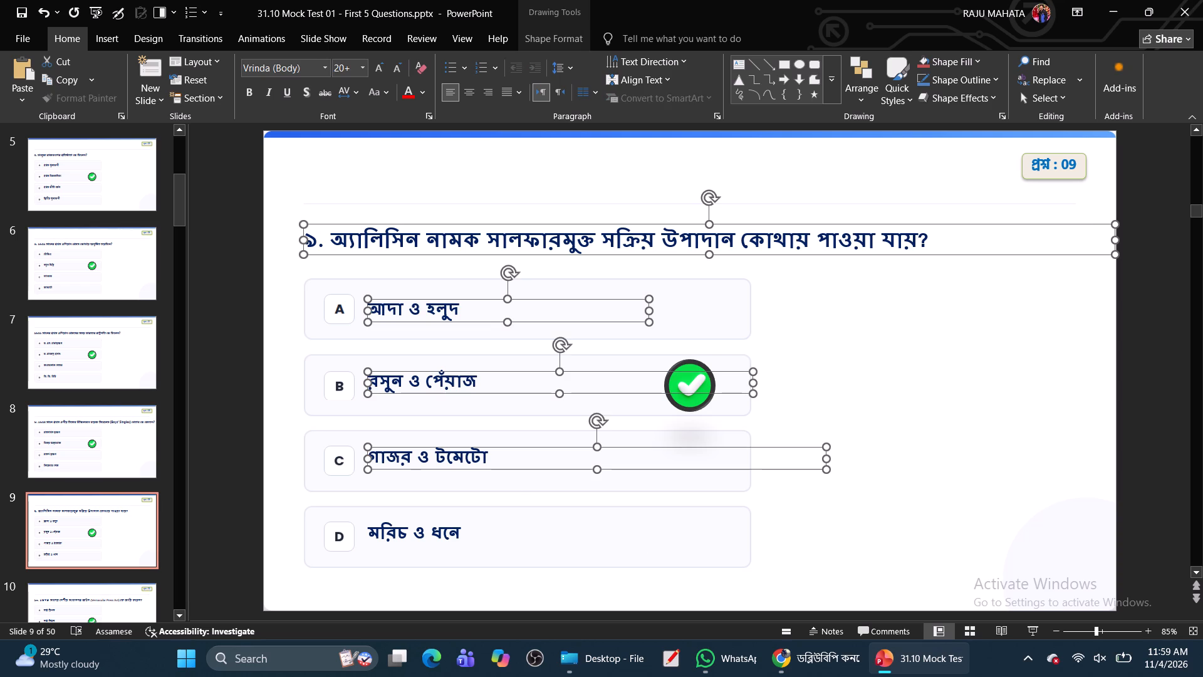
click(286, 68)
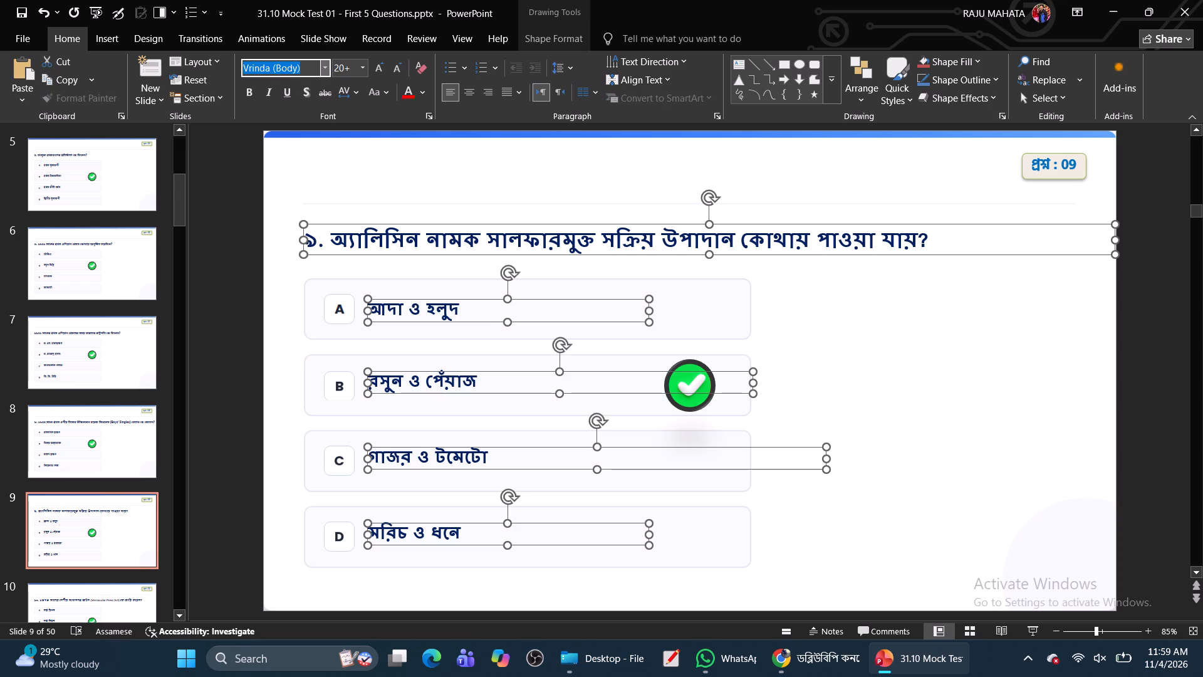
key(h)
key(Return)
Set the question text and all four answer options, A to D, on slide 10 to Hind Siliguri.
click(133, 611)
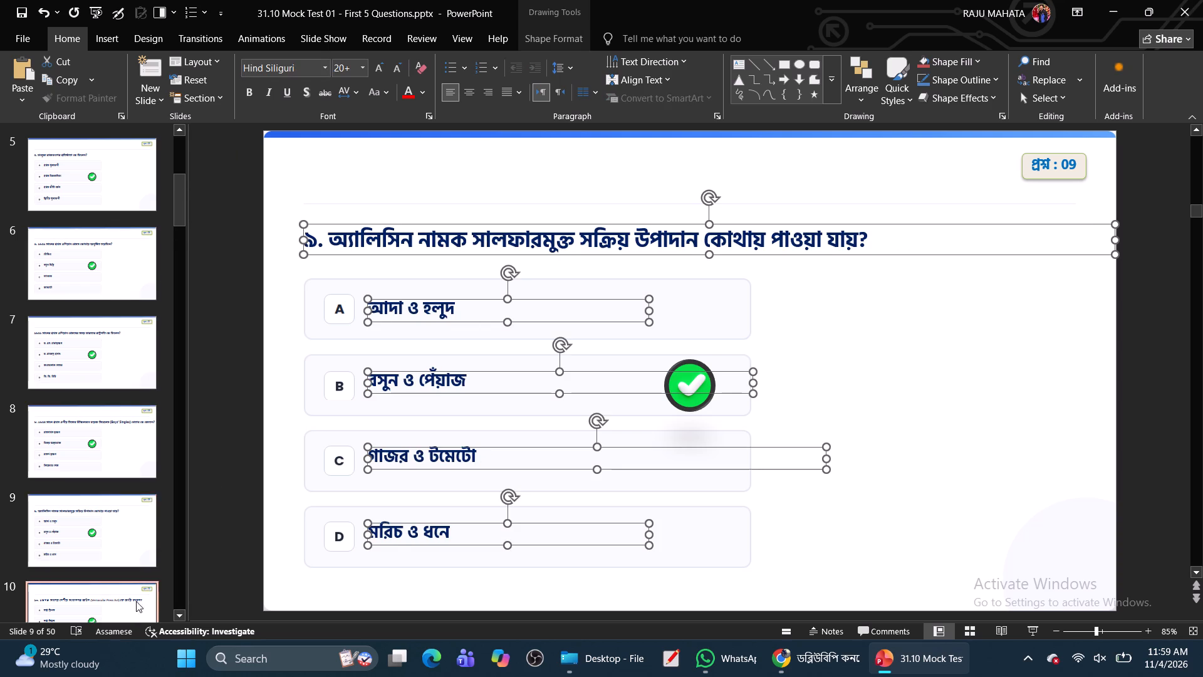
click(432, 238)
click(435, 254)
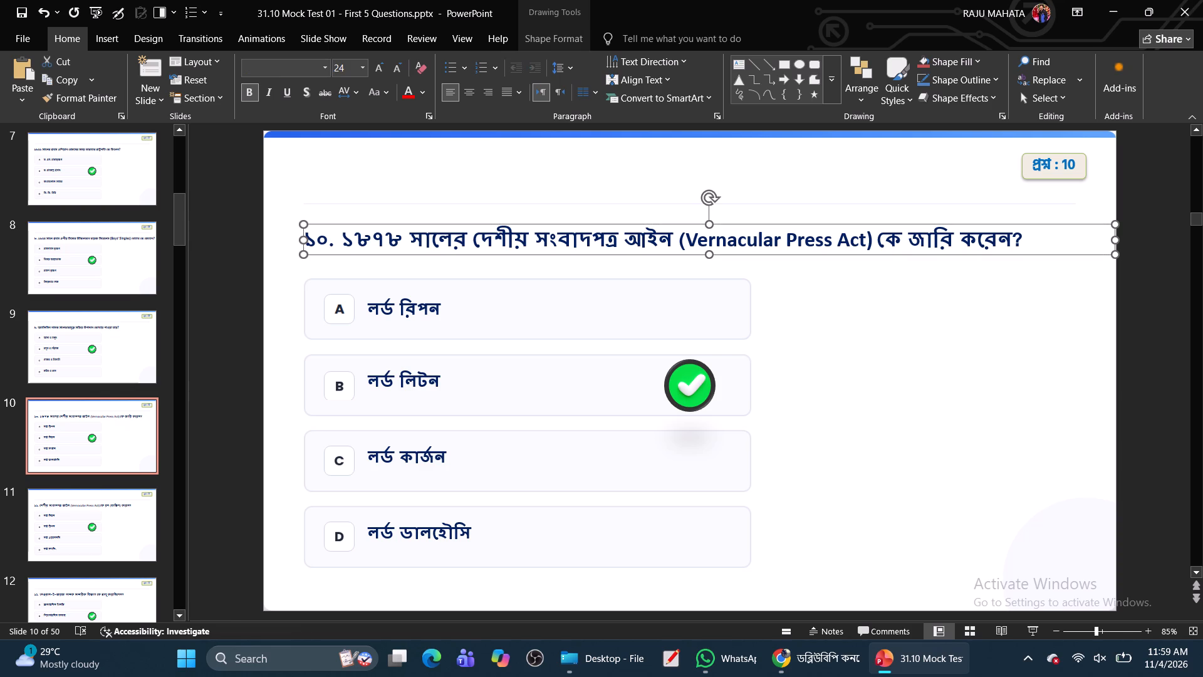
ctrl+click(420, 311)
ctrl+click(409, 379)
ctrl+click(413, 457)
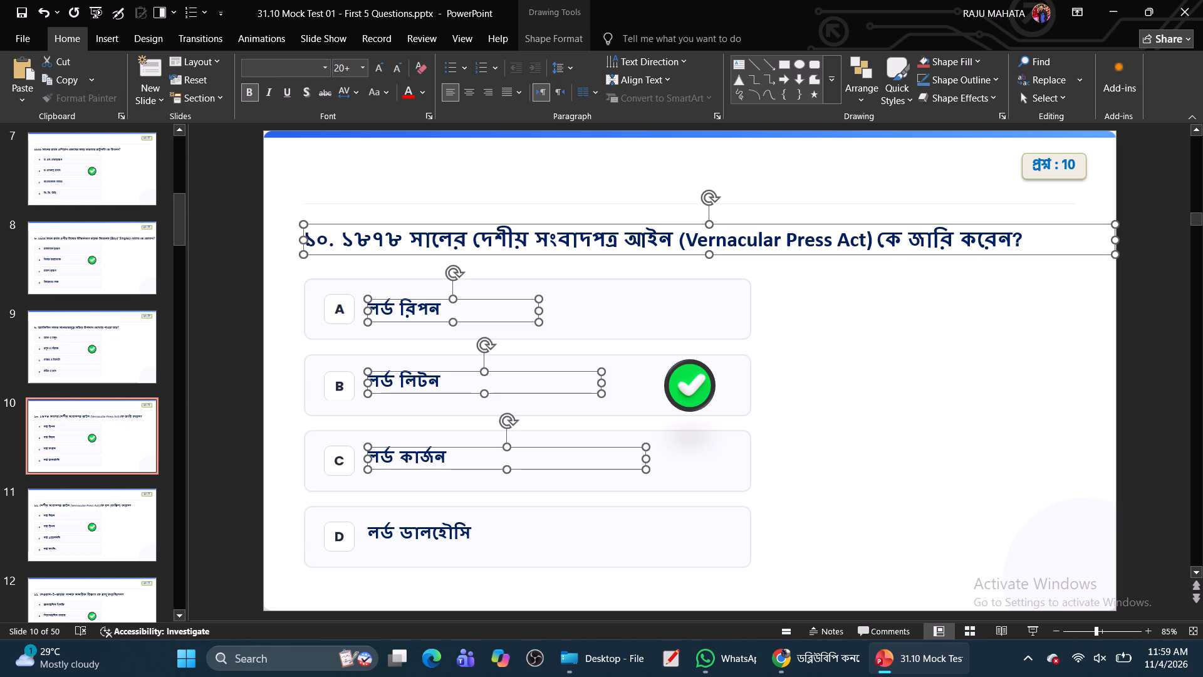
ctrl+click(423, 534)
click(303, 69)
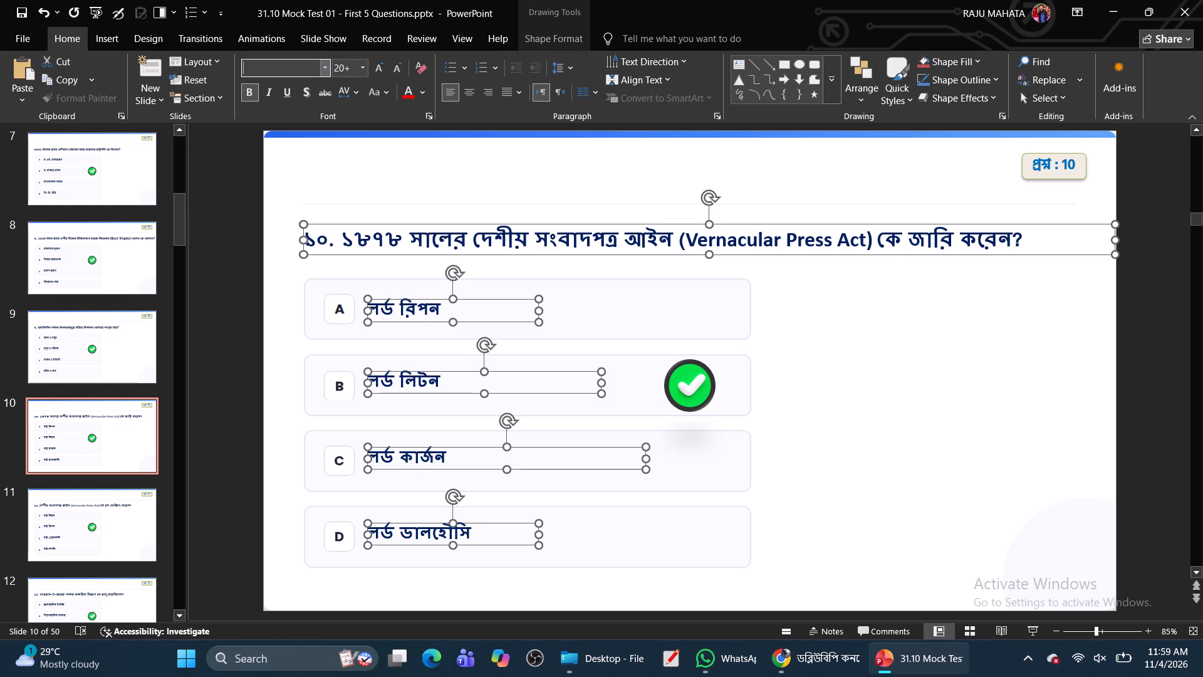
key(h)
key(Return)
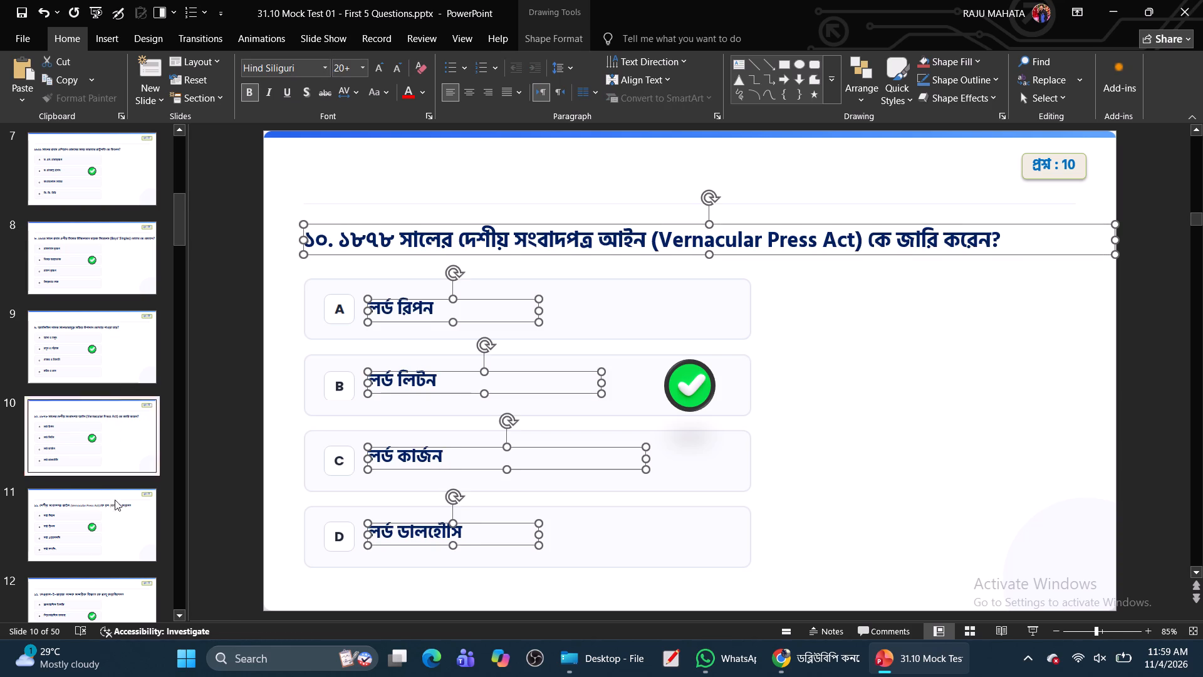
Set the question text and all four answer options, A to D, on slide 11 to Hind Siliguri.
click(115, 514)
click(358, 248)
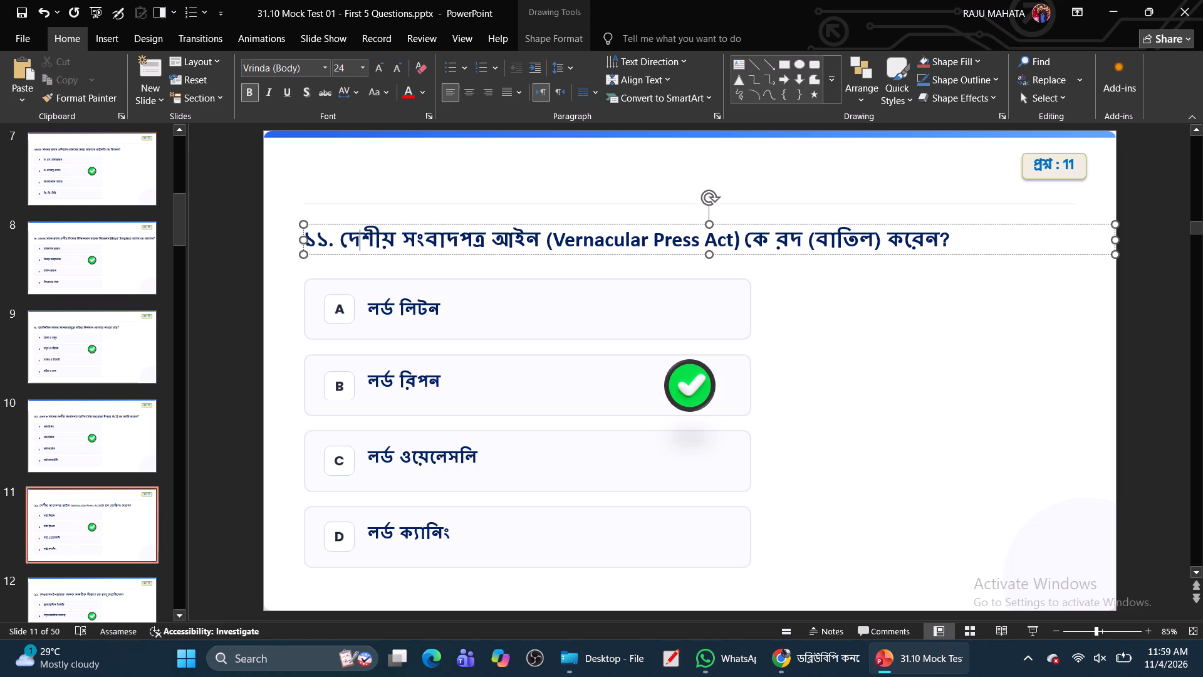
click(385, 255)
ctrl+click(388, 307)
ctrl+click(397, 382)
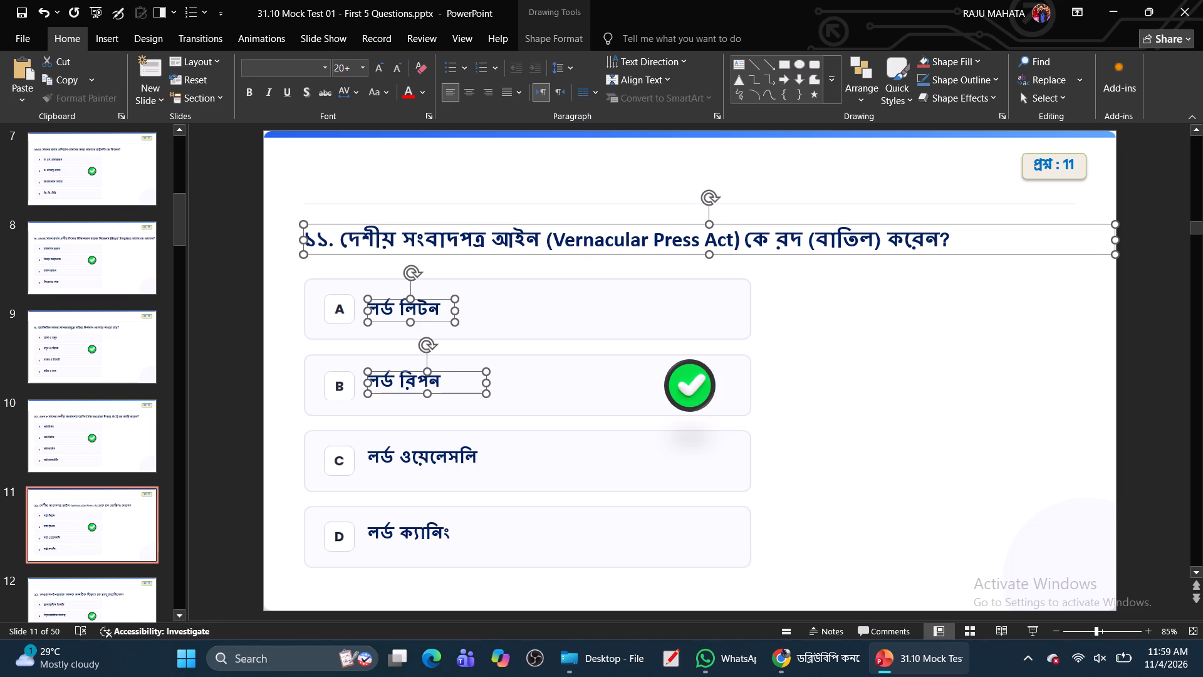
ctrl+click(402, 451)
ctrl+click(405, 535)
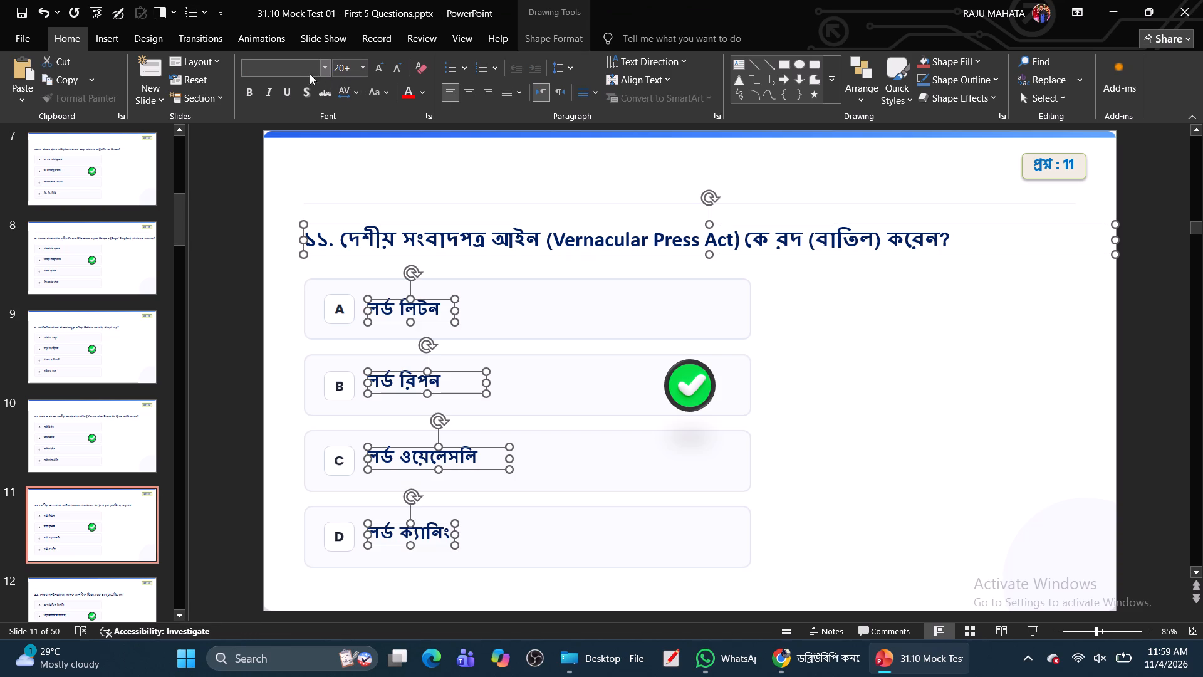
click(291, 70)
key(h)
key(Return)
Set the question text and all four answer options, A to D, on slide 12 to Hind Siliguri.
click(110, 607)
click(429, 239)
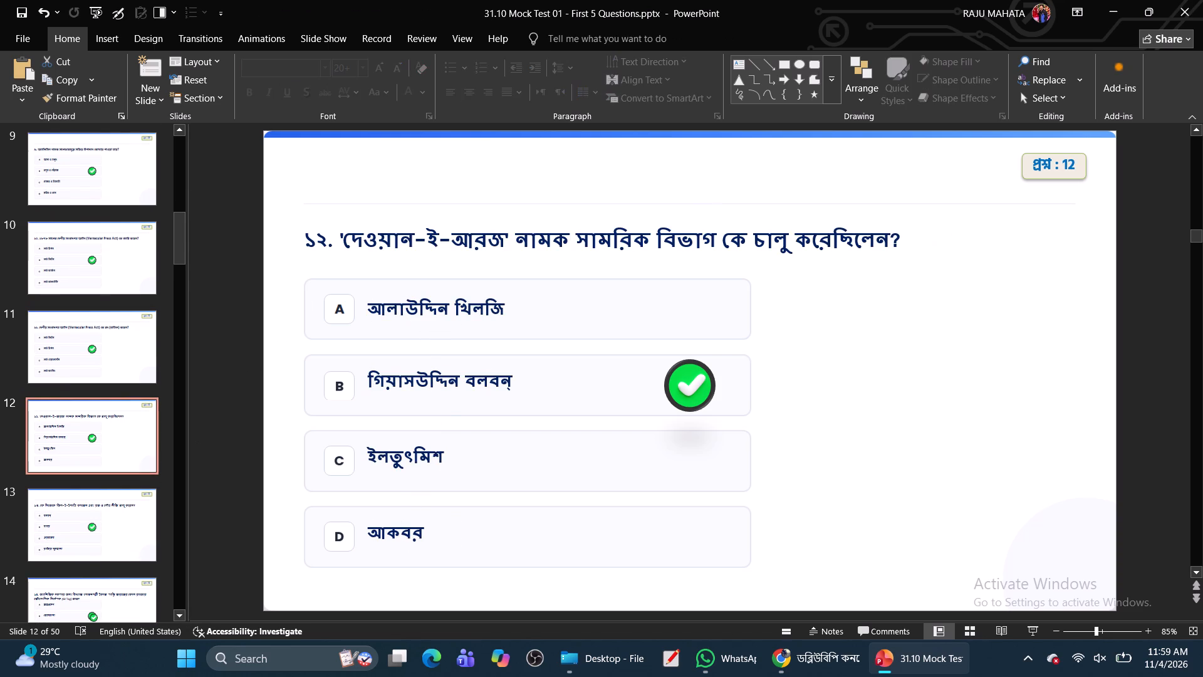
click(432, 251)
click(432, 254)
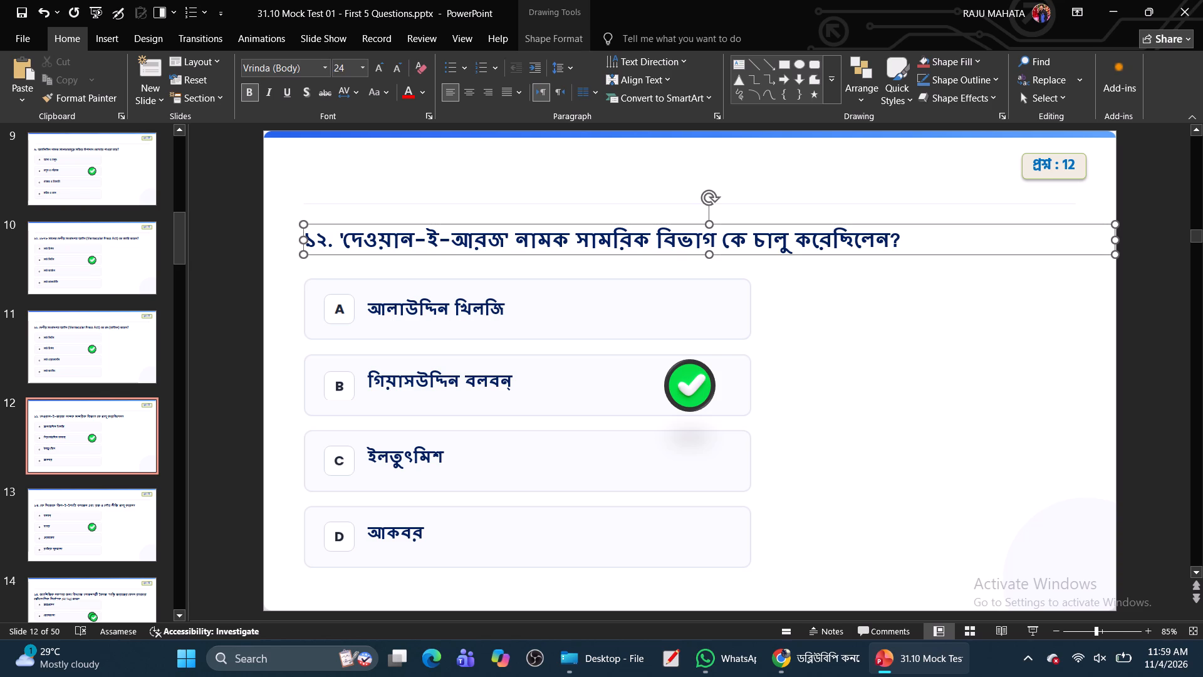
ctrl+click(415, 312)
ctrl+click(417, 381)
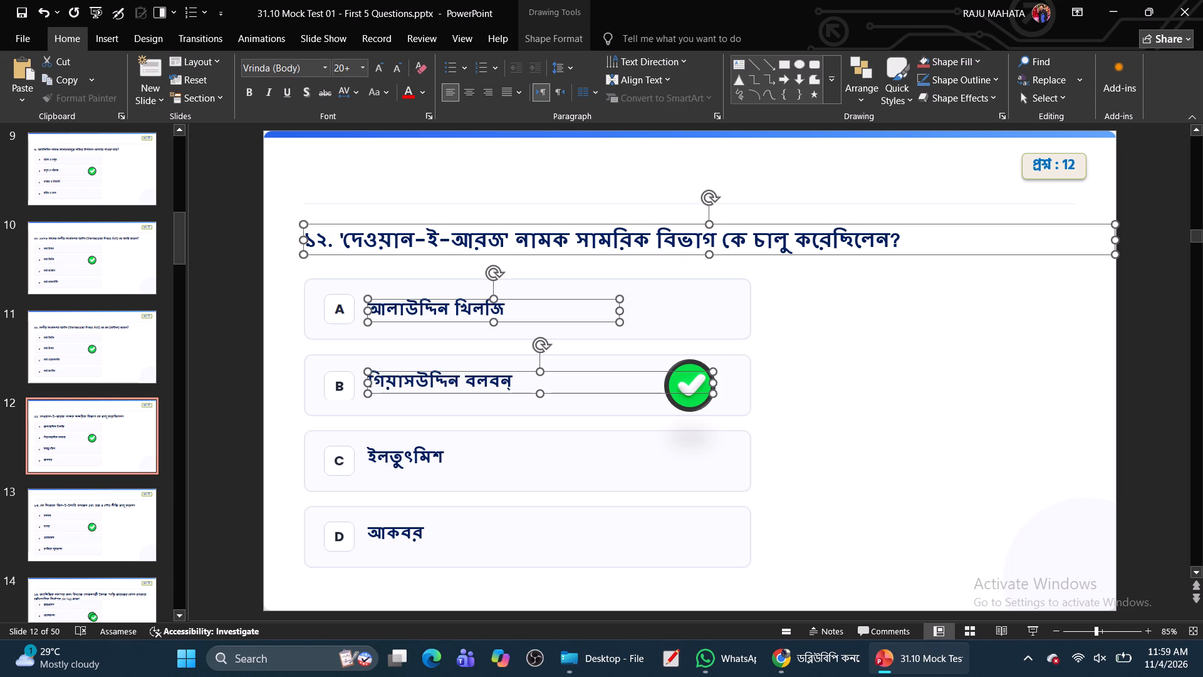
ctrl+click(395, 453)
ctrl+click(397, 530)
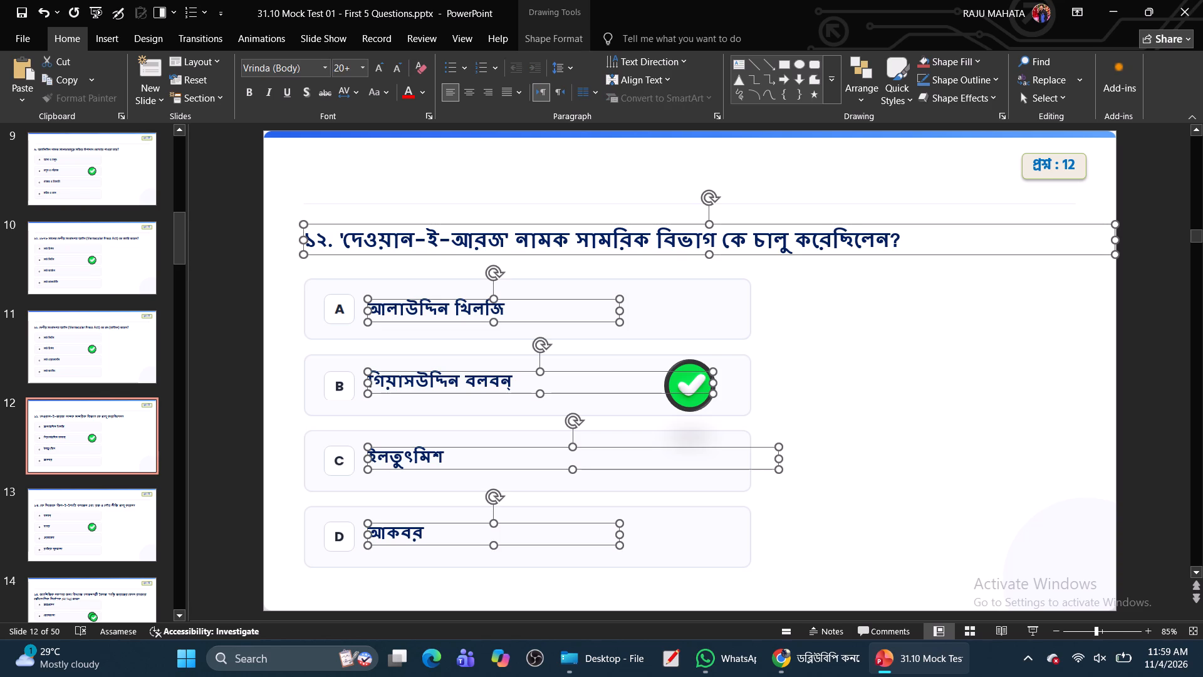
click(279, 60)
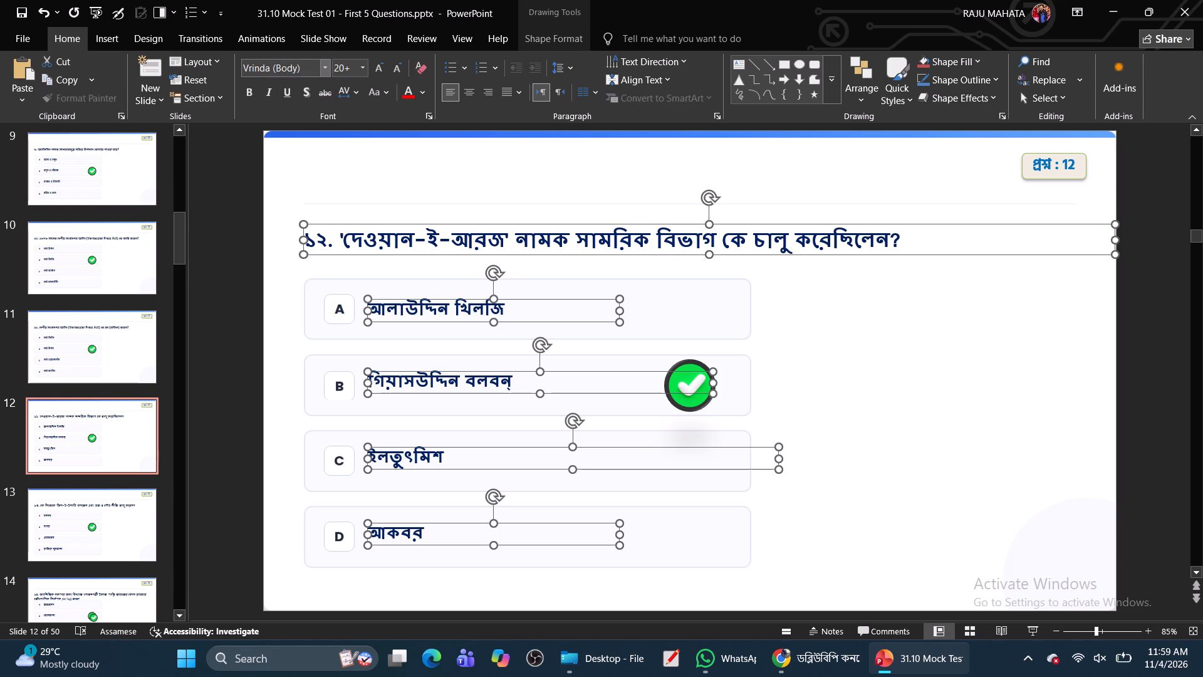
click(279, 65)
key(h)
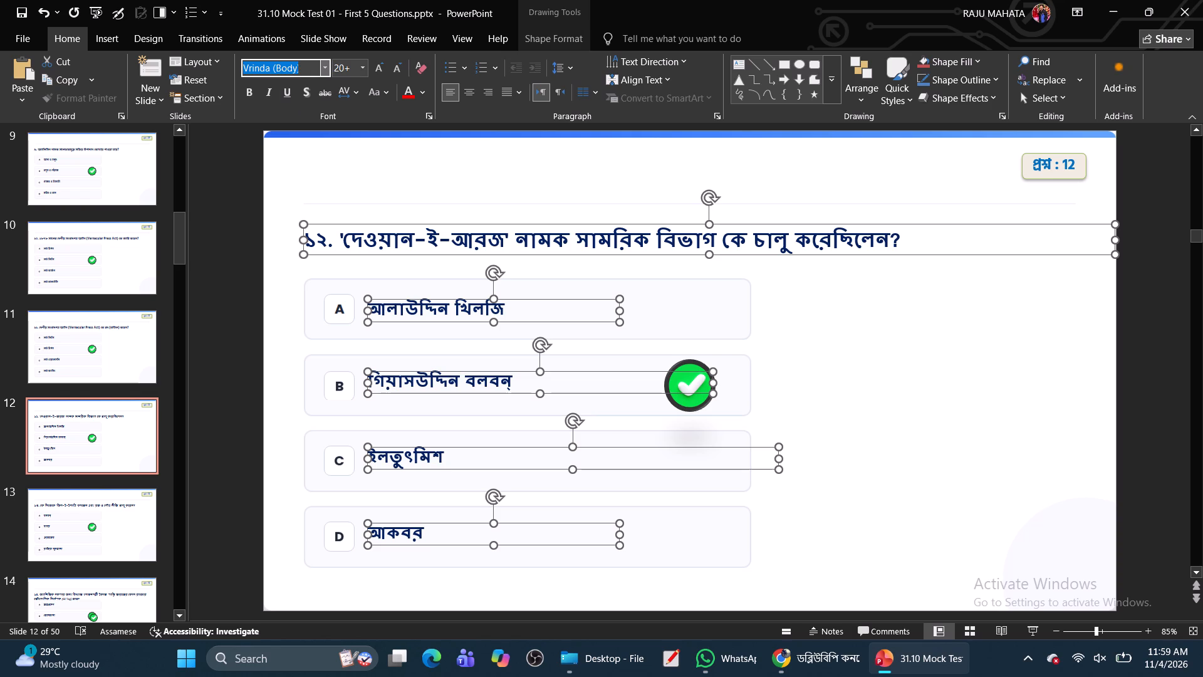
key(Return)
Set the question text and all four answer options, A to D, on slide 13 to Hind Siliguri.
click(99, 525)
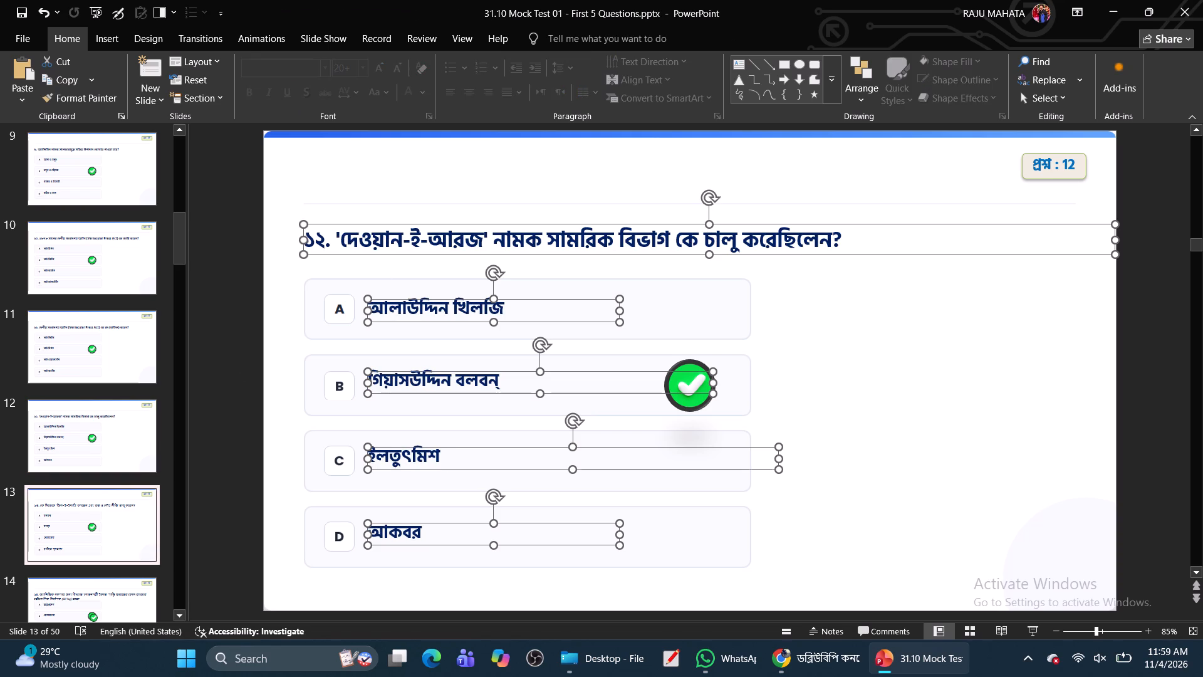
click(424, 240)
click(424, 256)
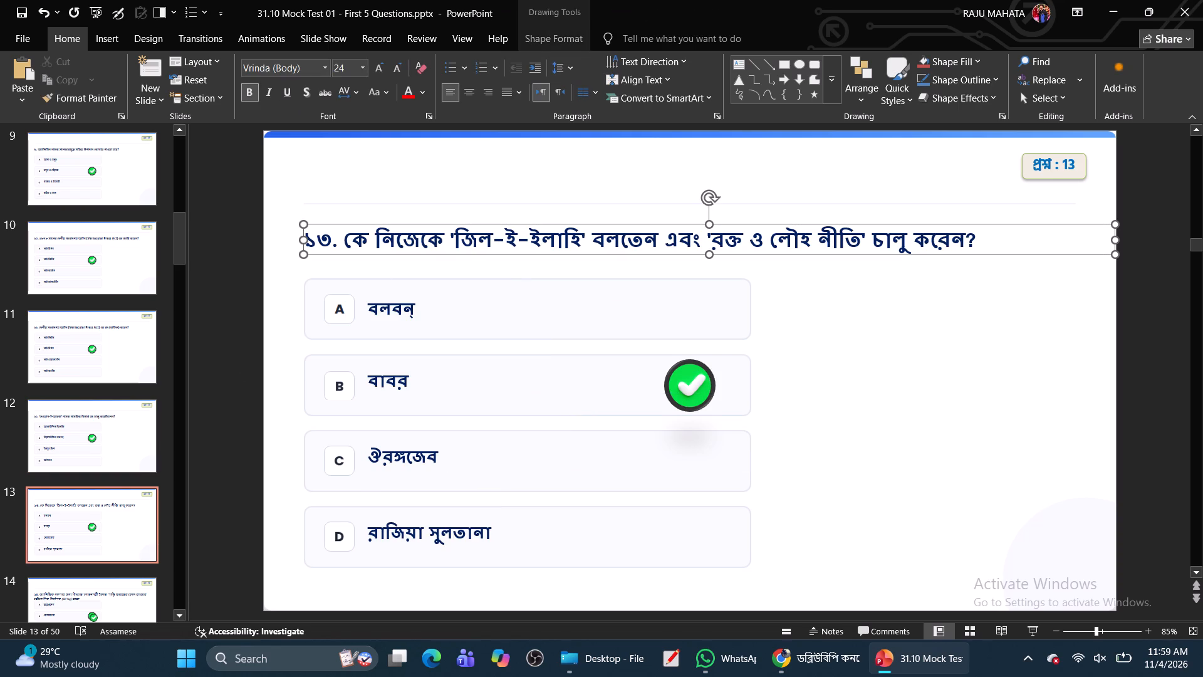
ctrl+click(391, 303)
ctrl+click(392, 377)
ctrl+click(400, 454)
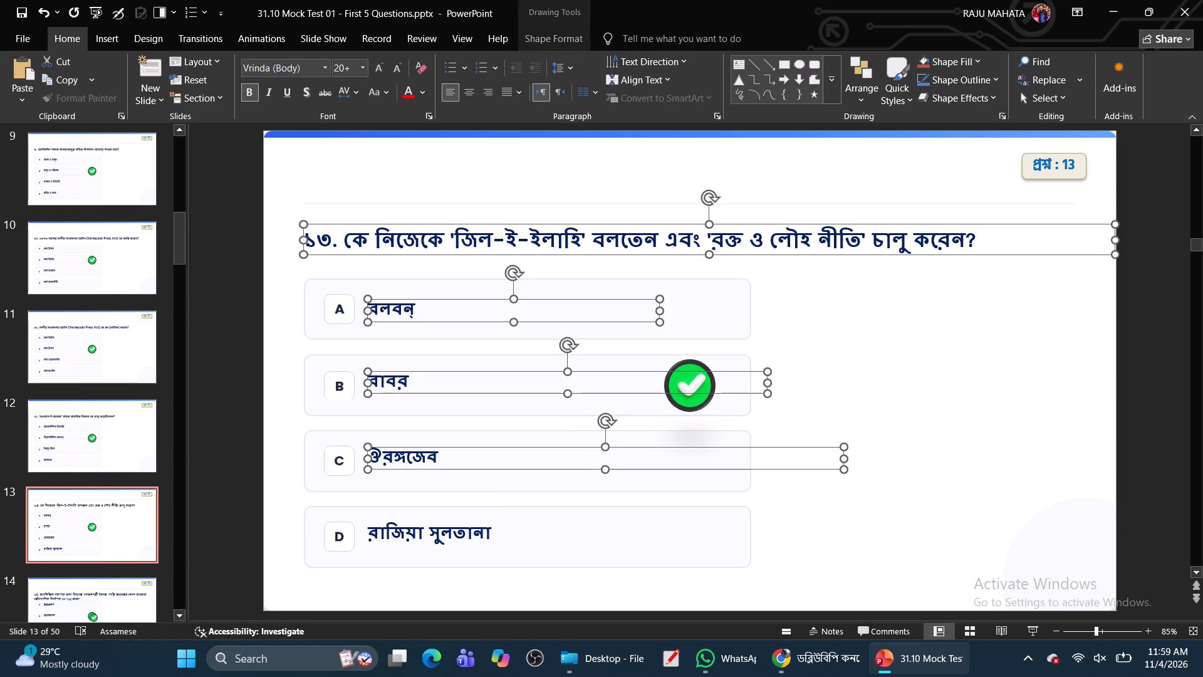
ctrl+click(414, 541)
click(268, 65)
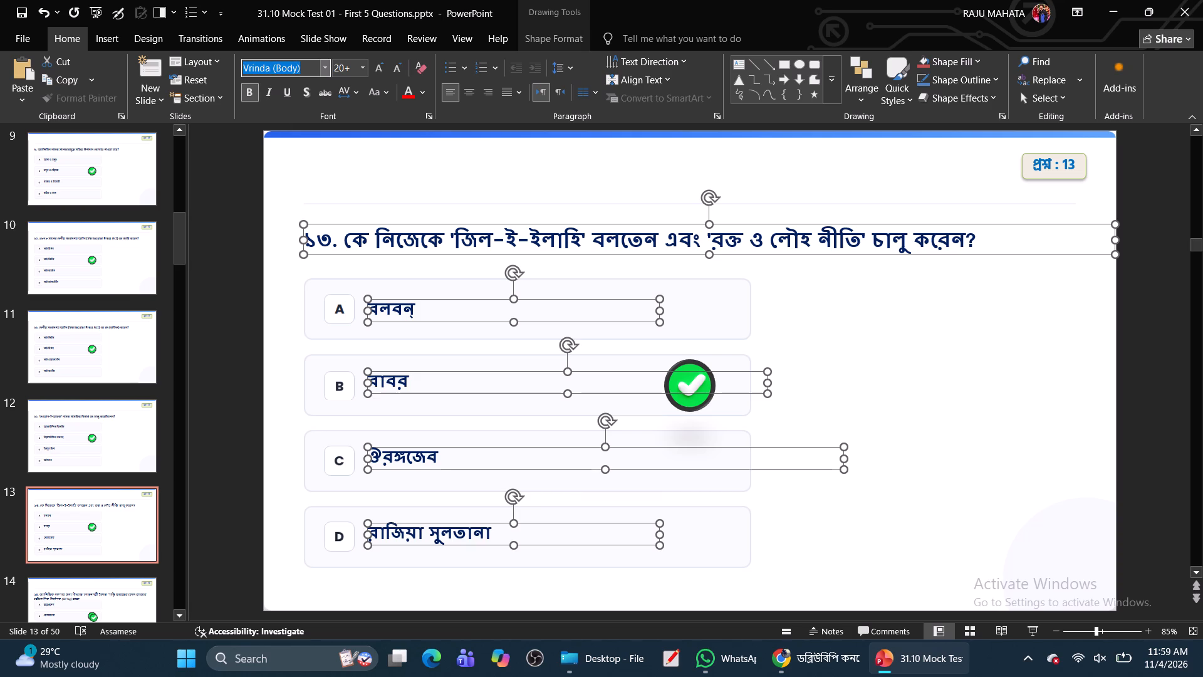
key(h)
key(Return)
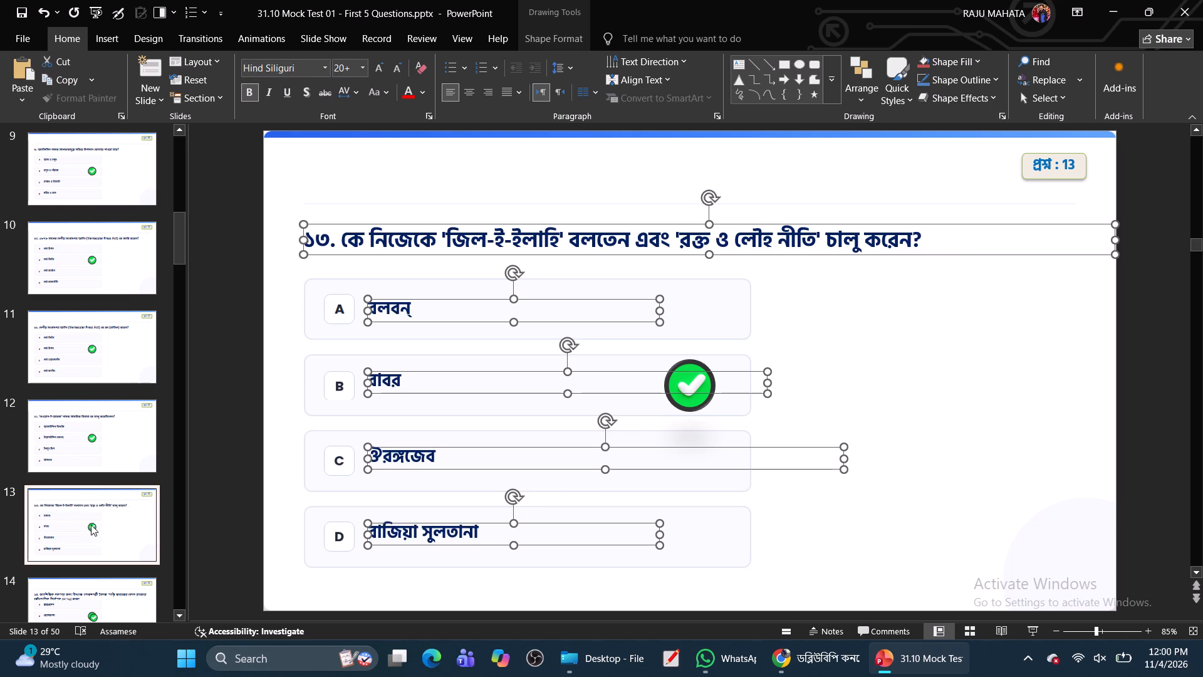
Delete the duplicate green check mark overlapping the one beside option B on slide 14.
click(103, 604)
click(702, 412)
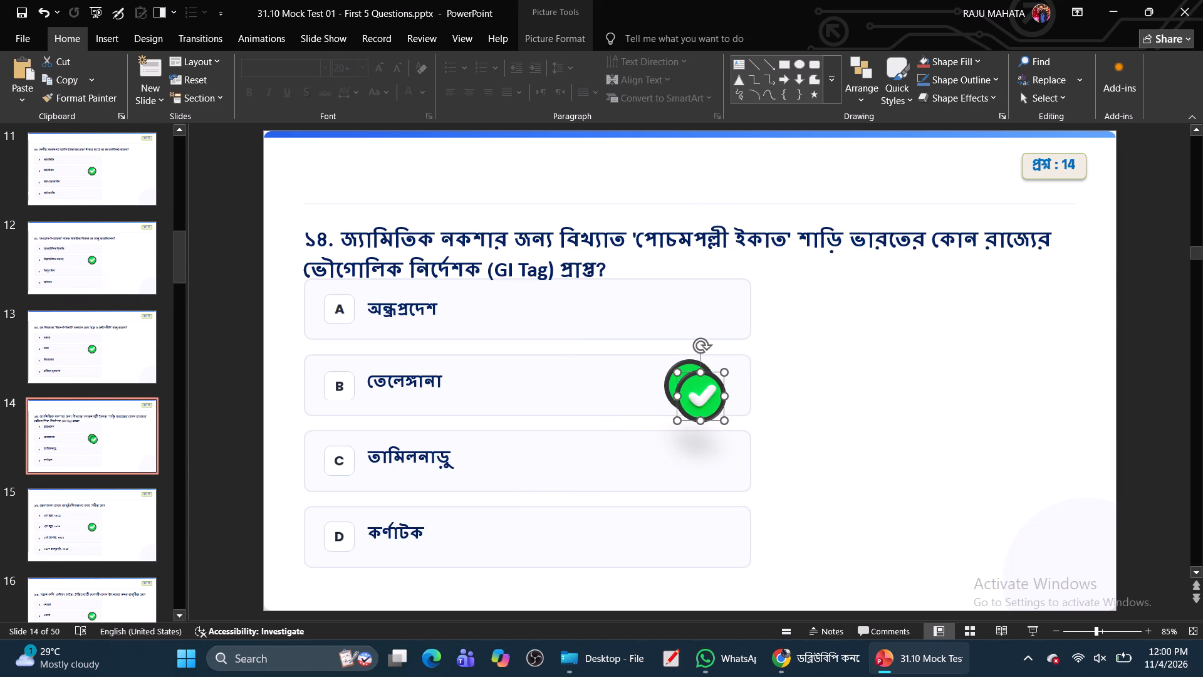
key(BackSpace)
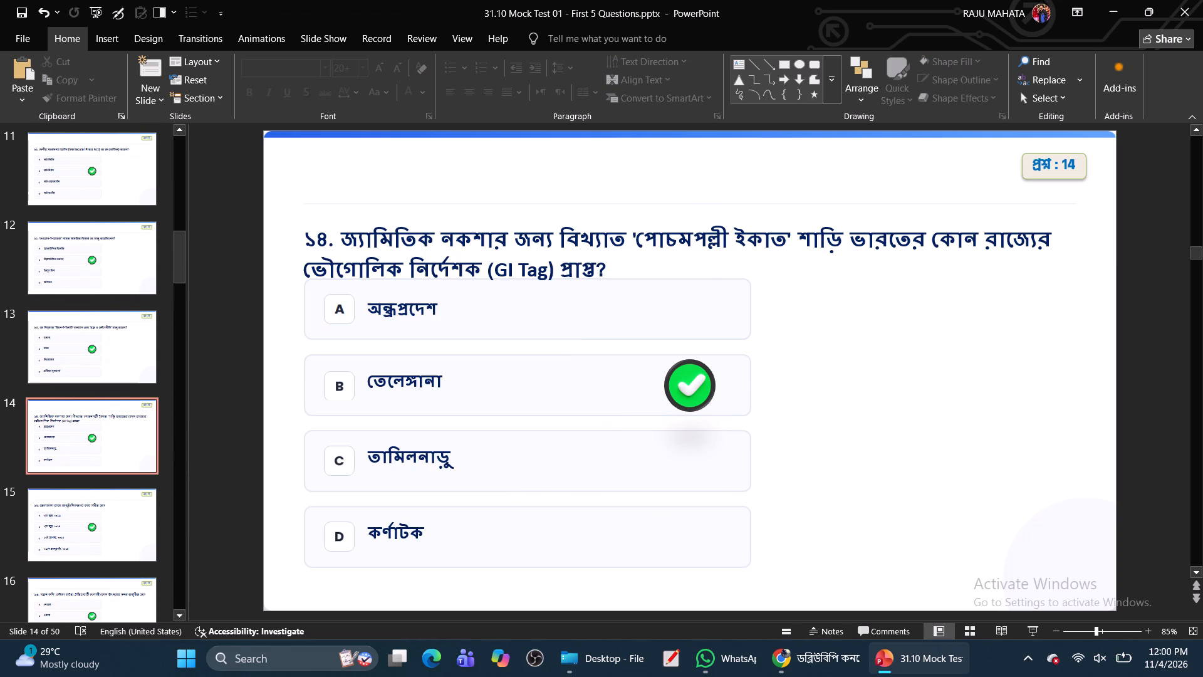
Set the question text and all four answer options, A to D, on slide 14 to Hind Siliguri.
click(370, 233)
click(390, 224)
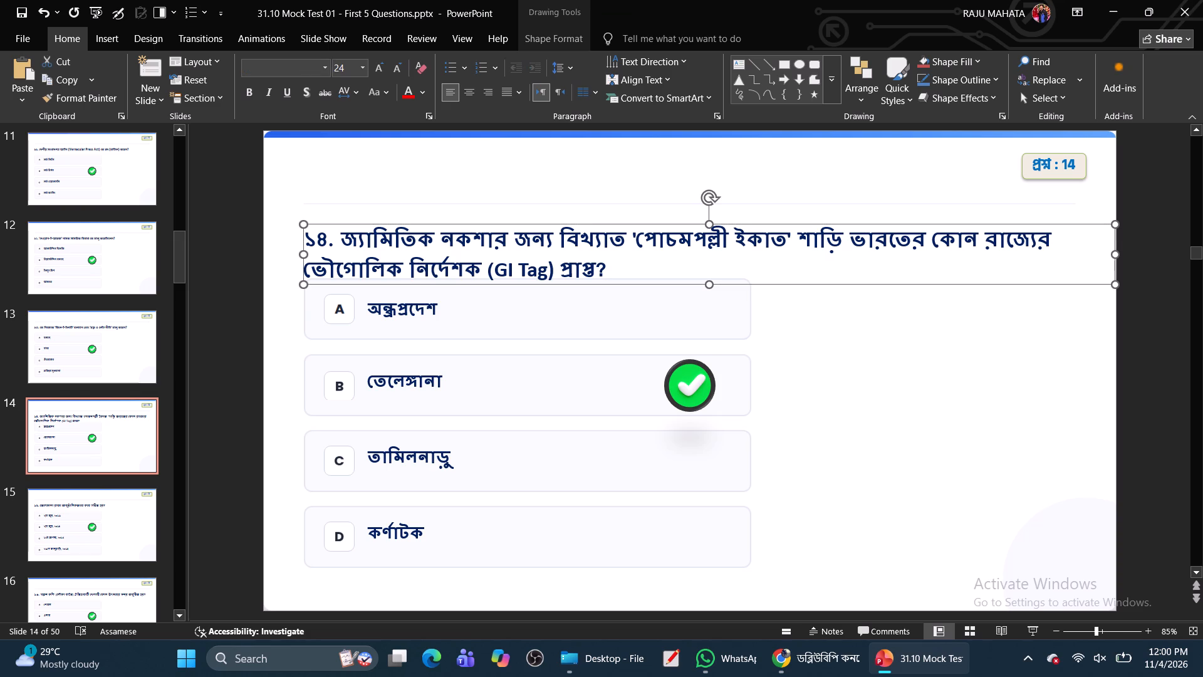
ctrl+click(397, 305)
ctrl+click(399, 383)
ctrl+click(410, 461)
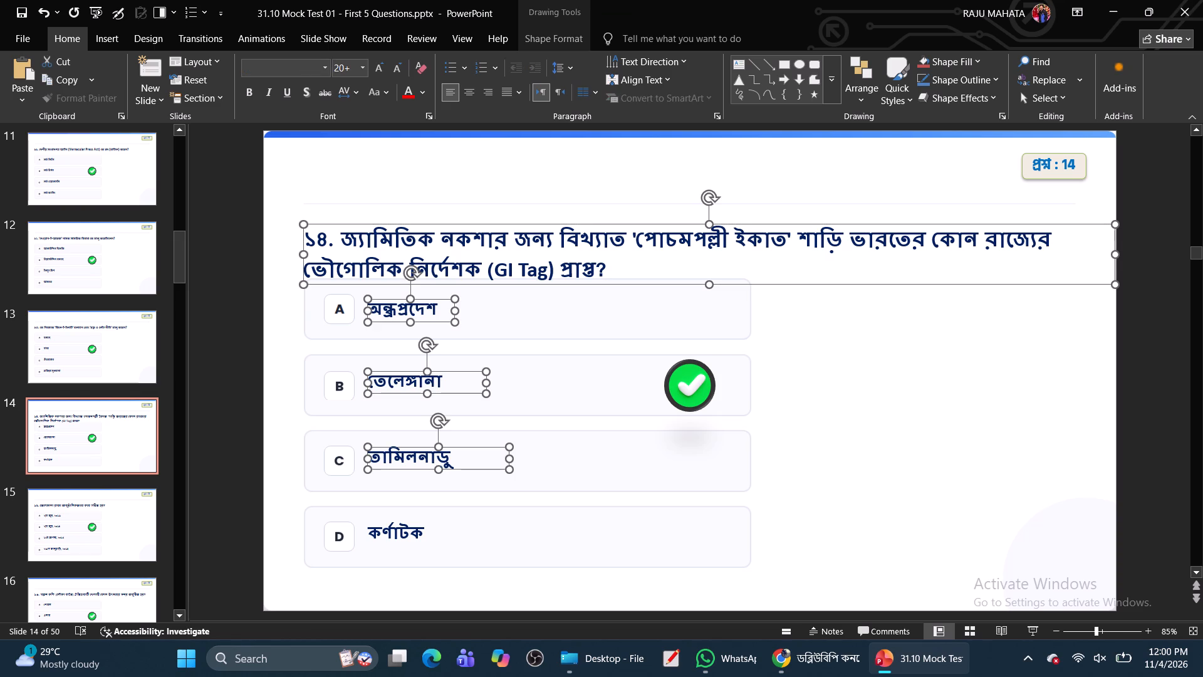
ctrl+click(405, 530)
click(302, 68)
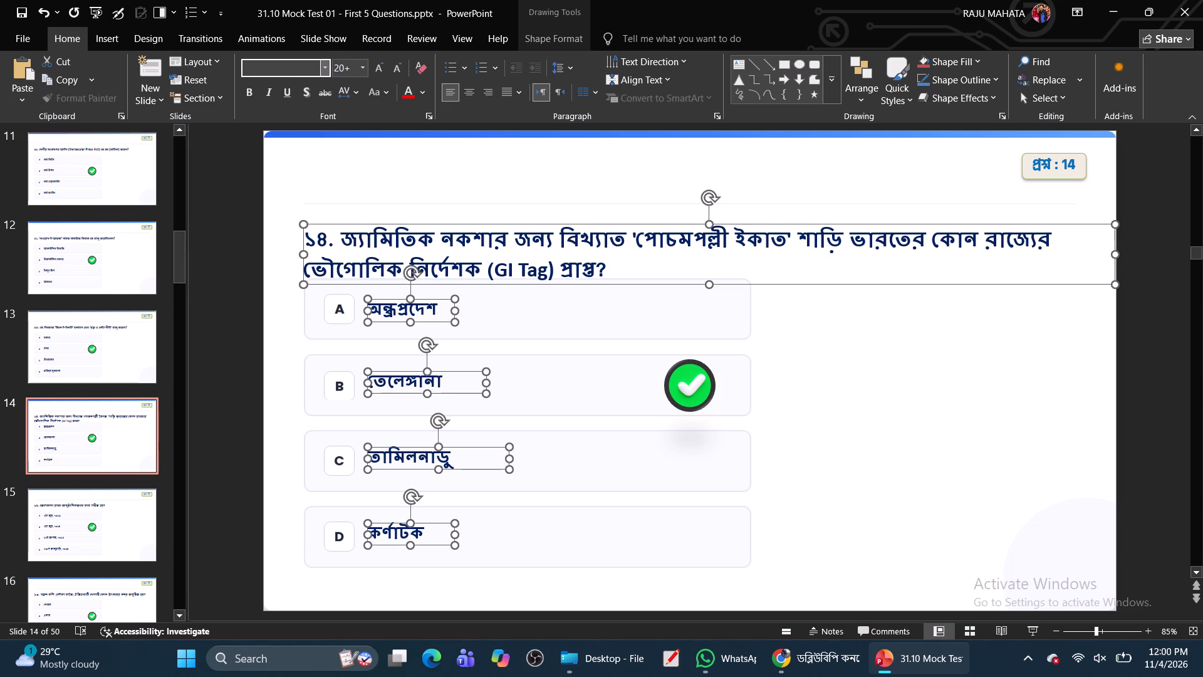
key(h)
key(Return)
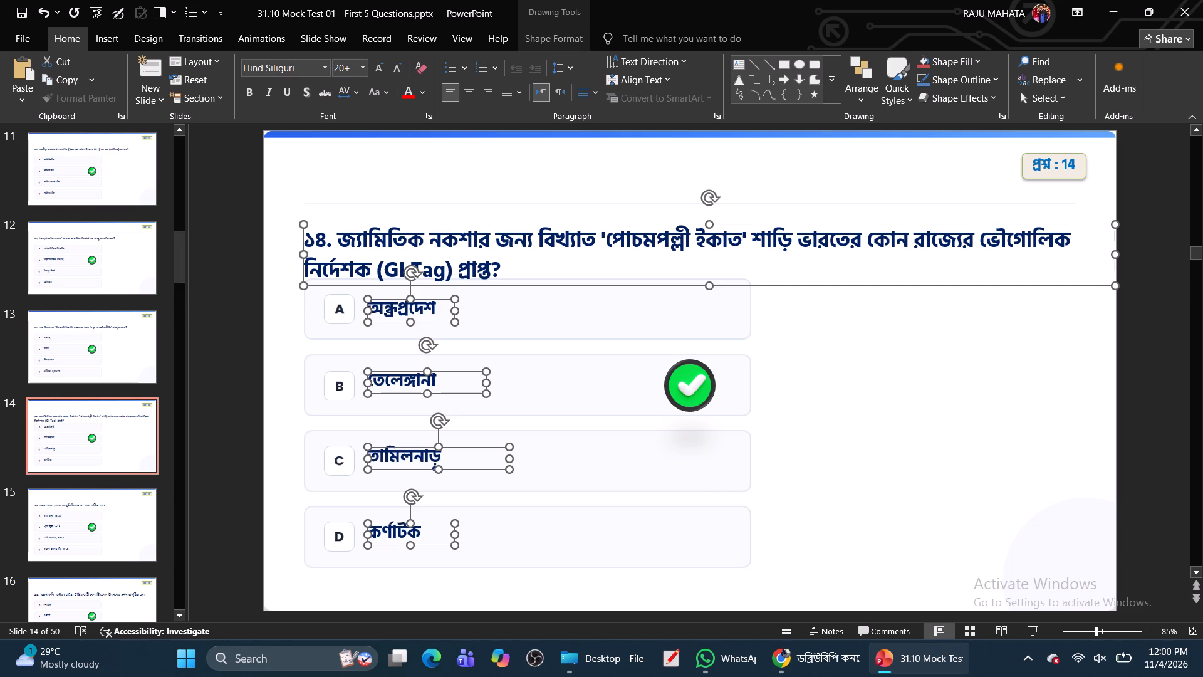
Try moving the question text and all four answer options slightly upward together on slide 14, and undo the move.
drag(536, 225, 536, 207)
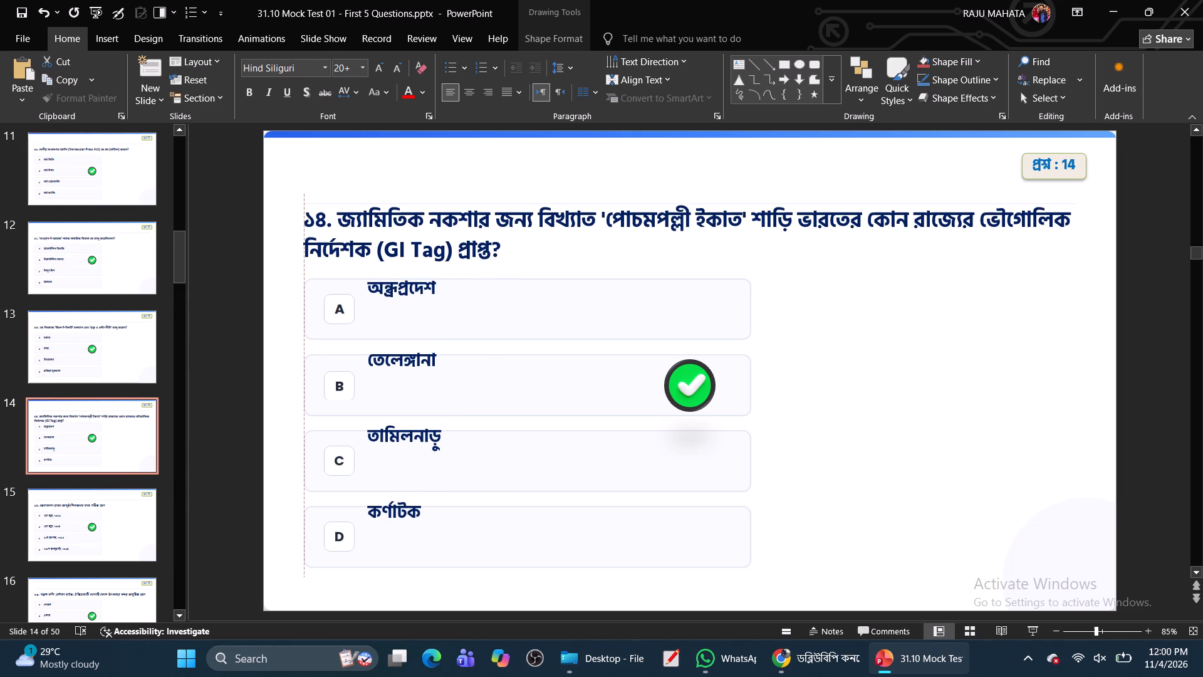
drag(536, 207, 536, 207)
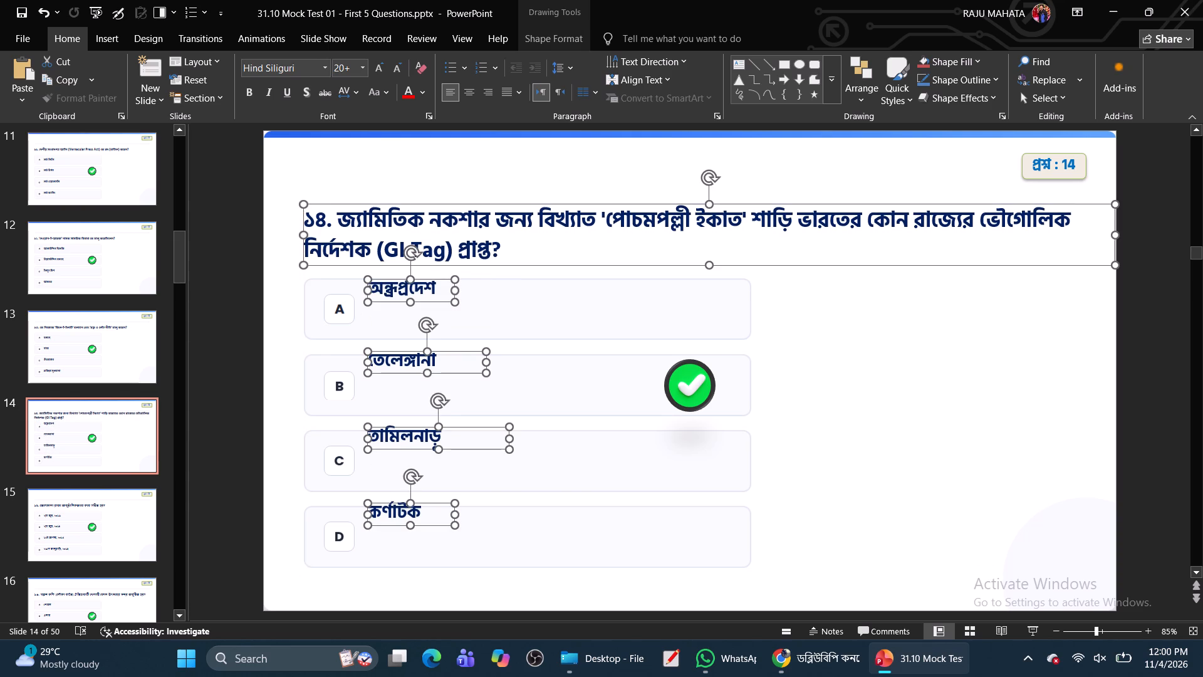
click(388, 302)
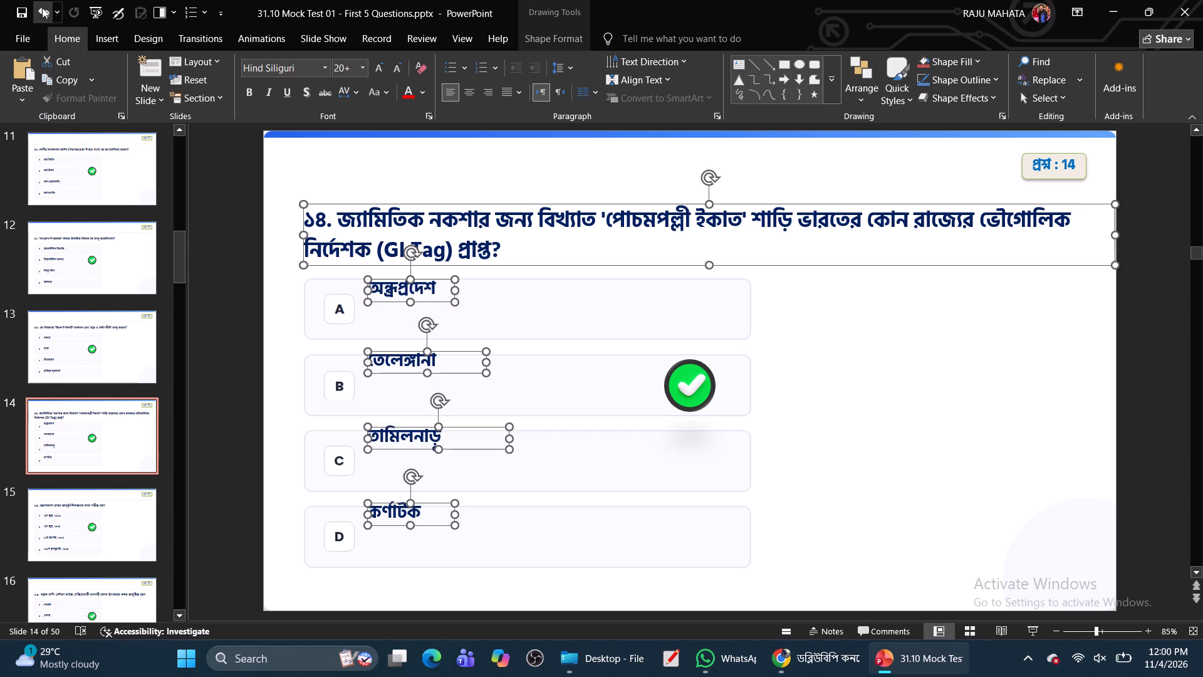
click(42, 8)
Move only the two-line question text on slide 14 slightly upward so it clears the option A box.
click(924, 361)
click(435, 244)
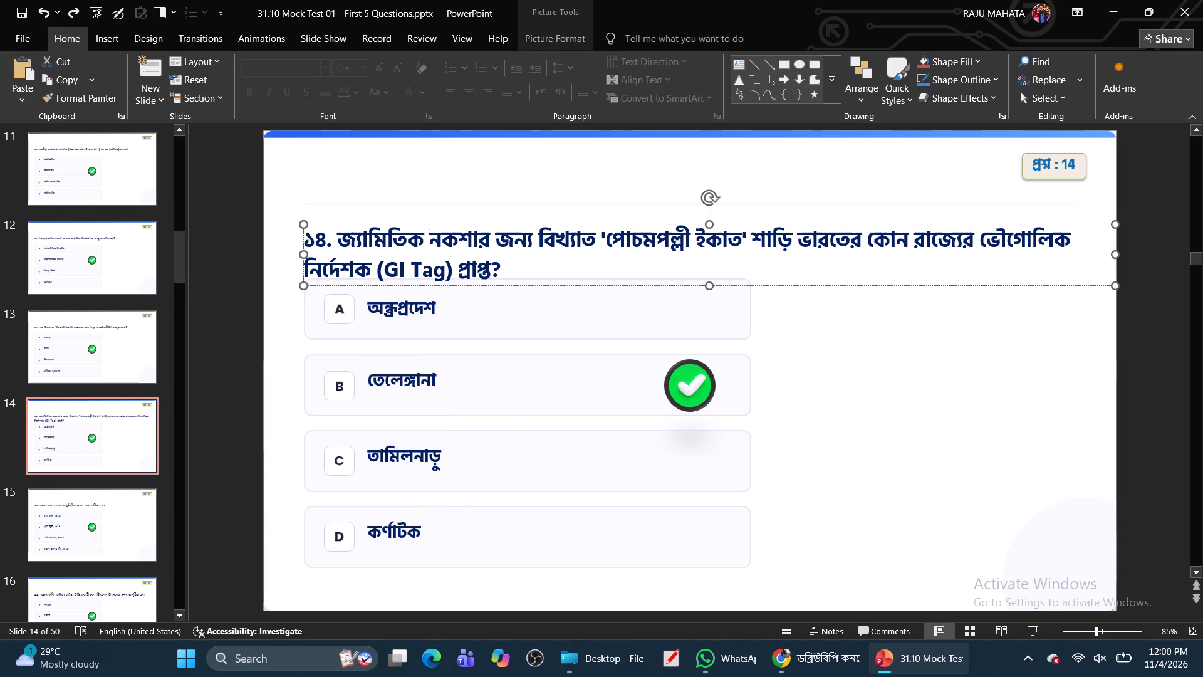
drag(534, 287, 534, 268)
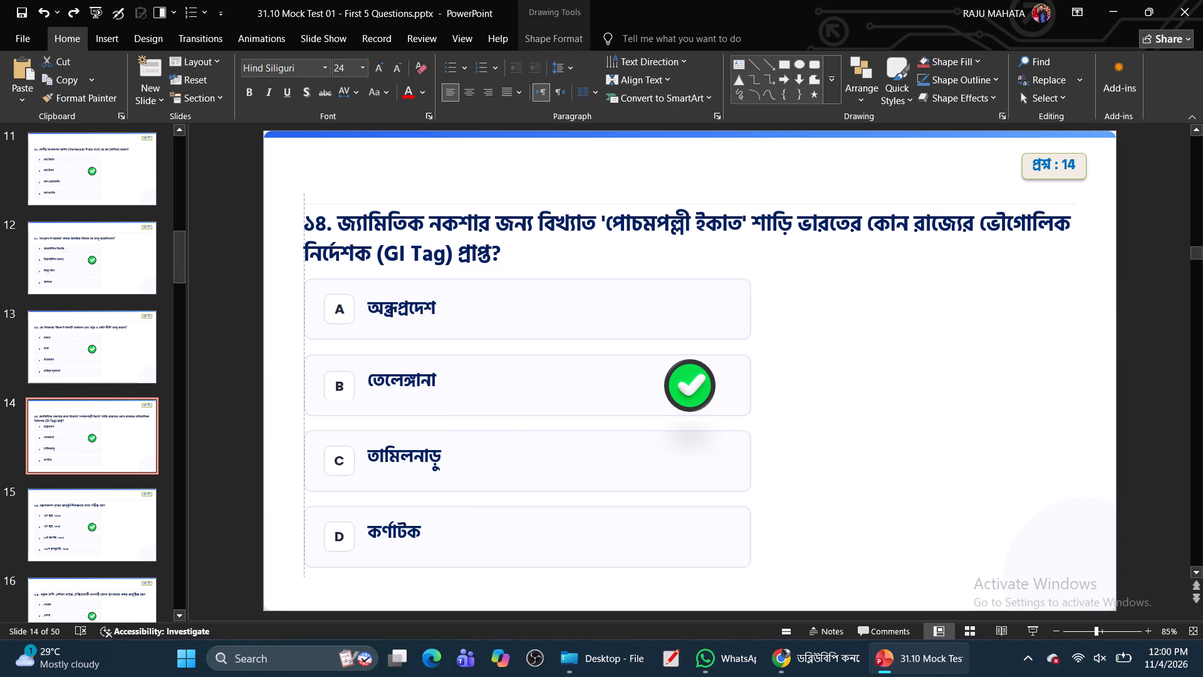
drag(534, 268, 534, 261)
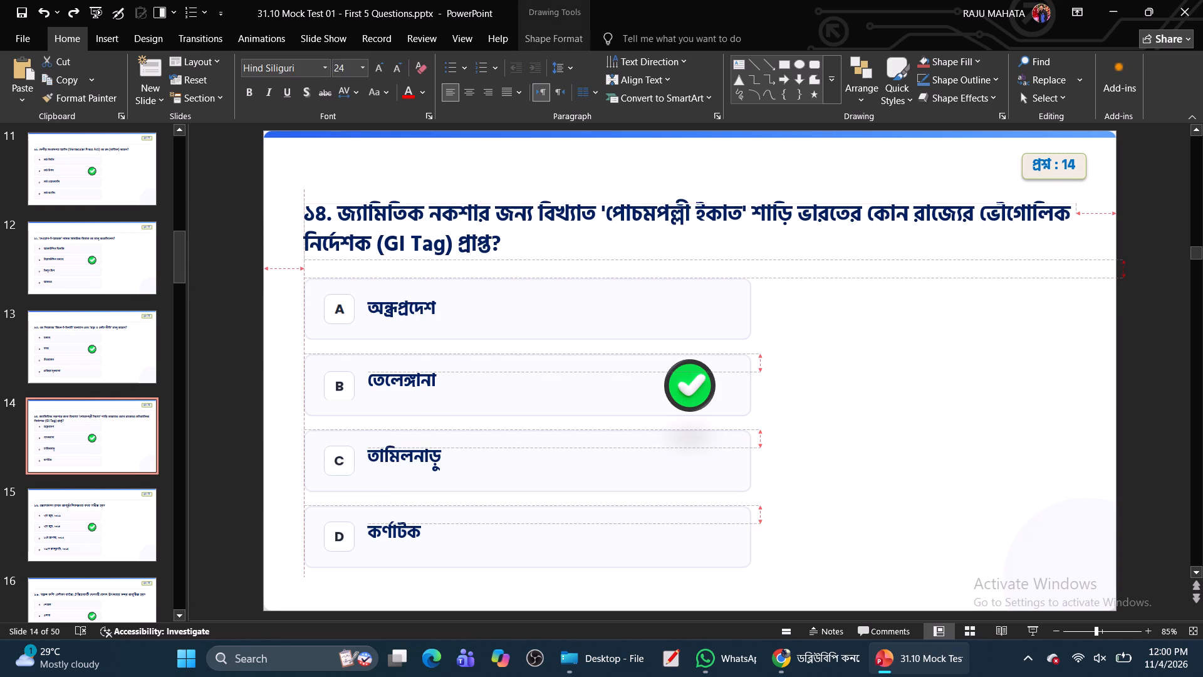
drag(534, 261, 536, 260)
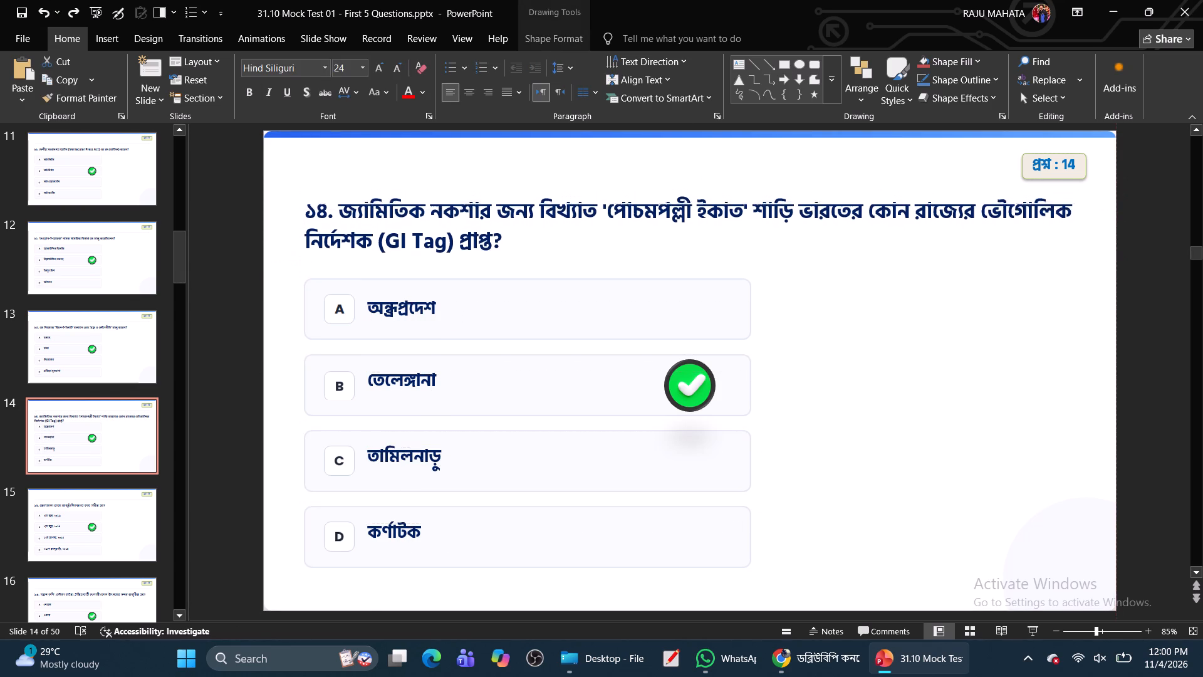
drag(536, 260, 536, 270)
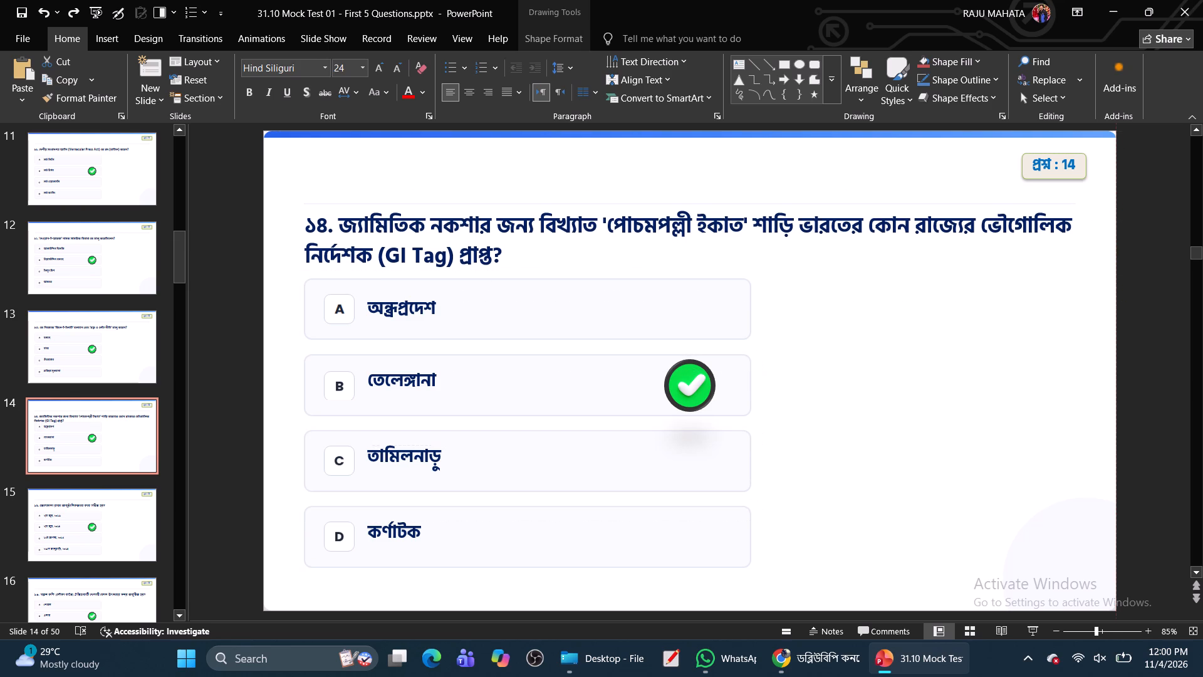
drag(536, 270, 536, 267)
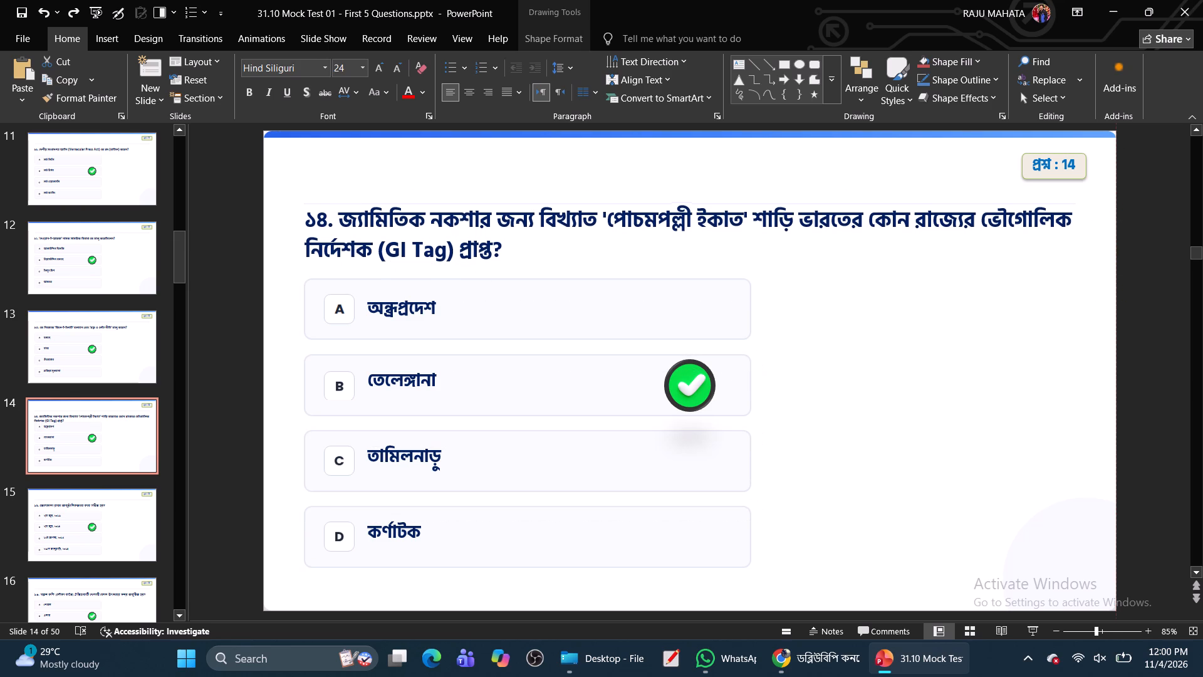
Nudge the question text on slide 14 slightly left to align it with the answer option boxes.
drag(536, 267, 530, 267)
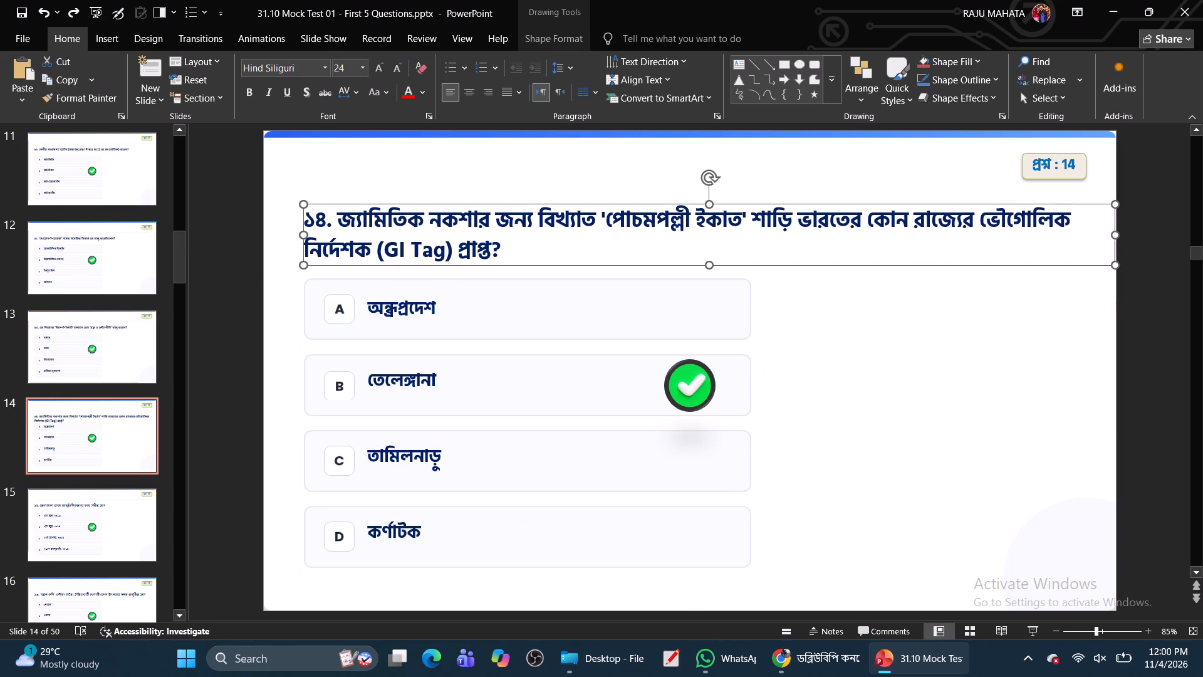
click(898, 357)
Set the question text and all four answer options, A to D, on slide 15 to Hind Siliguri.
click(70, 523)
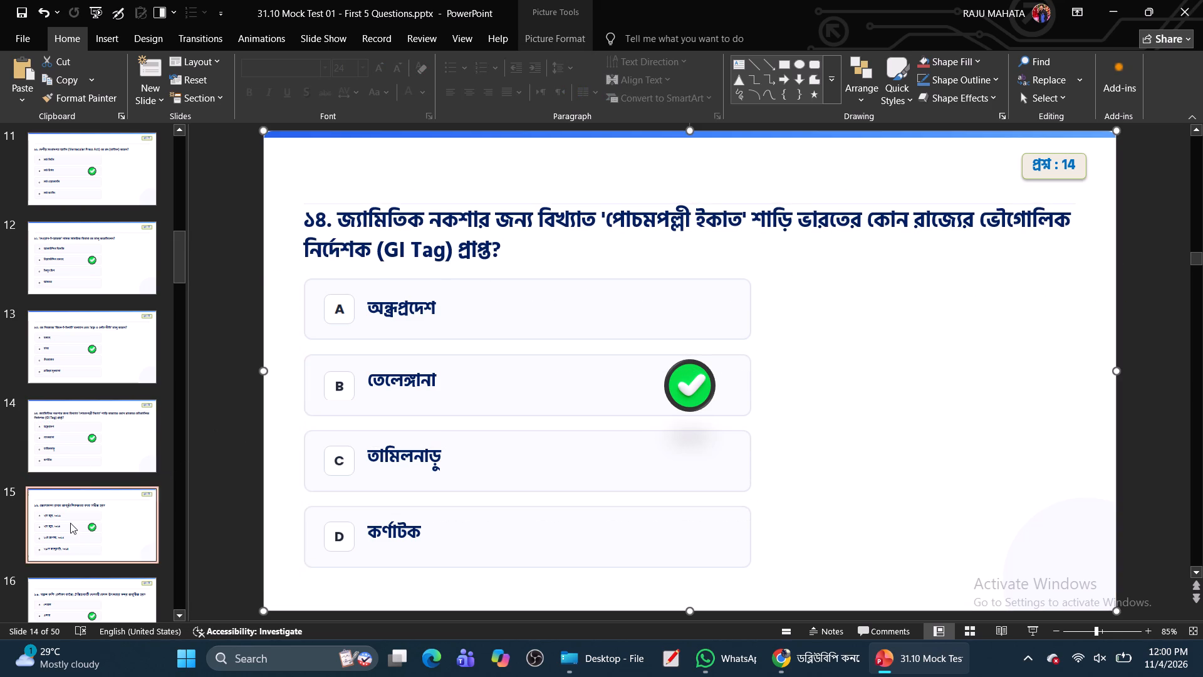
click(410, 243)
click(413, 255)
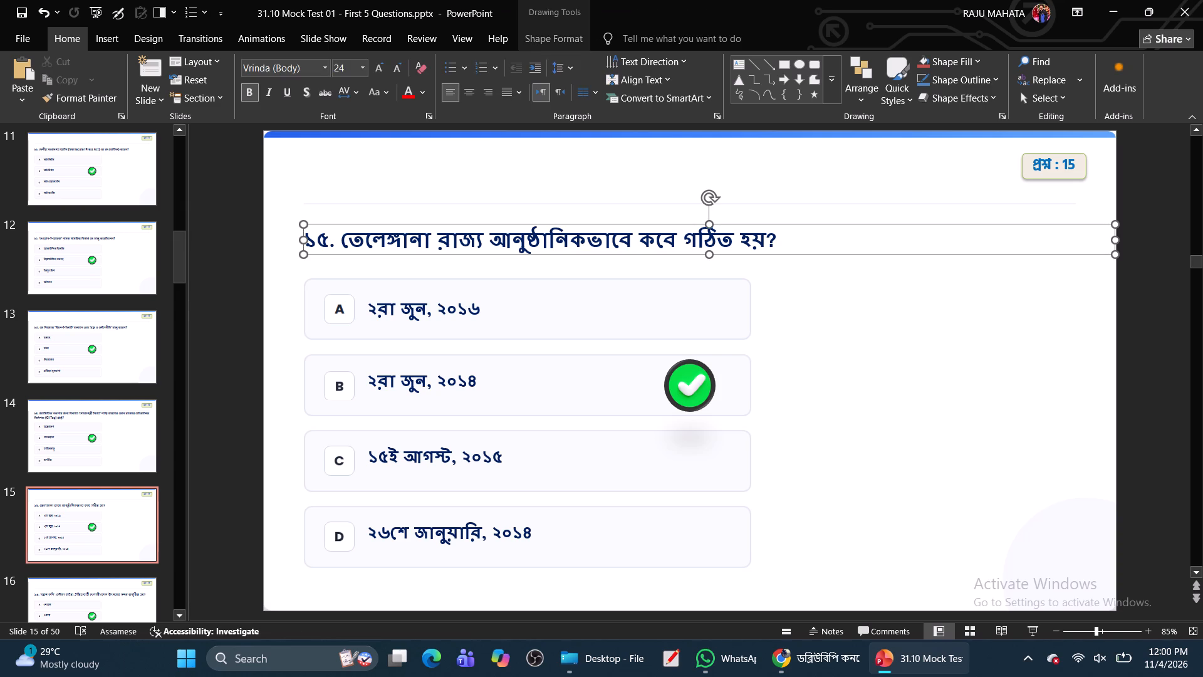
ctrl+click(394, 300)
ctrl+click(398, 381)
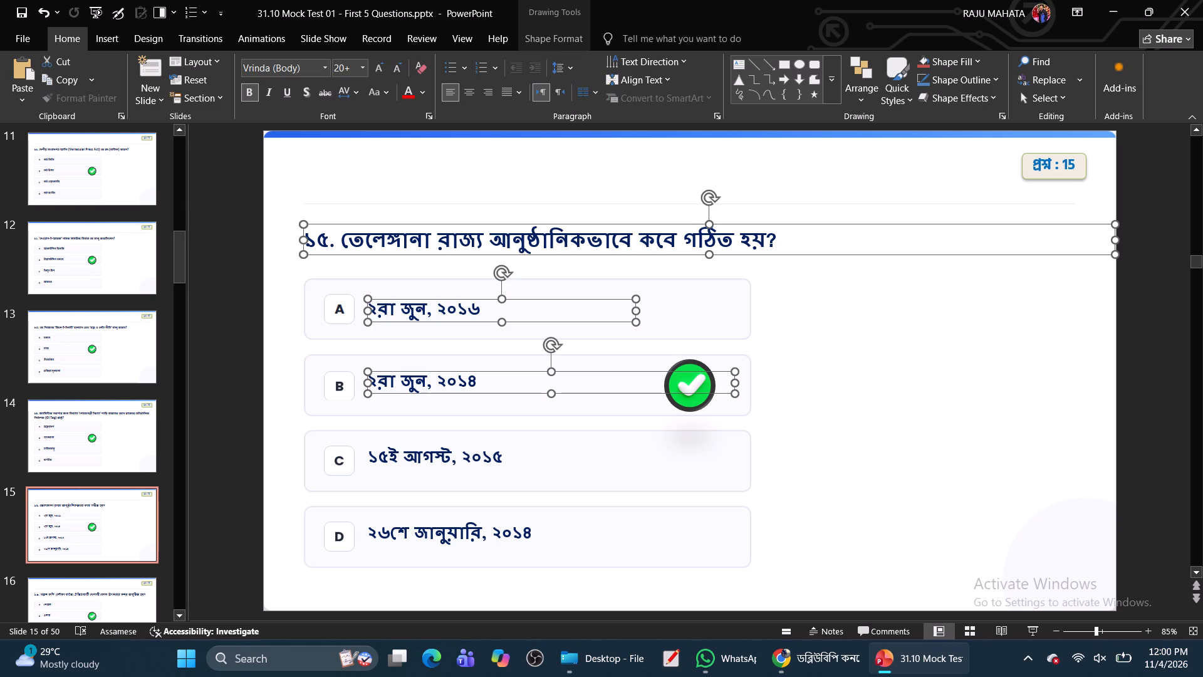
ctrl+click(409, 461)
ctrl+click(405, 543)
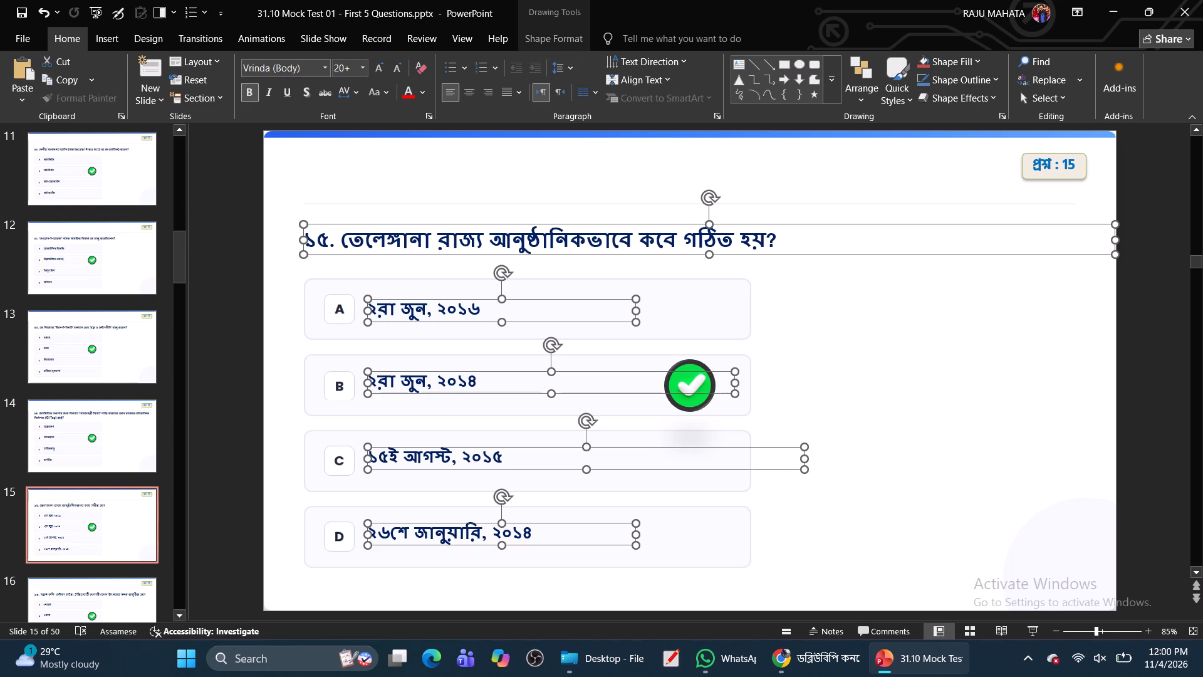
click(293, 69)
key(h)
key(Return)
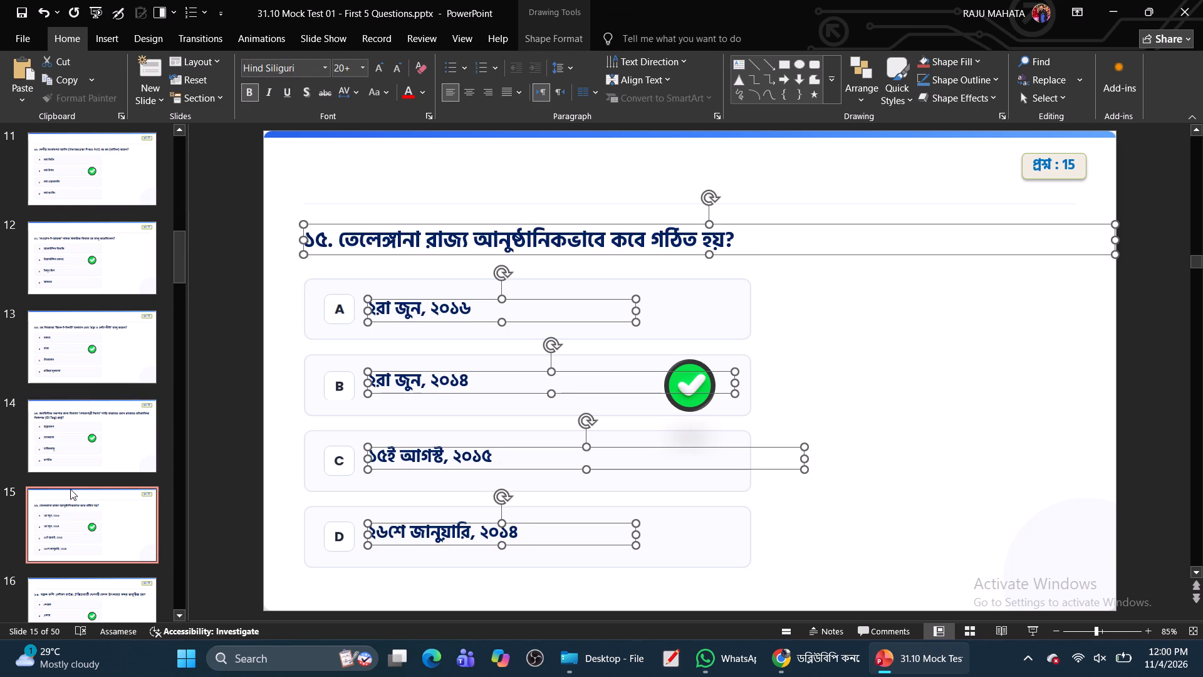
Set the question text and all four answer options, A to D, on slide 16 to Hind Siliguri.
click(113, 616)
click(444, 252)
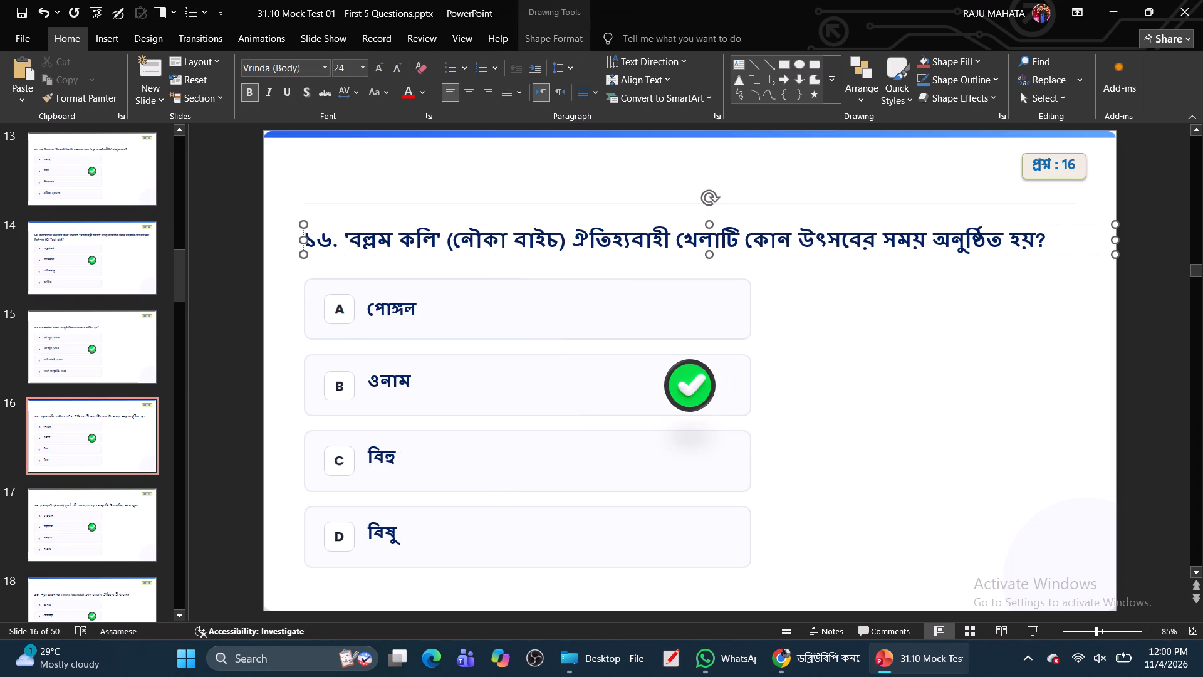
click(451, 256)
click(387, 314)
ctrl+click(390, 382)
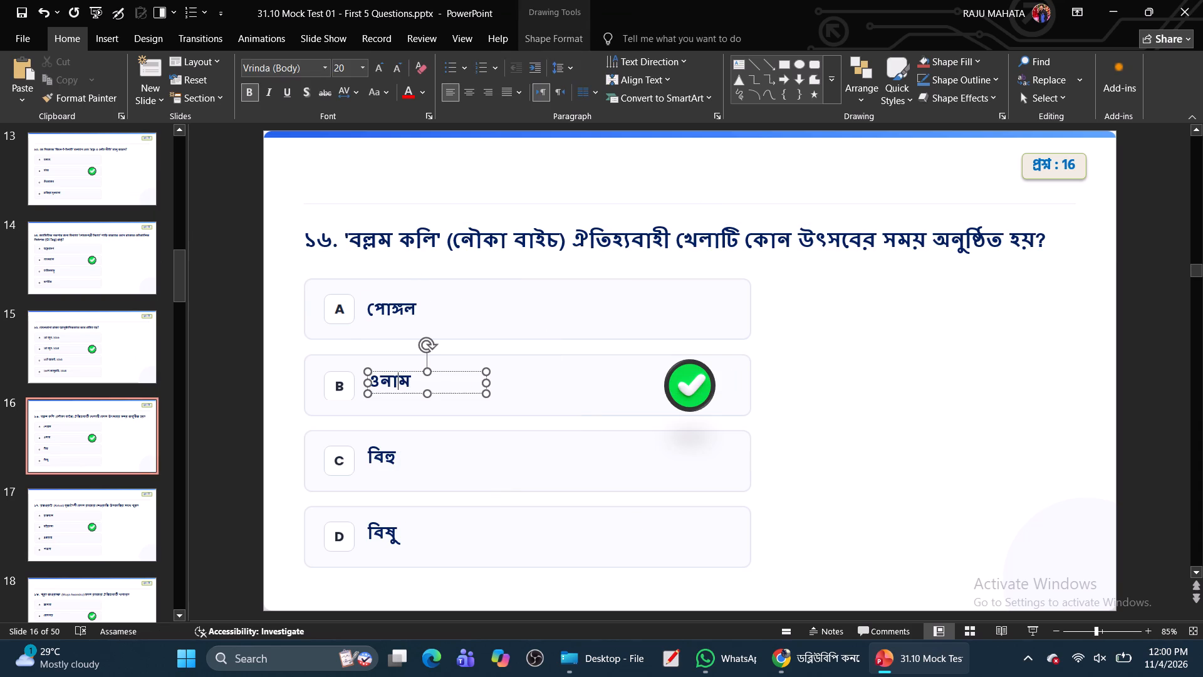
ctrl+click(383, 455)
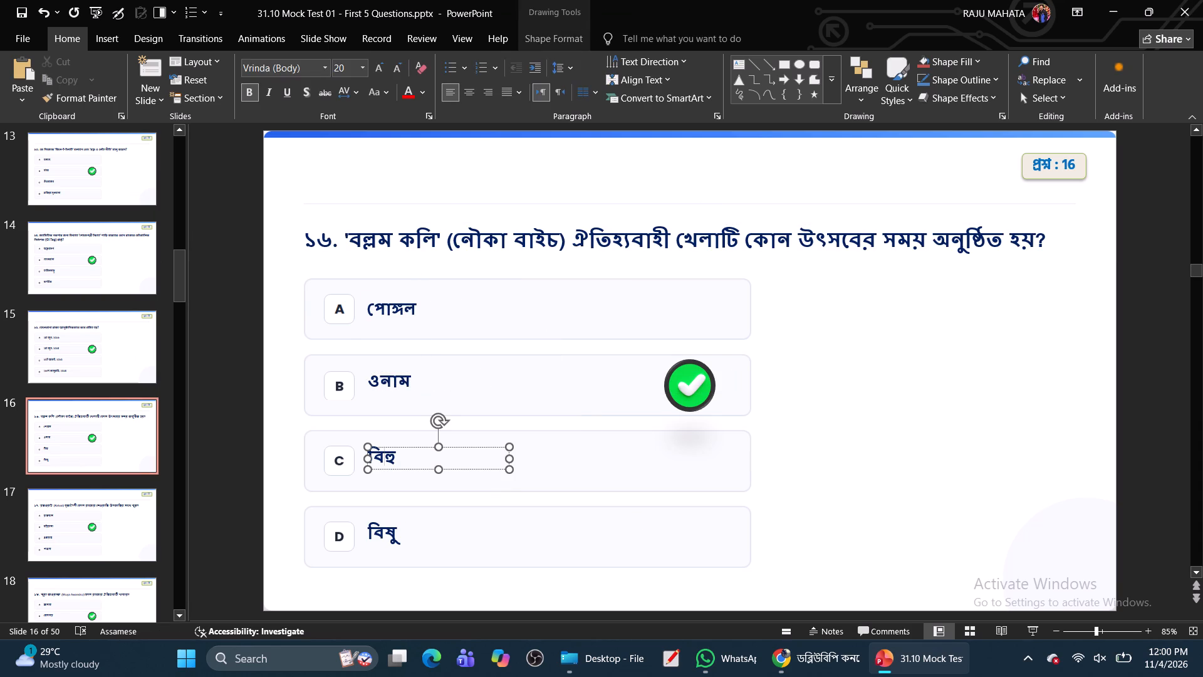
click(407, 468)
ctrl+click(385, 527)
ctrl+click(388, 374)
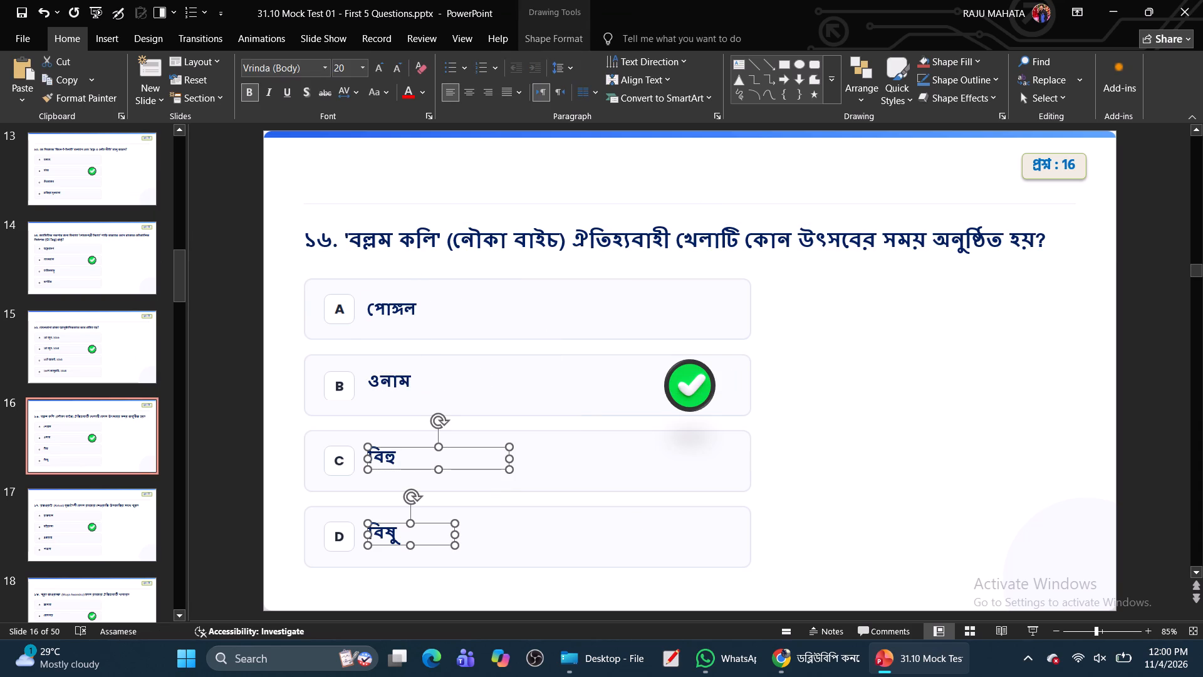
ctrl+click(392, 303)
ctrl+click(393, 241)
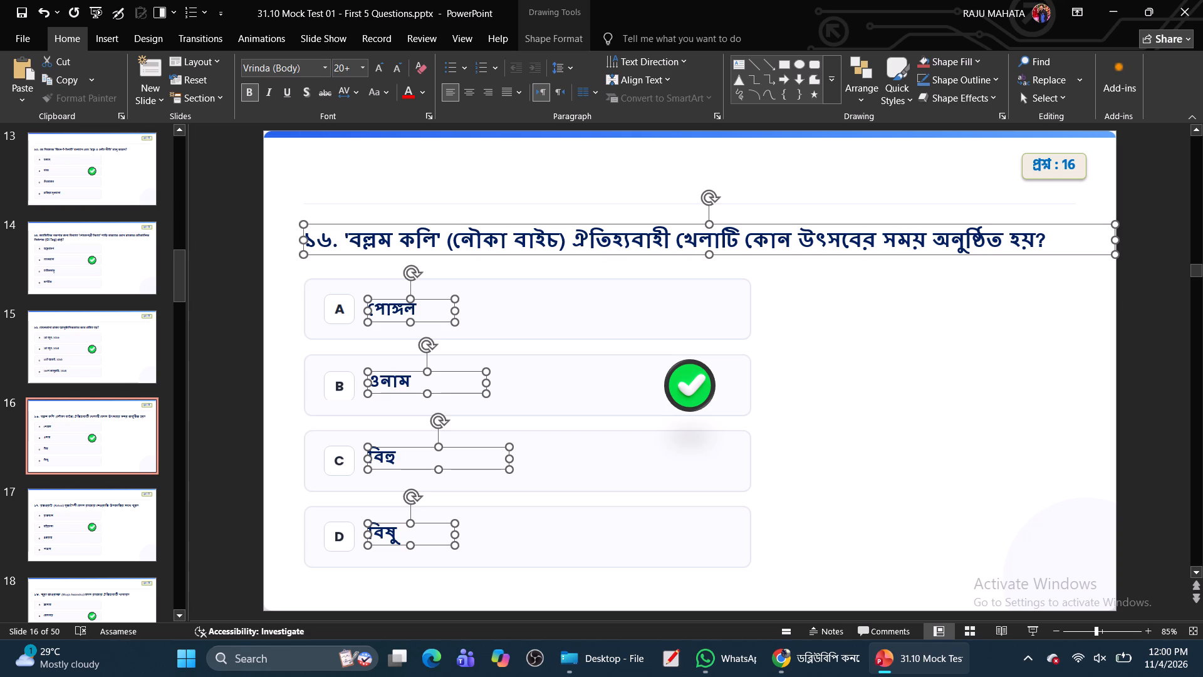
click(276, 74)
key(h)
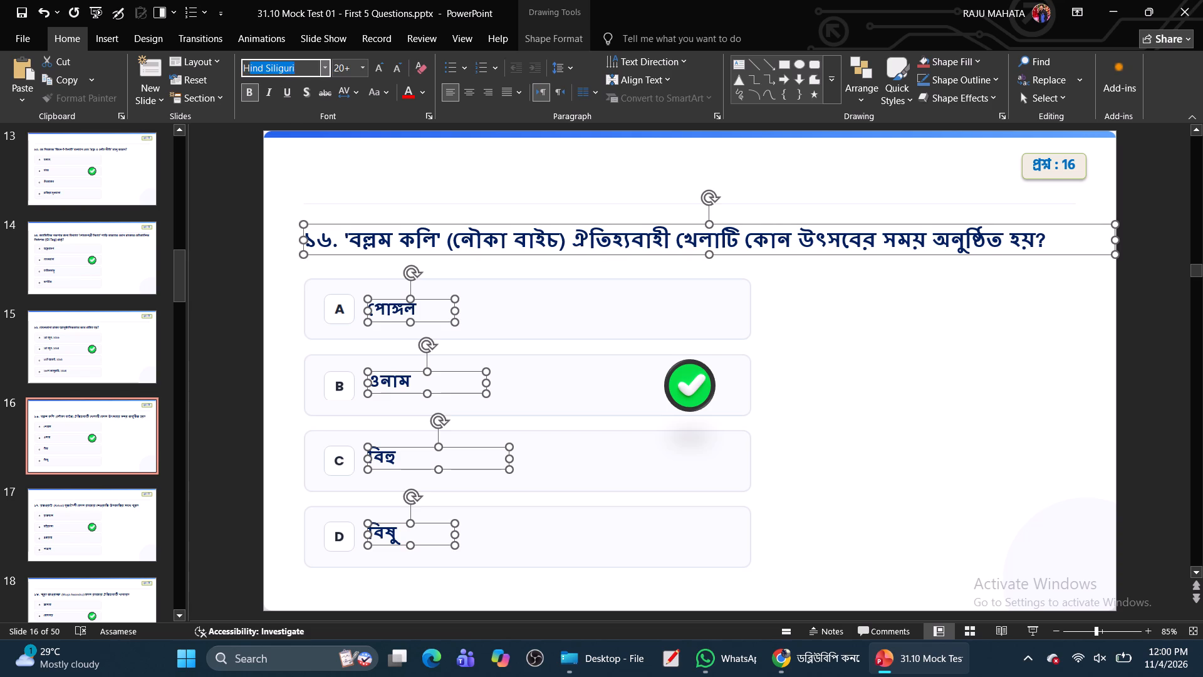
key(Return)
Set the question text and all four answer options, A to D, on slide 17 to Hind Siliguri.
click(98, 532)
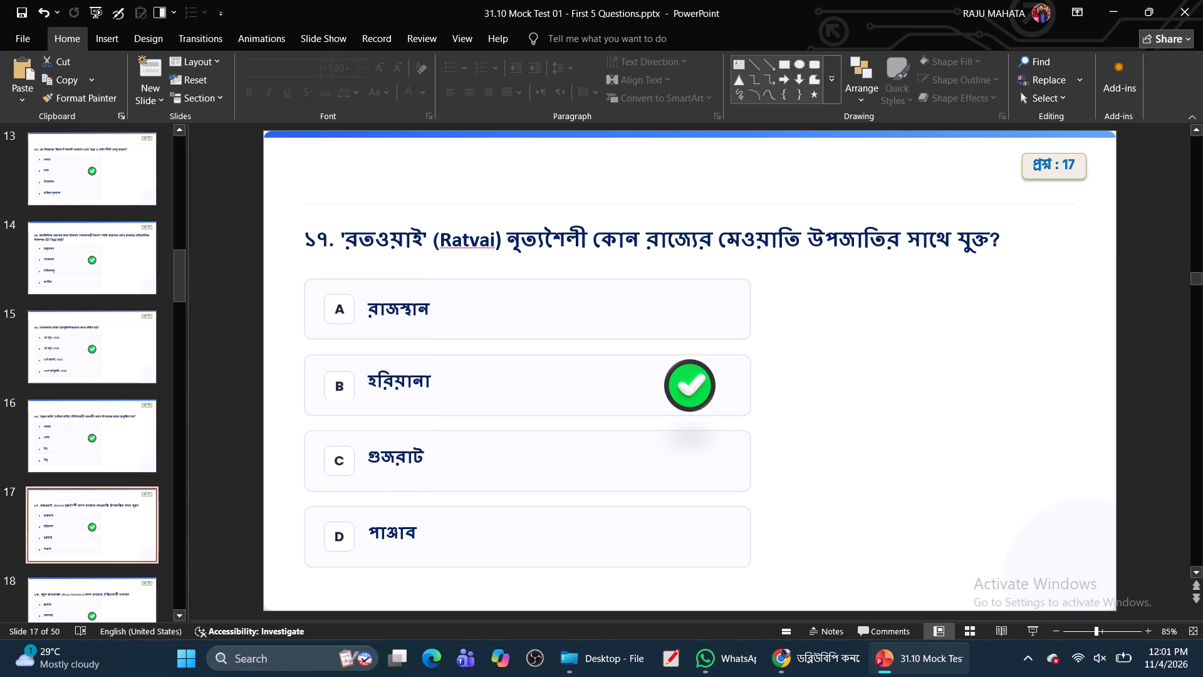
click(430, 233)
click(430, 256)
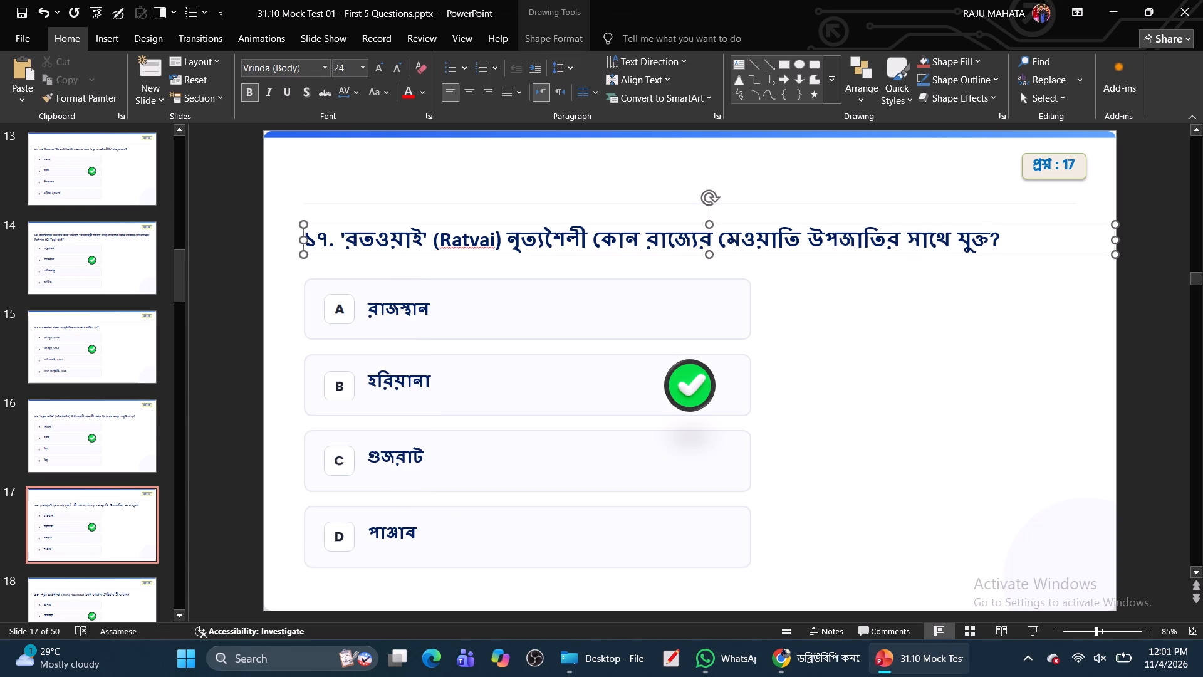
ctrl+click(400, 310)
ctrl+click(401, 384)
ctrl+click(393, 457)
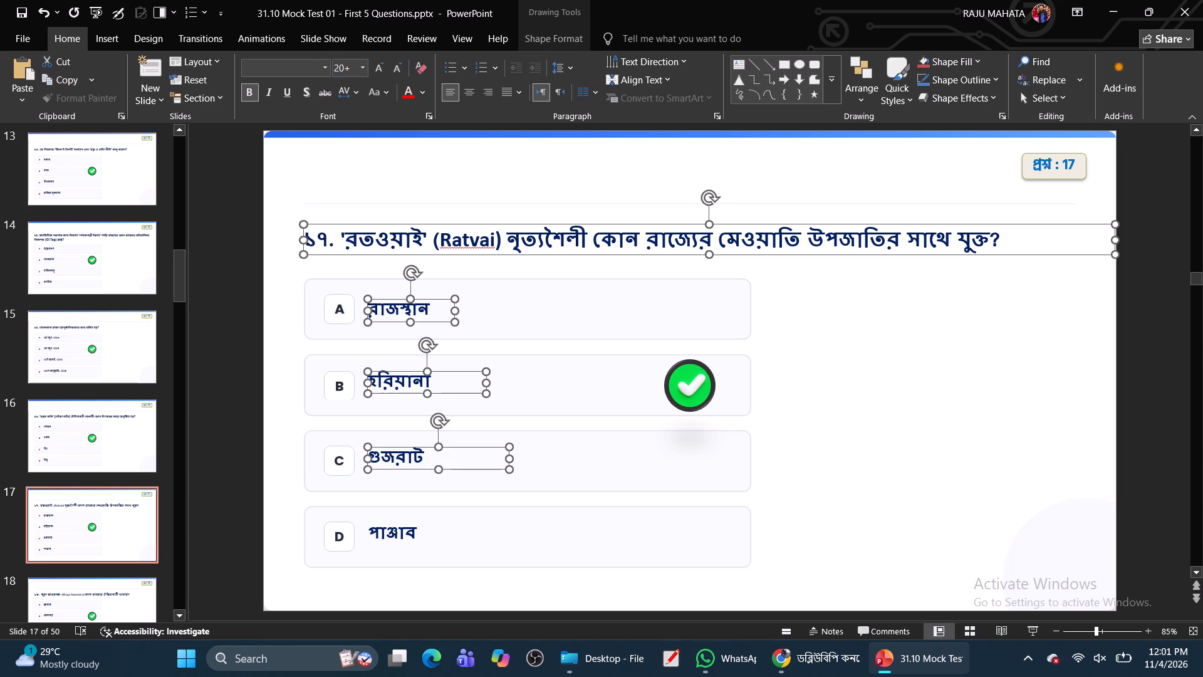
ctrl+click(388, 538)
click(296, 74)
click(296, 56)
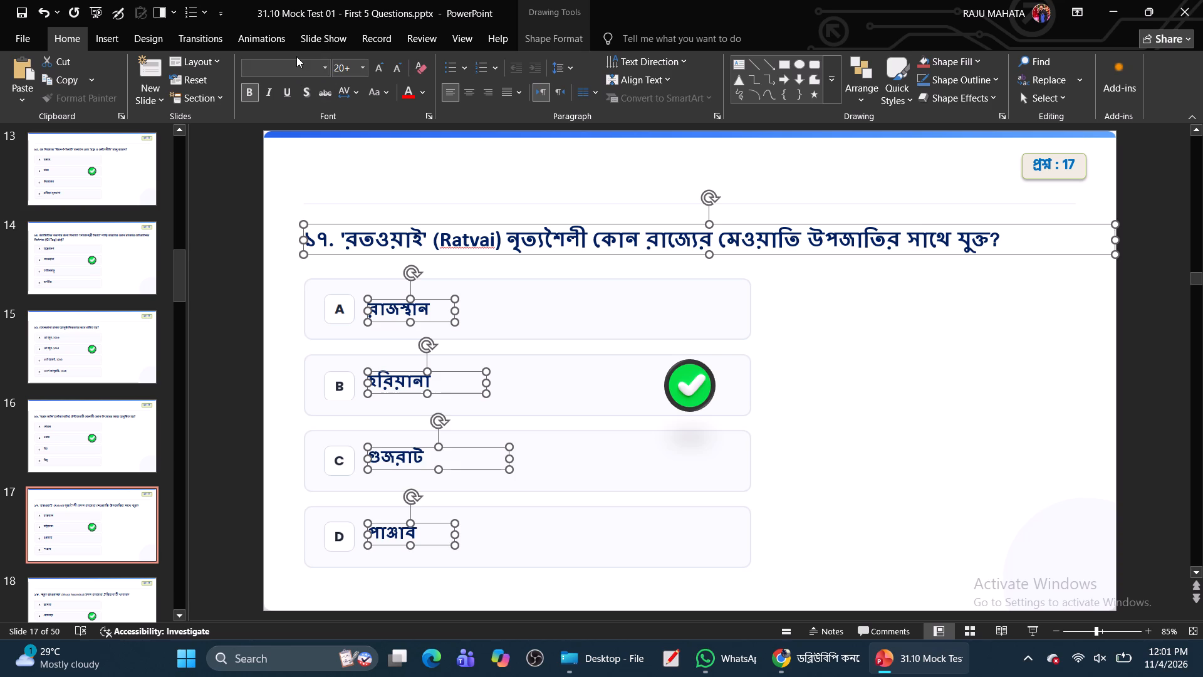
click(294, 64)
key(h)
key(Return)
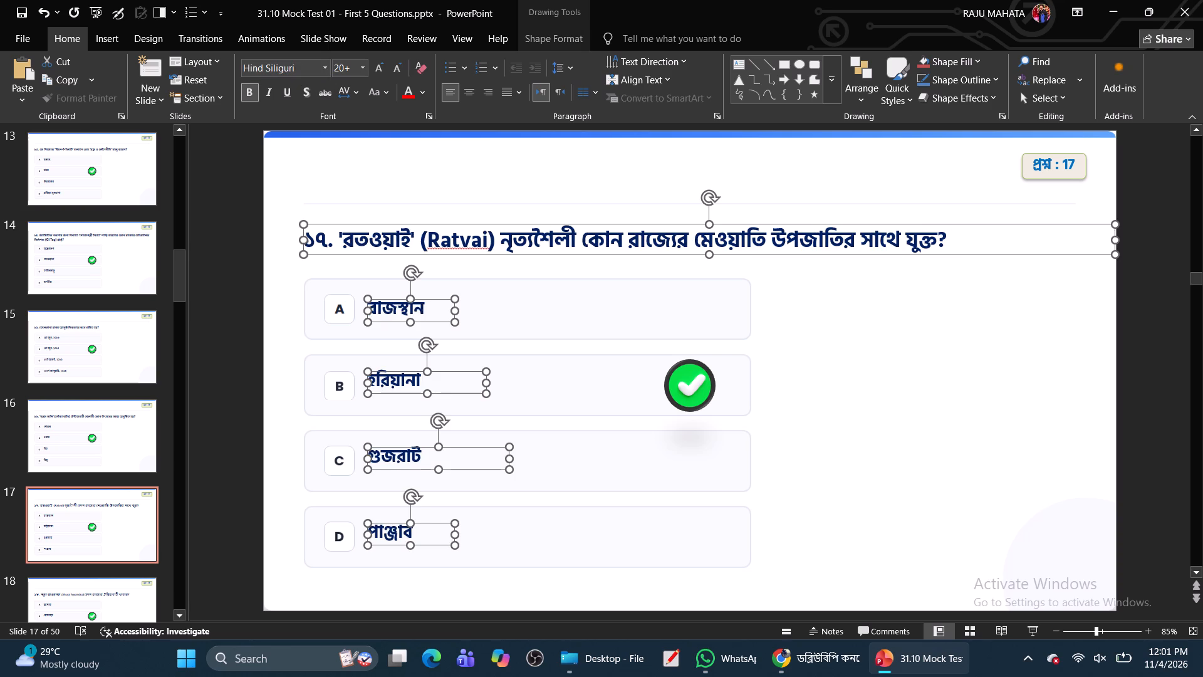
Set the question text and all four answer options, A to D, on slide 18 to Hind Siliguri.
click(100, 594)
click(421, 236)
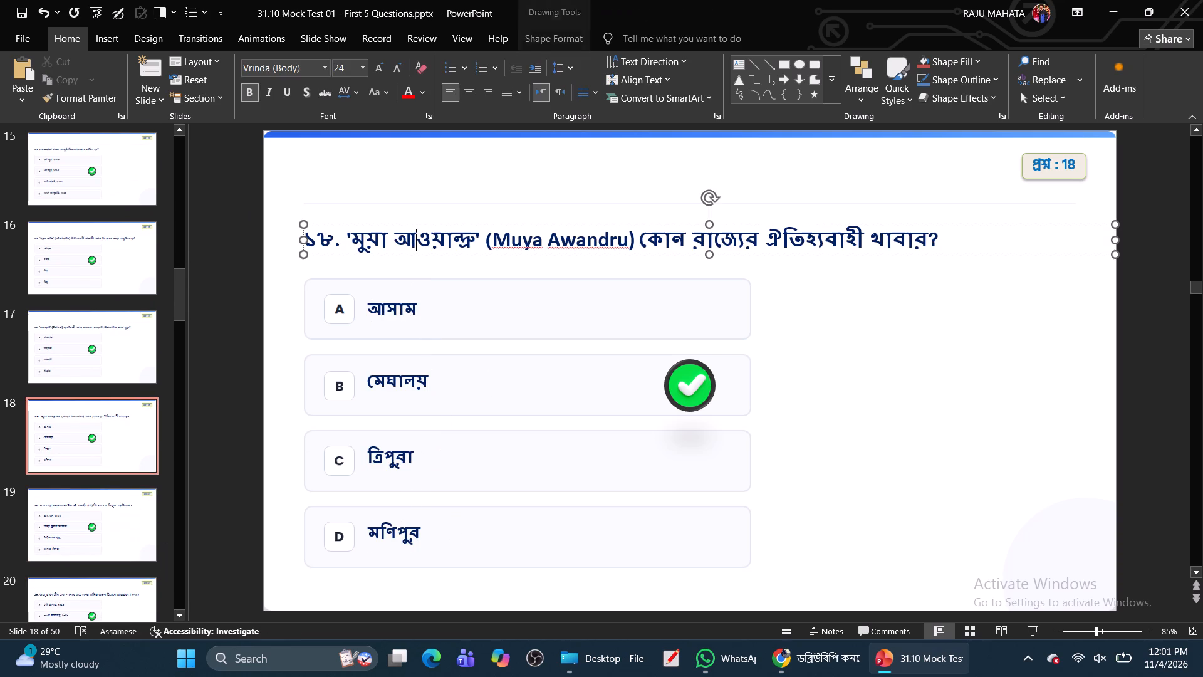
click(429, 255)
ctrl+click(397, 307)
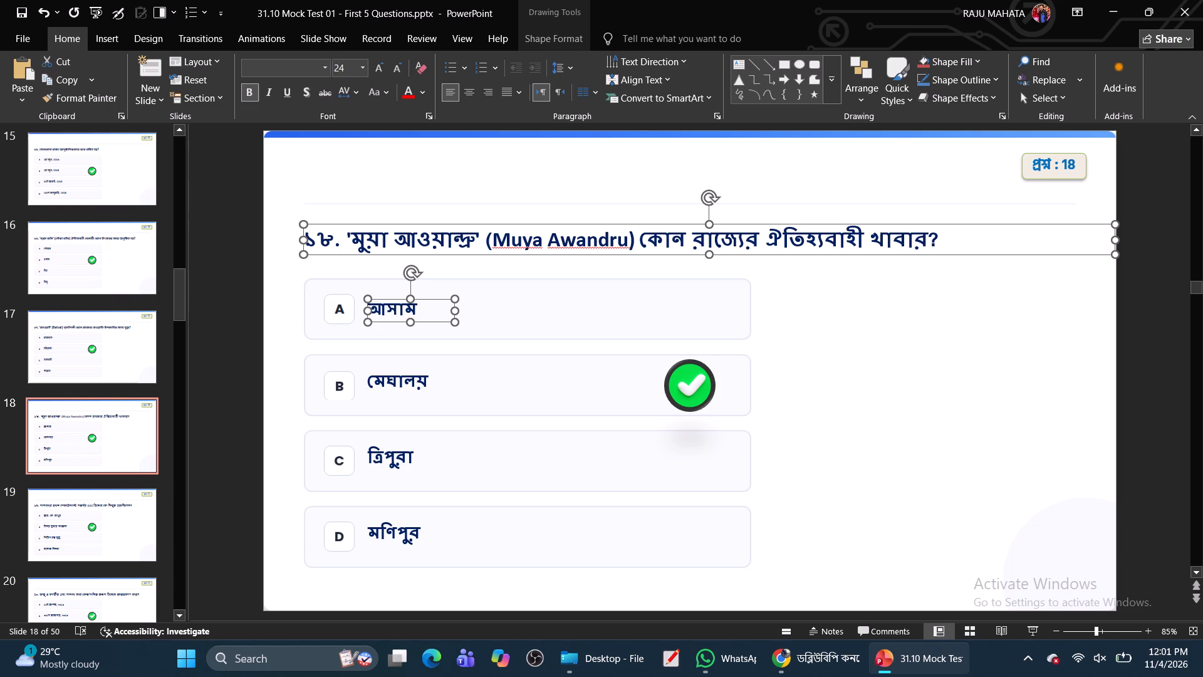
ctrl+click(399, 382)
ctrl+click(390, 461)
ctrl+click(390, 533)
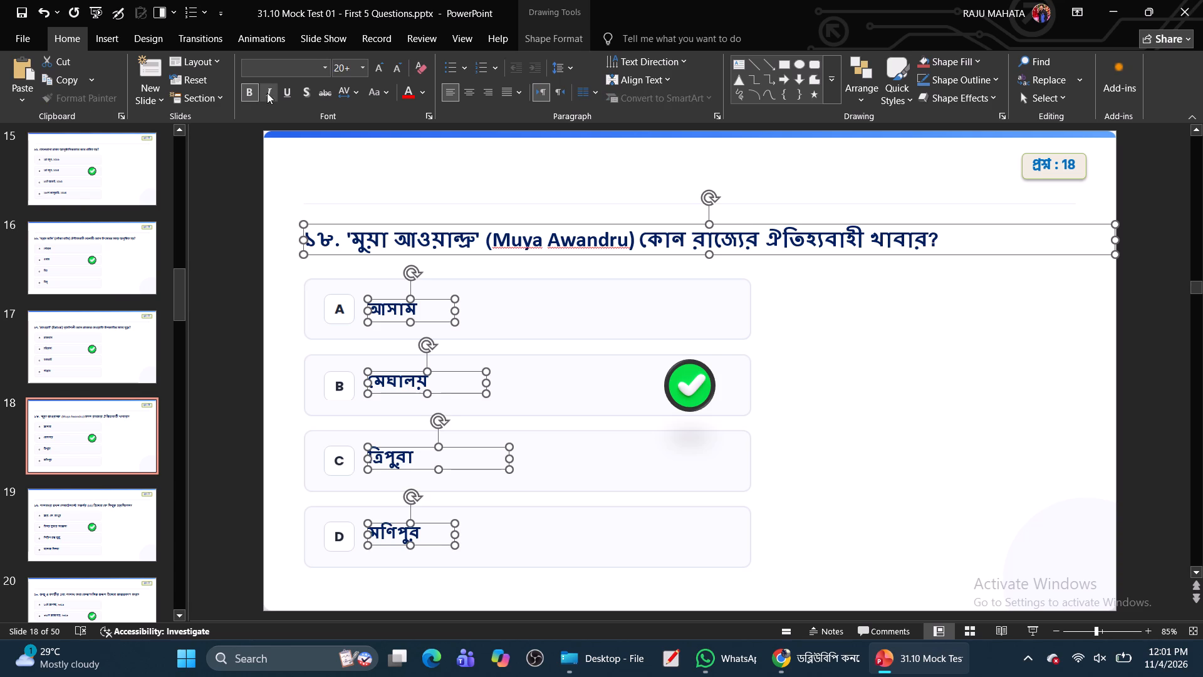
click(268, 68)
key(h)
key(Return)
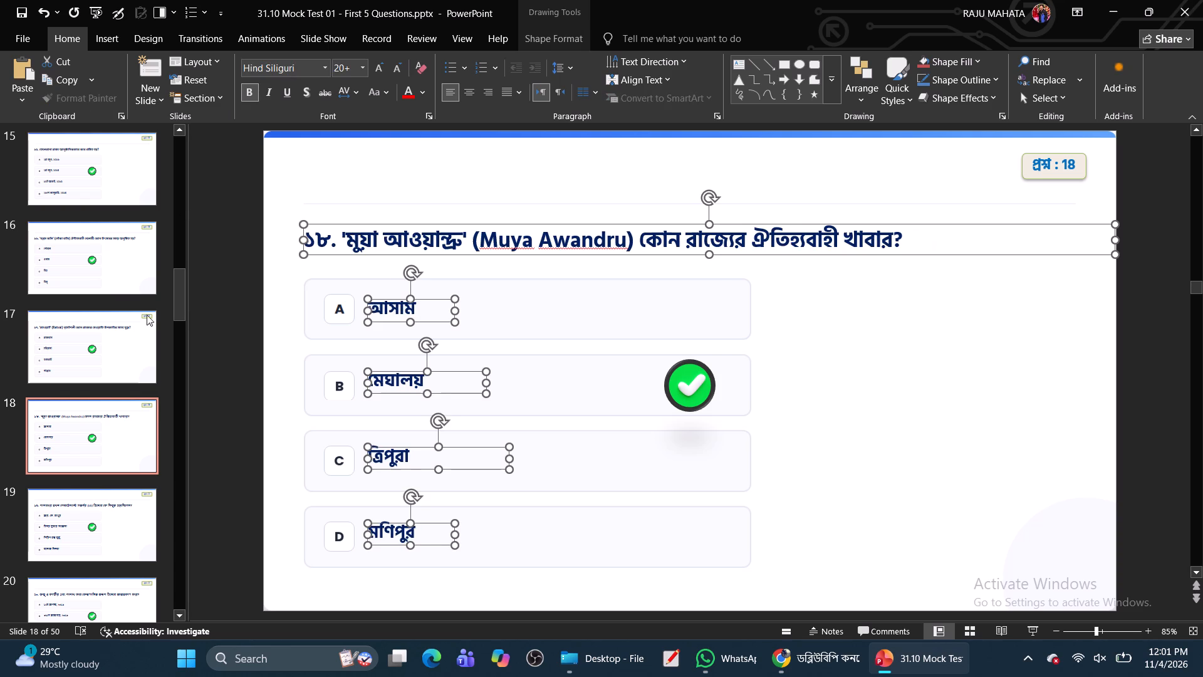
Set the question text and all four answer options, A to D, on slide 19 to Hind Siliguri.
click(98, 524)
click(397, 234)
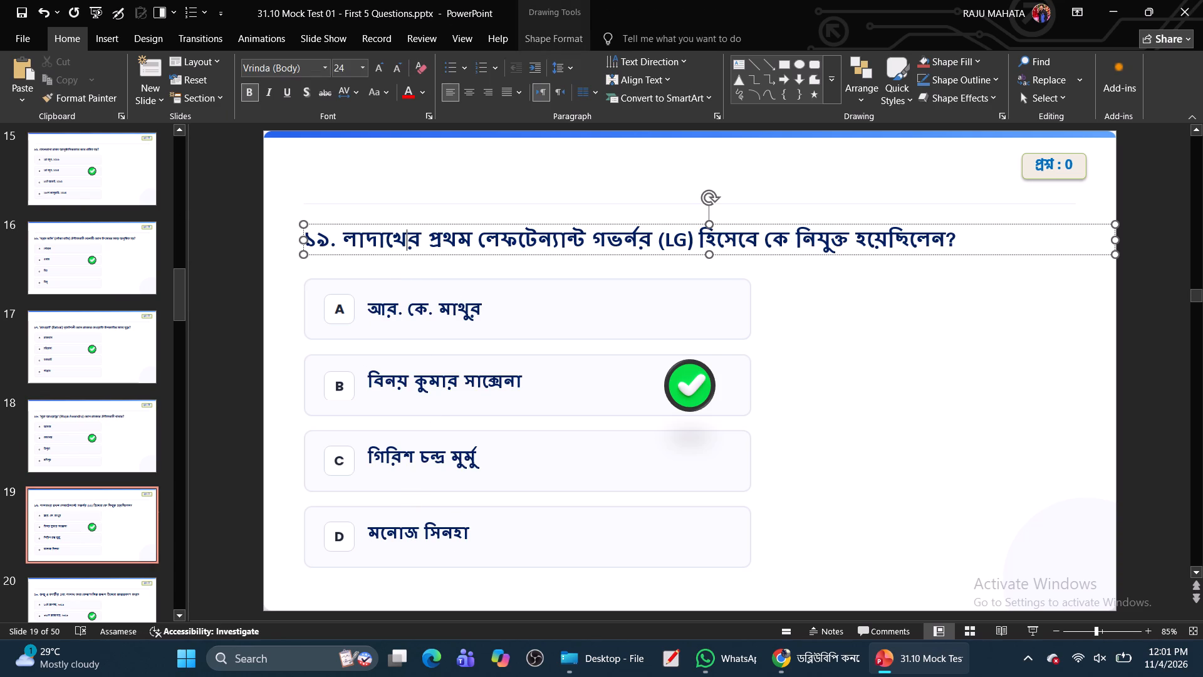
click(415, 255)
ctrl+click(414, 307)
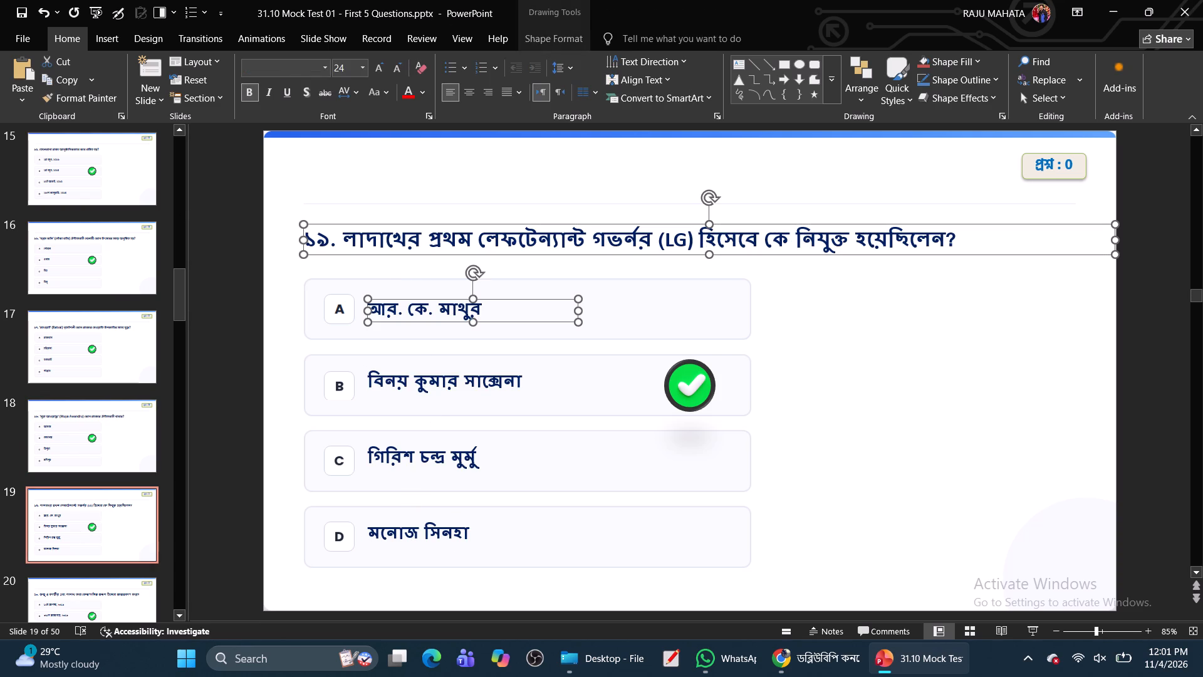
ctrl+click(419, 383)
ctrl+click(420, 459)
ctrl+click(426, 533)
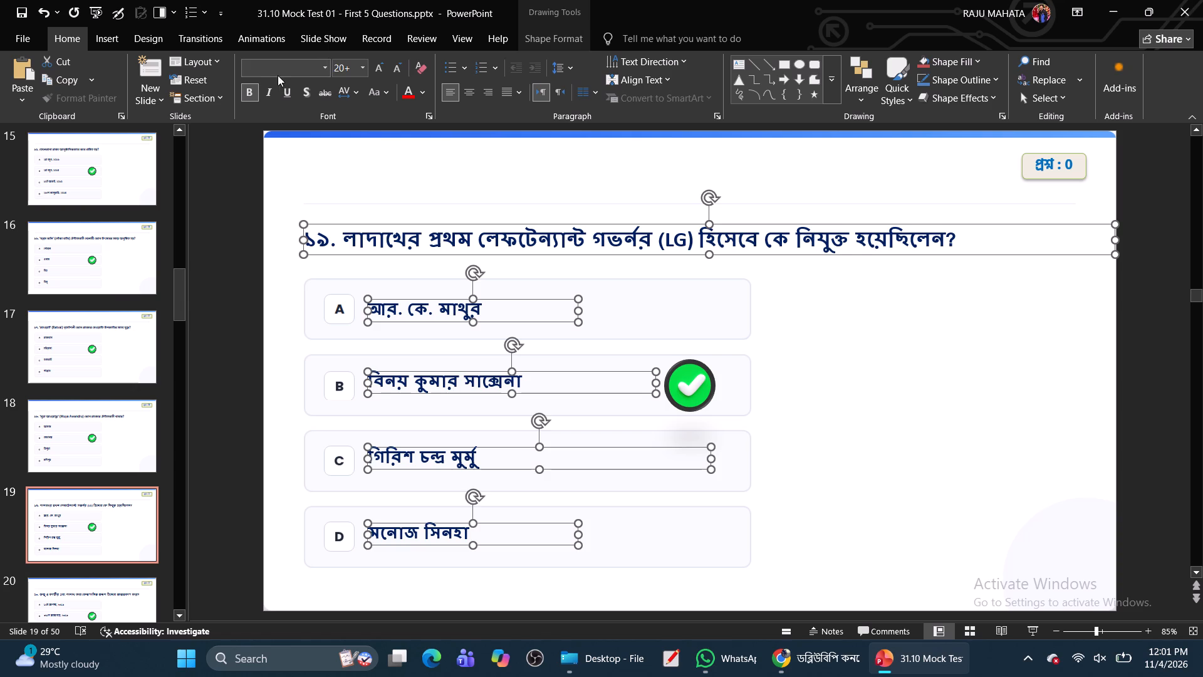
click(278, 71)
key(h)
key(Return)
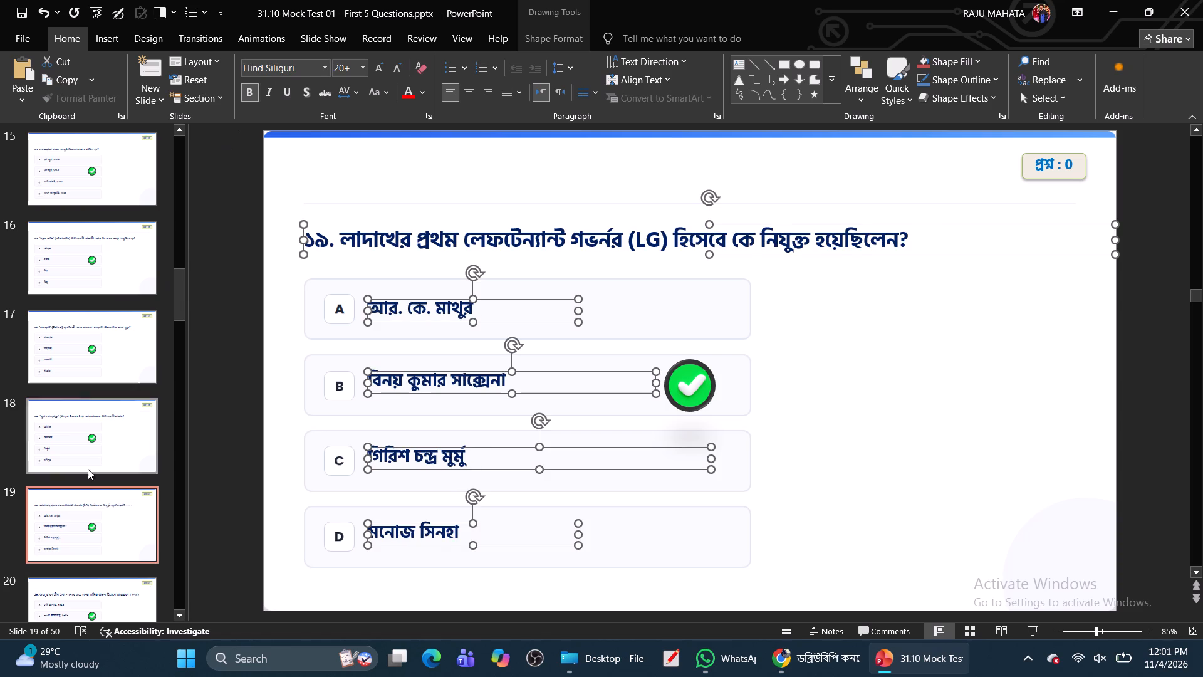
Set the question text and all four answer options, A to D, on slide 20 to Hind Siliguri.
click(91, 596)
click(416, 247)
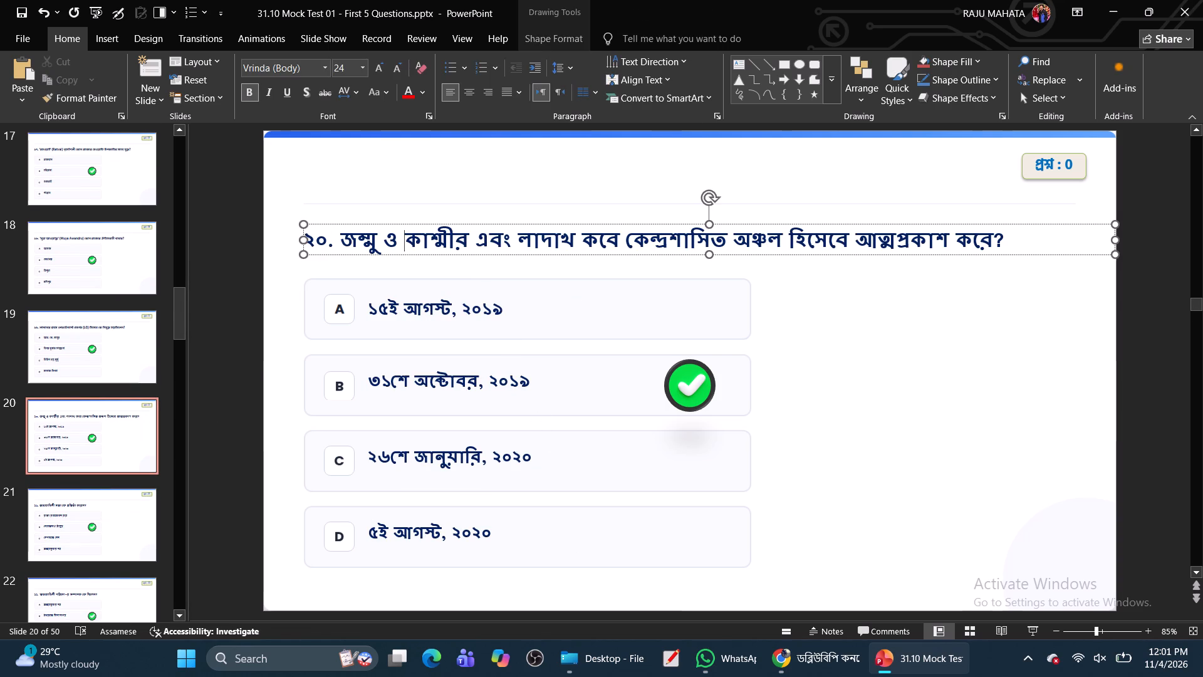
click(425, 258)
click(424, 248)
click(424, 252)
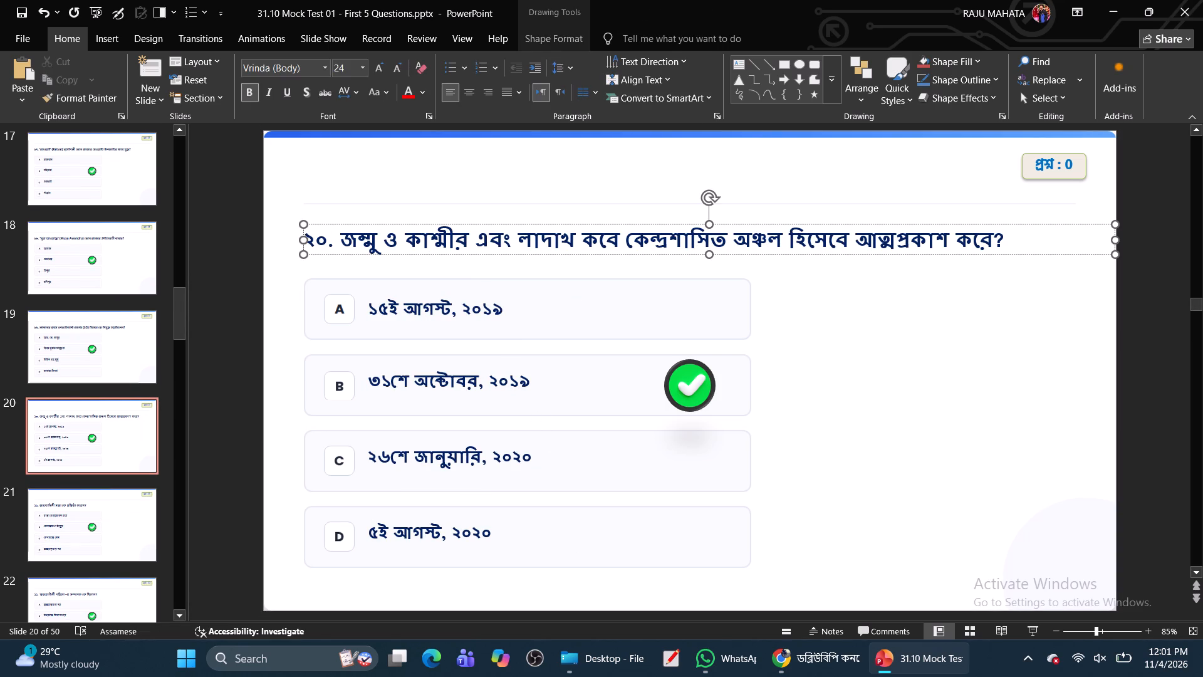
click(427, 256)
ctrl+click(419, 301)
ctrl+click(422, 384)
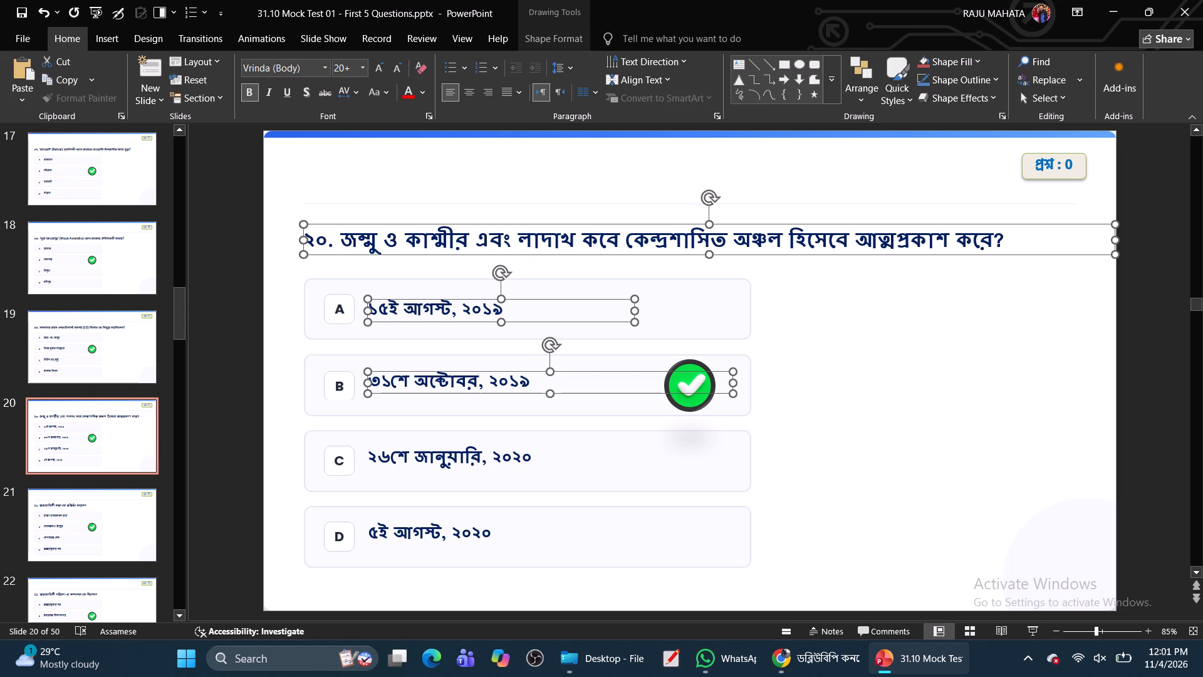
ctrl+click(423, 455)
ctrl+click(422, 533)
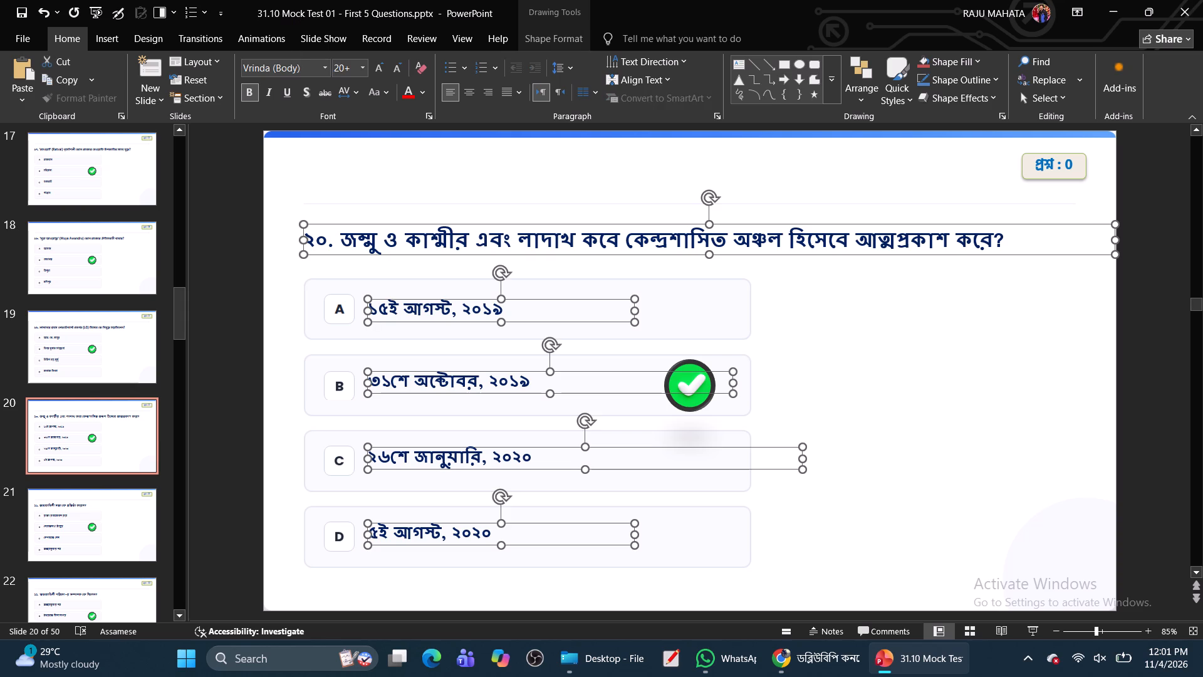
click(298, 71)
key(h)
key(Return)
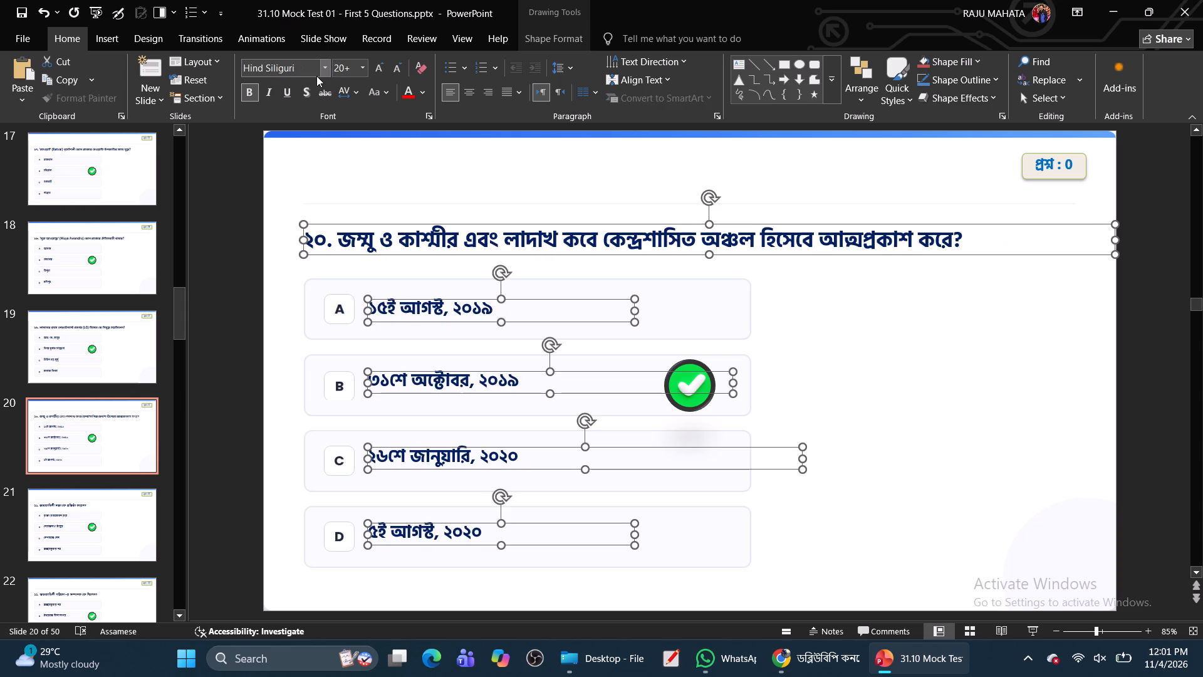
Set the question text and all four answer options, A to D, on slide 21 to Hind Siliguri.
click(117, 539)
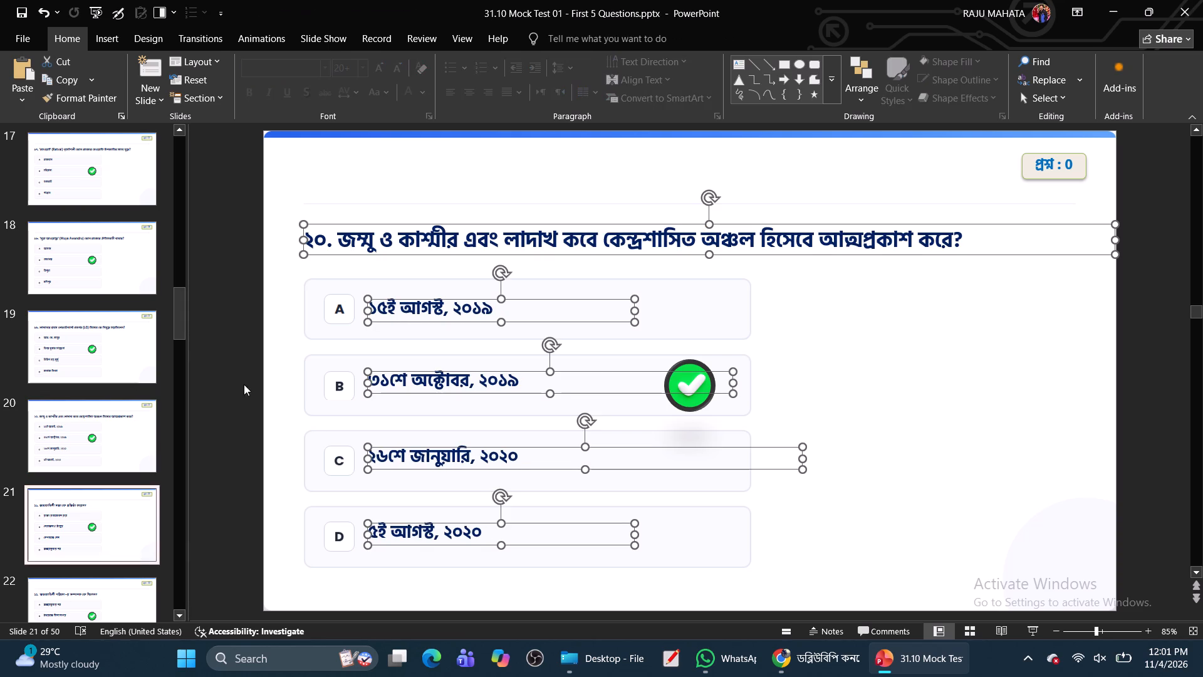
click(376, 246)
click(388, 256)
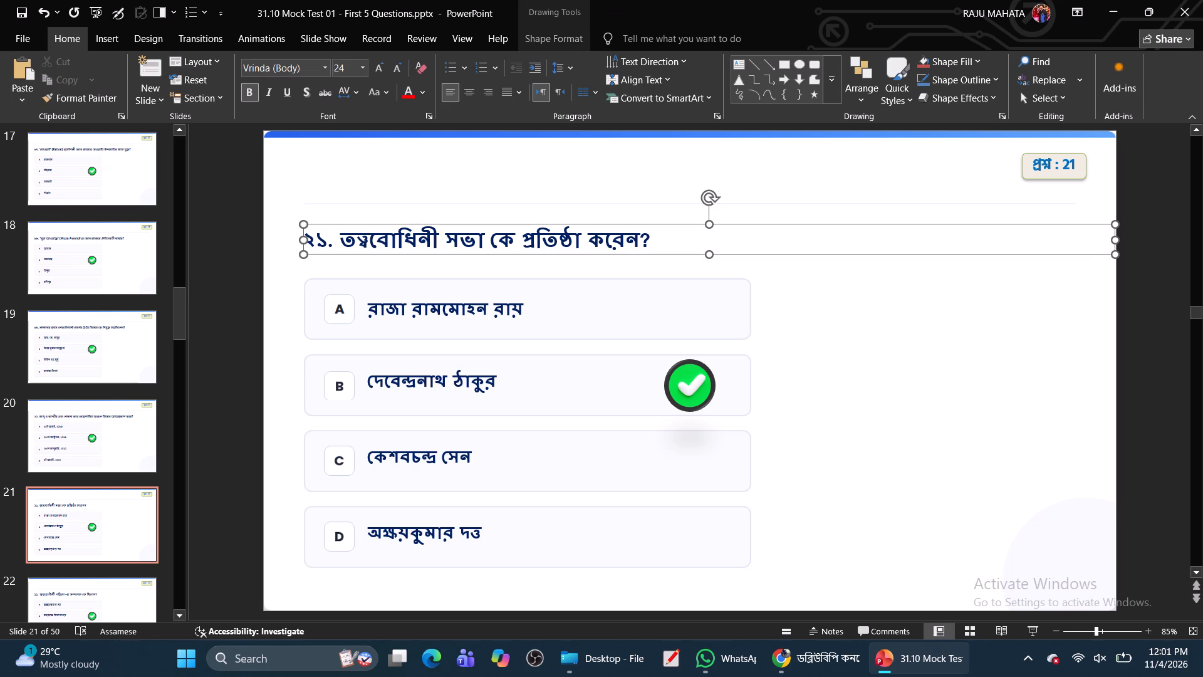
ctrl+click(398, 303)
ctrl+click(410, 383)
ctrl+click(415, 453)
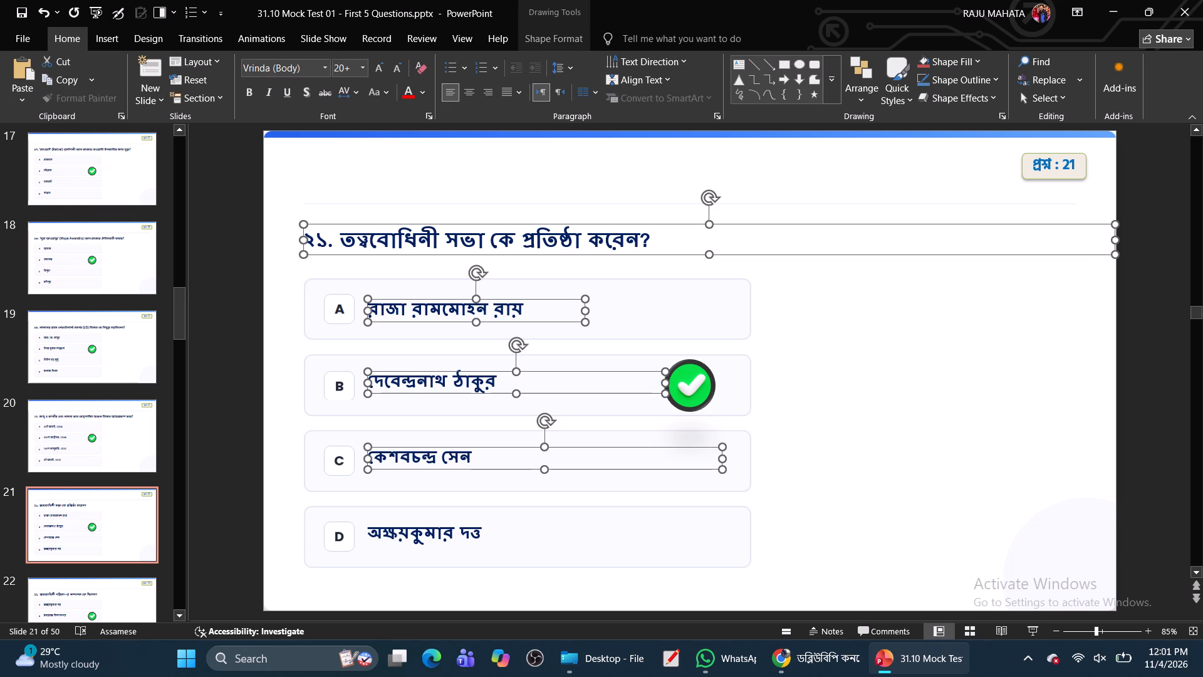
ctrl+click(418, 540)
click(286, 68)
key(h)
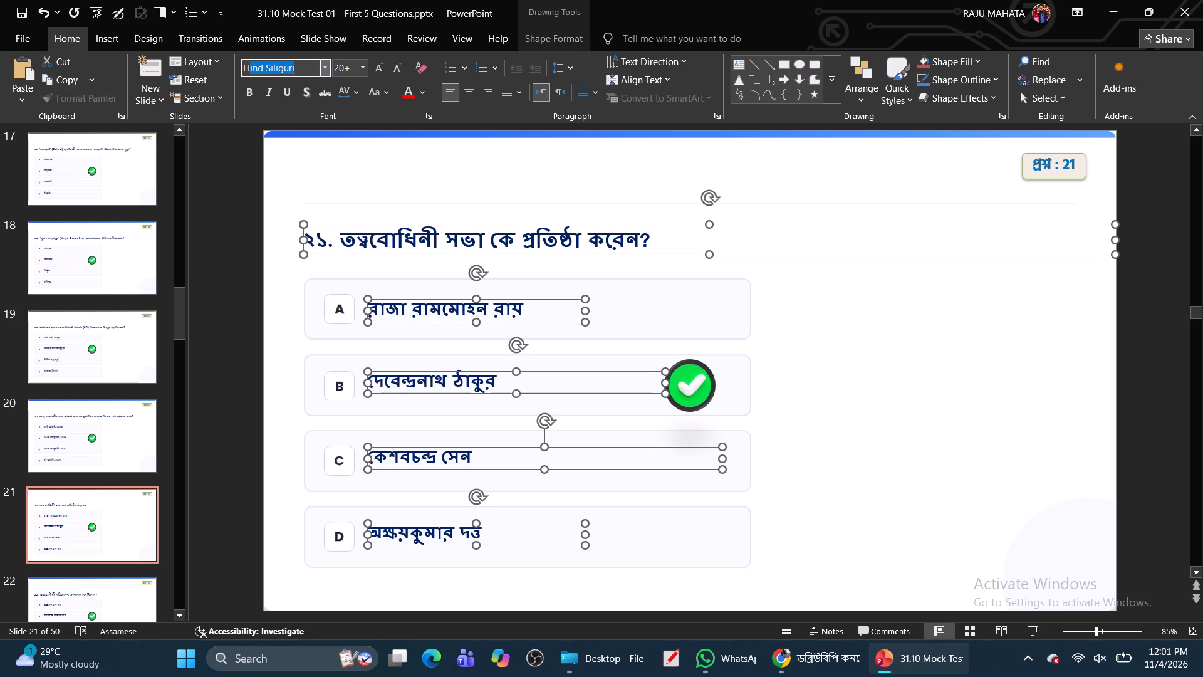
key(Return)
Set the question text and all four answer options, A to D, on slide 22 to Hind Siliguri.
click(83, 592)
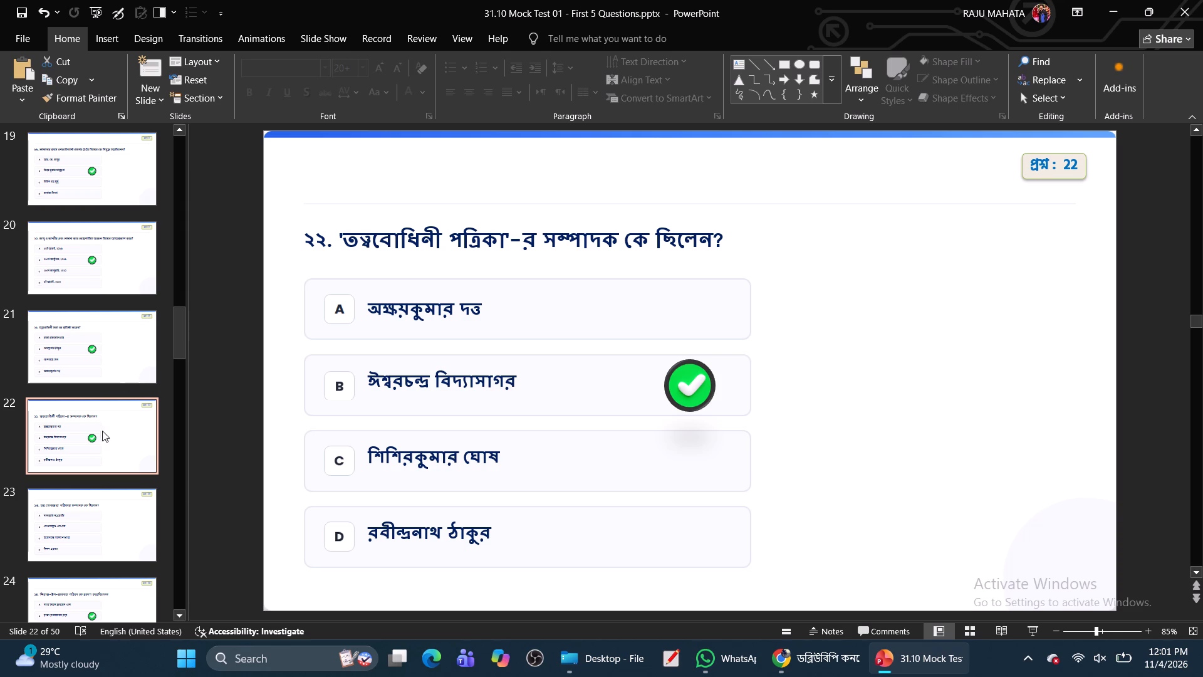
click(93, 340)
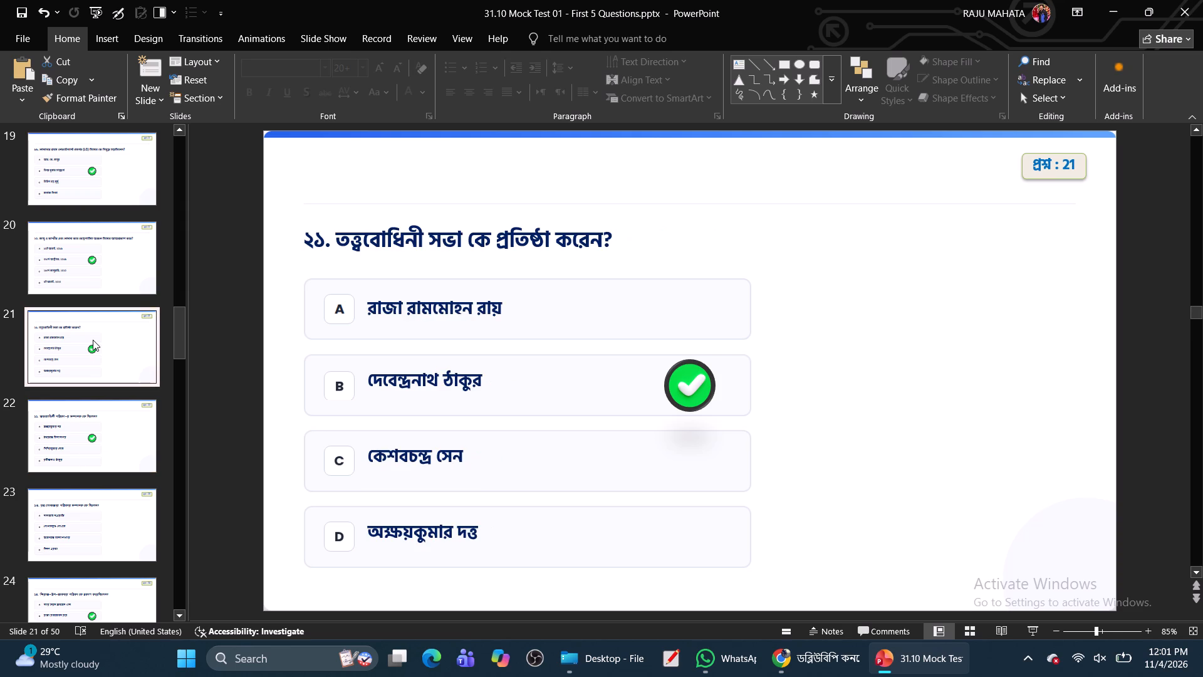
click(84, 449)
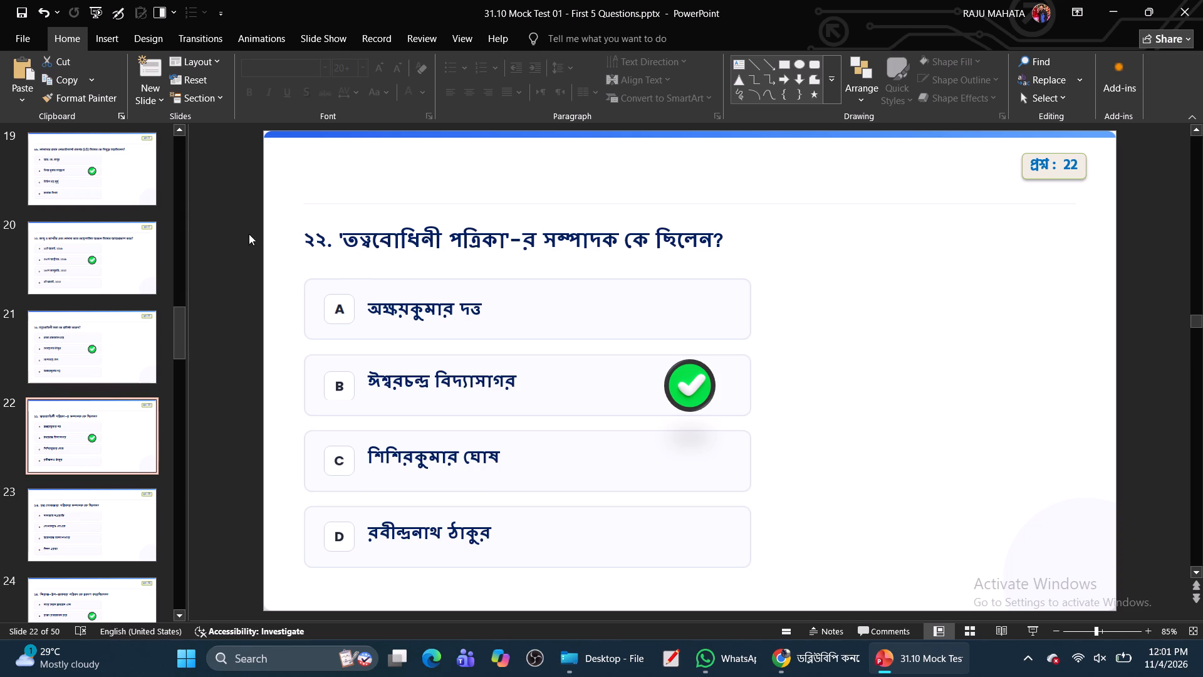
click(365, 241)
click(371, 254)
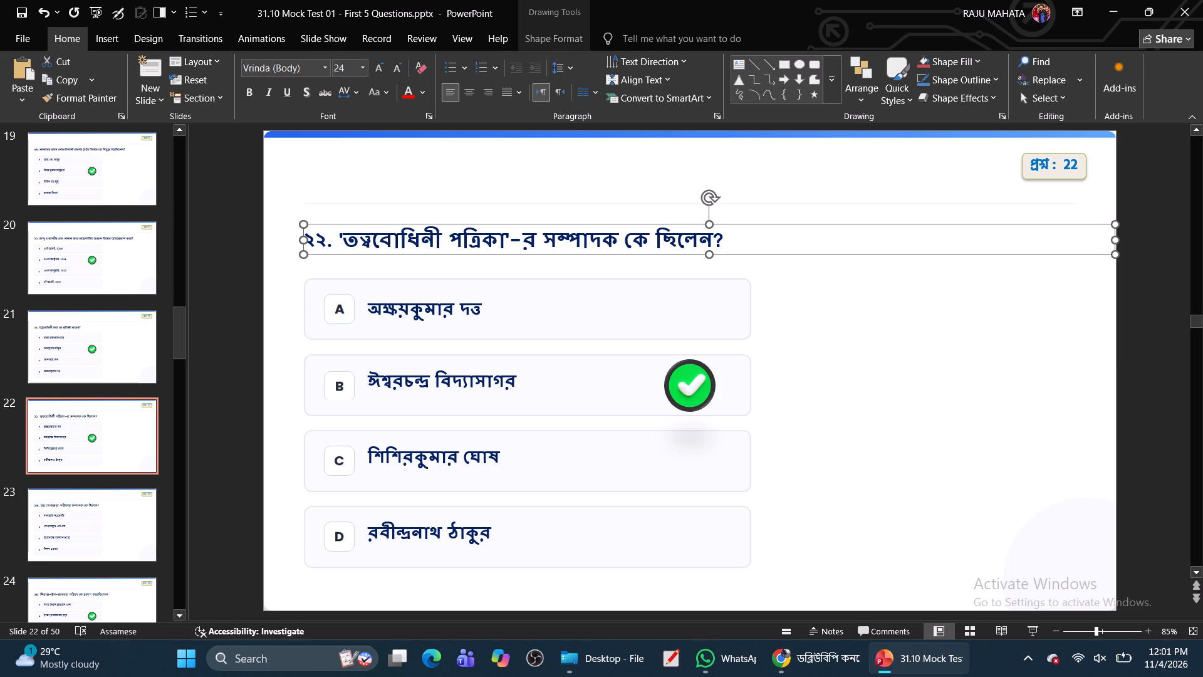
ctrl+click(397, 314)
ctrl+click(417, 388)
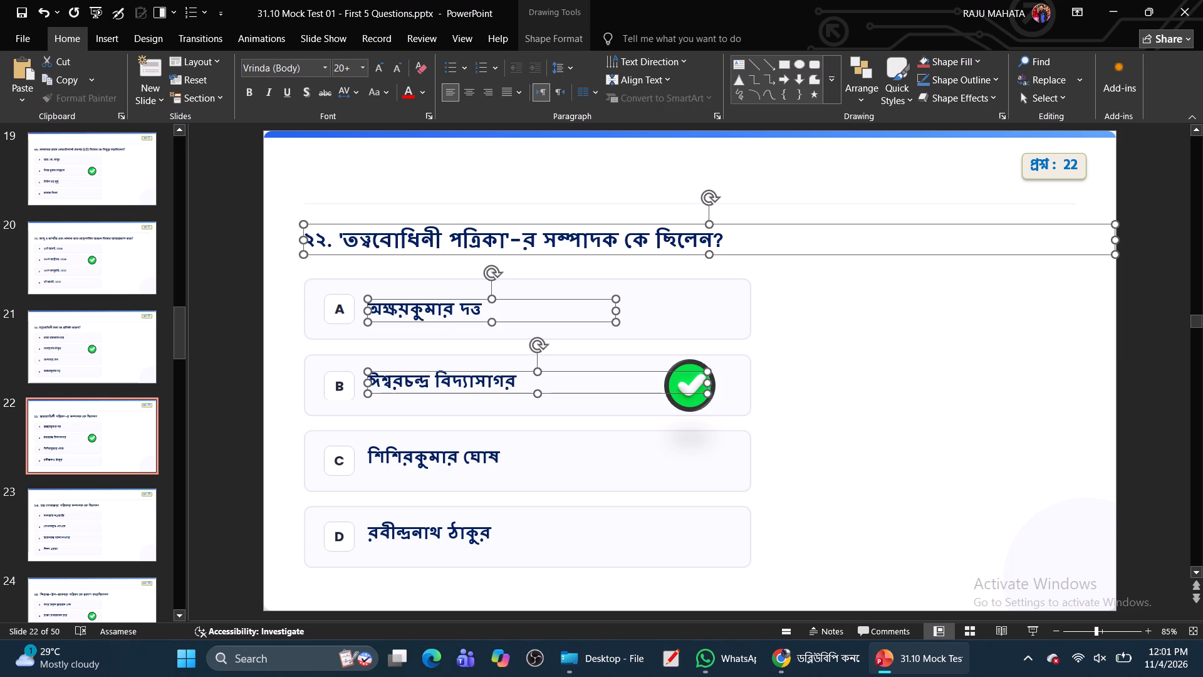
ctrl+click(417, 460)
ctrl+click(419, 535)
click(297, 67)
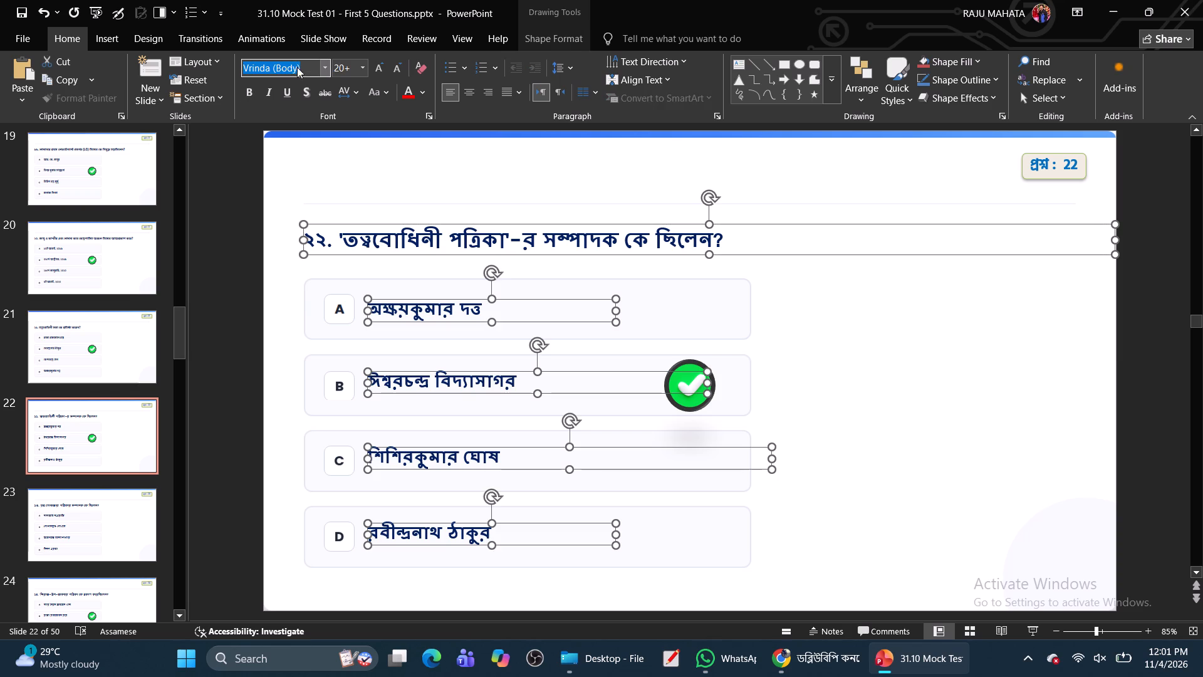
key(h)
key(Return)
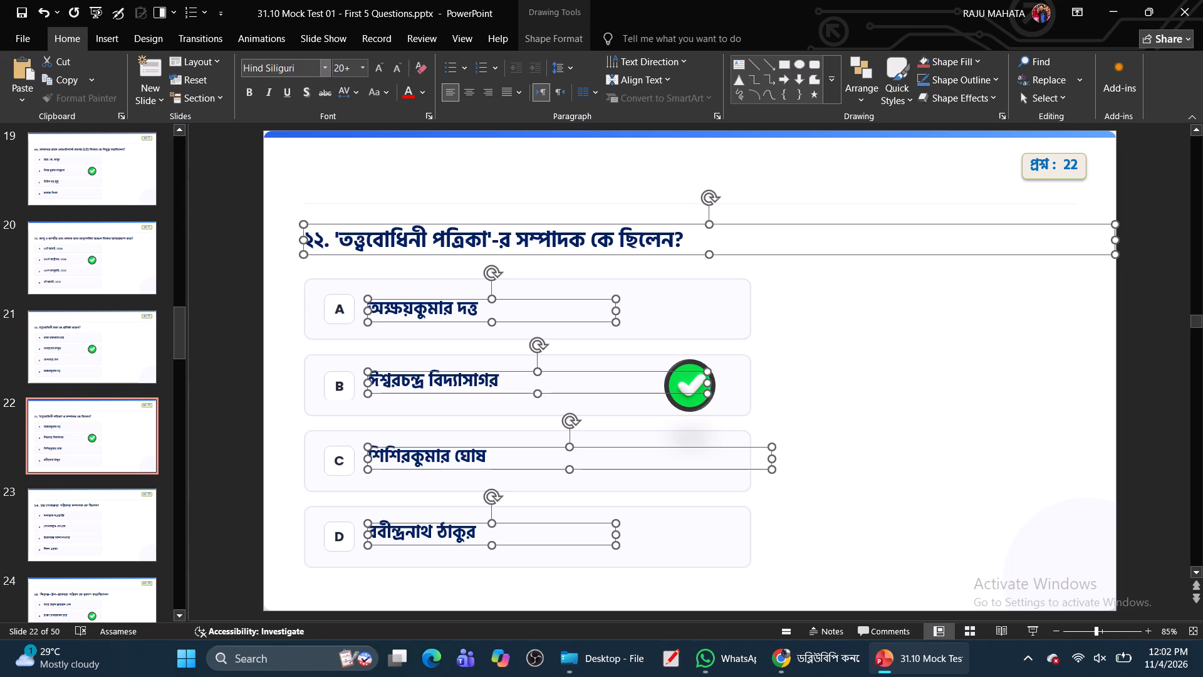
Set the question text and all four answer options, A to D, on slide 23 to Hind Siliguri.
click(108, 532)
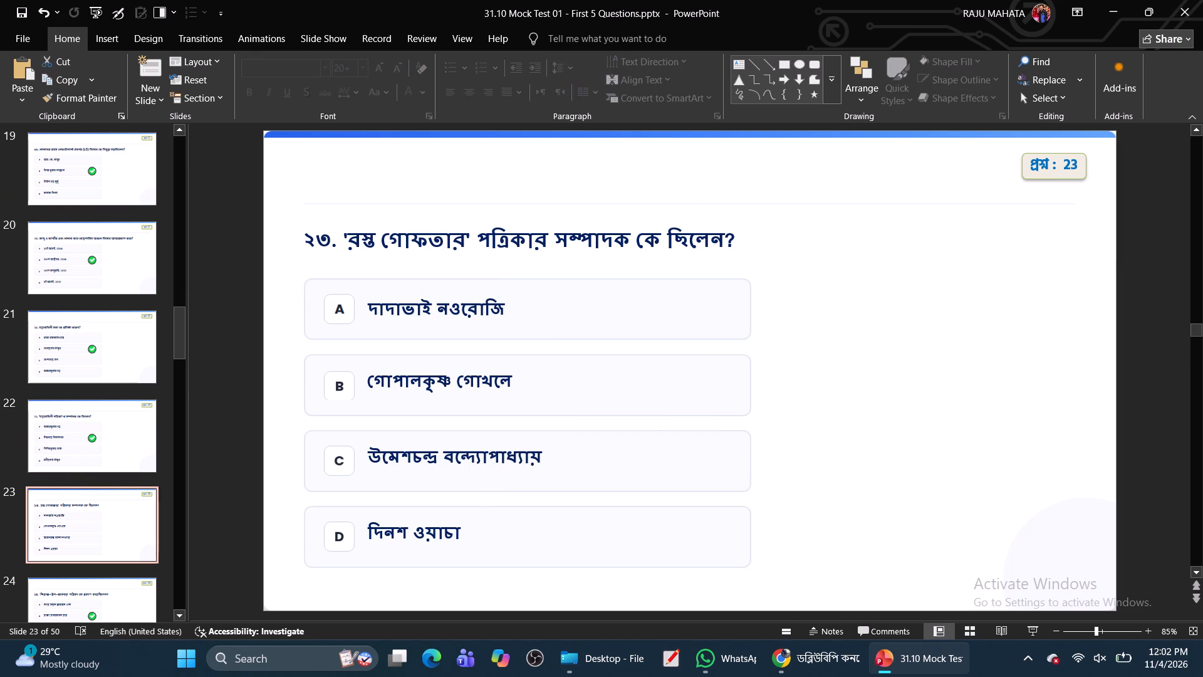
click(444, 248)
click(439, 254)
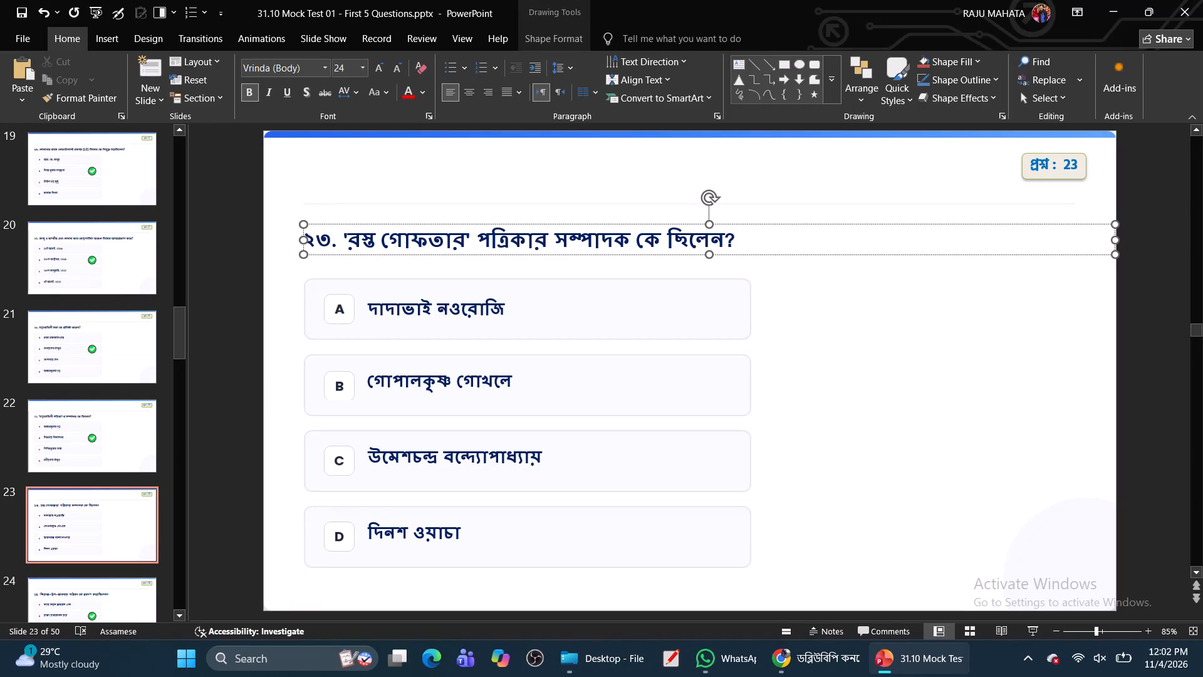
ctrl+click(432, 311)
ctrl+click(425, 379)
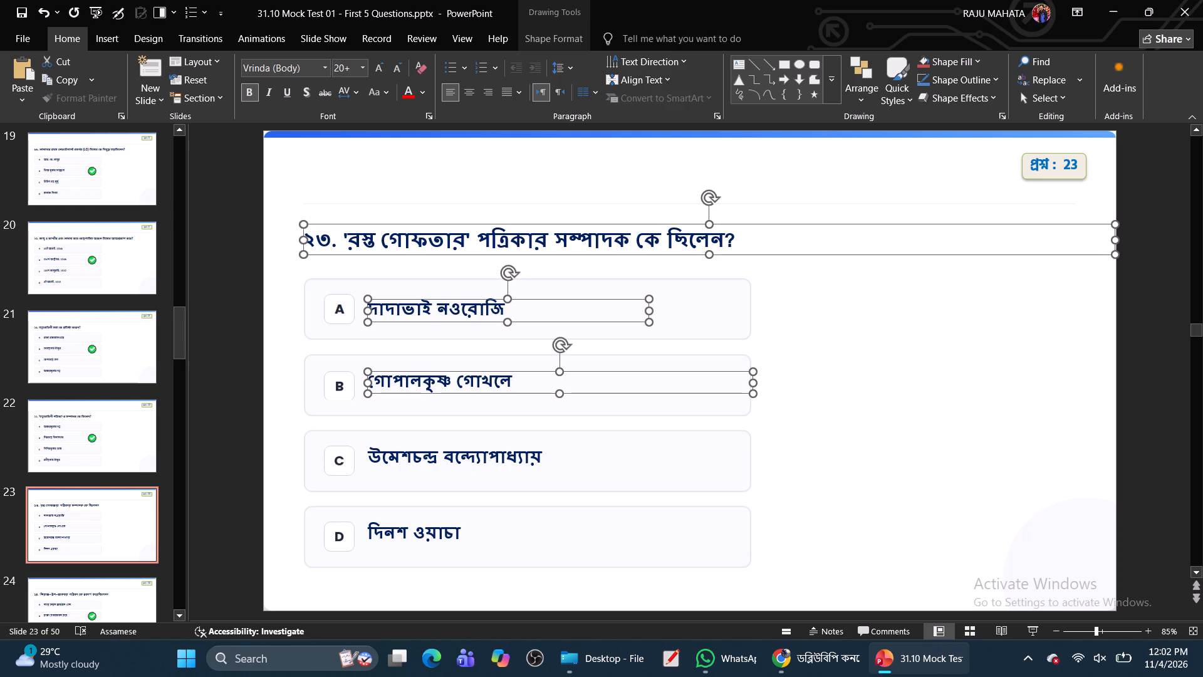
ctrl+click(428, 459)
ctrl+click(422, 535)
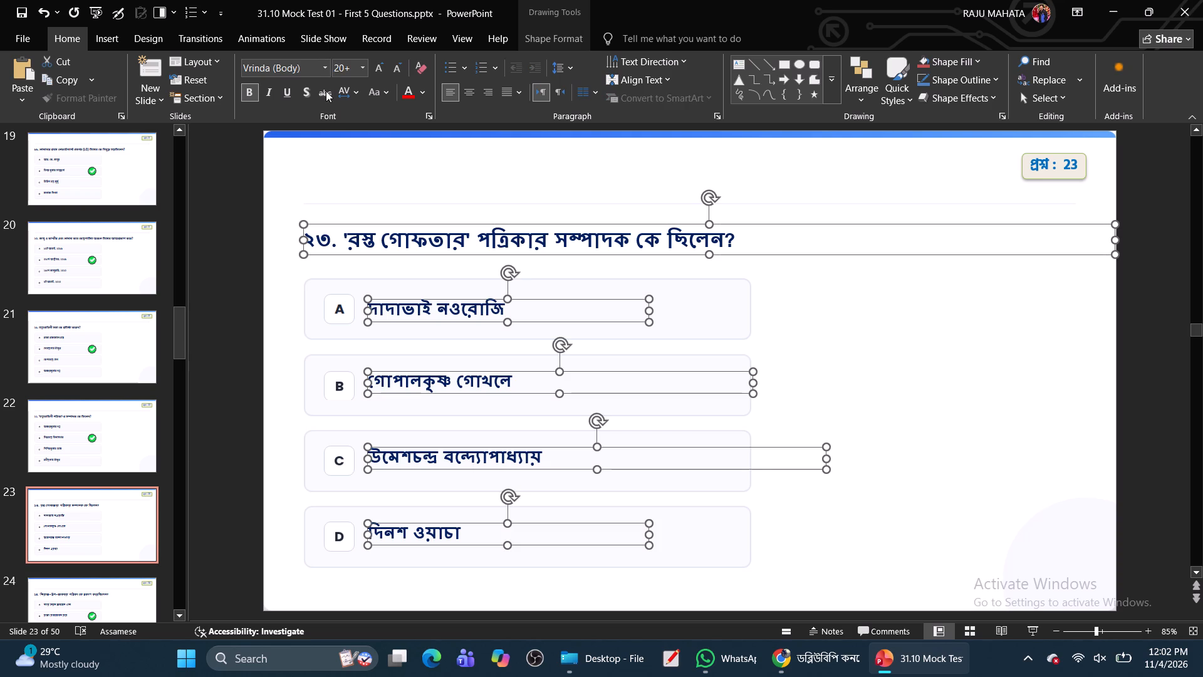
click(289, 66)
key(h)
key(Return)
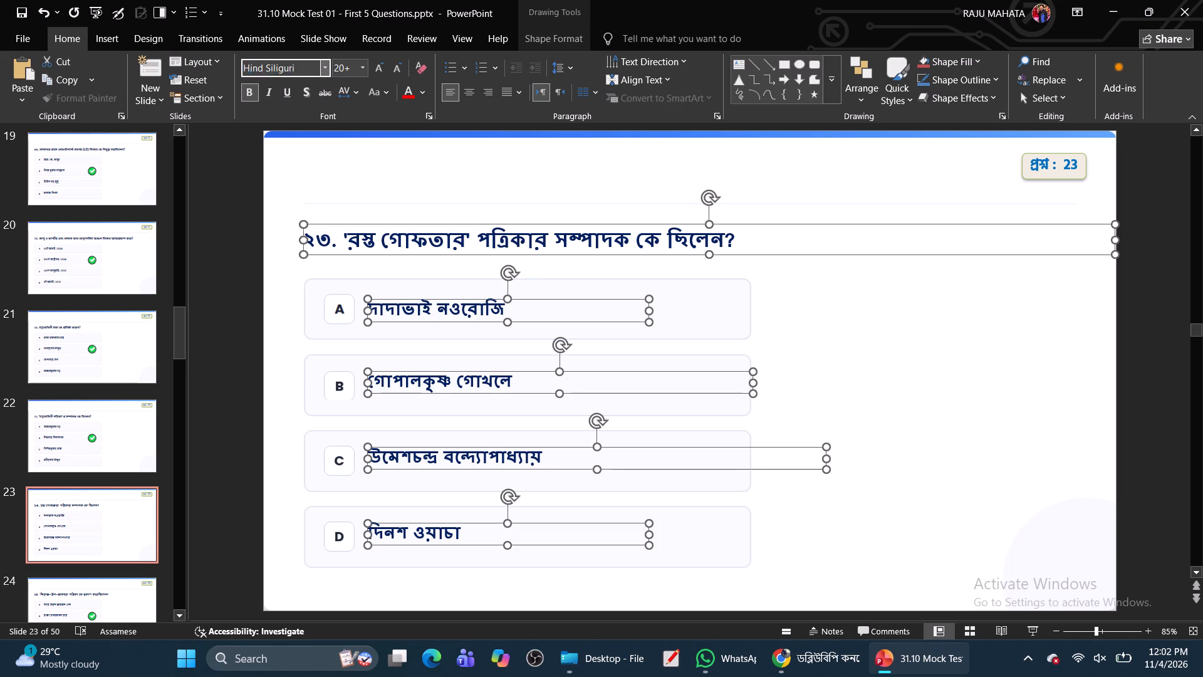
Set the question text and all four answer options, A to D, on slide 24 to Hind Siliguri.
click(97, 621)
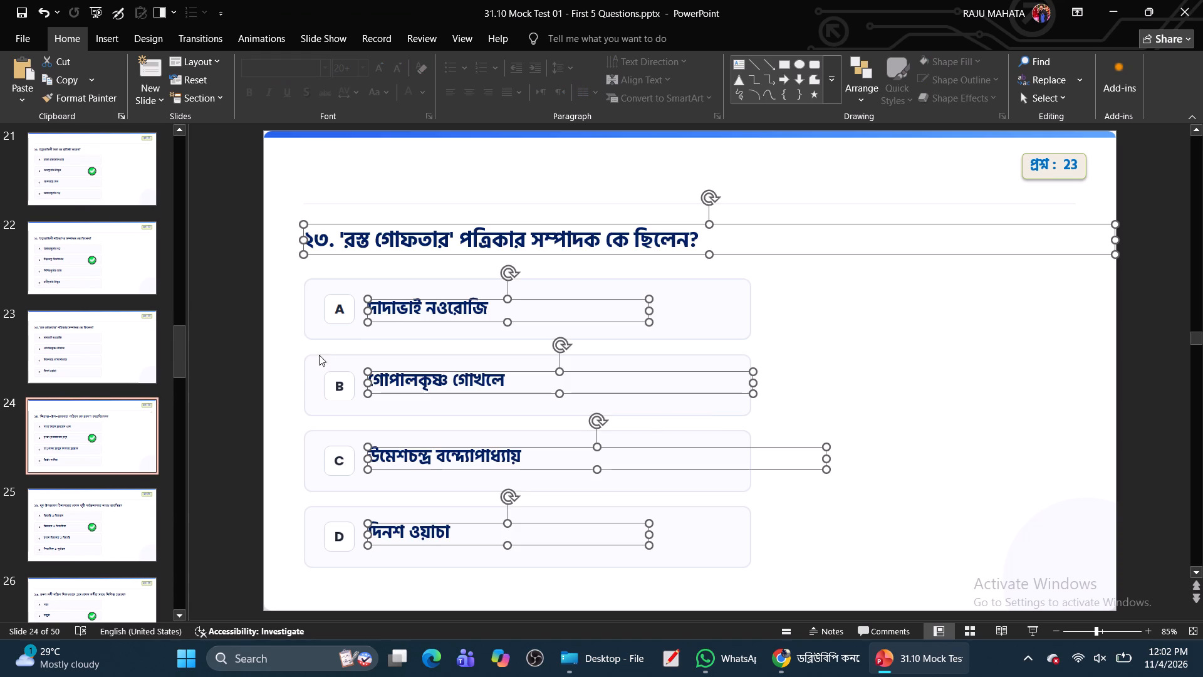
click(390, 238)
click(400, 255)
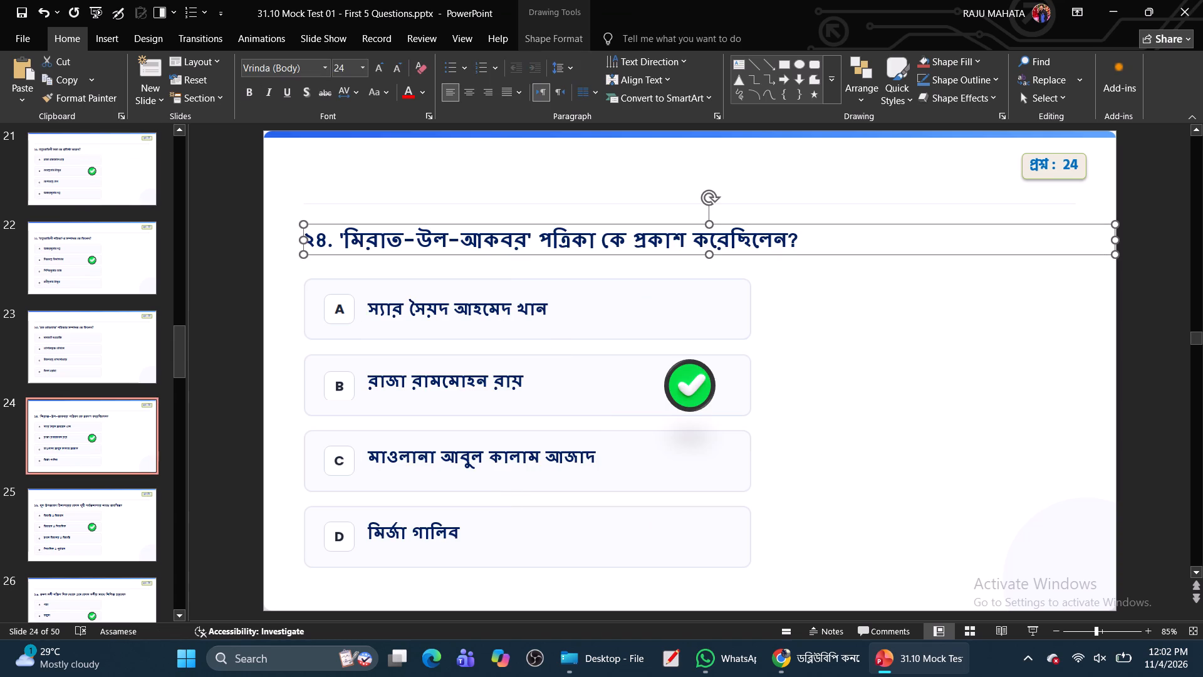
ctrl+click(396, 315)
ctrl+click(402, 389)
ctrl+click(410, 453)
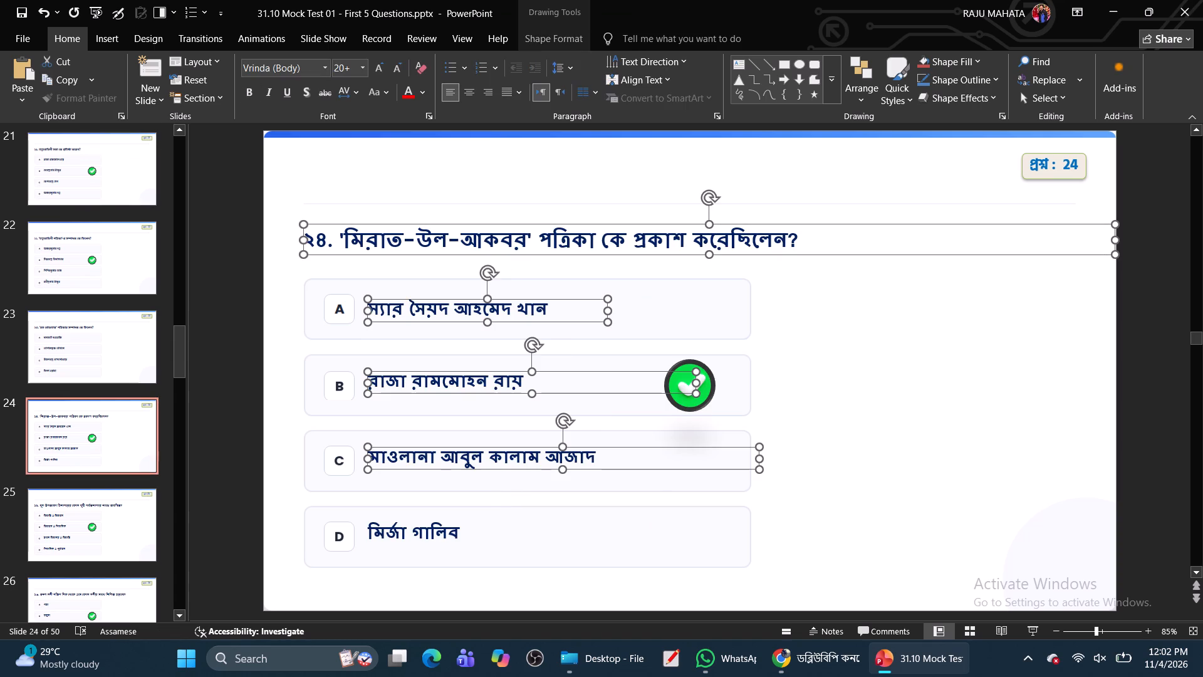
ctrl+click(411, 537)
click(291, 66)
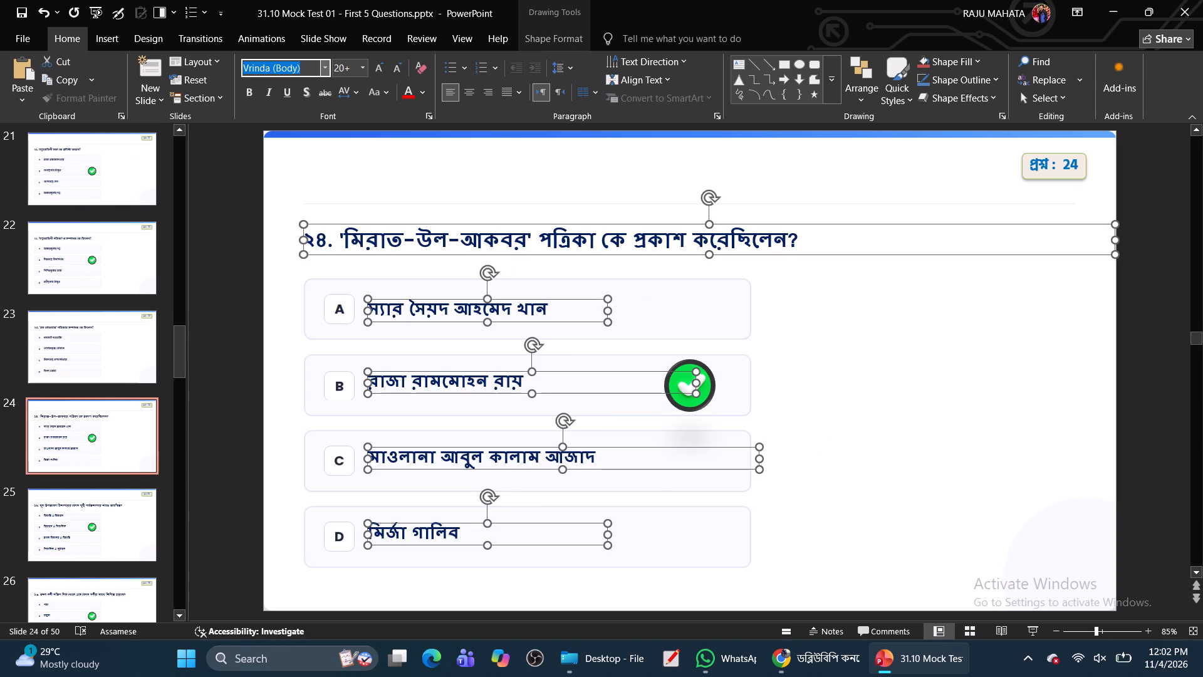
key(h)
key(Return)
Set the question text and all four answer options, A to D, on slide 25 to Hind Siliguri.
click(107, 530)
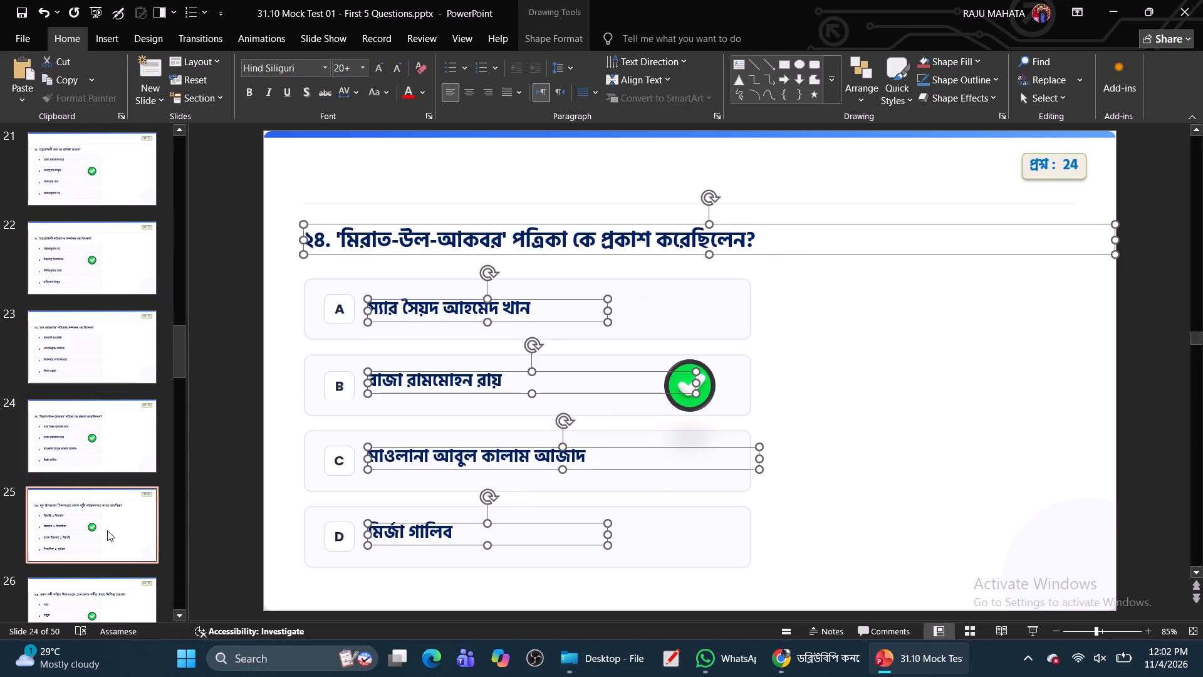
click(412, 244)
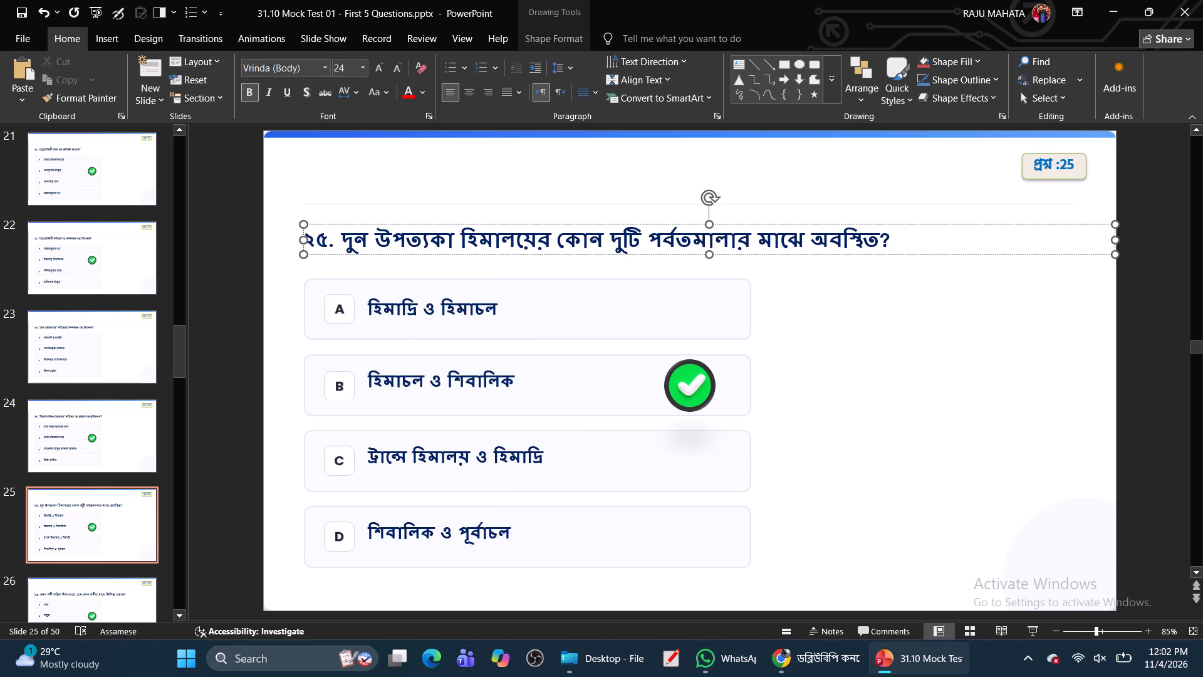
click(422, 255)
ctrl+click(420, 300)
ctrl+click(411, 384)
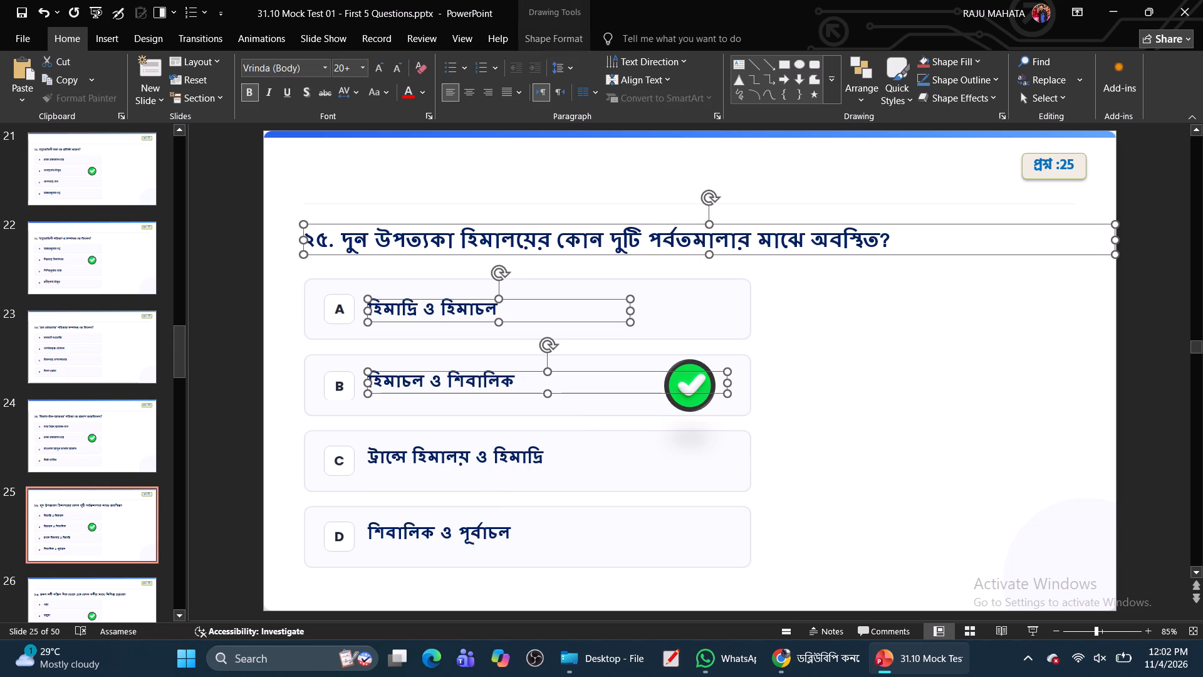
ctrl+click(427, 468)
ctrl+click(430, 532)
click(273, 72)
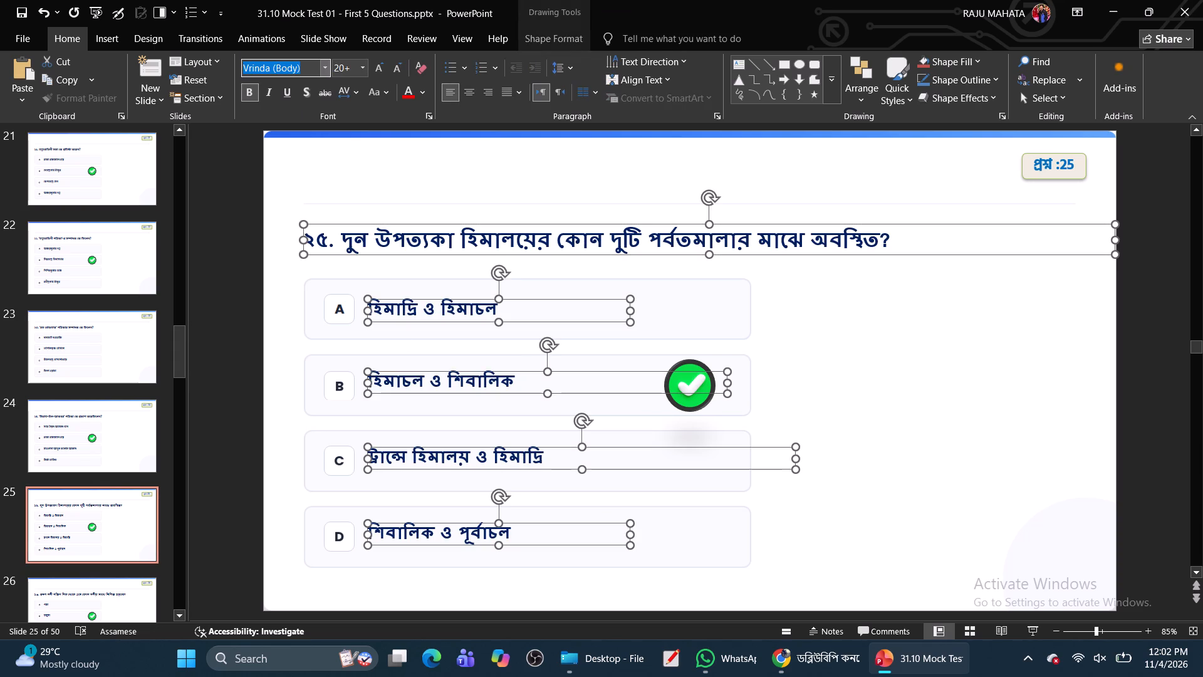
key(h)
key(Return)
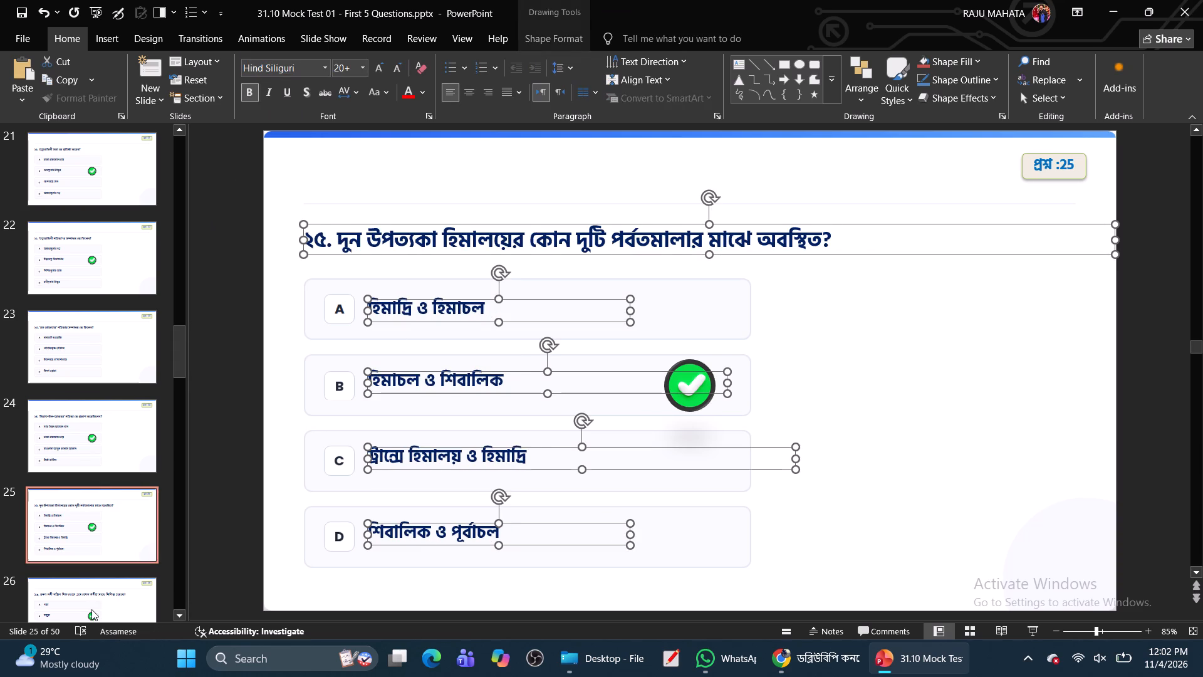
Set the question text and all four answer options, A to D, on slide 26 to Hind Siliguri.
click(93, 612)
click(435, 234)
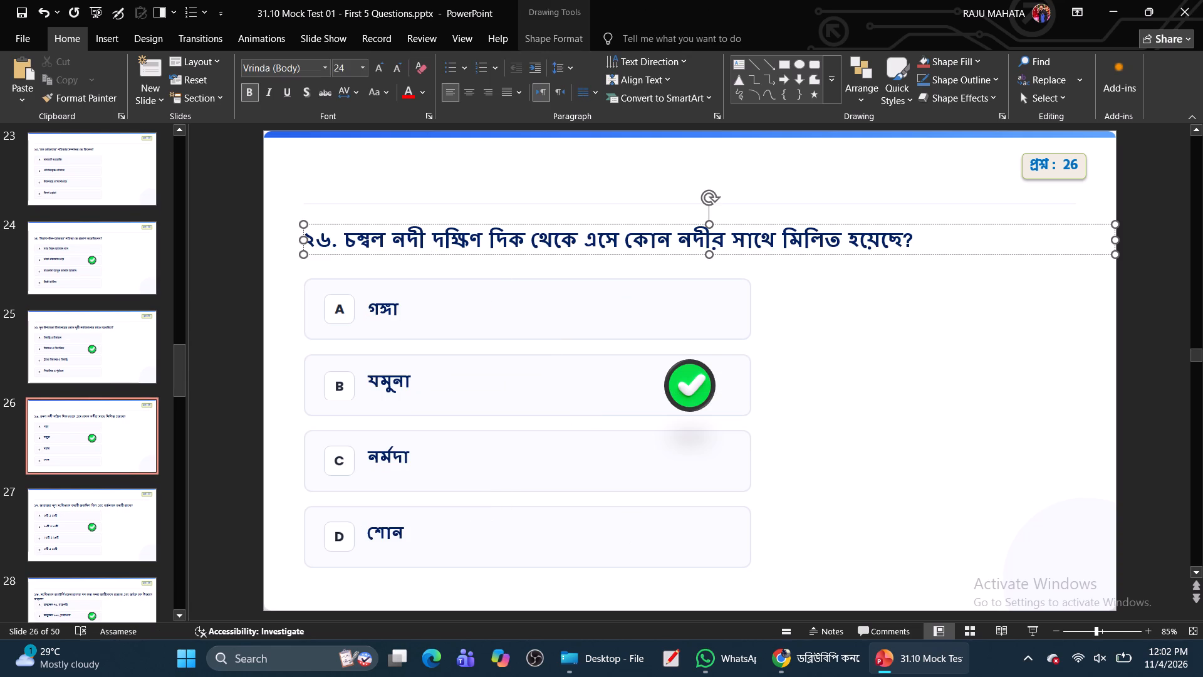
click(444, 256)
ctrl+click(372, 303)
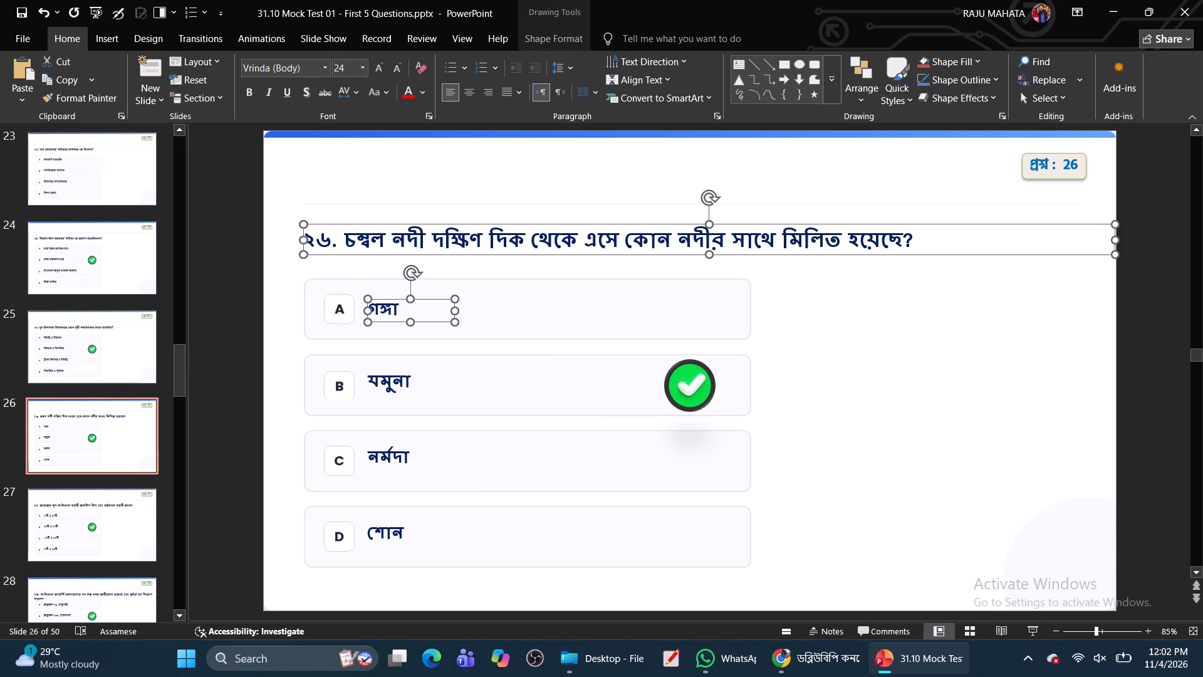
ctrl+click(390, 379)
ctrl+click(393, 456)
ctrl+click(390, 538)
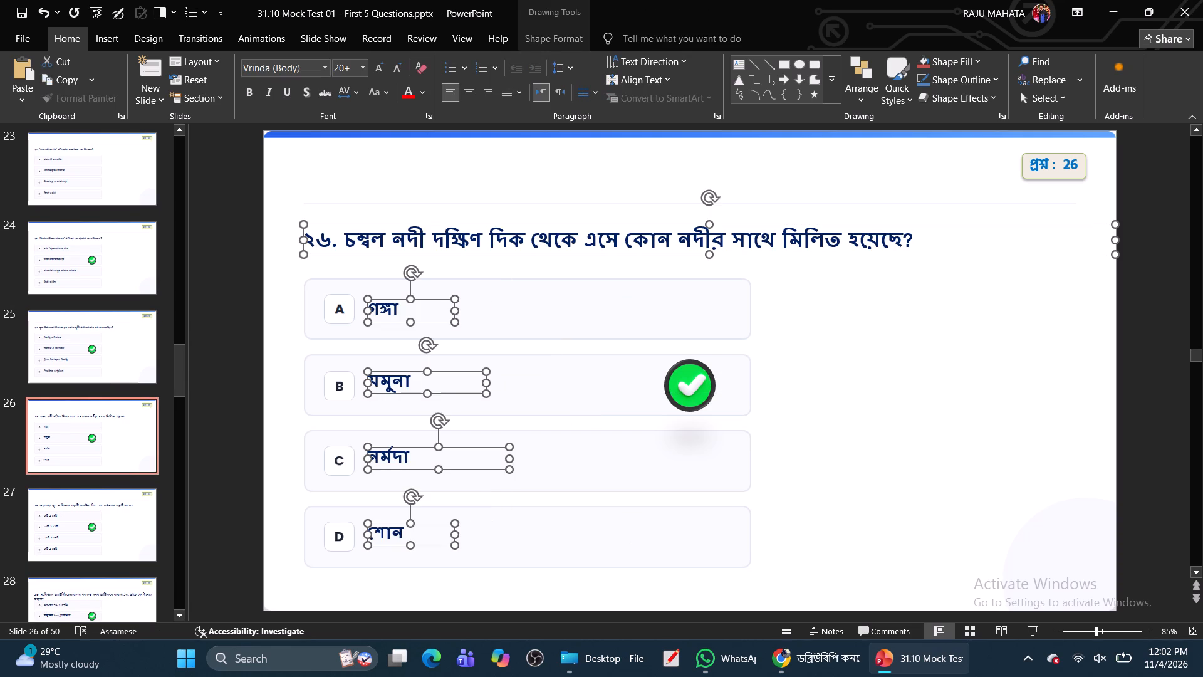
click(290, 68)
key(h)
key(Return)
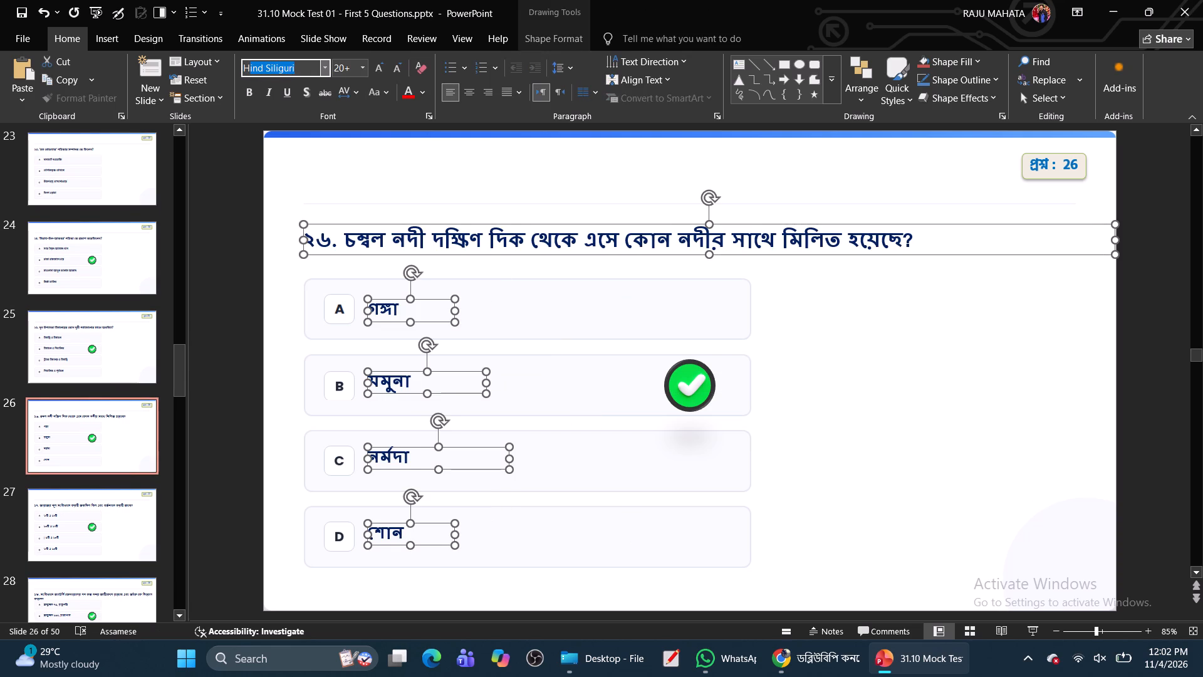
Set the question text and all four answer options, A to D, on slide 27 to Hind Siliguri.
click(112, 547)
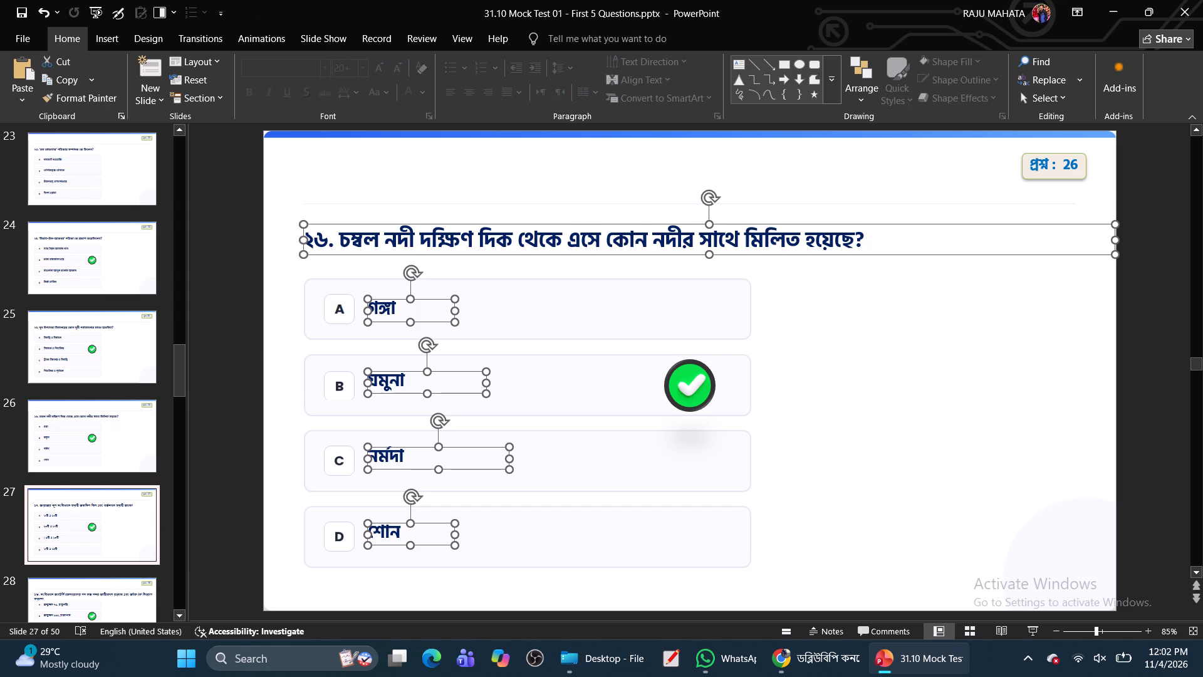
click(420, 244)
click(429, 253)
ctrl+click(417, 310)
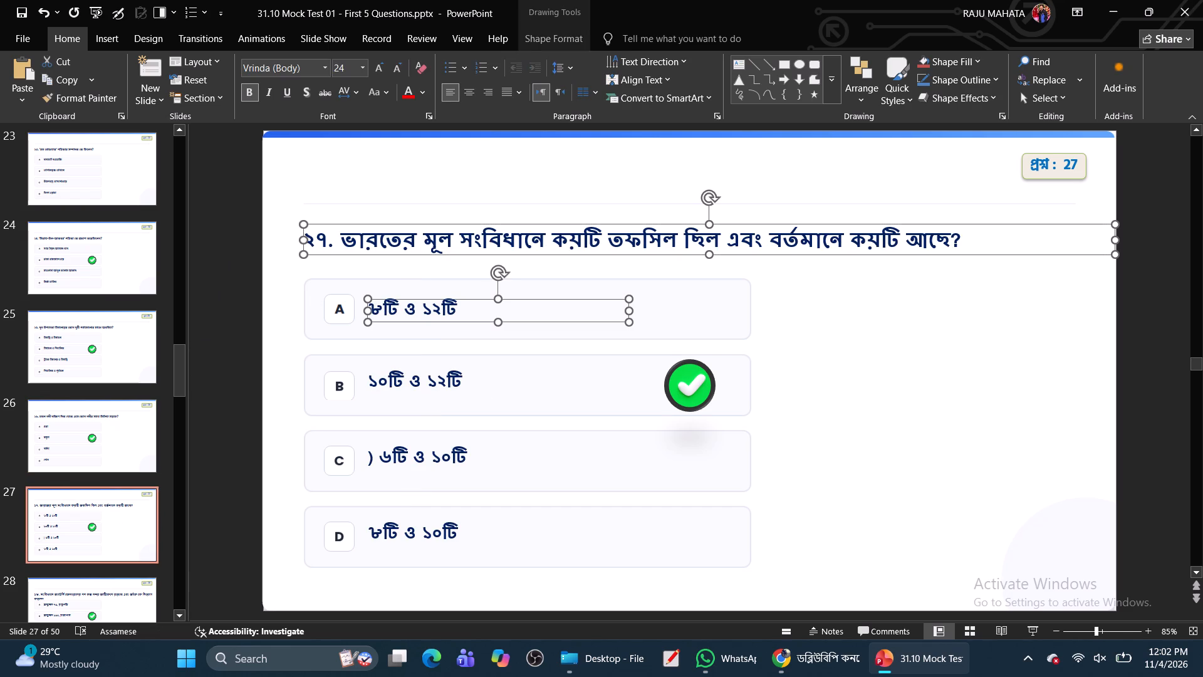
ctrl+click(413, 382)
ctrl+click(416, 453)
ctrl+click(420, 535)
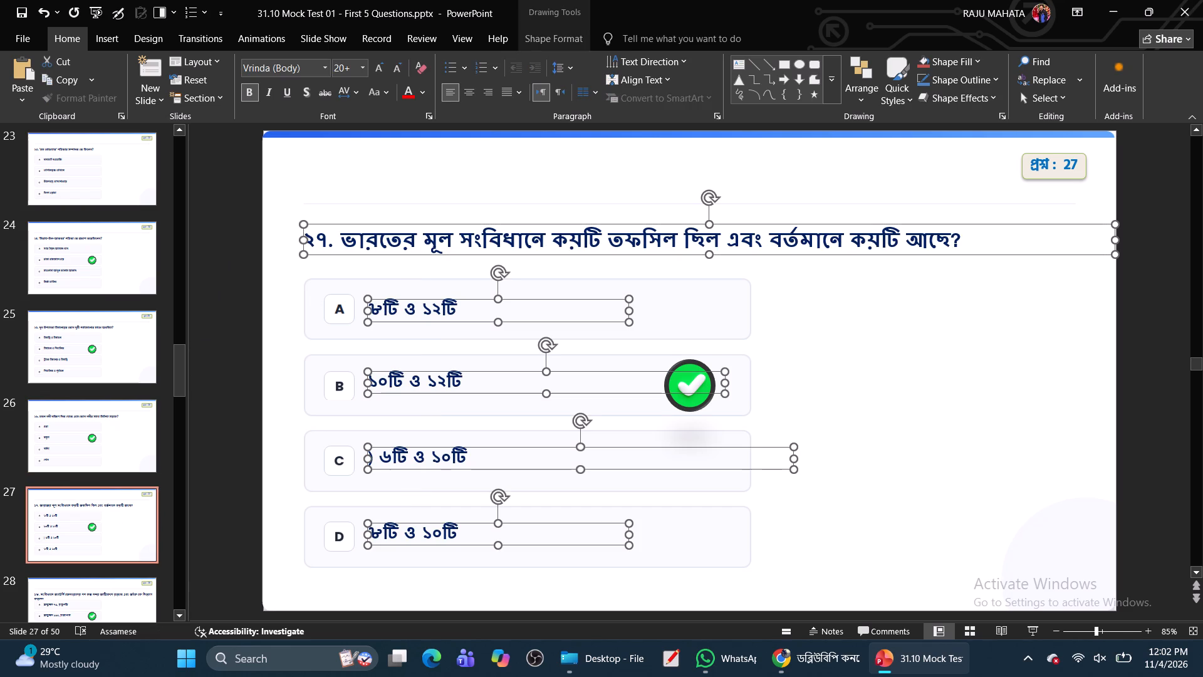
click(278, 68)
key(h)
key(Return)
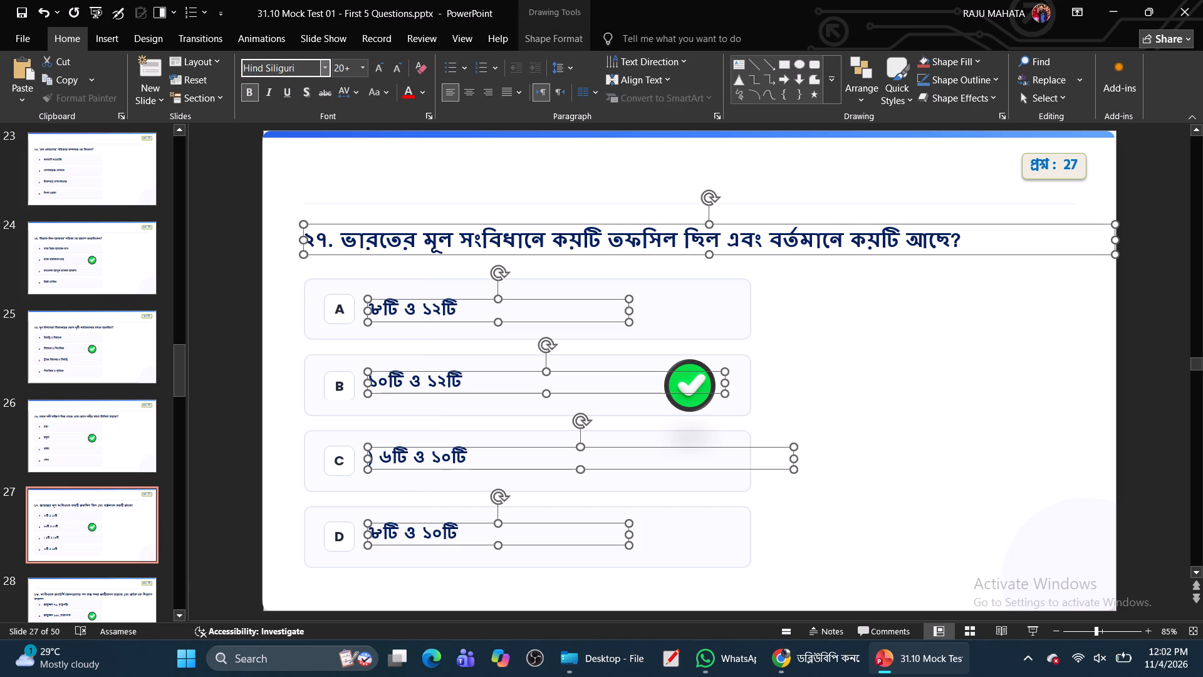
Move the two-line question text box on slide 28 slightly upward, clear of the option A box.
click(130, 599)
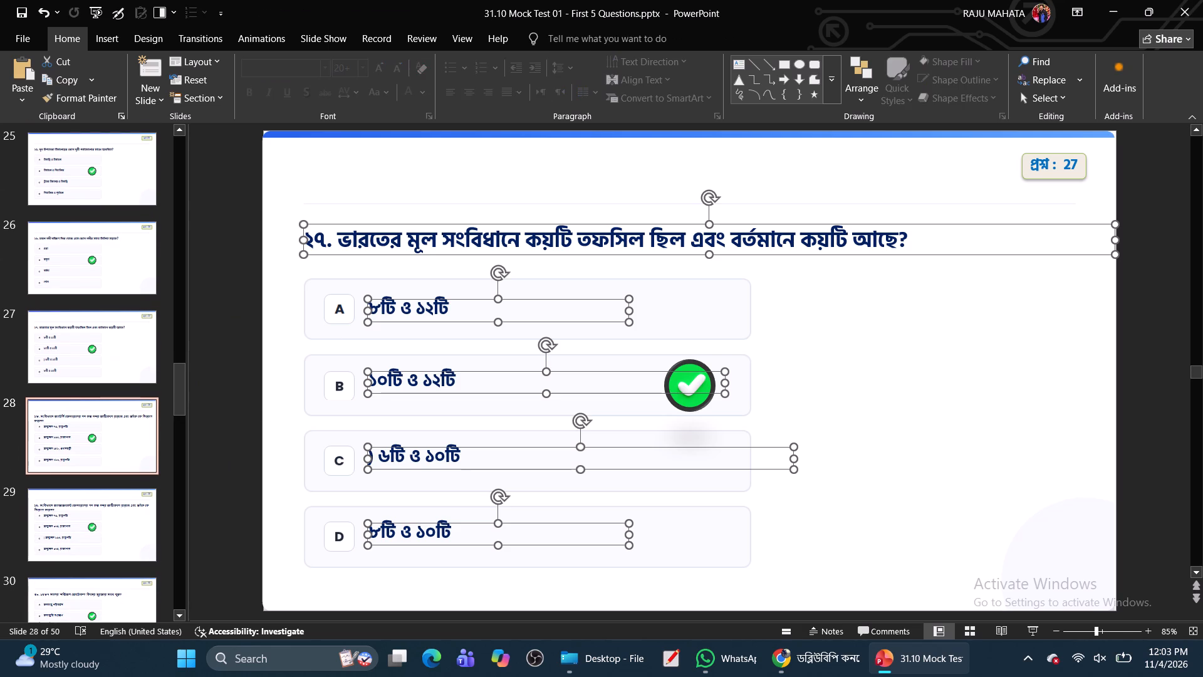
click(393, 241)
drag(409, 225, 407, 207)
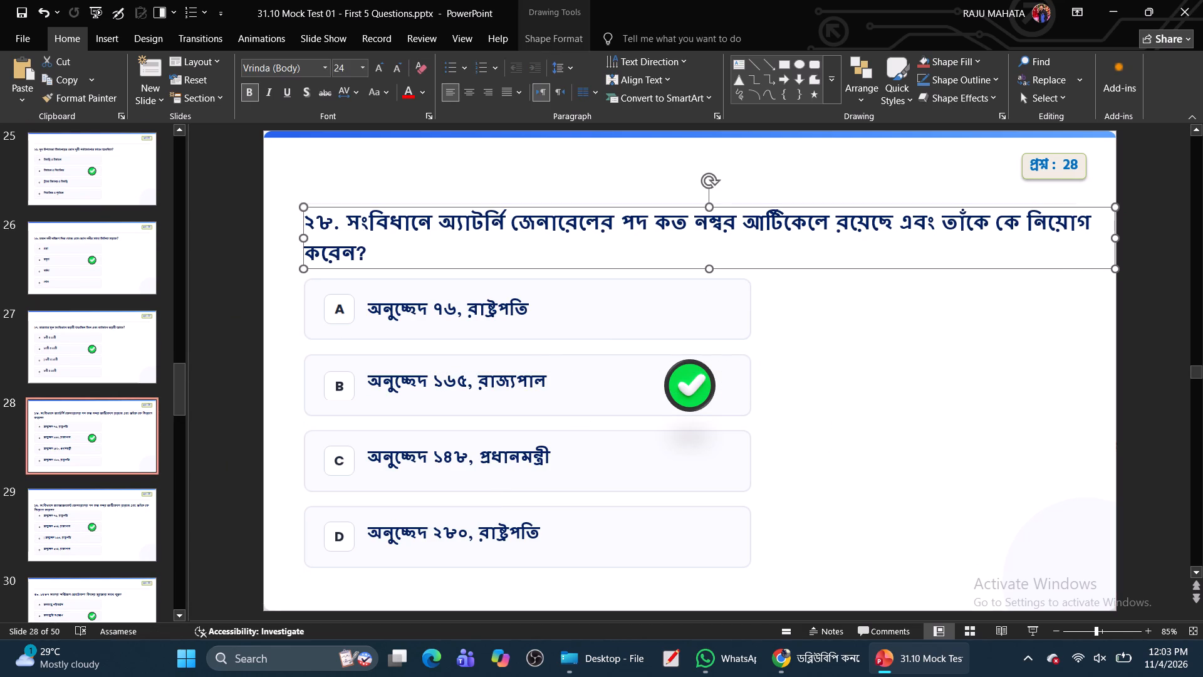
Set the question text and all four answer options, A to D, on slide 28 to Hind Siliguri.
ctrl+click(387, 304)
ctrl+click(395, 385)
ctrl+click(406, 450)
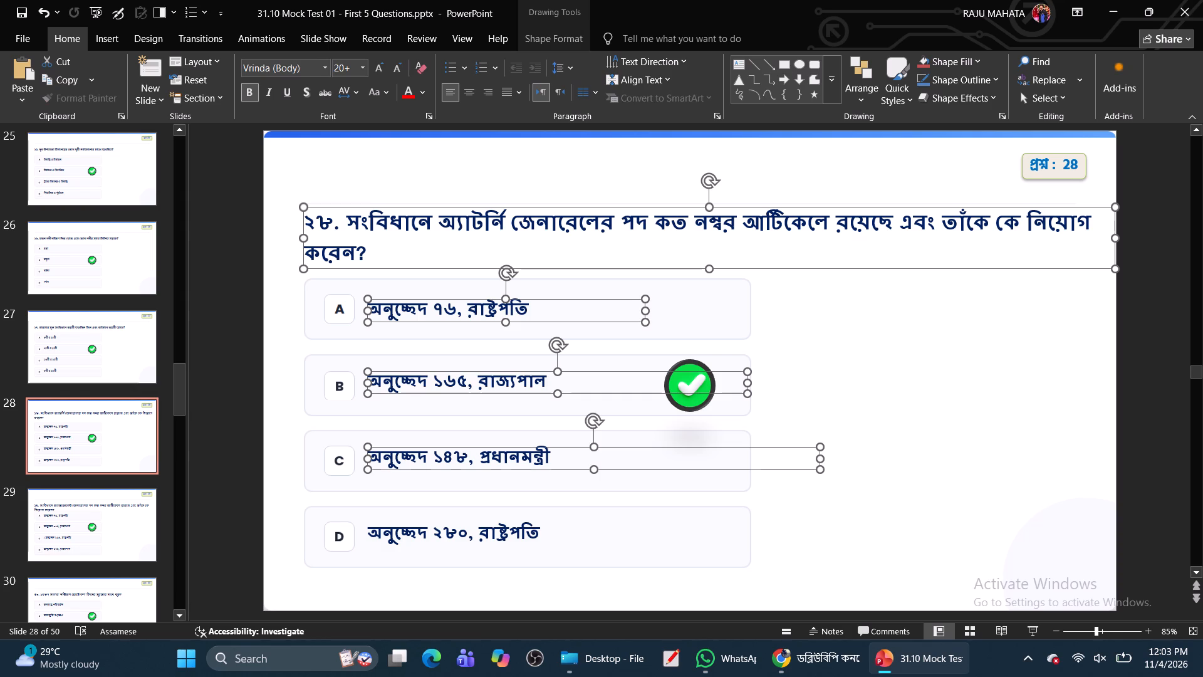
ctrl+click(398, 534)
click(284, 66)
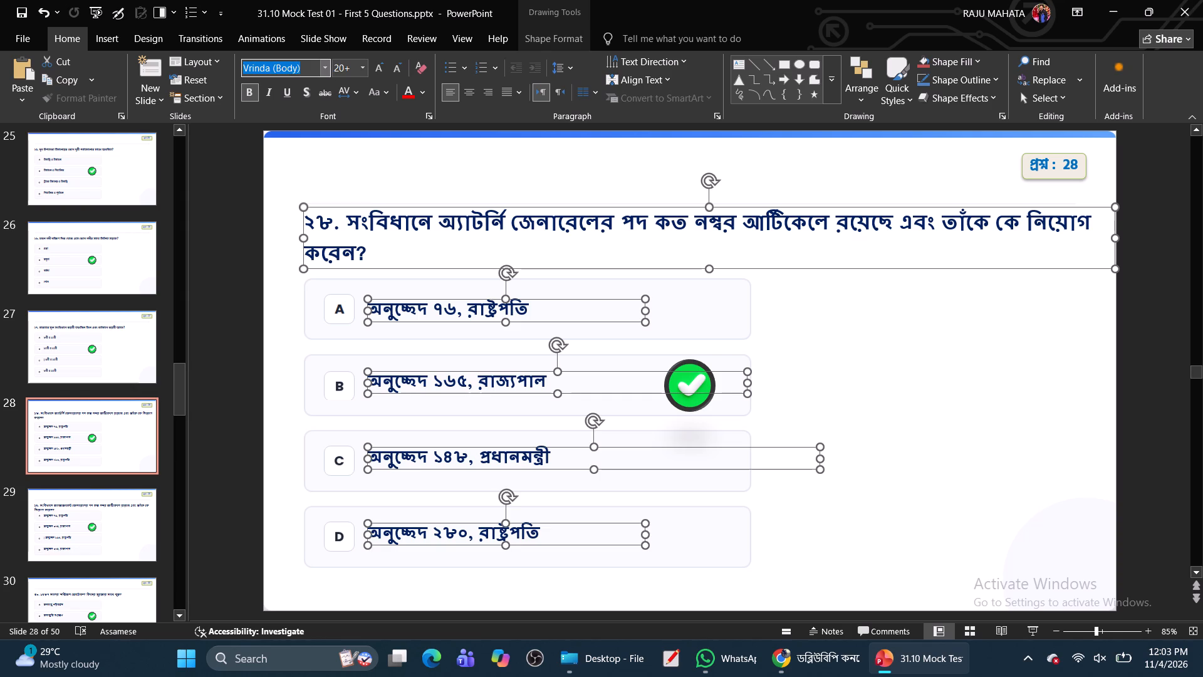
key(h)
key(Return)
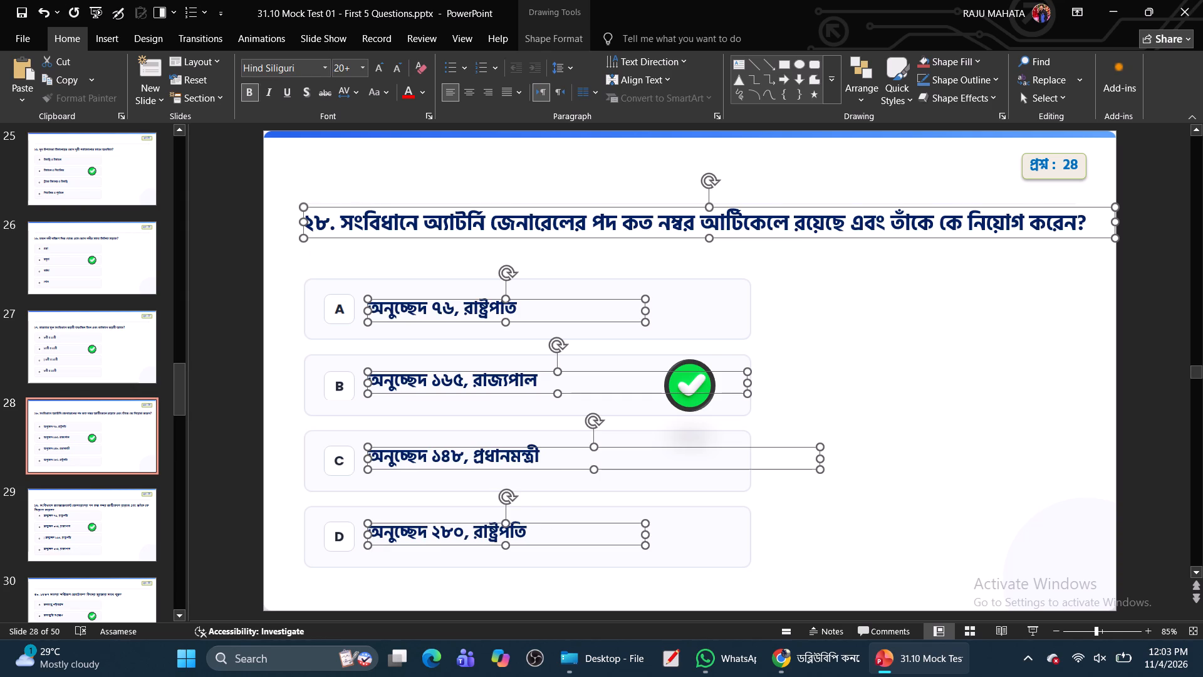
Move the two-line question text box on slide 29 slightly upward, clear of the option A box.
click(113, 531)
click(424, 239)
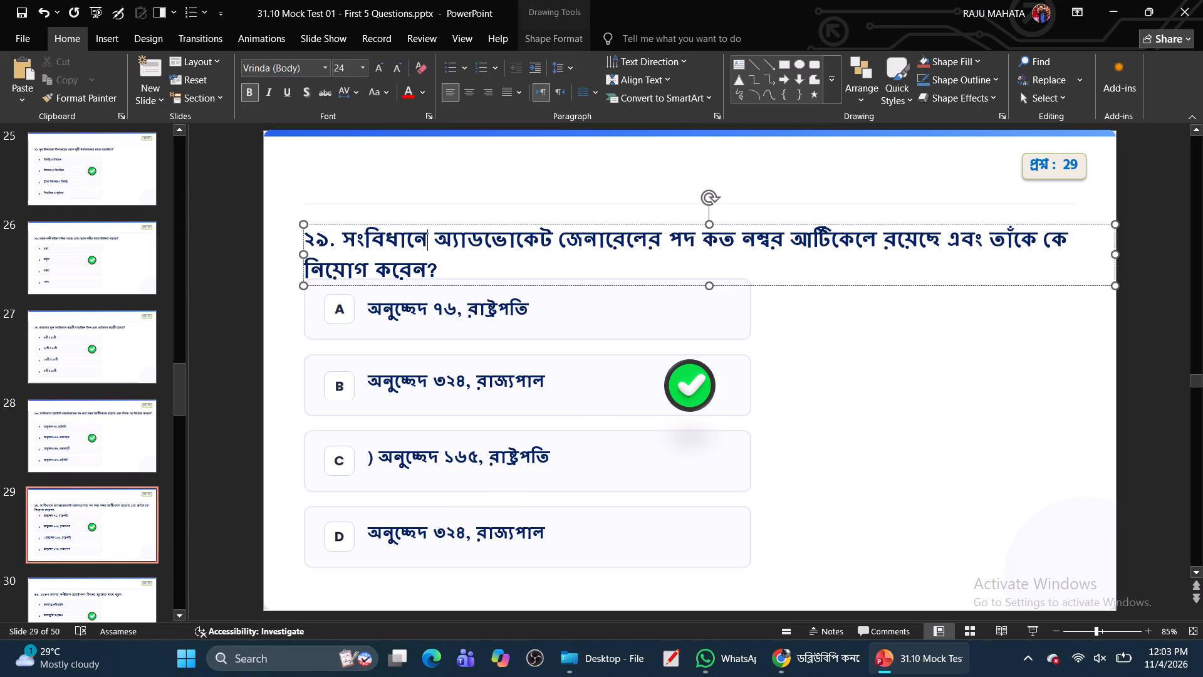
drag(425, 222, 426, 211)
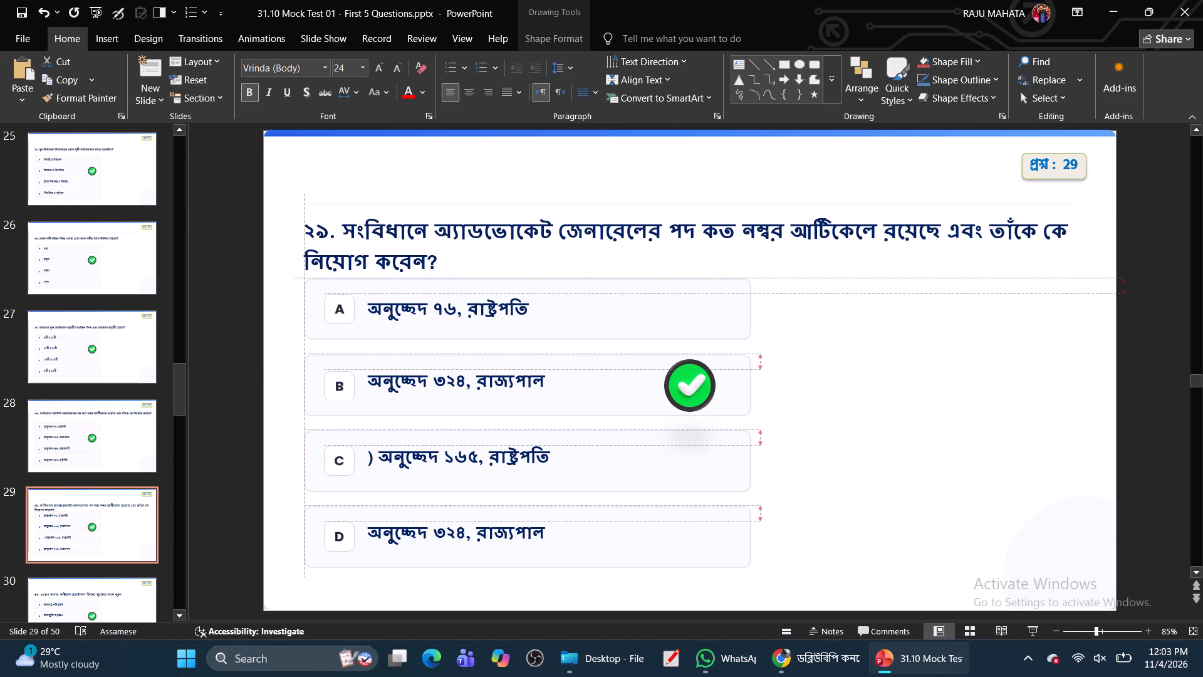
drag(426, 211, 426, 209)
double_click(426, 207)
click(421, 230)
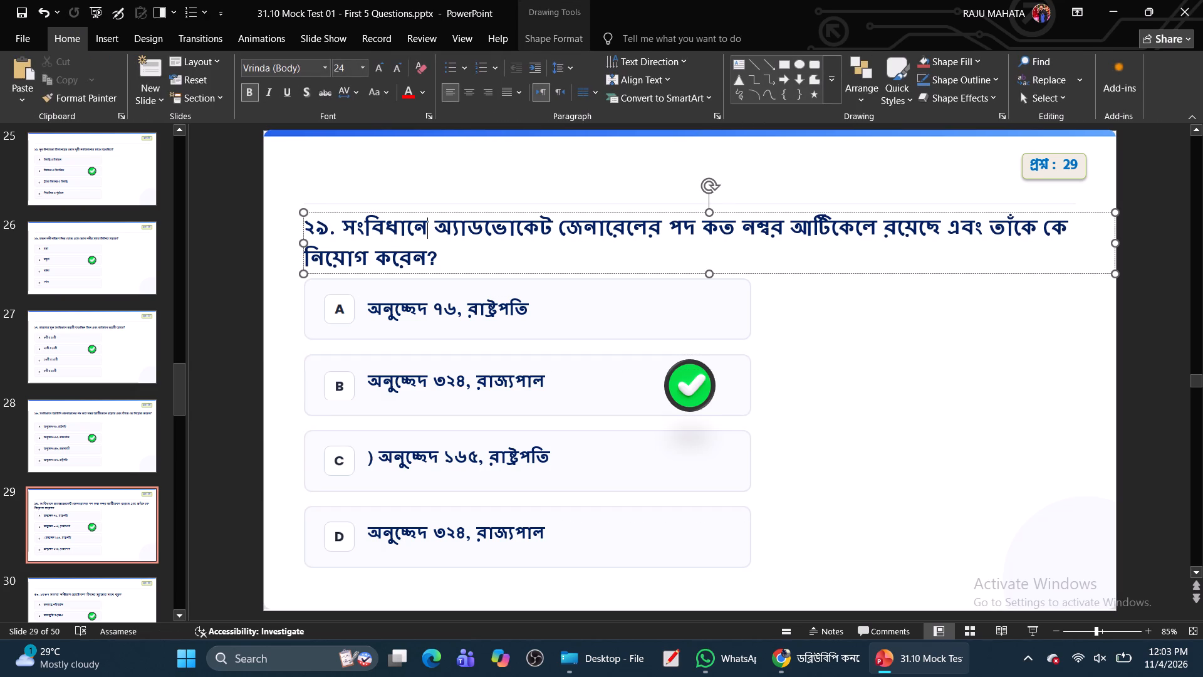
click(425, 213)
click(425, 211)
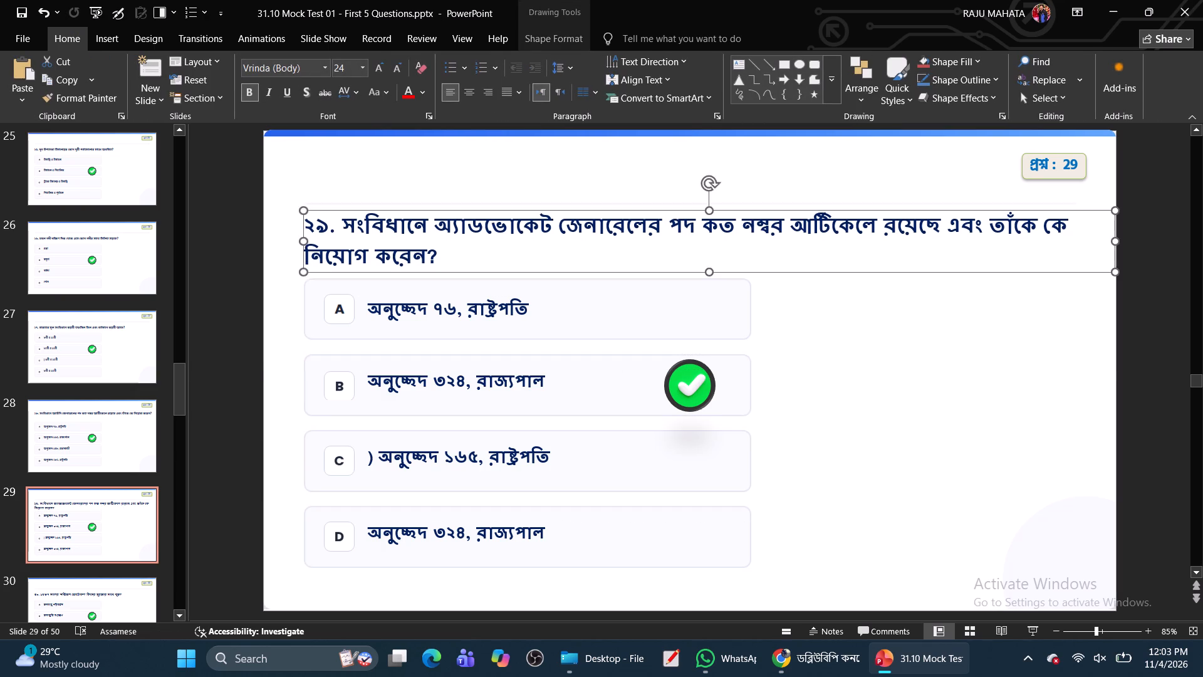
click(425, 206)
click(414, 239)
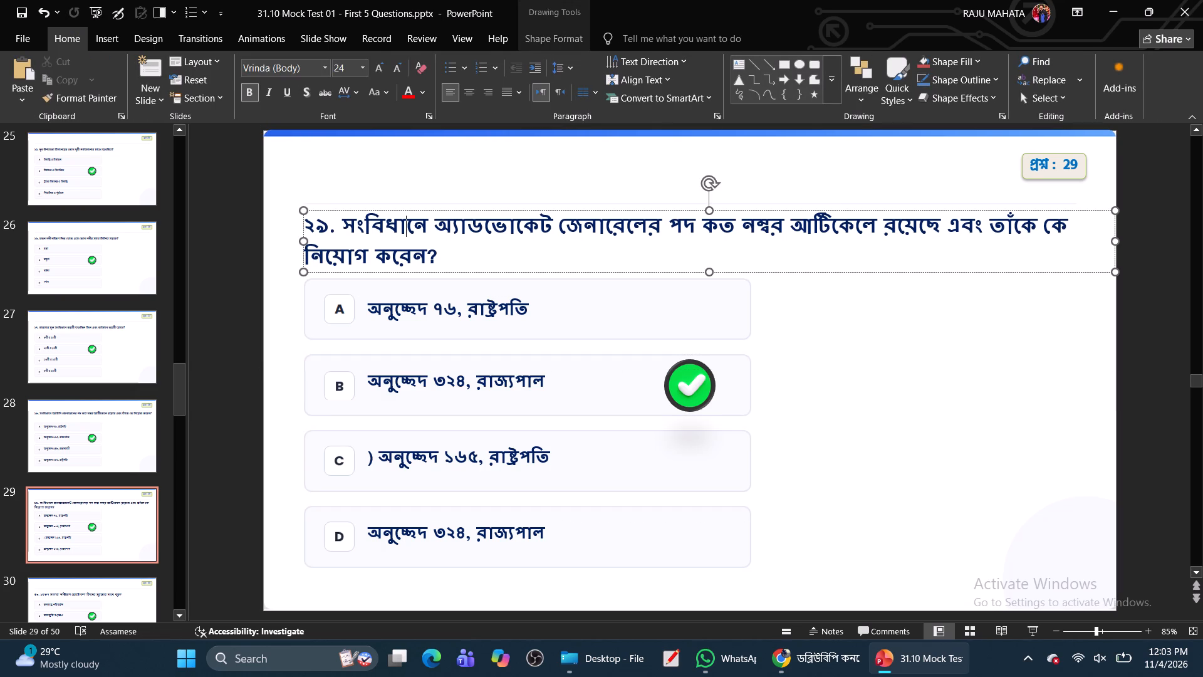
drag(435, 209, 437, 202)
click(437, 201)
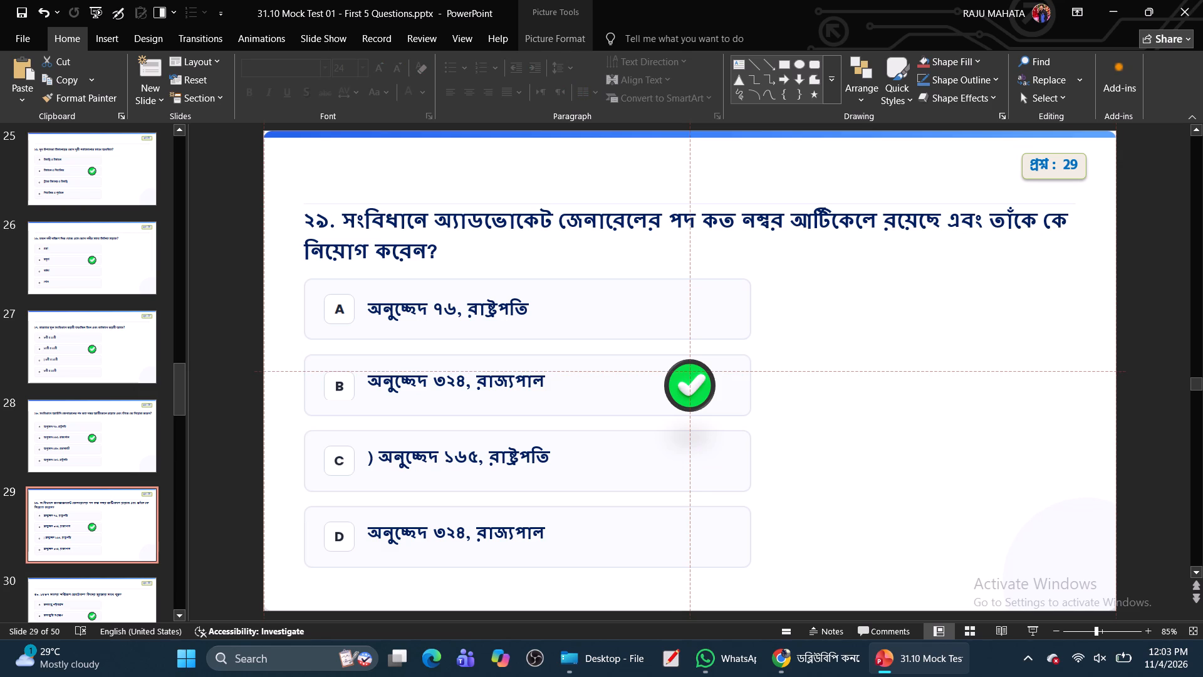
Set the question text and all four answer options, A to D, on slide 29 to Hind Siliguri.
click(343, 237)
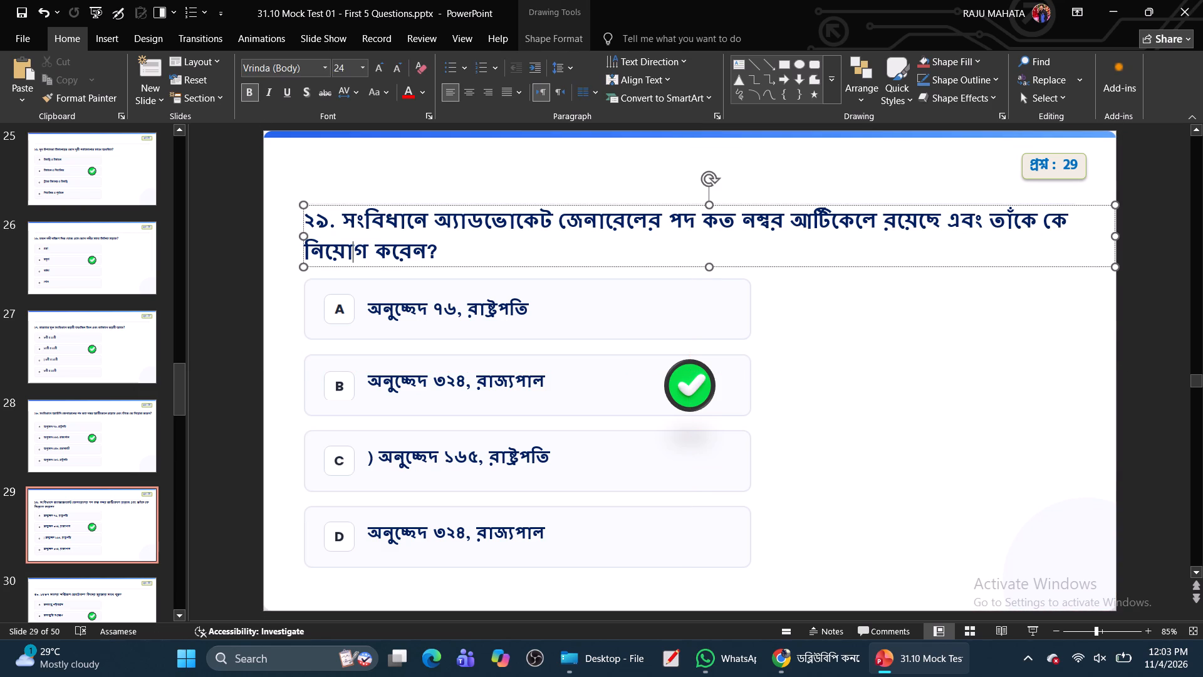
click(380, 266)
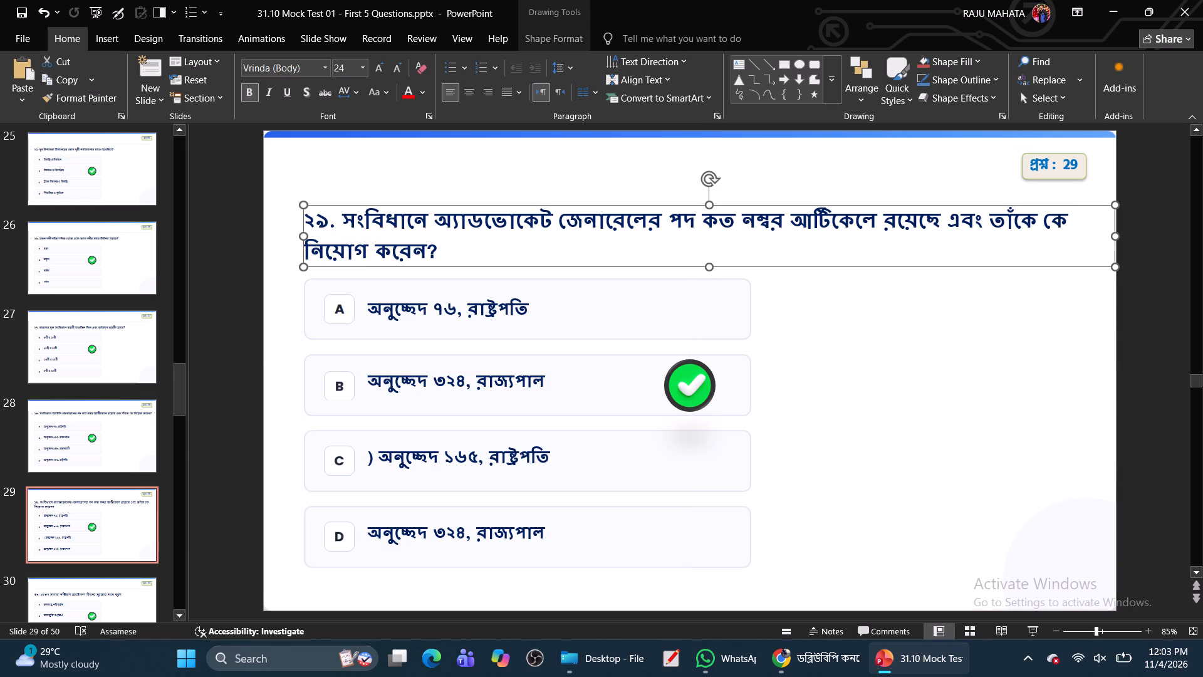
ctrl+click(400, 310)
ctrl+click(400, 379)
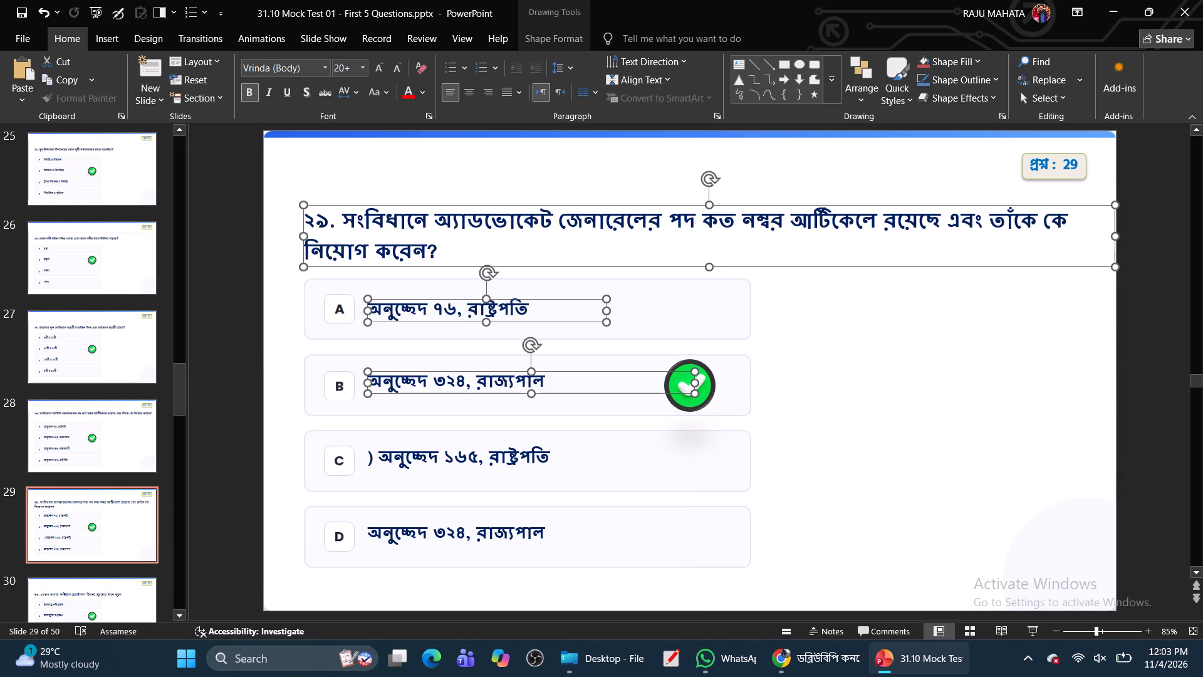
ctrl+click(409, 454)
ctrl+click(414, 539)
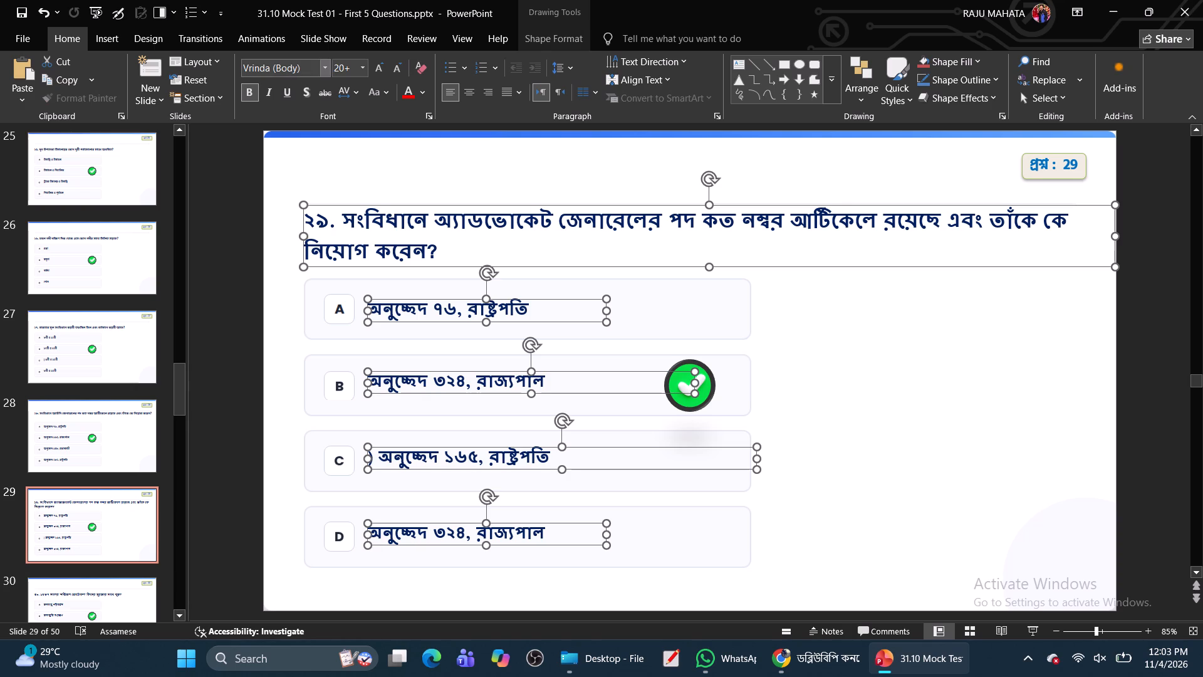
click(288, 72)
key(h)
key(Return)
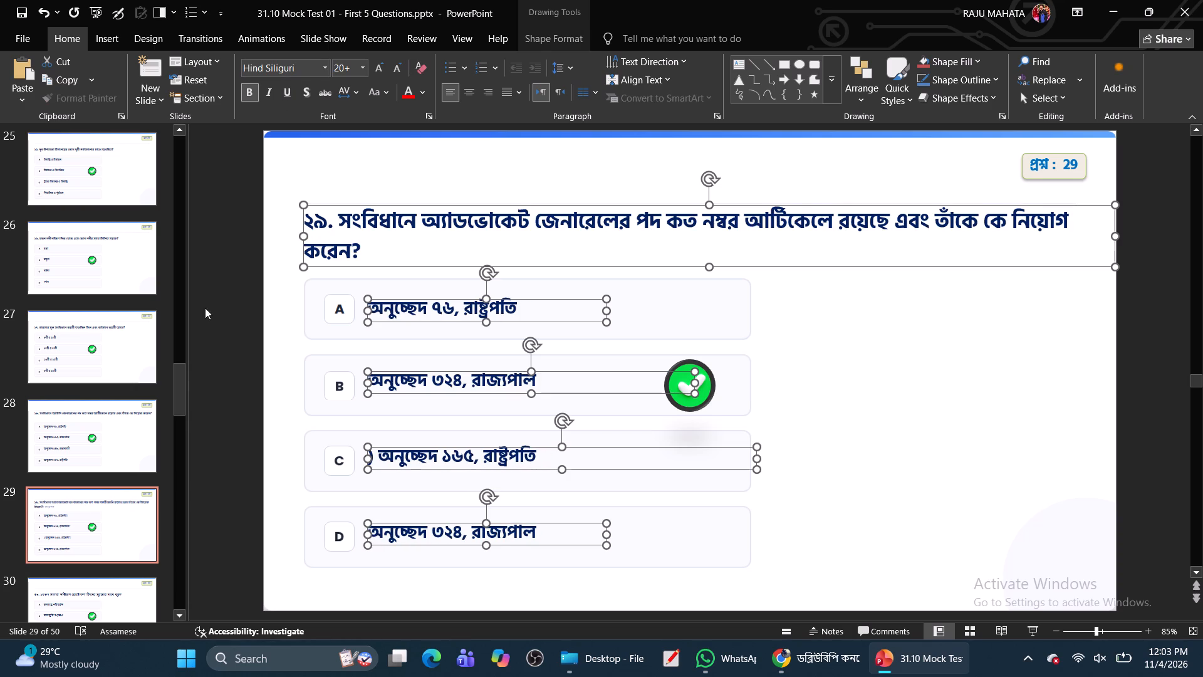
Set the question text and all four answer options, A to D, on slide 30 to Hind Siliguri.
click(127, 606)
click(377, 241)
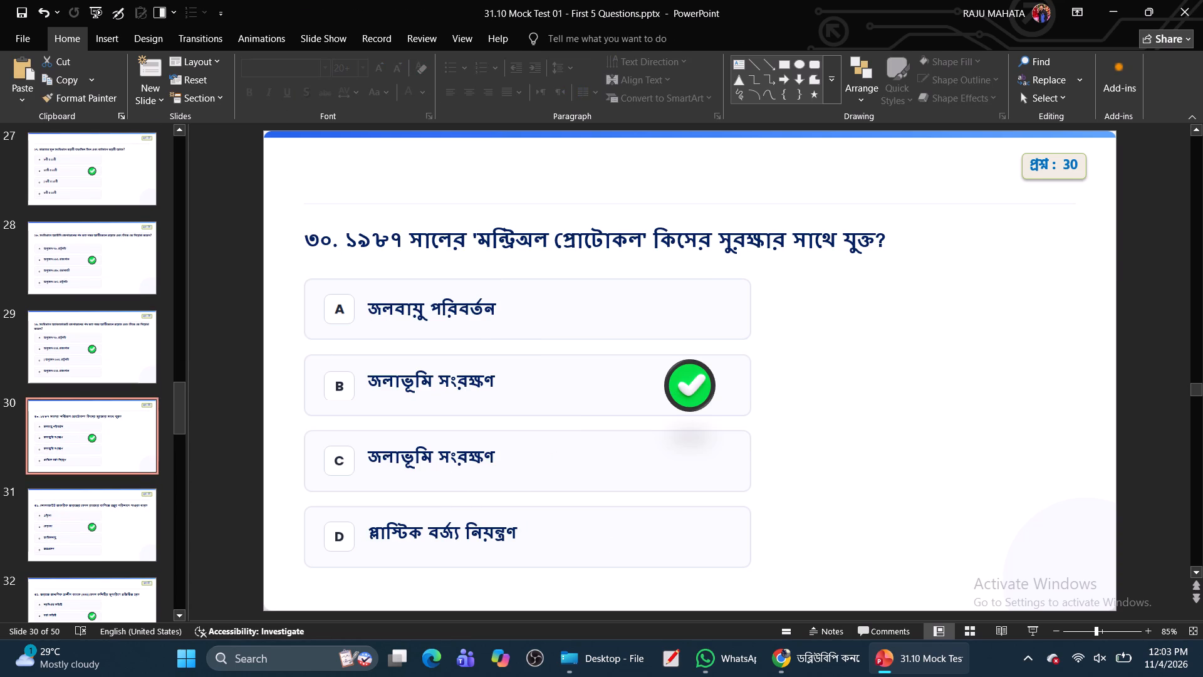
click(407, 224)
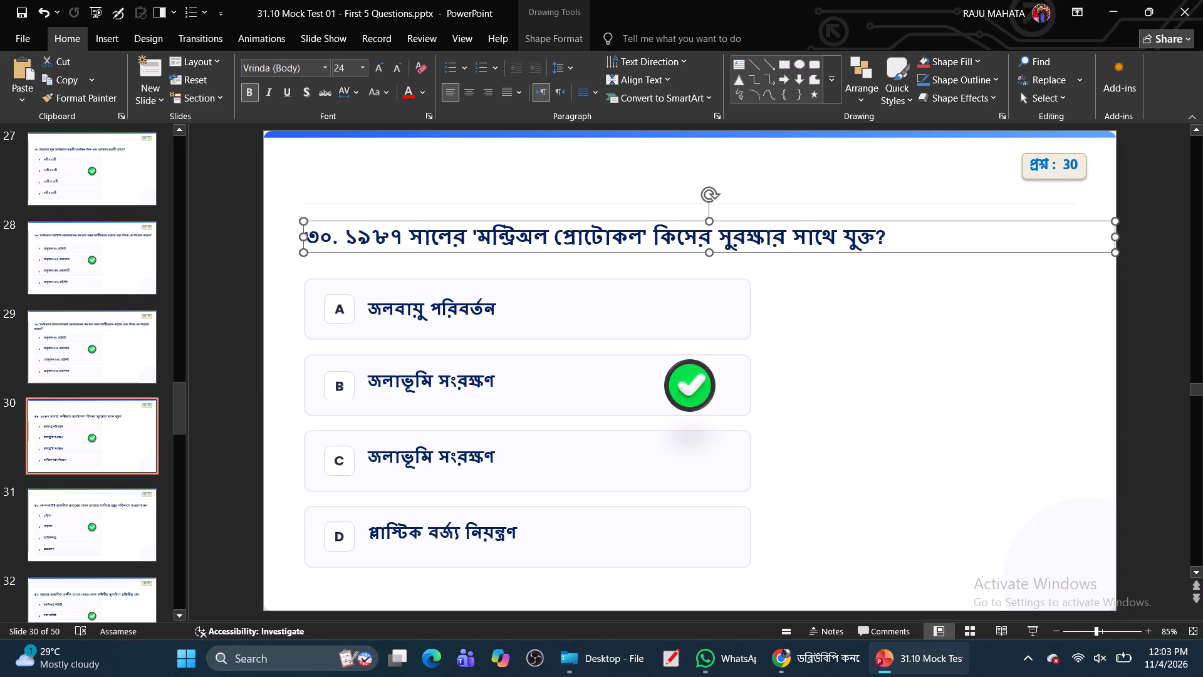
ctrl+click(397, 308)
ctrl+click(407, 382)
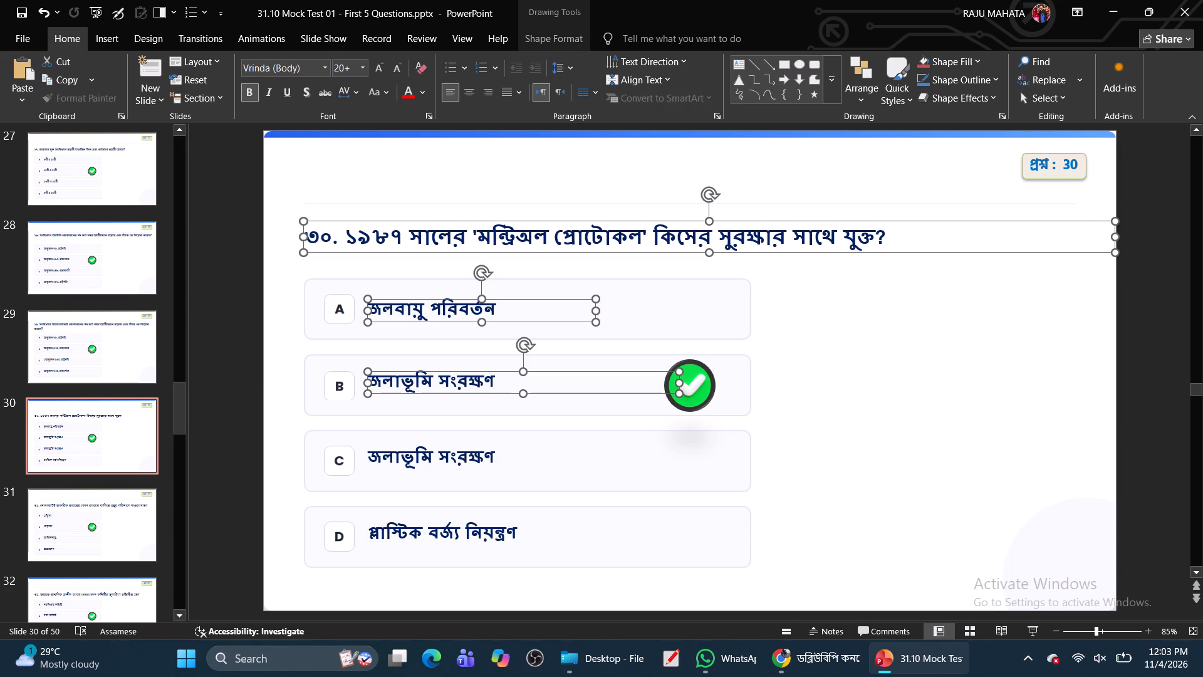
ctrl+click(406, 461)
ctrl+click(419, 535)
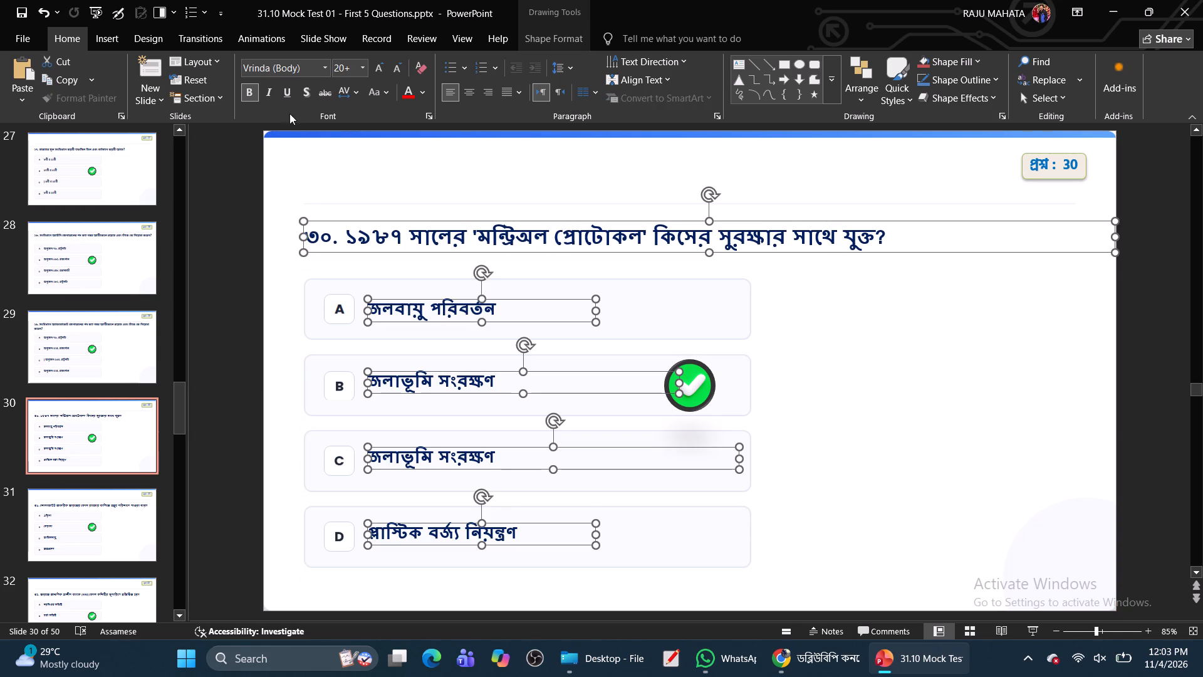
click(281, 69)
key(h)
key(Return)
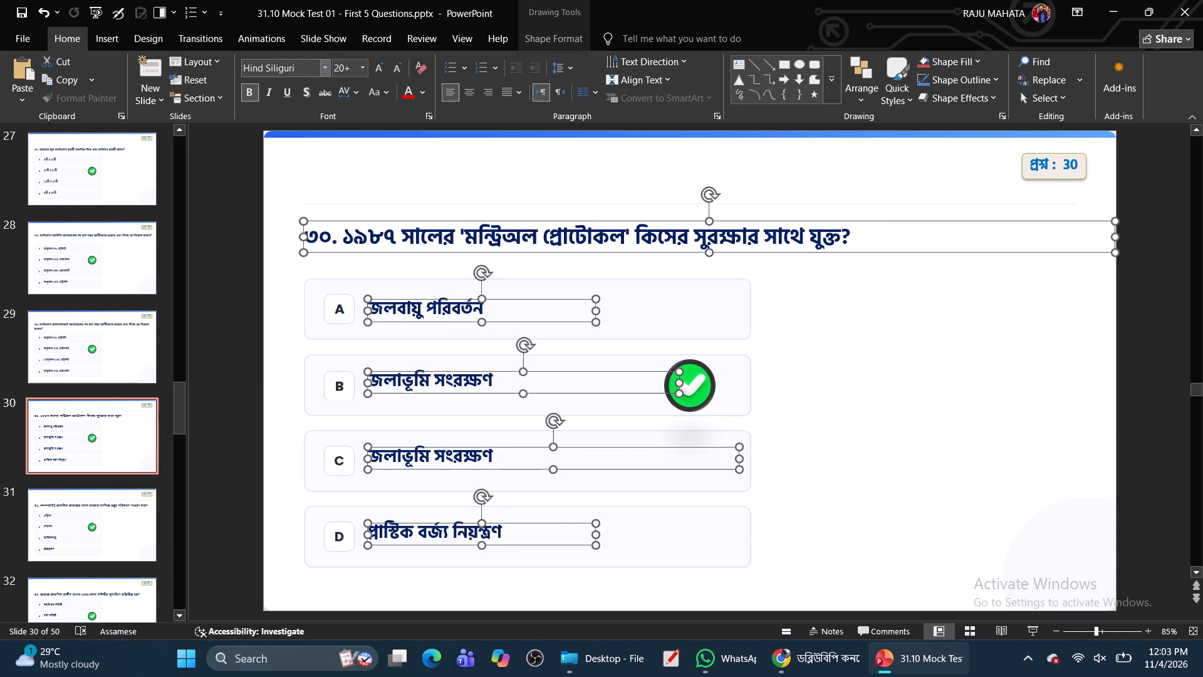
Set the question text and all four answer options, A to D, on slide 31 to Hind Siliguri.
click(105, 526)
click(432, 241)
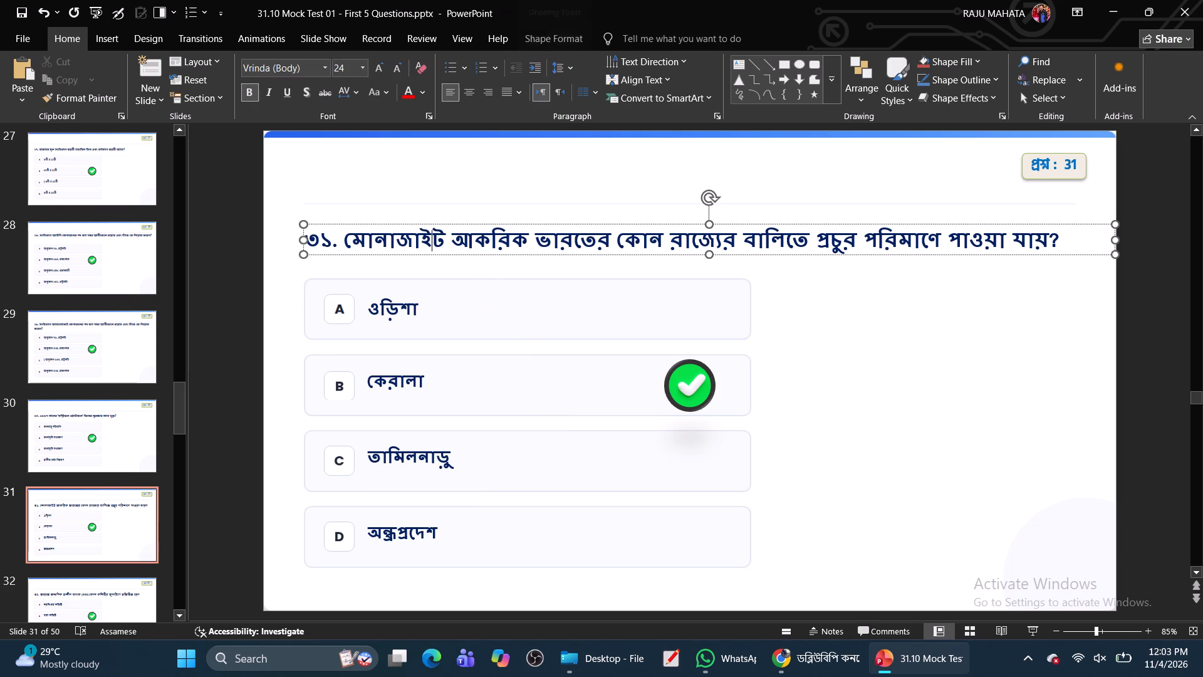
click(444, 254)
ctrl+click(395, 311)
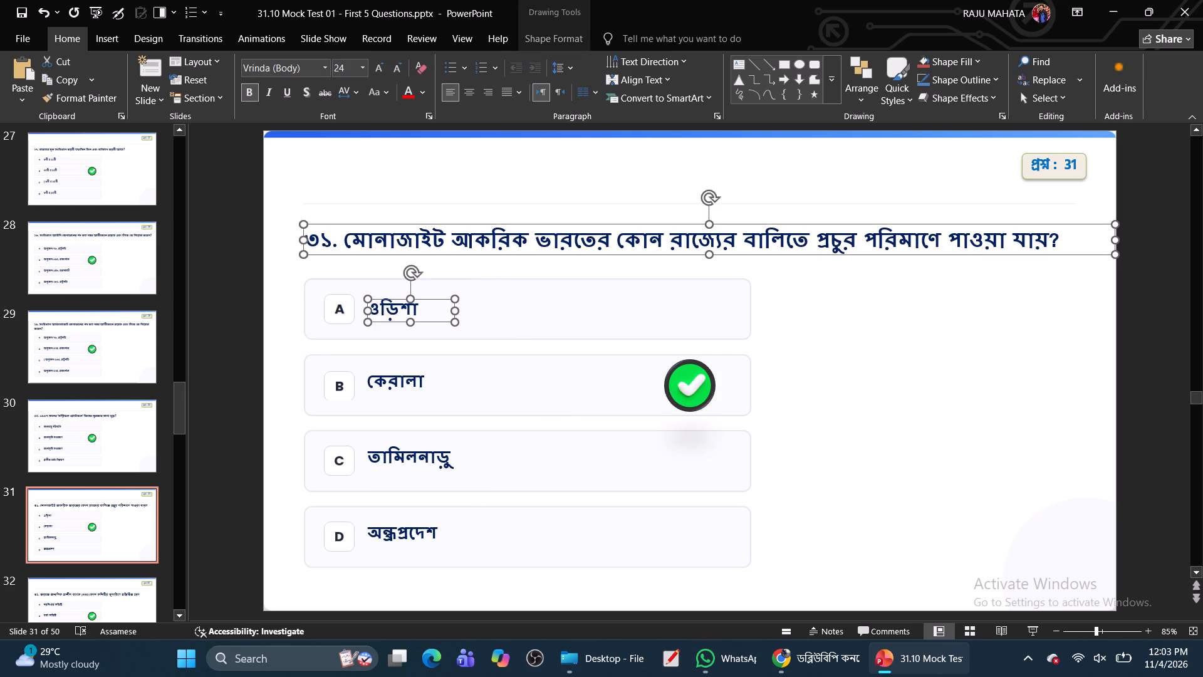
ctrl+click(393, 380)
ctrl+click(415, 466)
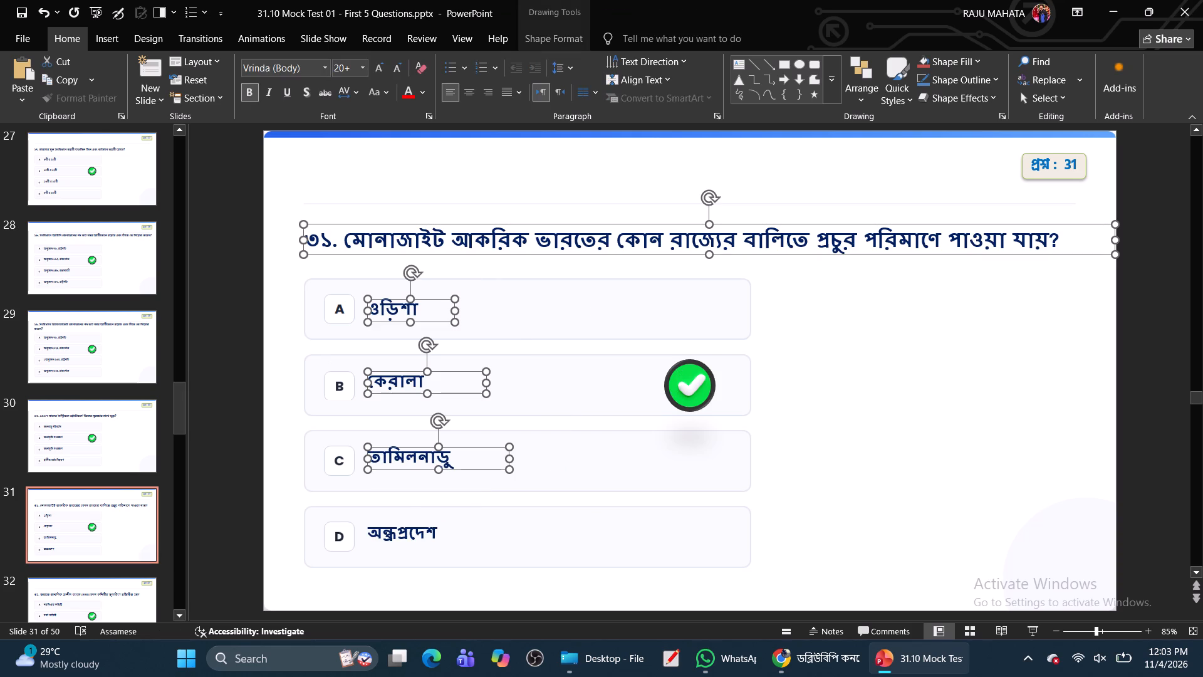
ctrl+click(412, 533)
click(286, 68)
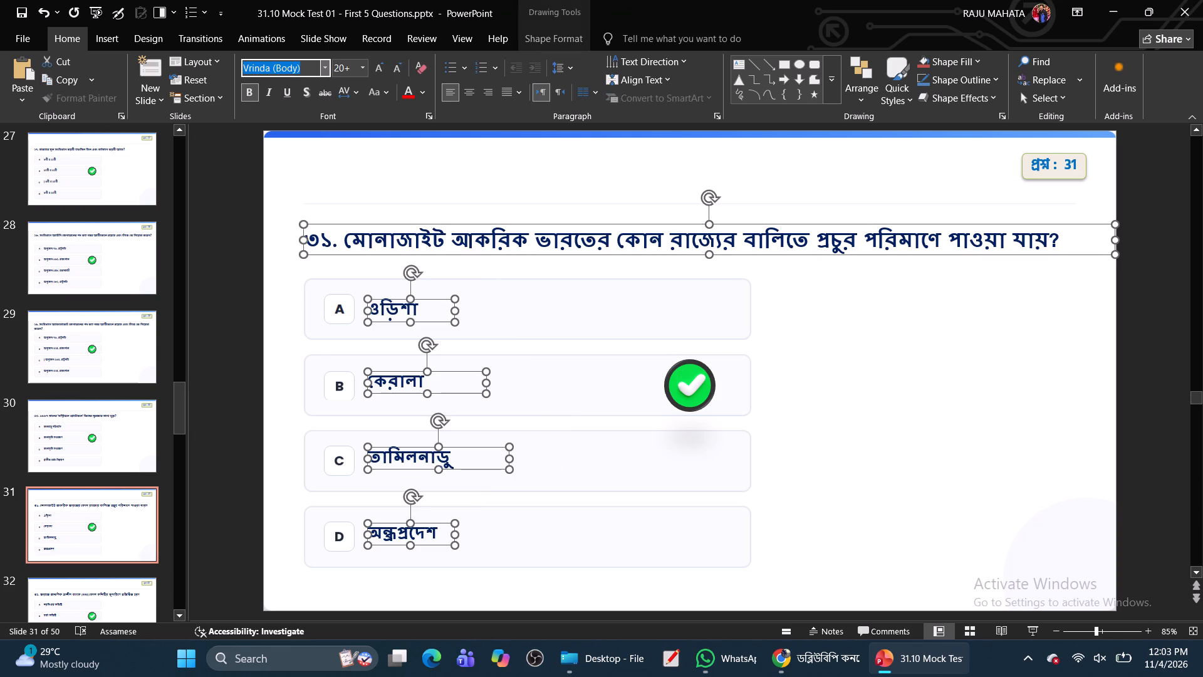
key(h)
key(Return)
Set the question text and all four answer options, A to D, on slide 32 to Hind Siliguri.
click(81, 601)
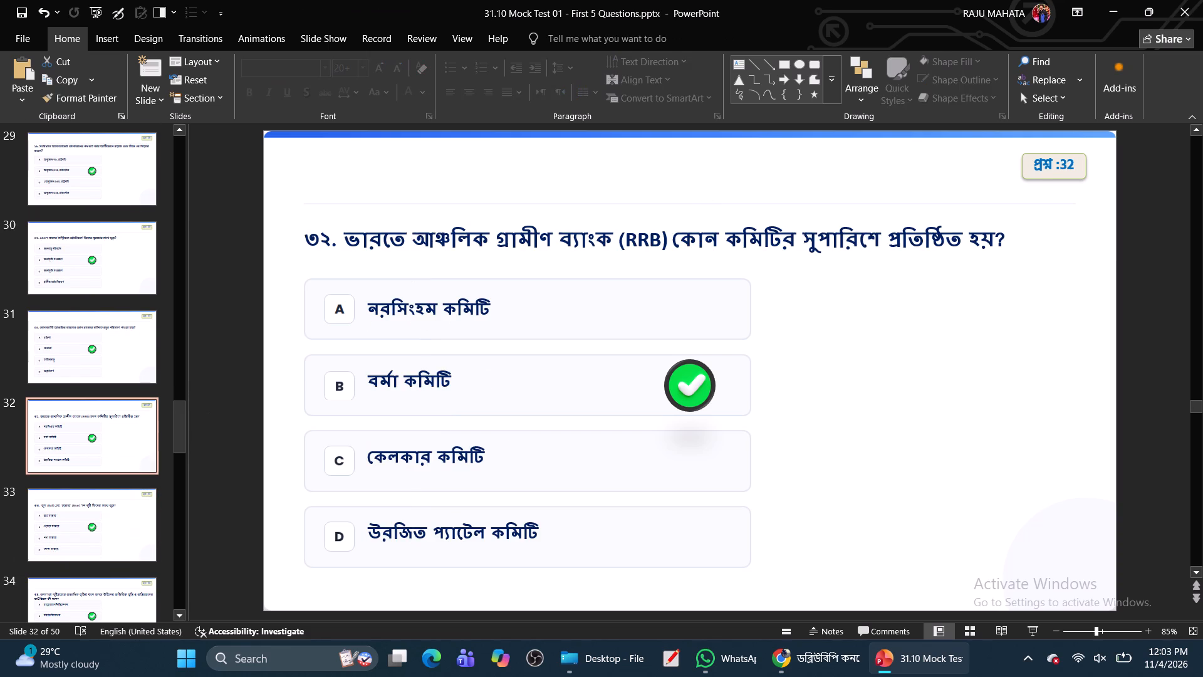
click(385, 241)
click(388, 255)
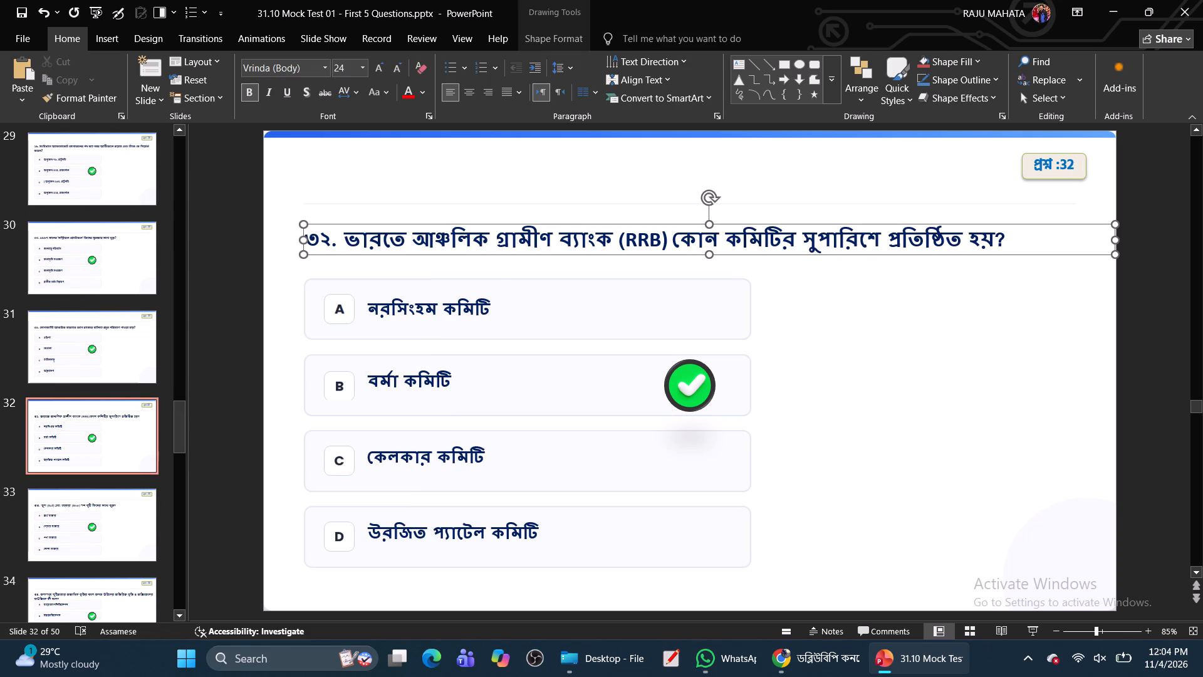
ctrl+click(390, 300)
ctrl+click(402, 372)
ctrl+click(414, 454)
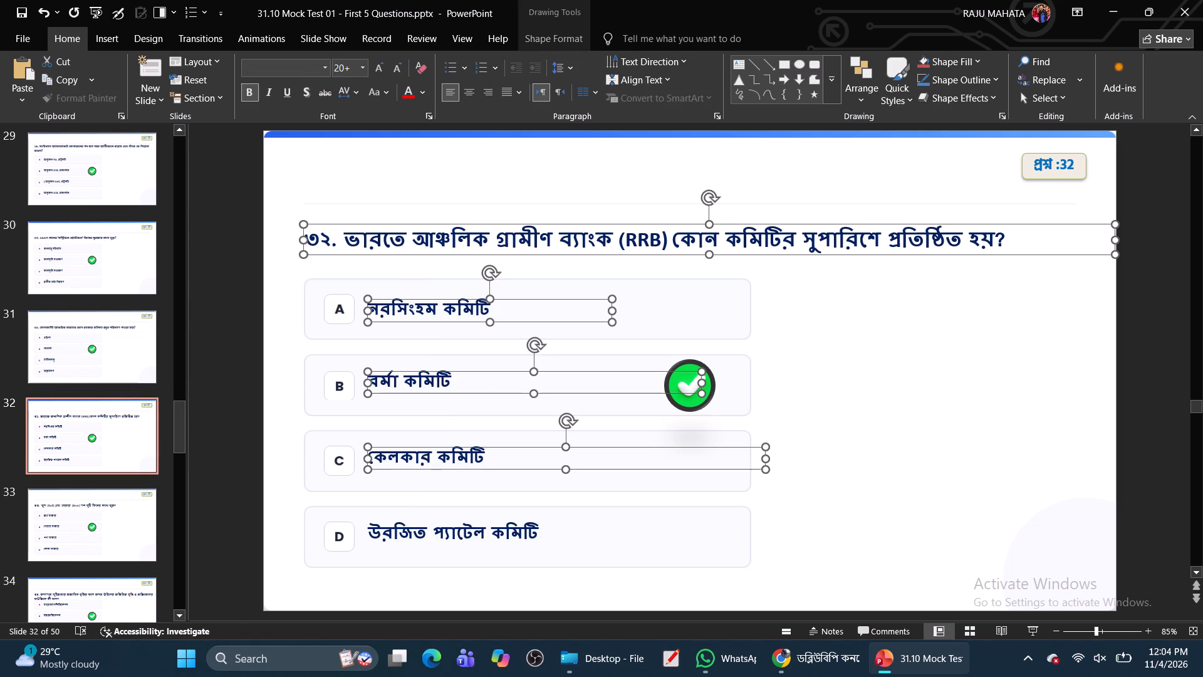
ctrl+click(432, 537)
click(273, 65)
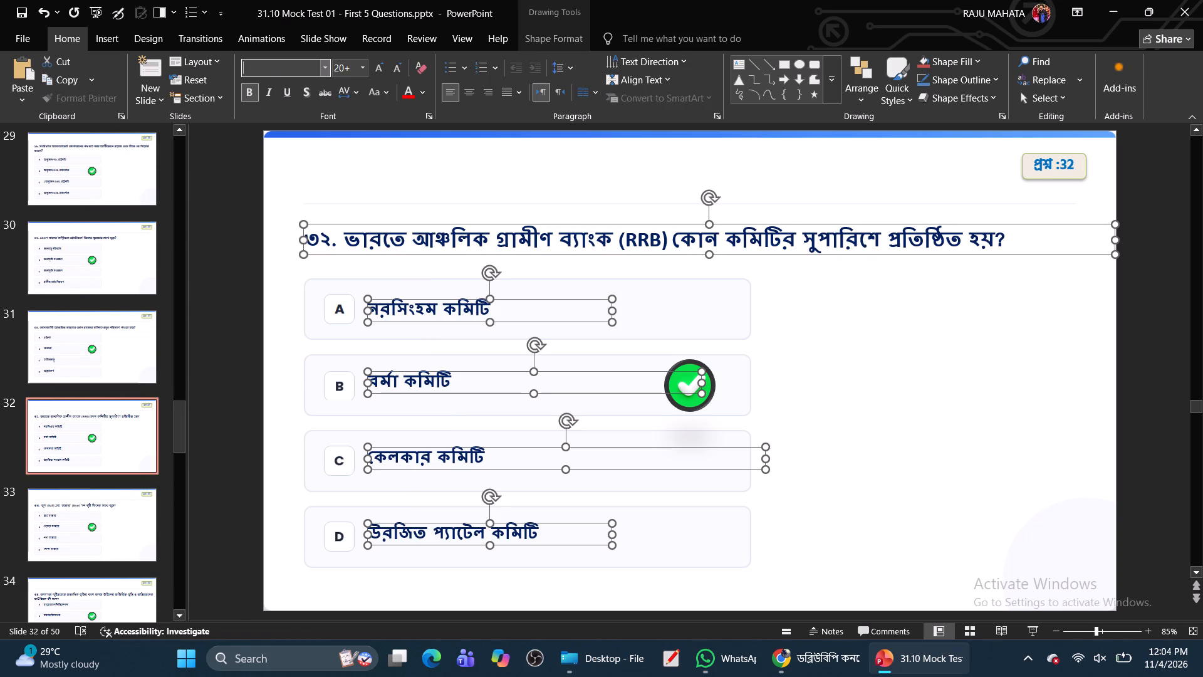
key(h)
key(Return)
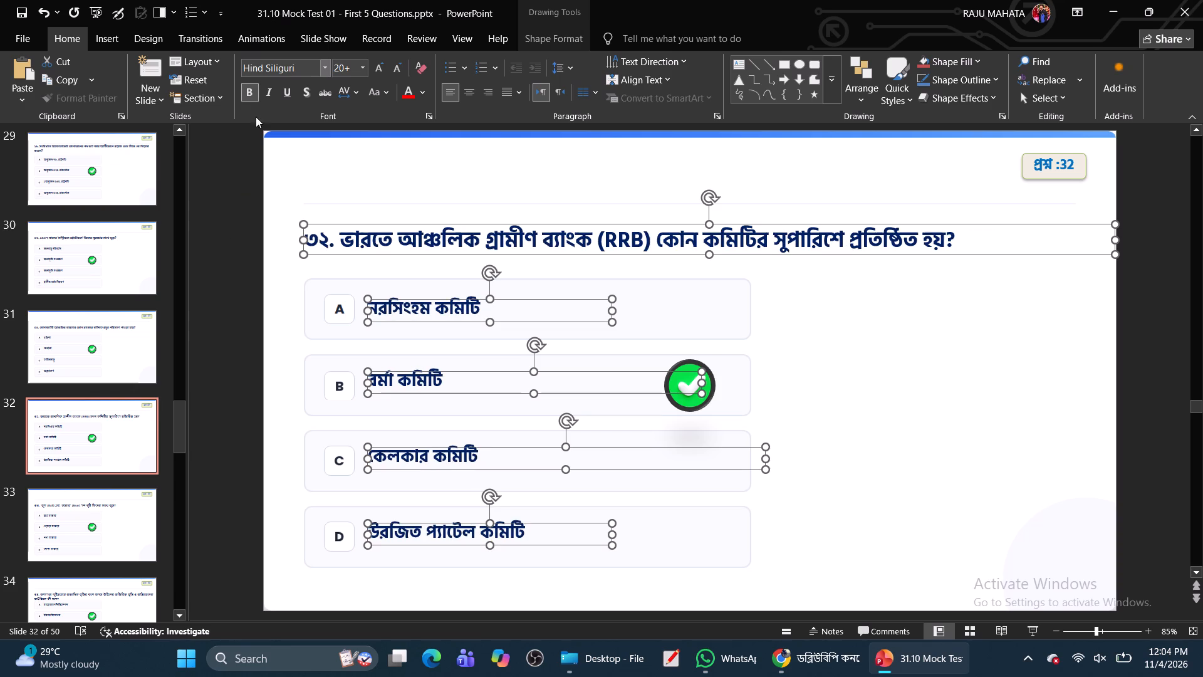
Set the question text and all four answer options, A to D, on slide 33 to Hind Siliguri.
click(112, 517)
click(387, 237)
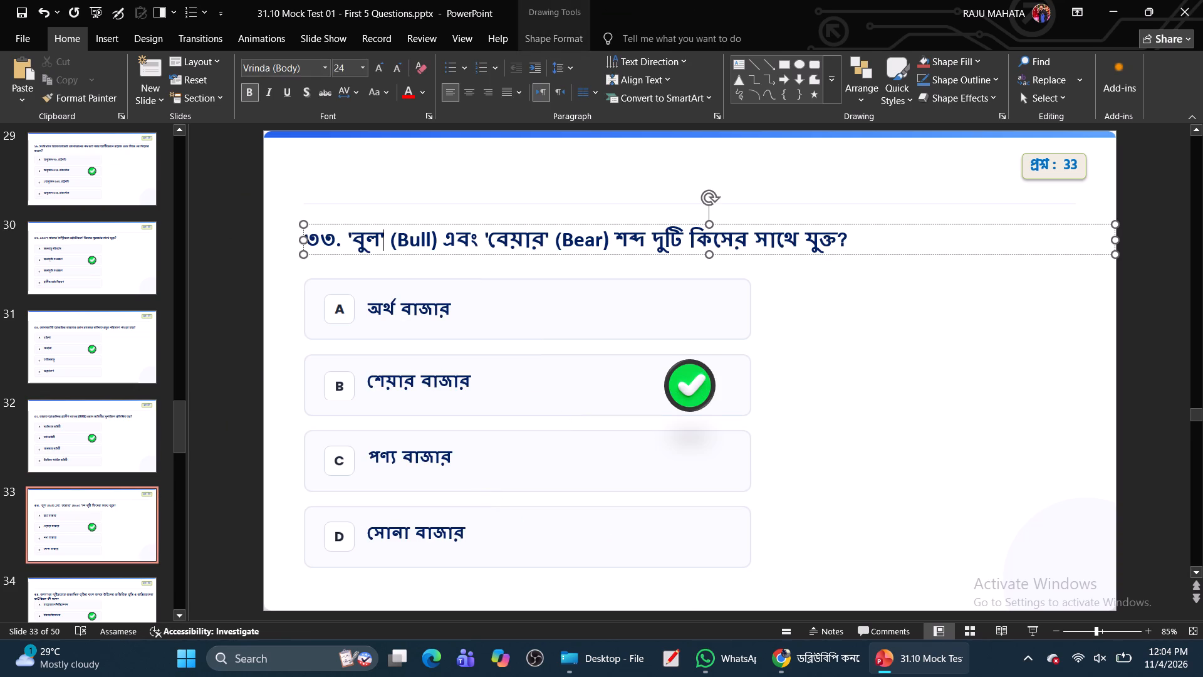
click(399, 257)
click(397, 250)
click(405, 257)
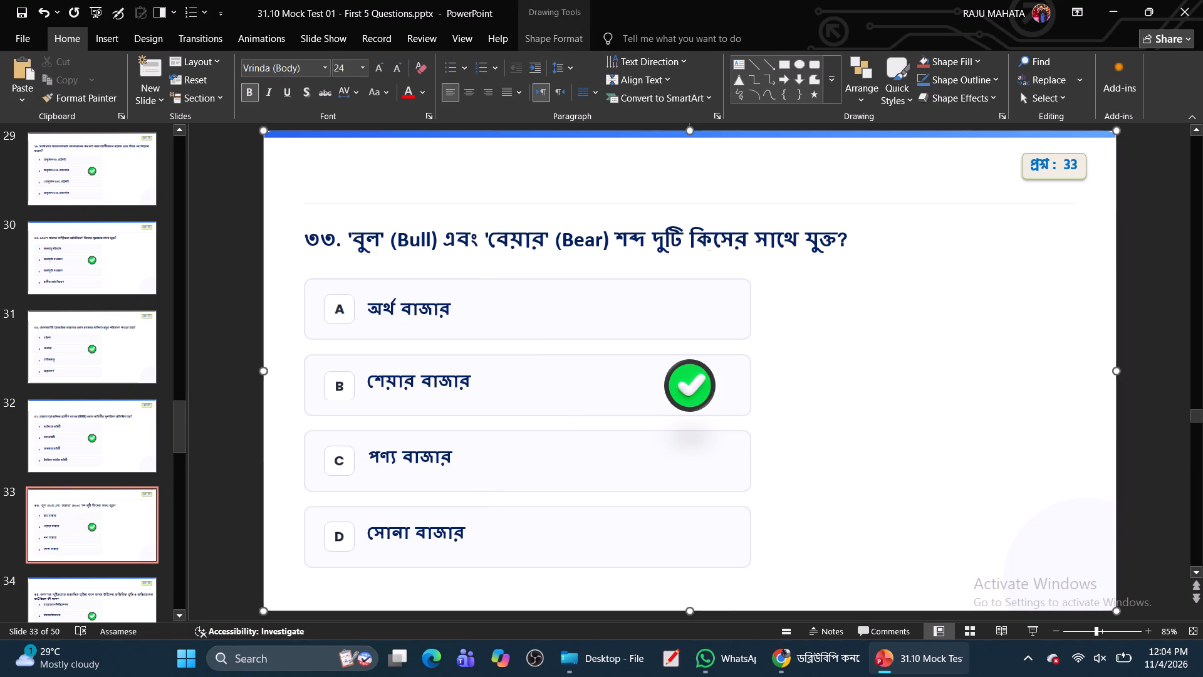
click(407, 236)
click(412, 253)
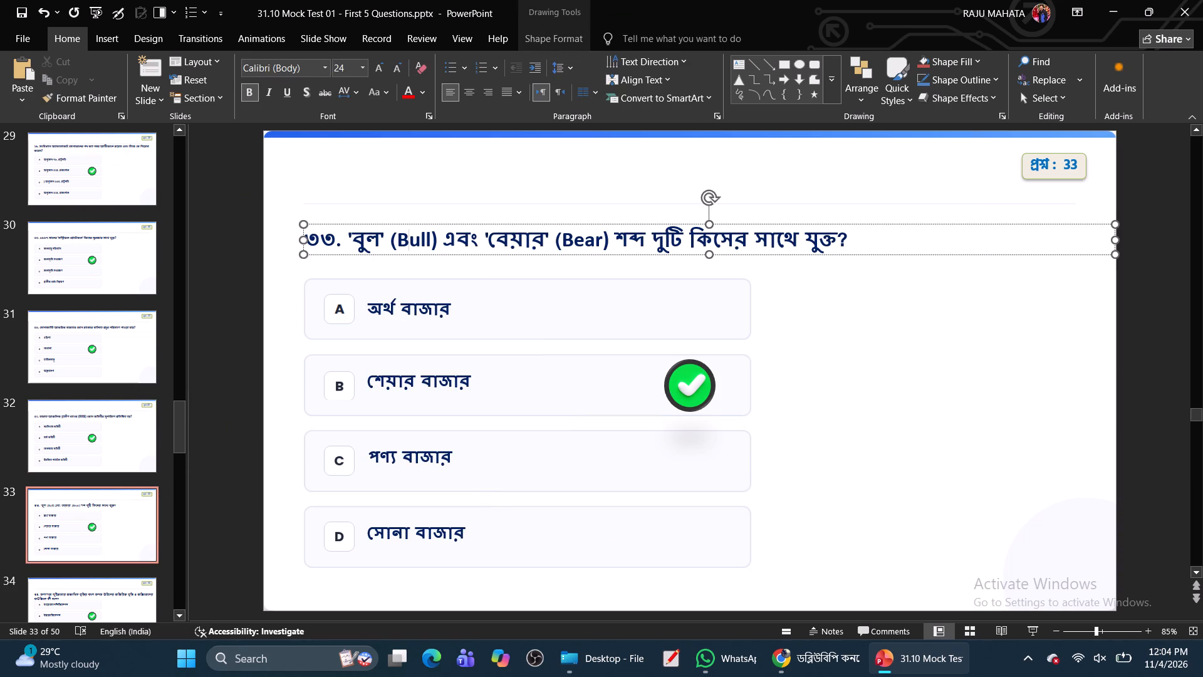
ctrl+click(420, 301)
ctrl+click(440, 377)
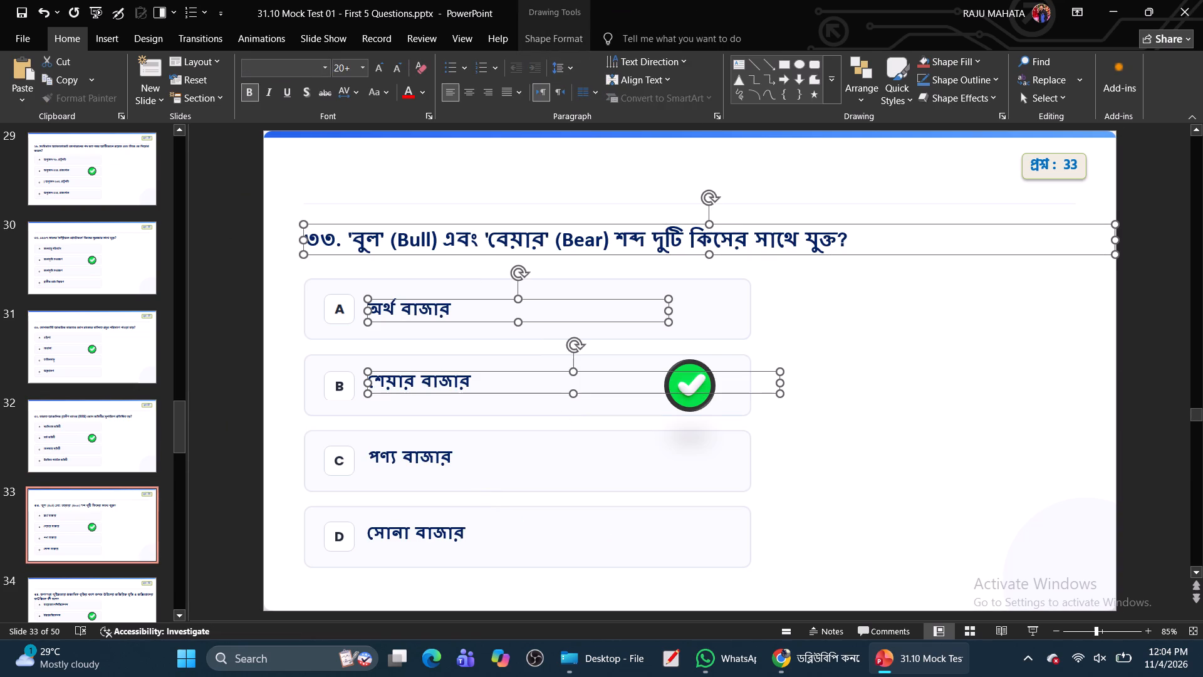
ctrl+click(430, 453)
ctrl+click(440, 535)
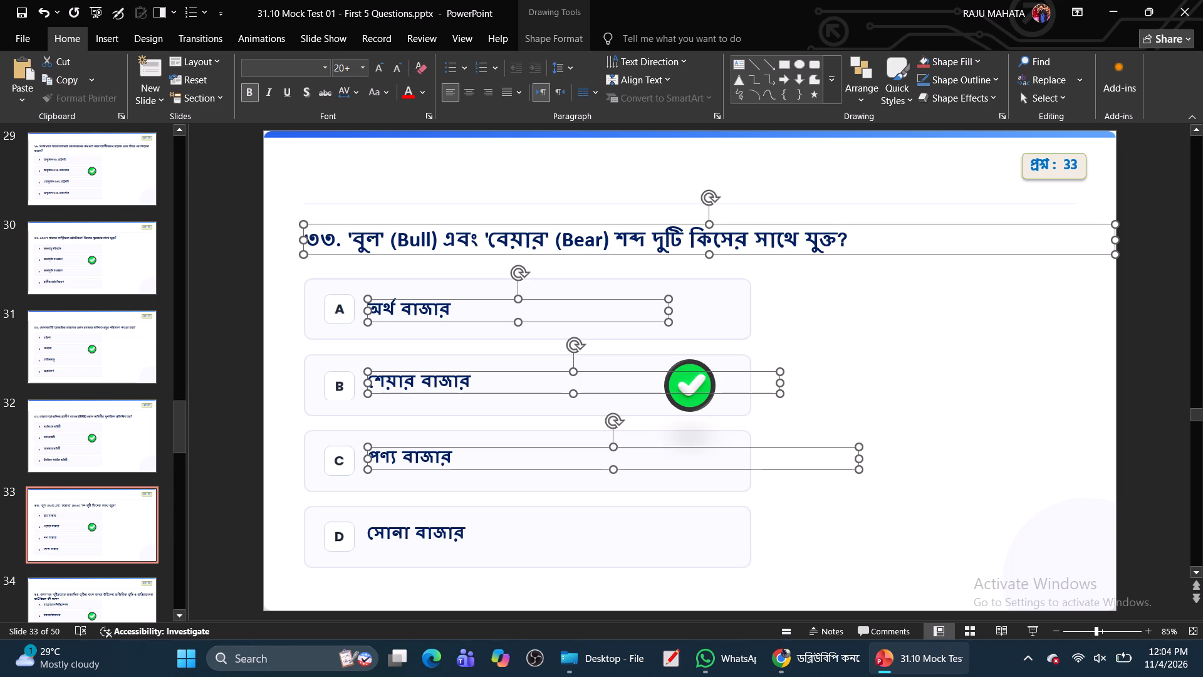
click(289, 73)
key(h)
key(Return)
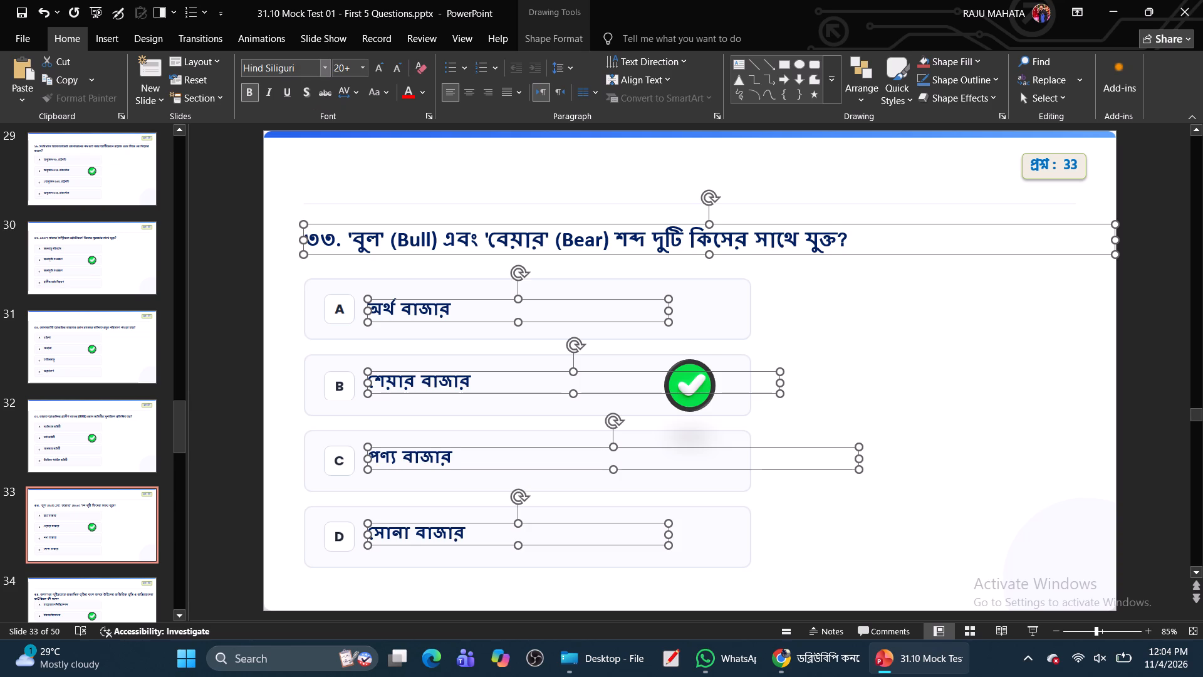
Move the two-line question text box on slide 34 slightly upward, clear of the option A box.
scroll(117, 331, down, 2)
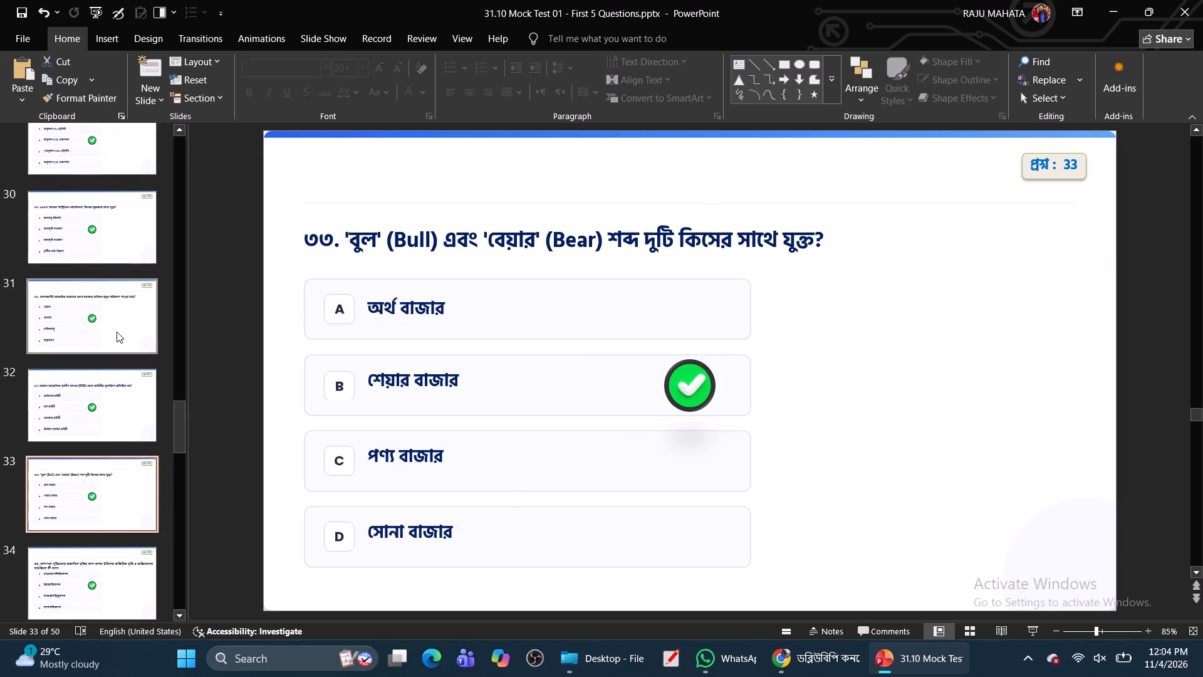
scroll(117, 332, down, 5)
click(112, 314)
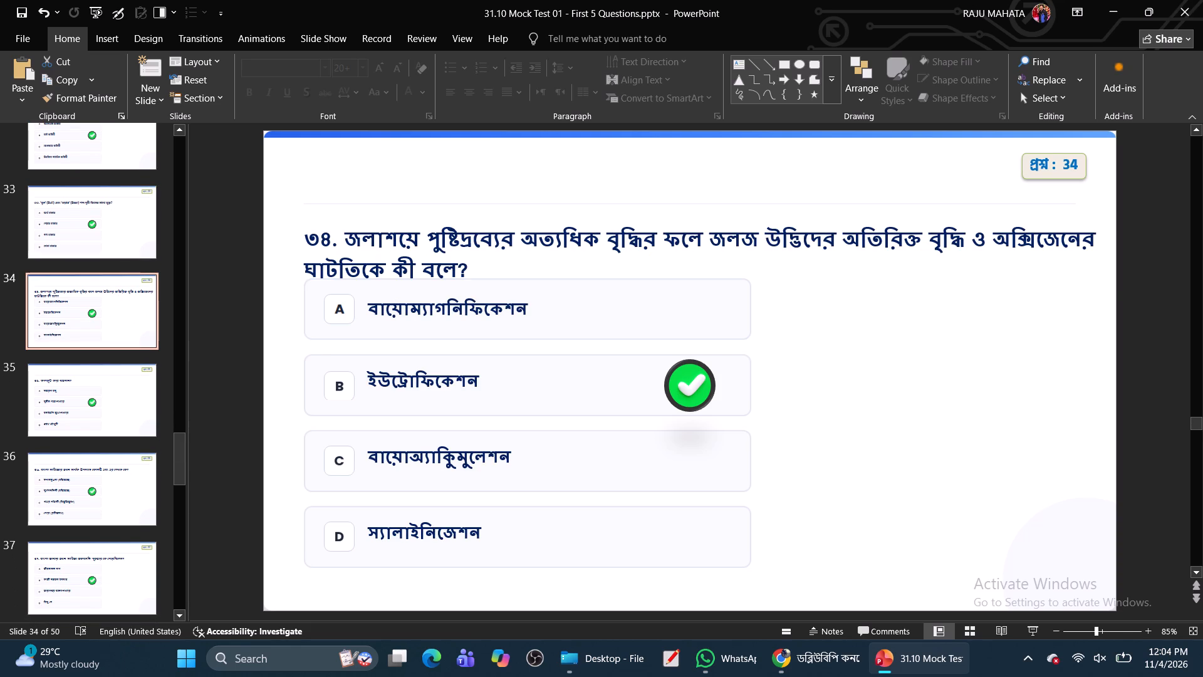
click(409, 243)
drag(412, 224, 412, 223)
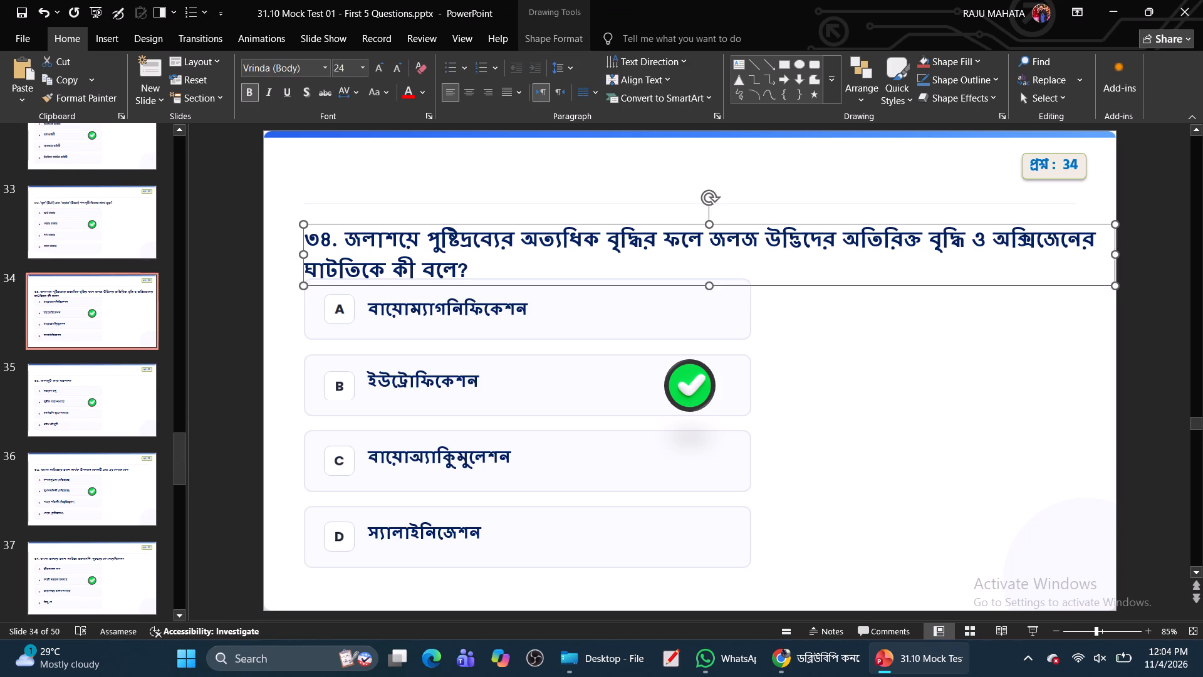
drag(412, 223, 413, 202)
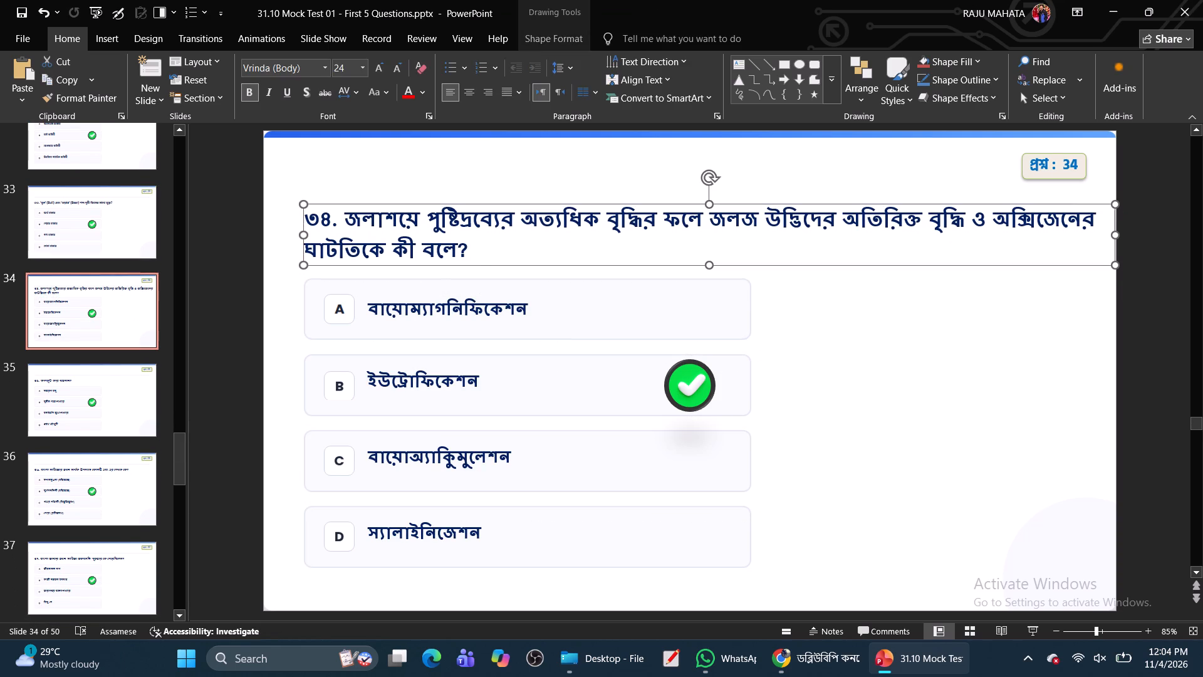
Set the question text and all four answer options, A to D, on slide 34 to Hind Siliguri.
ctrl+click(398, 310)
ctrl+click(422, 380)
ctrl+click(419, 459)
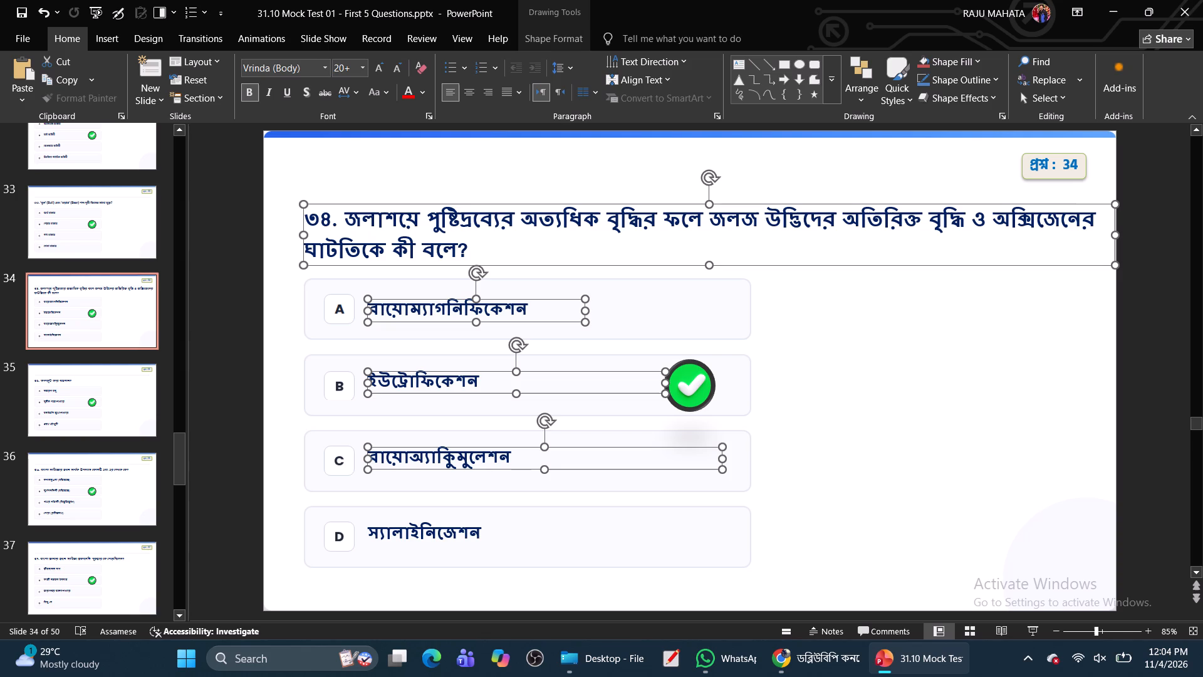
ctrl+click(422, 532)
click(274, 69)
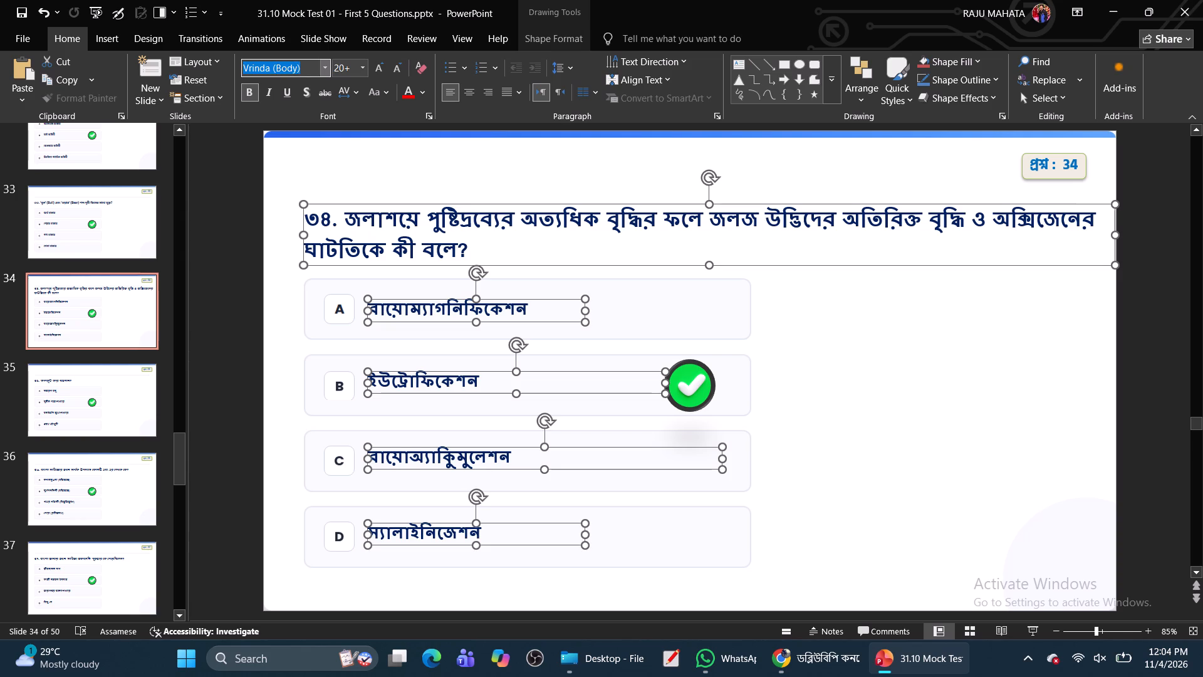
key(h)
key(Return)
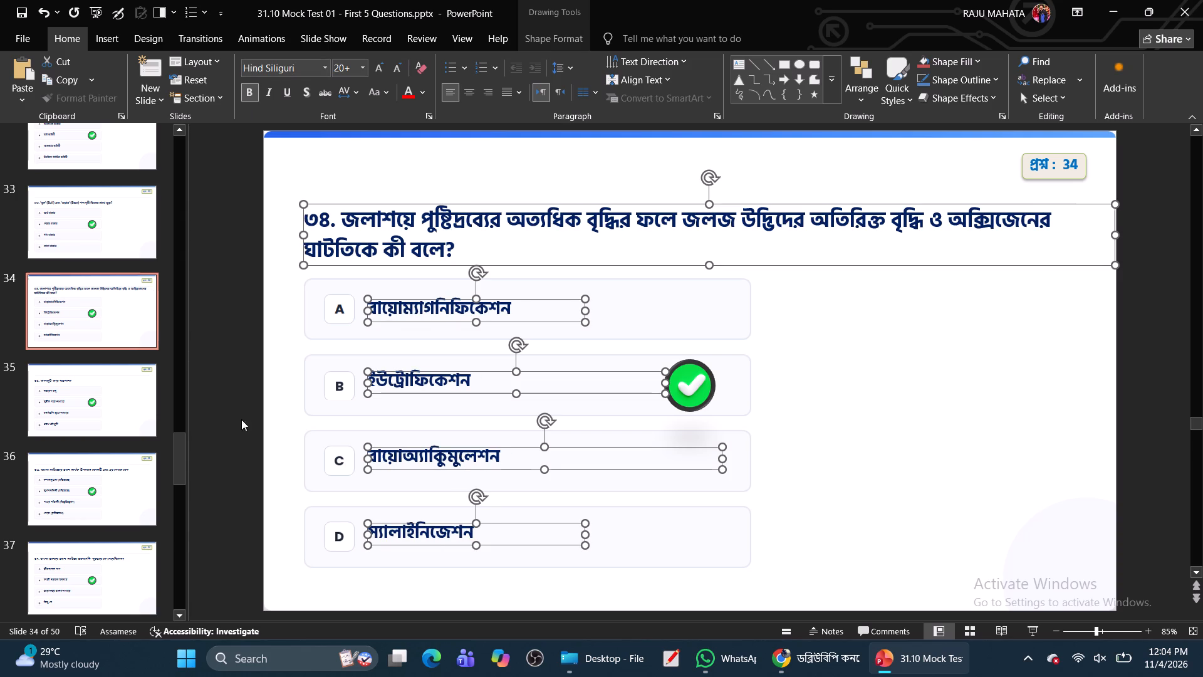
Set the question text and all four answer options, A to D, on slide 35 to Hind Siliguri.
click(112, 403)
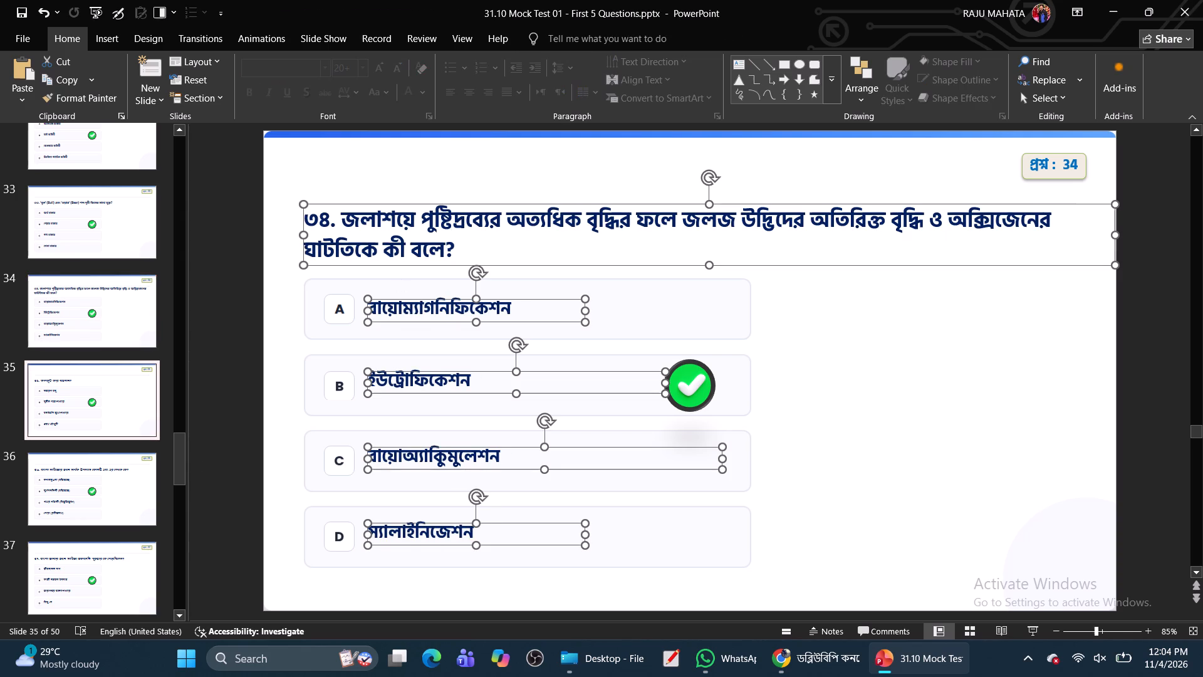
click(414, 241)
click(410, 255)
ctrl+click(410, 307)
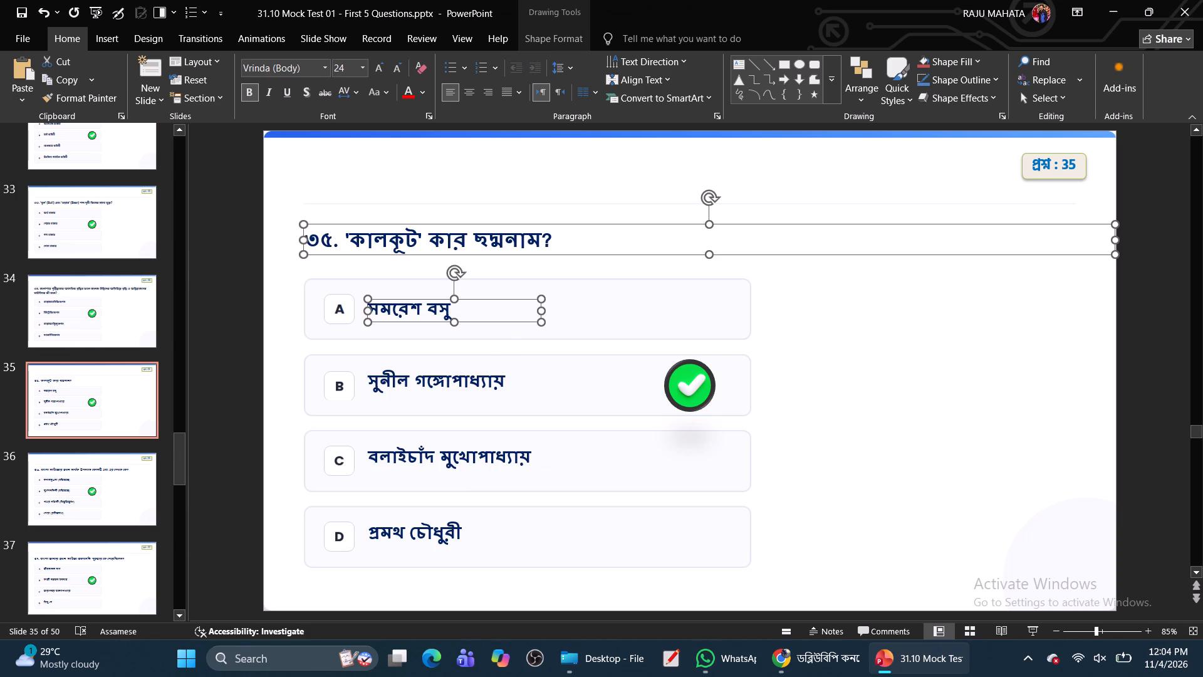
ctrl+click(416, 380)
ctrl+click(429, 451)
ctrl+click(420, 541)
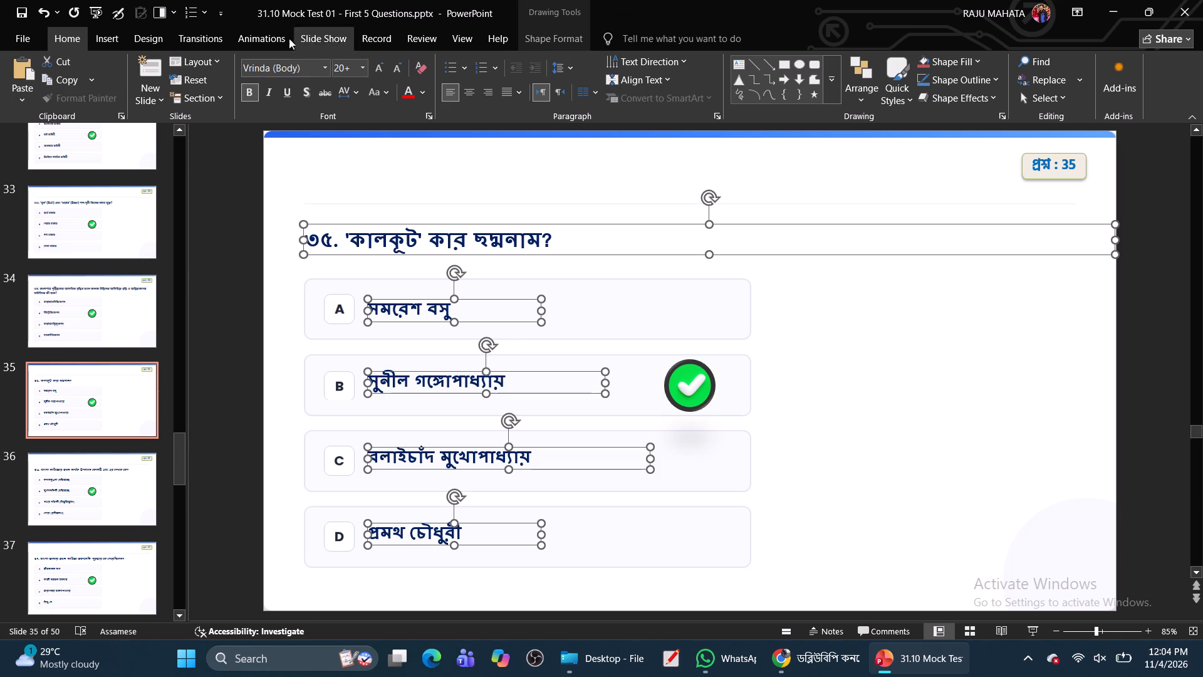
click(279, 75)
click(279, 71)
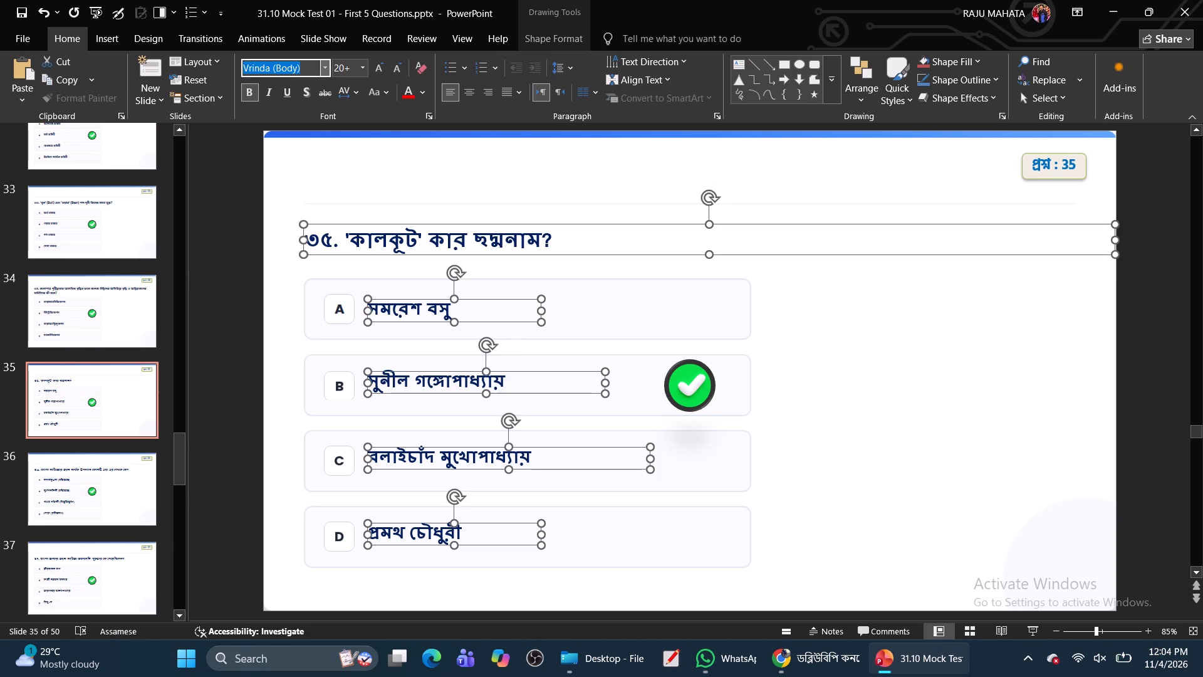
key(h)
key(Return)
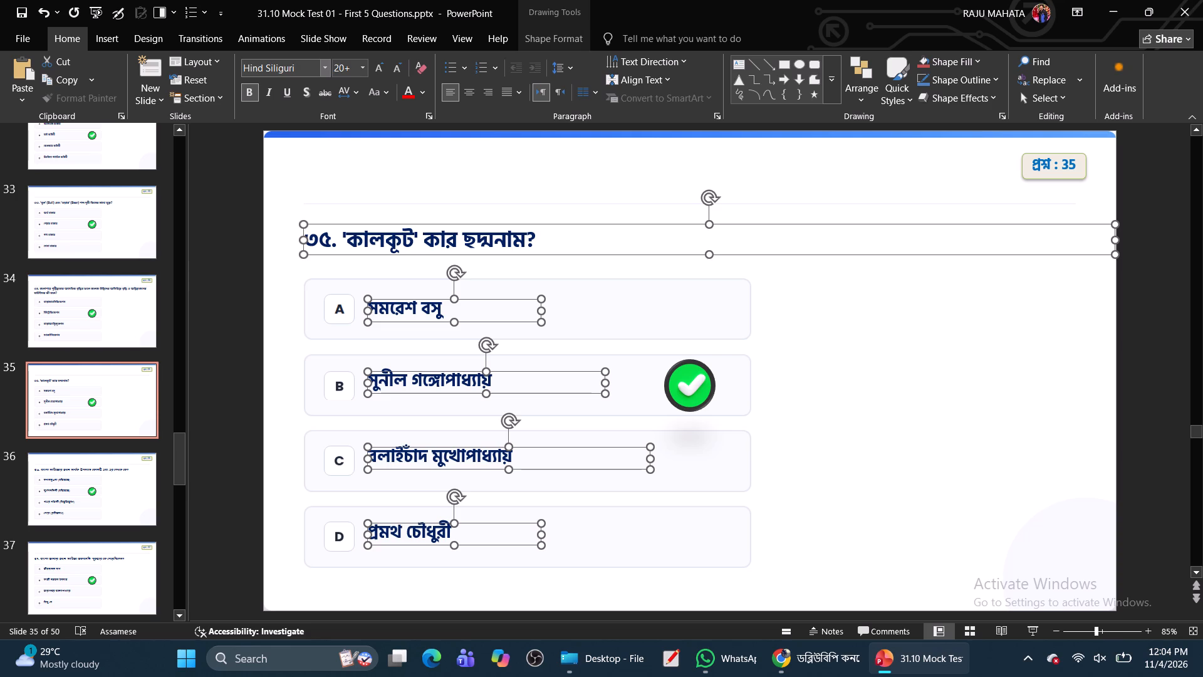
Set the question text and all four answer options, A to D, on slide 36 to Hind Siliguri.
click(110, 505)
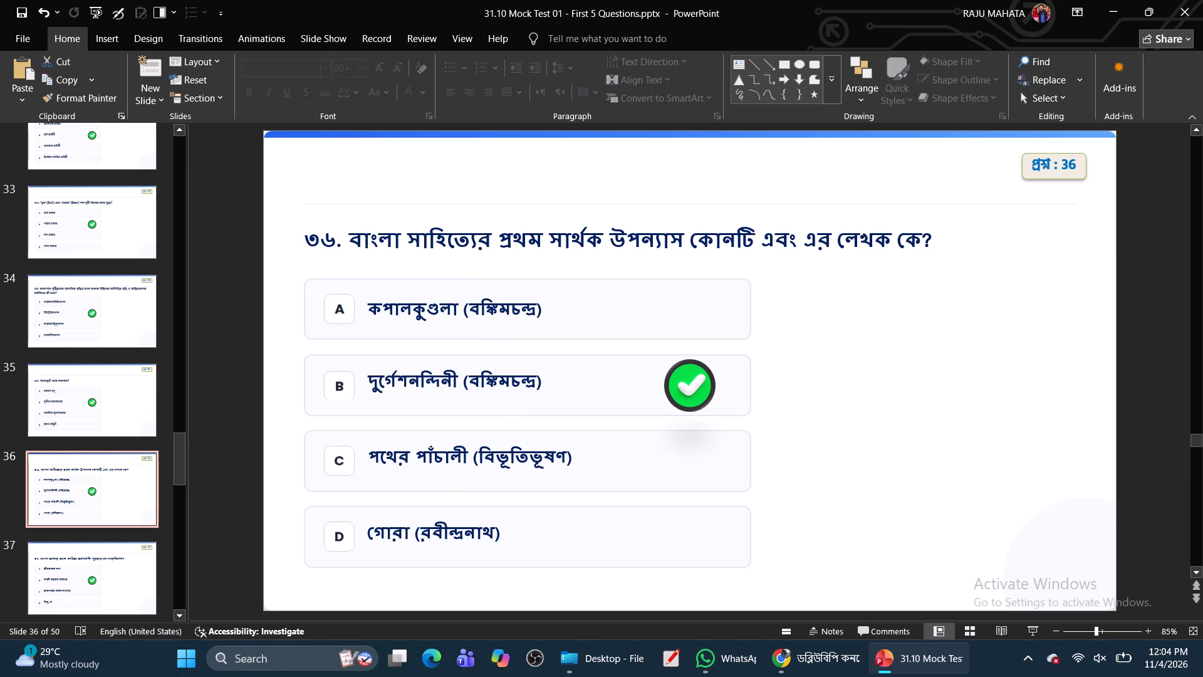
click(415, 236)
click(427, 249)
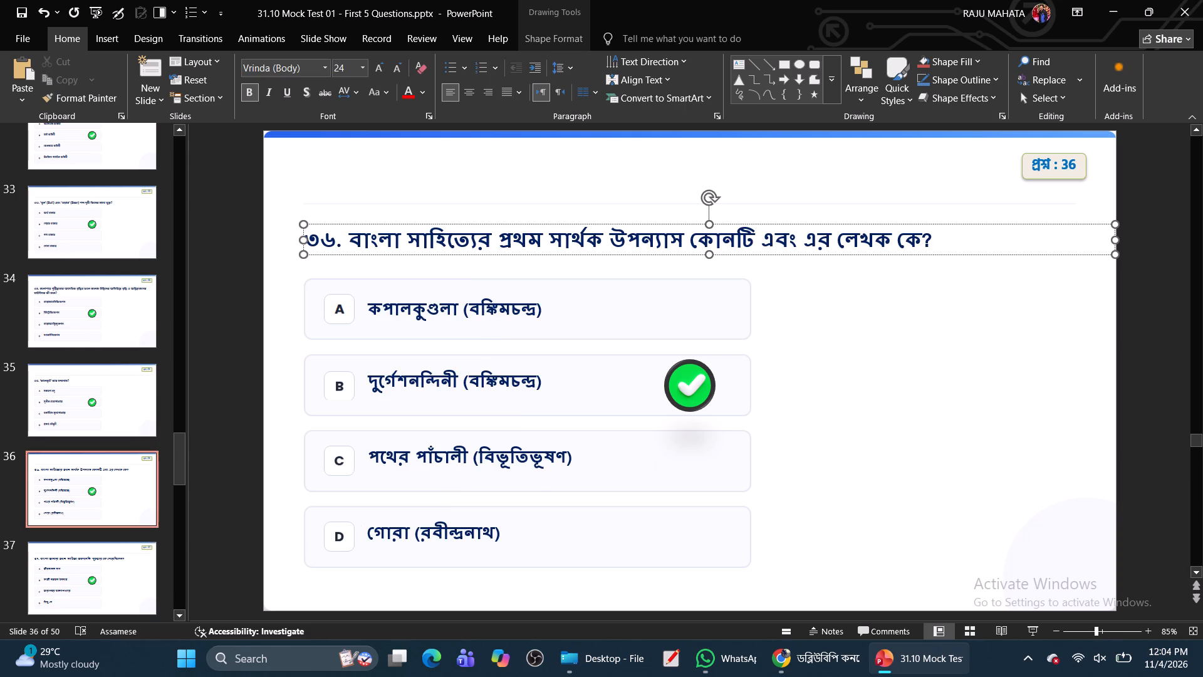
click(427, 255)
ctrl+click(427, 316)
ctrl+click(432, 380)
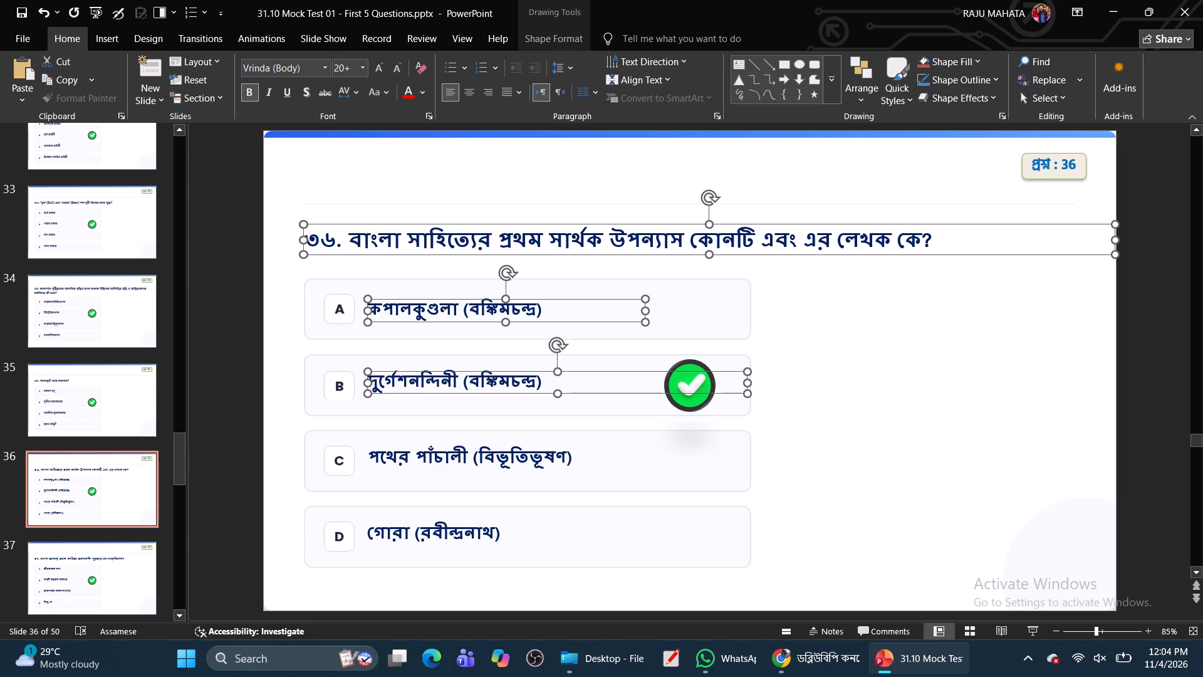
ctrl+click(439, 459)
ctrl+click(435, 537)
click(283, 61)
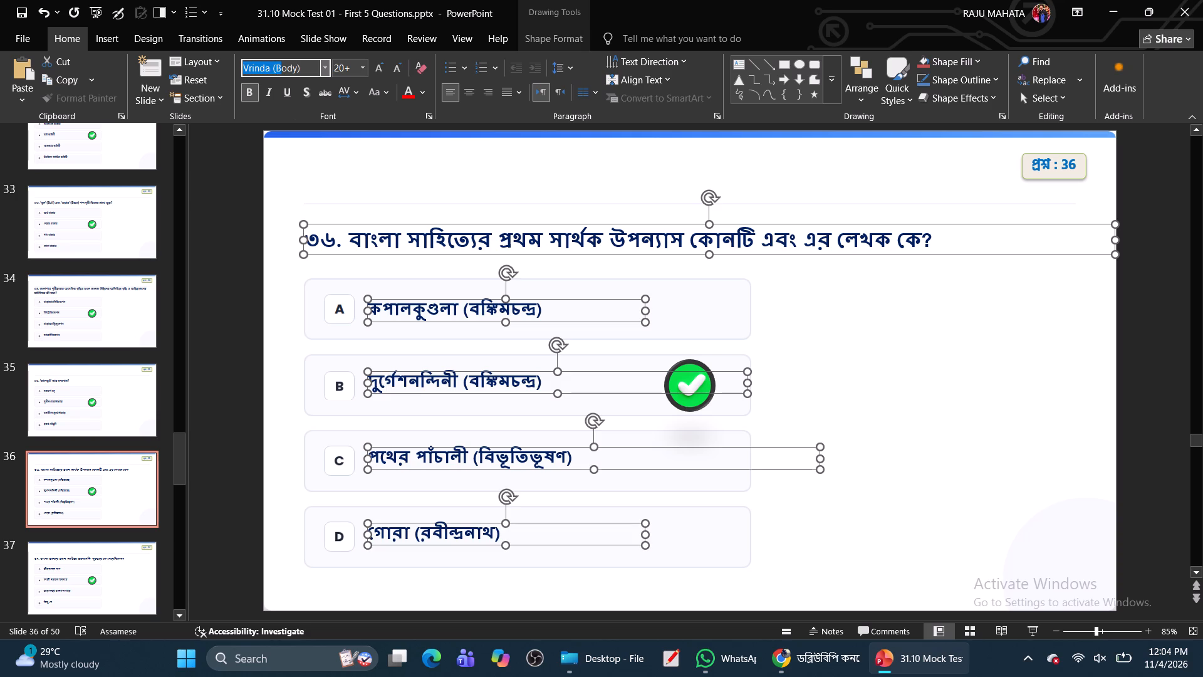
triple_click(283, 61)
key(h)
key(Return)
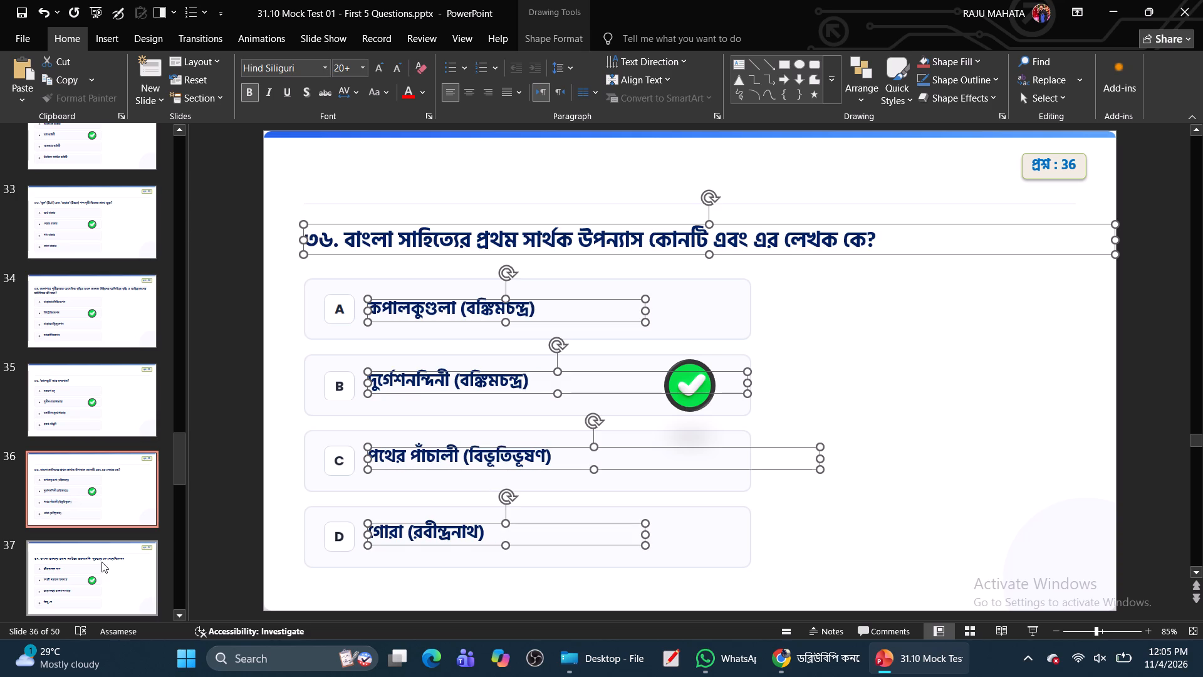
Set the question text and all four answer options, A to D, on slide 37 to Hind Siliguri.
click(104, 565)
click(437, 244)
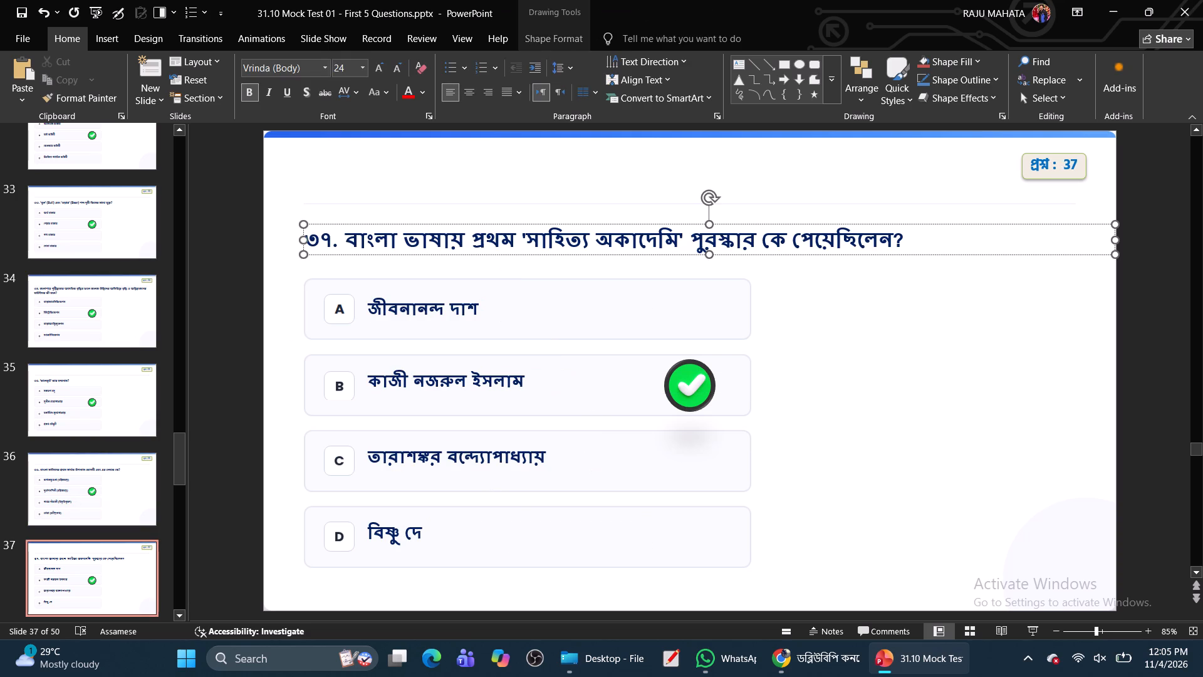
click(443, 255)
ctrl+click(430, 309)
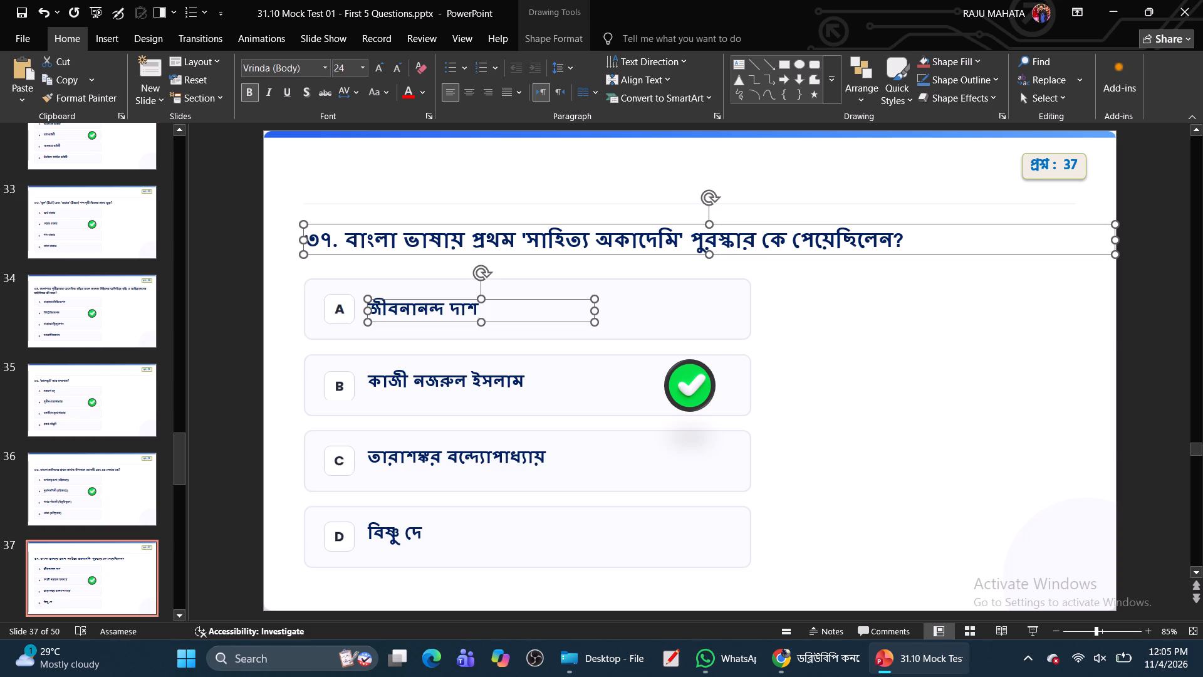
ctrl+click(428, 381)
ctrl+click(433, 456)
ctrl+click(396, 540)
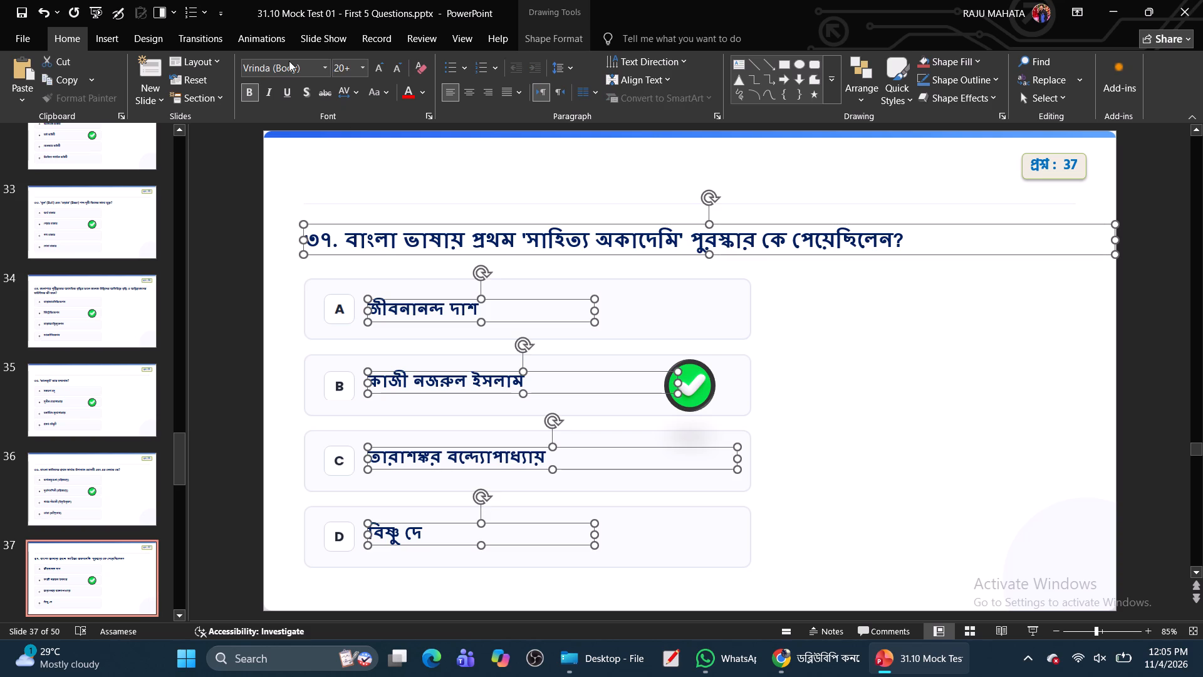
click(289, 61)
click(289, 61)
triple_click(289, 63)
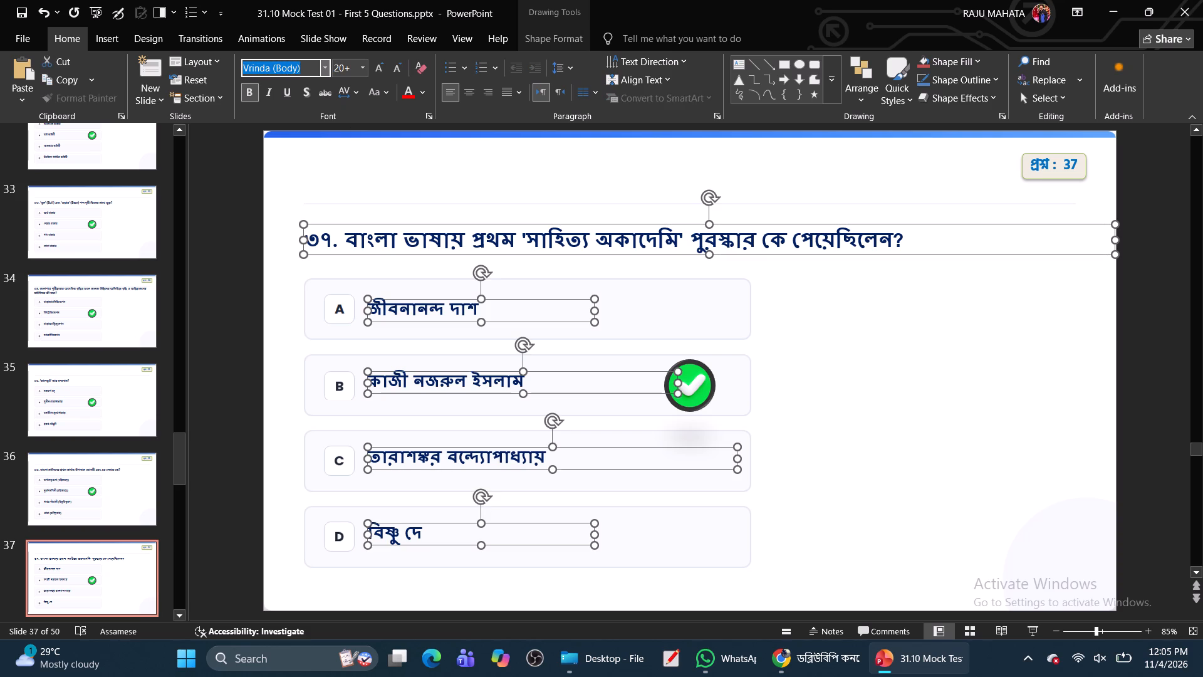
key(h)
key(Return)
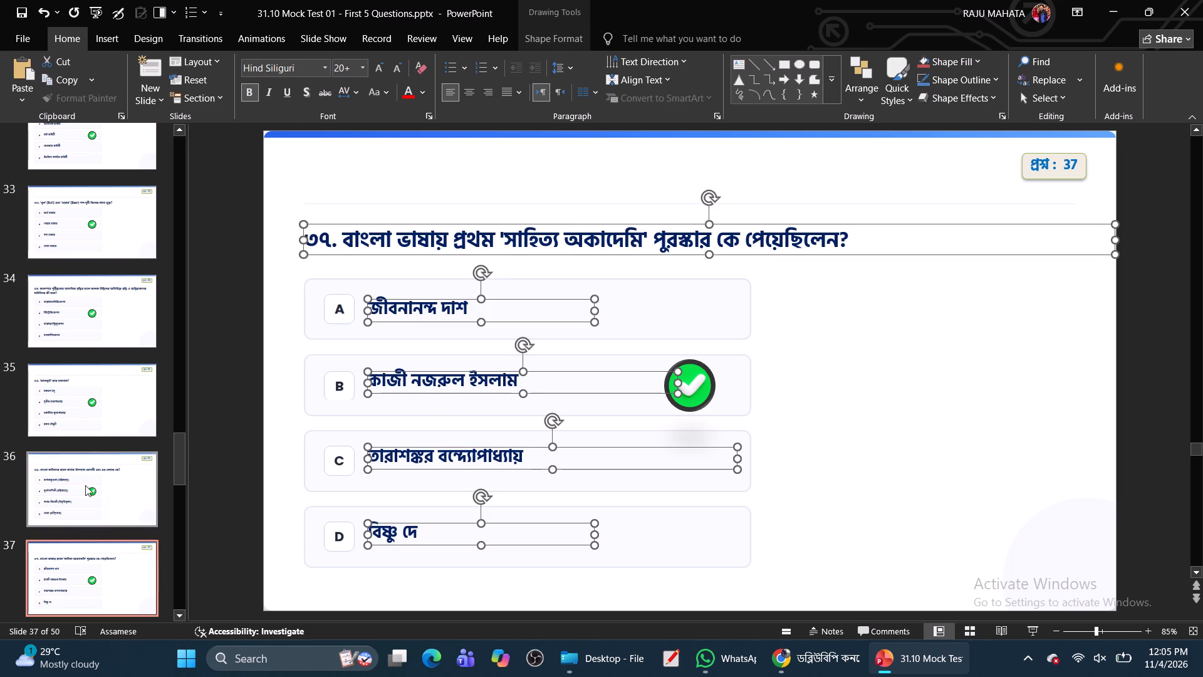
Move the two-line question text box on slide 38 slightly upward, clear of the option A box.
scroll(100, 522, down, 10)
click(92, 206)
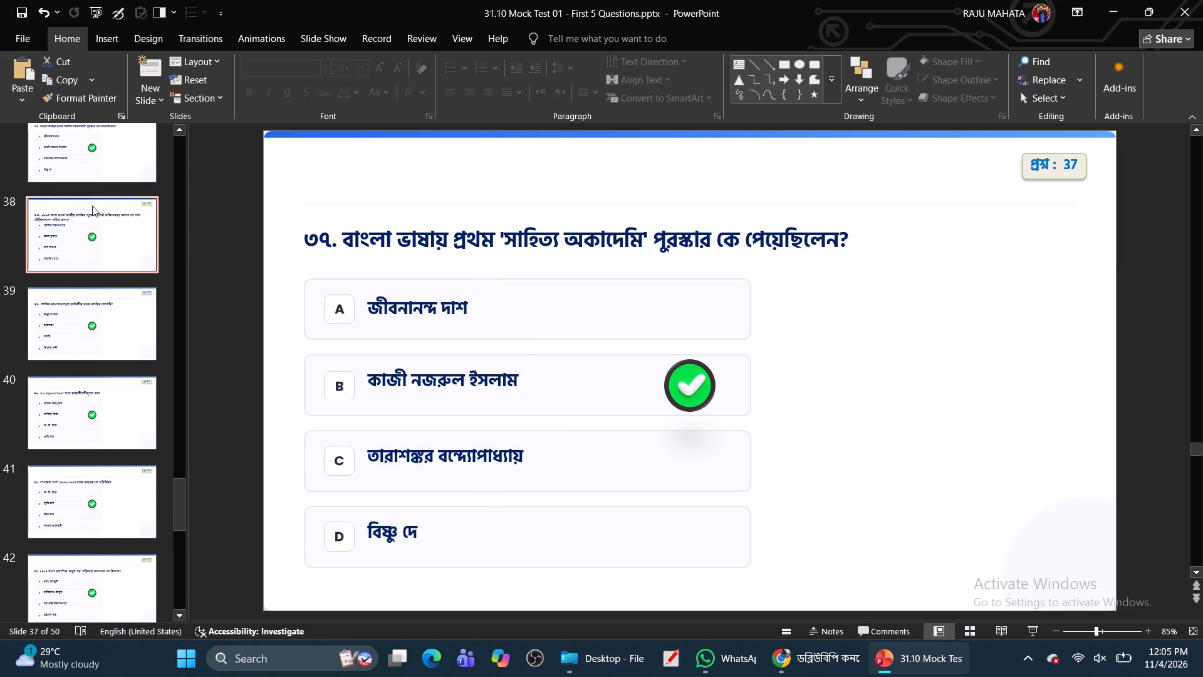
click(445, 249)
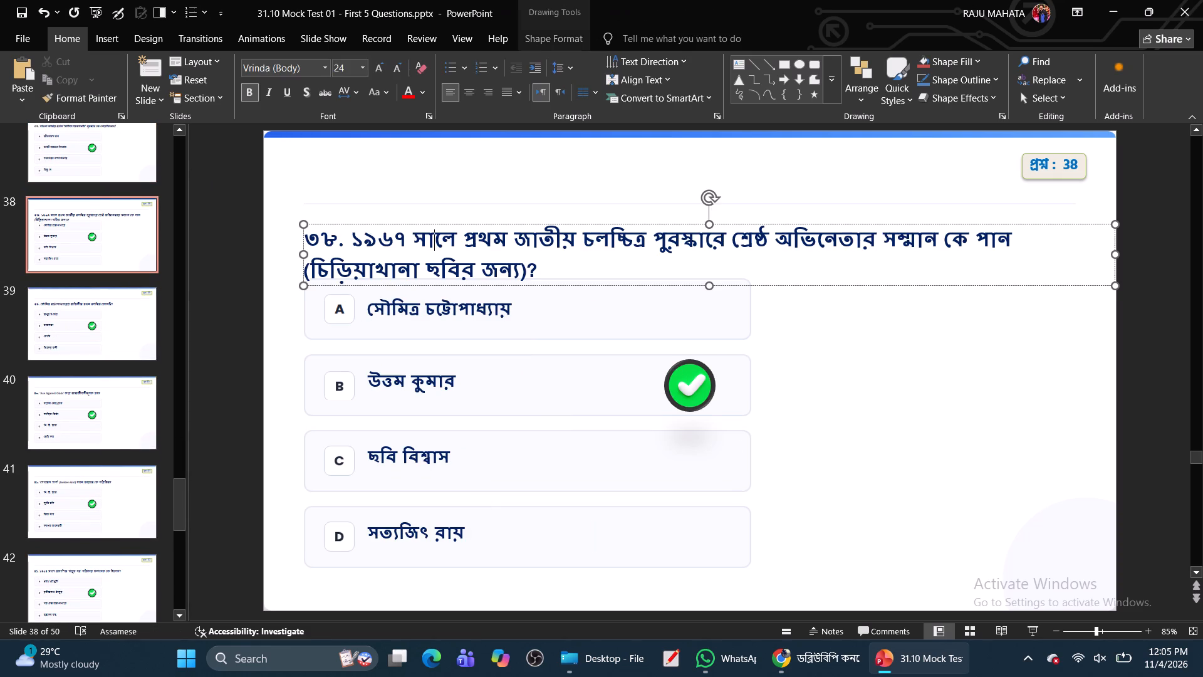
drag(470, 223, 472, 214)
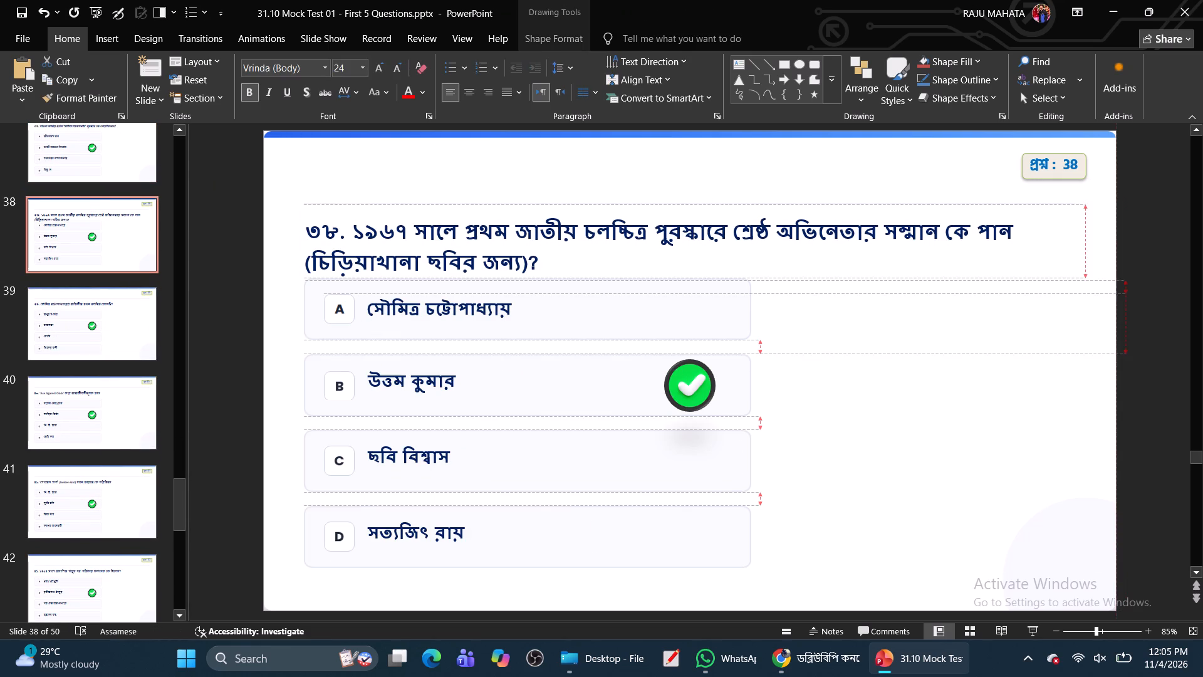
drag(472, 214, 468, 202)
Set the question text and all four answer options, A to D, on slide 38 to Hind Siliguri.
ctrl+click(465, 310)
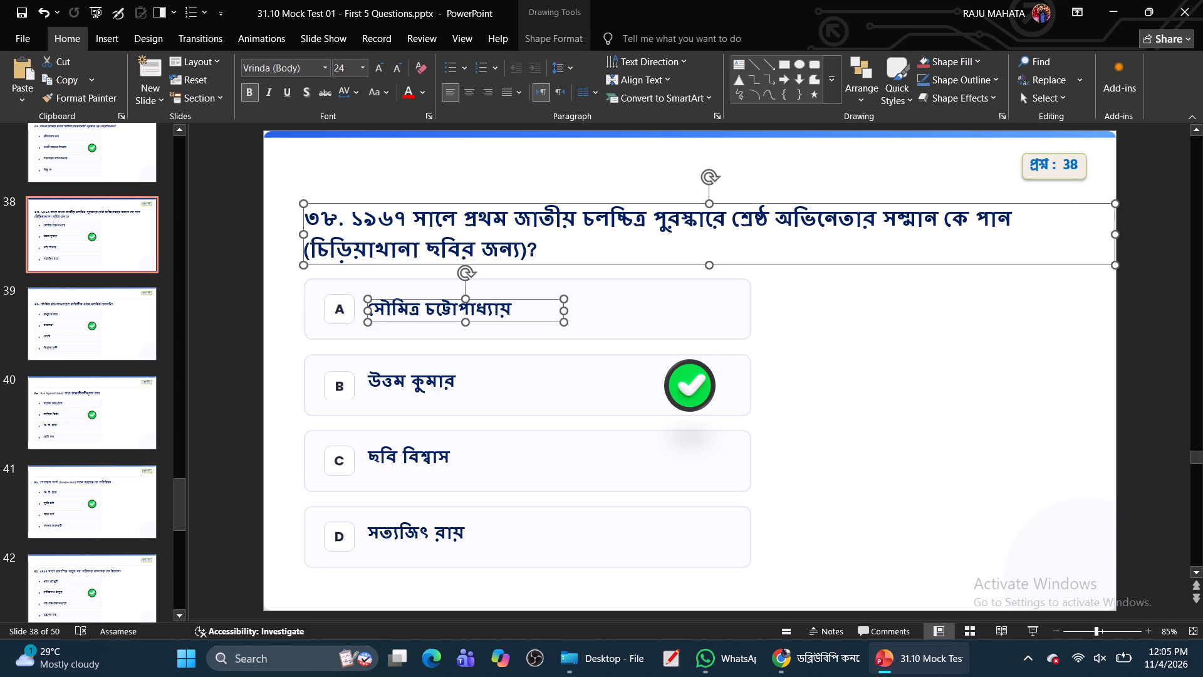
ctrl+click(427, 384)
ctrl+click(429, 459)
ctrl+click(435, 538)
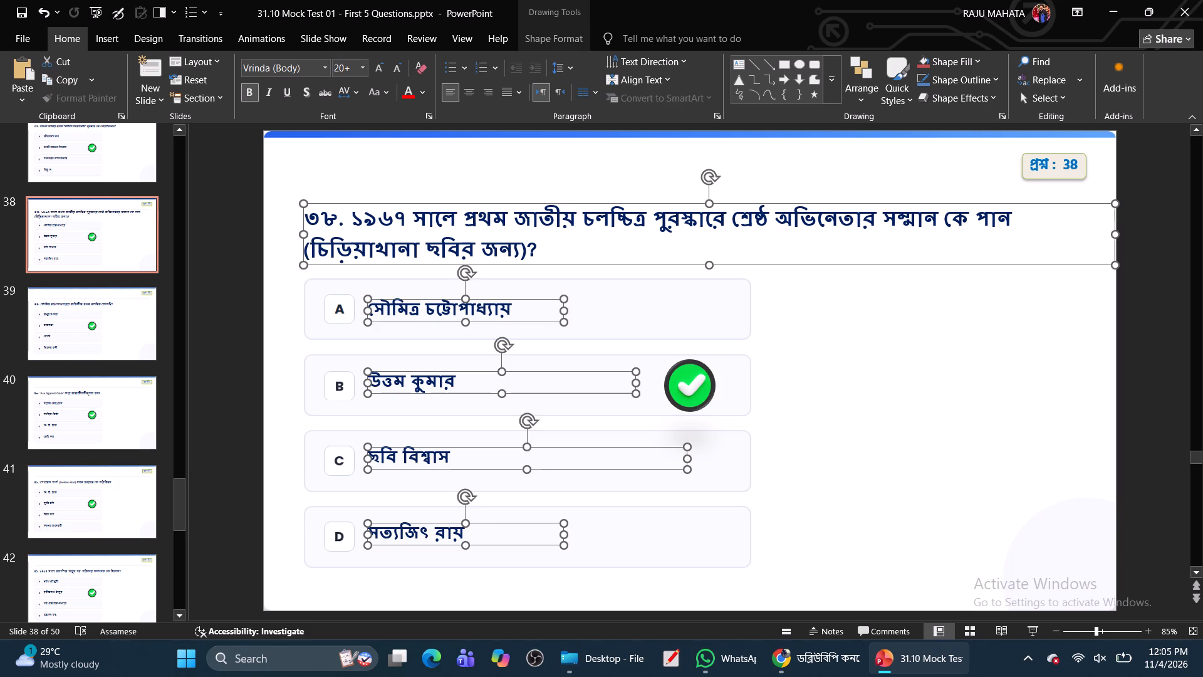
click(279, 65)
key(h)
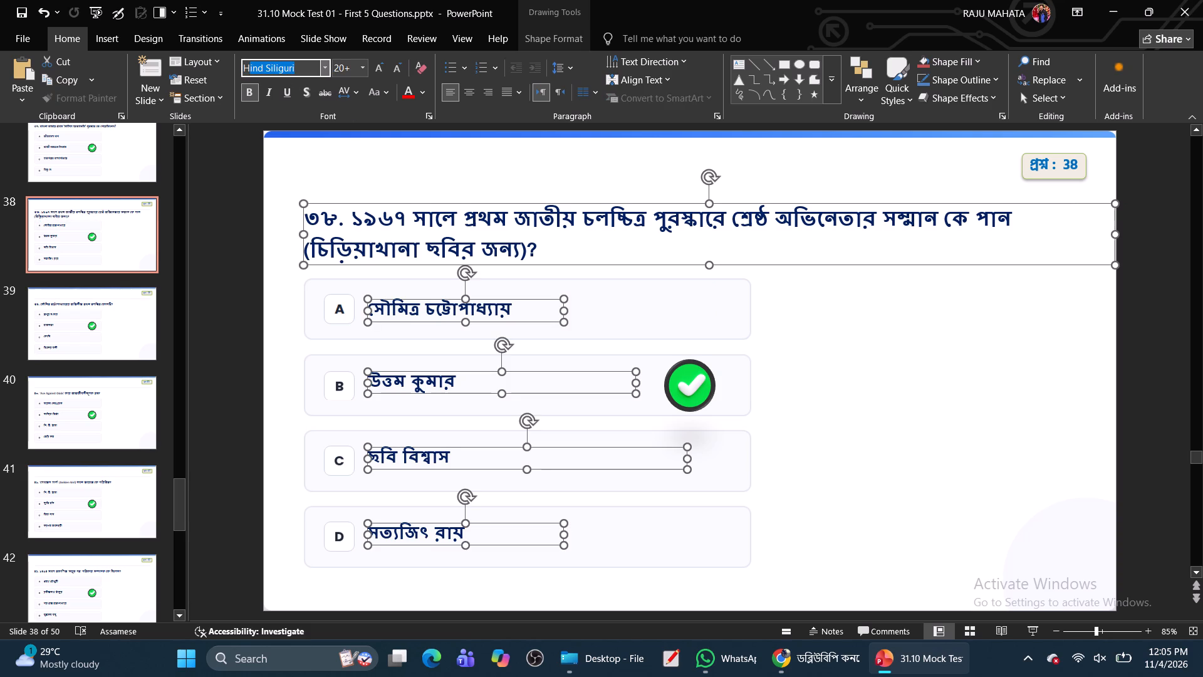
key(Return)
Set the question text and all four answer options, A to D, on slide 39 to Hind Siliguri.
click(117, 296)
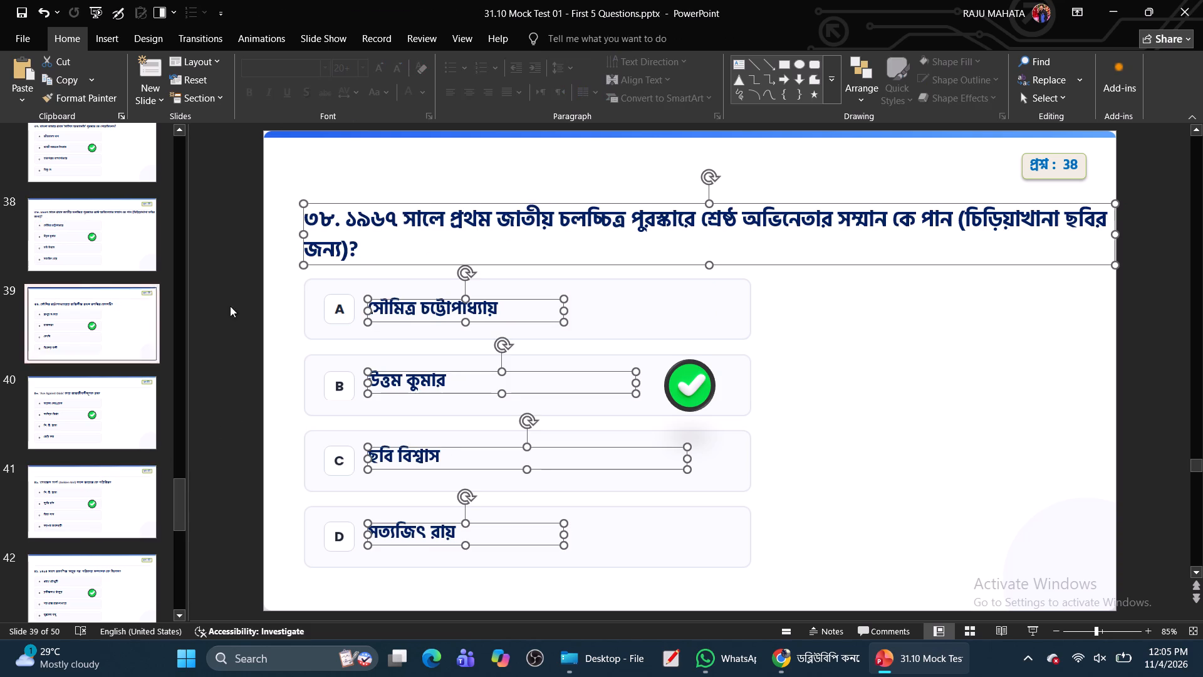
click(392, 229)
click(399, 253)
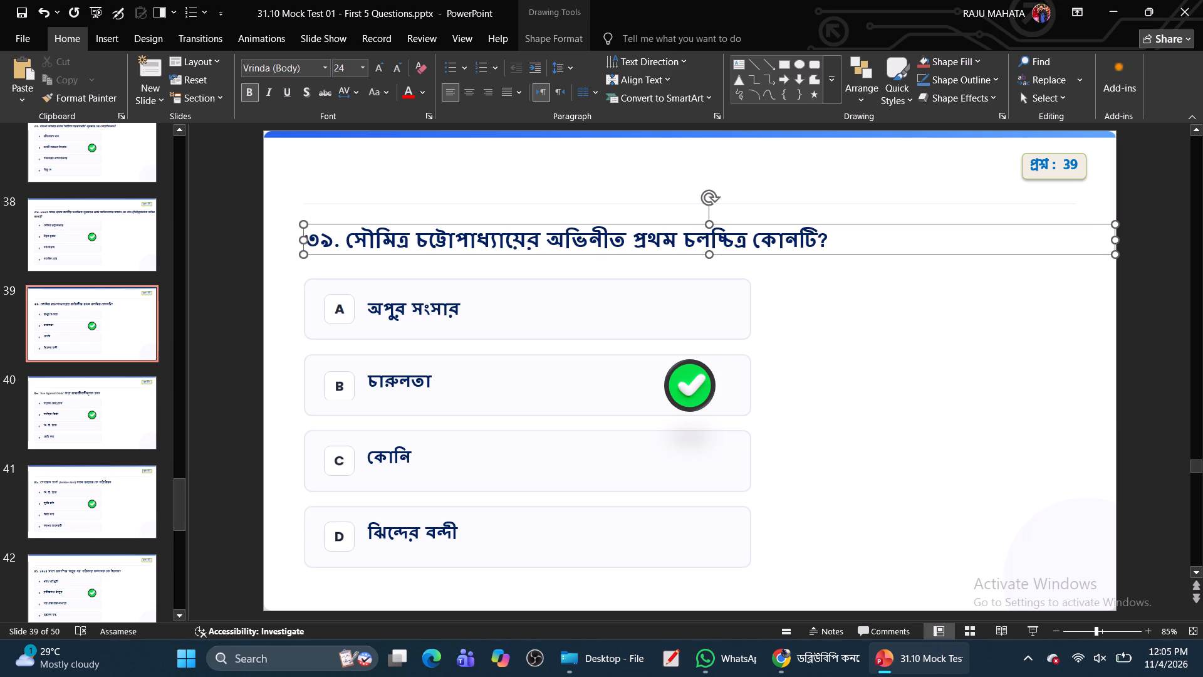
ctrl+click(407, 305)
ctrl+click(398, 379)
ctrl+click(391, 455)
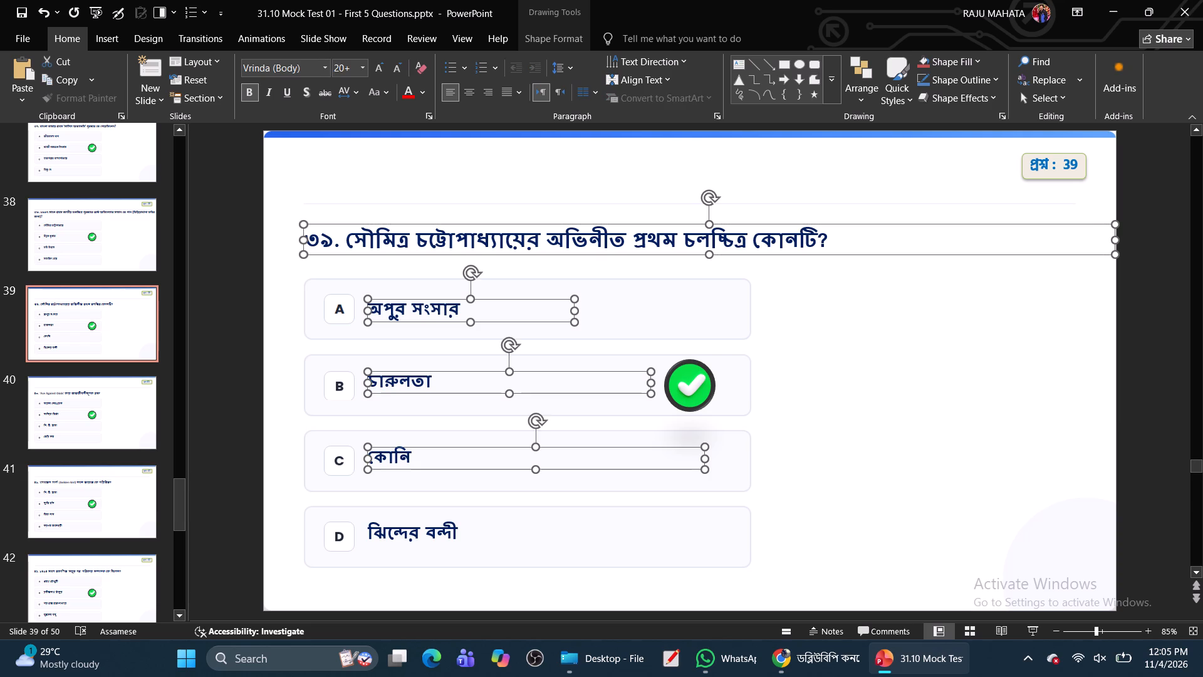
ctrl+click(409, 537)
click(267, 70)
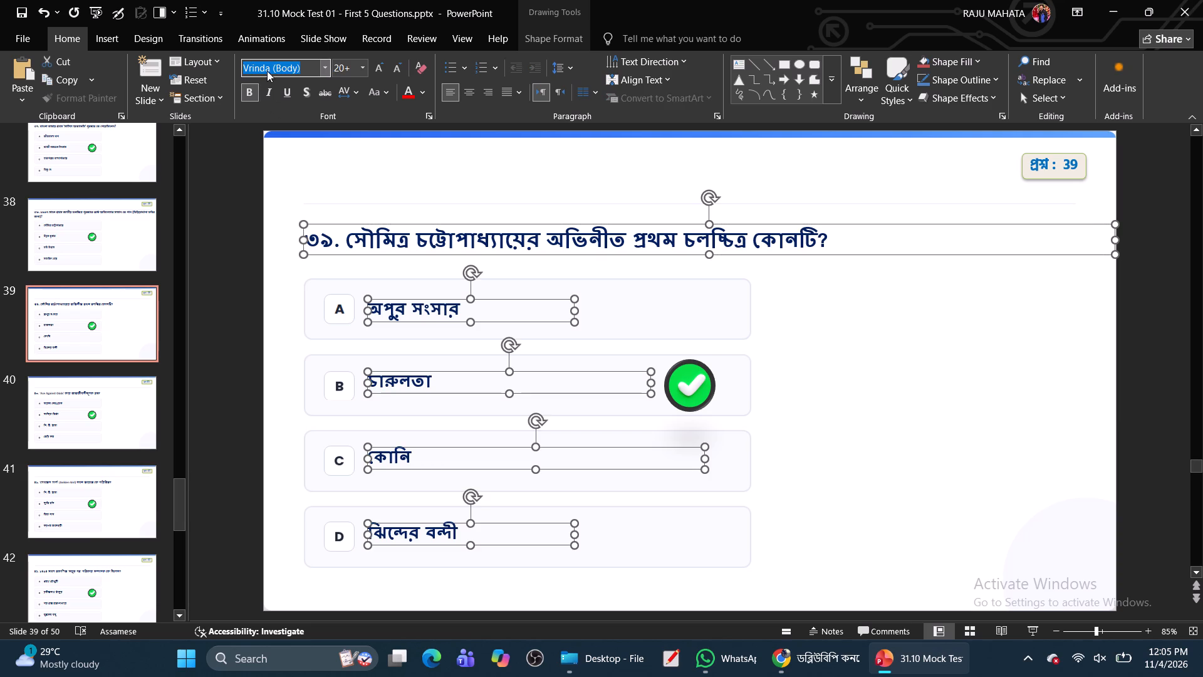
key(h)
key(Return)
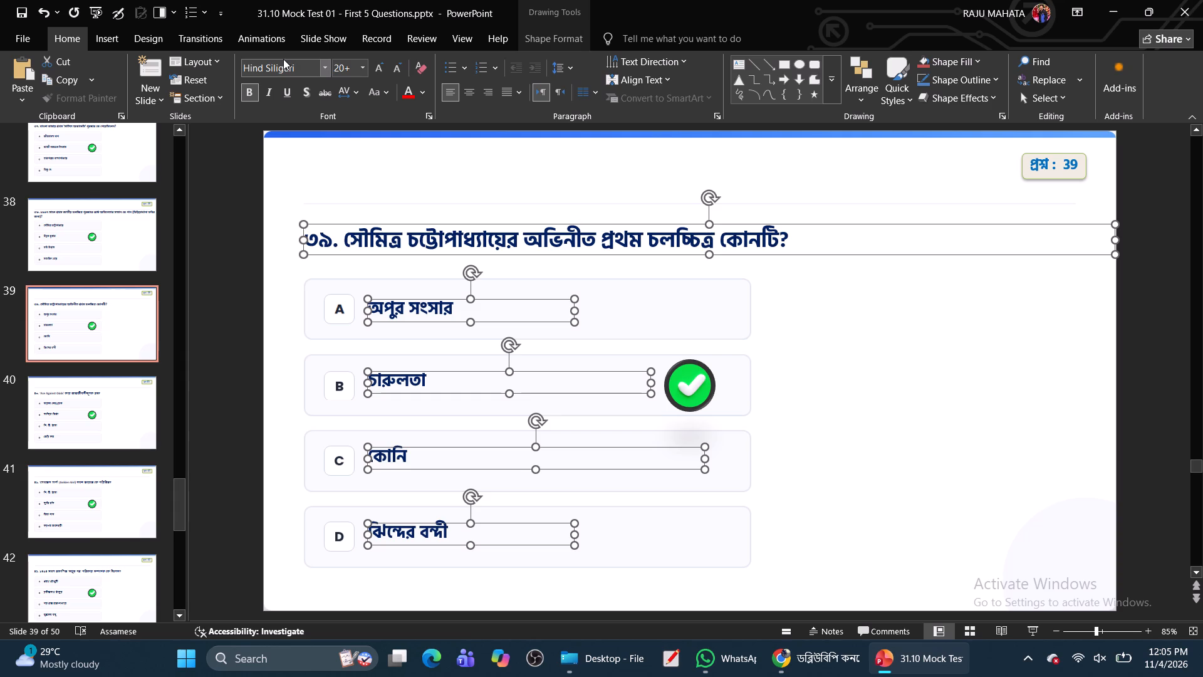
Set the question text and all four answer options, A to D, on slide 40 to Hind Siliguri.
click(122, 415)
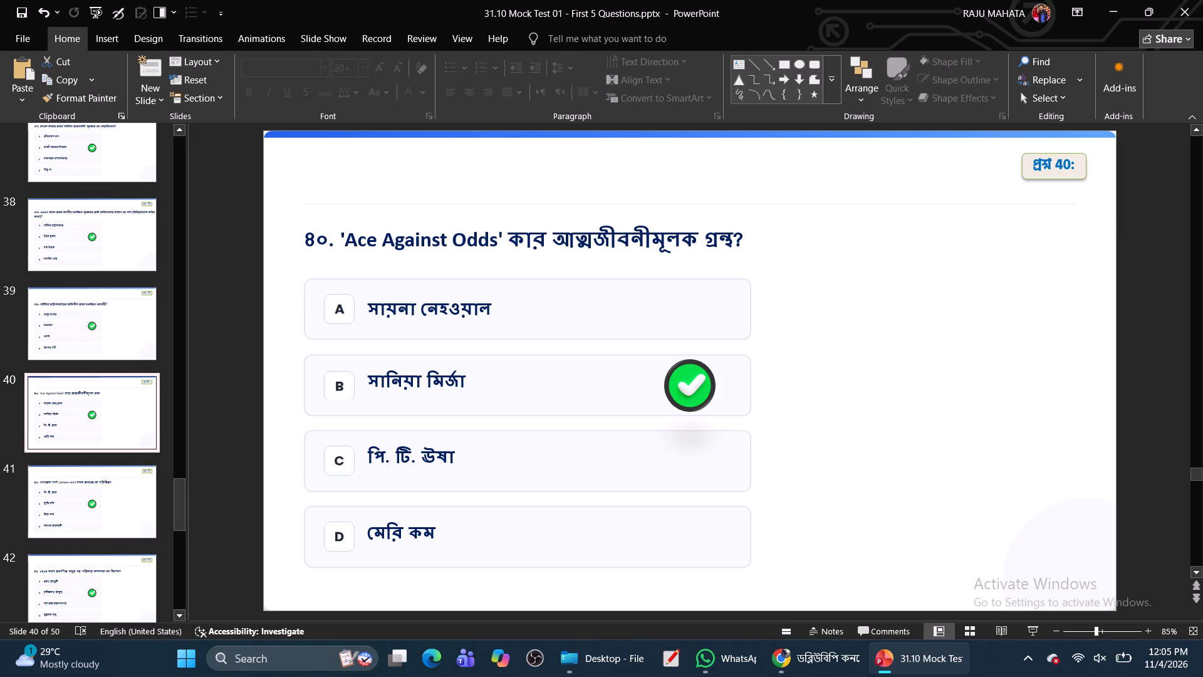
click(427, 239)
click(432, 254)
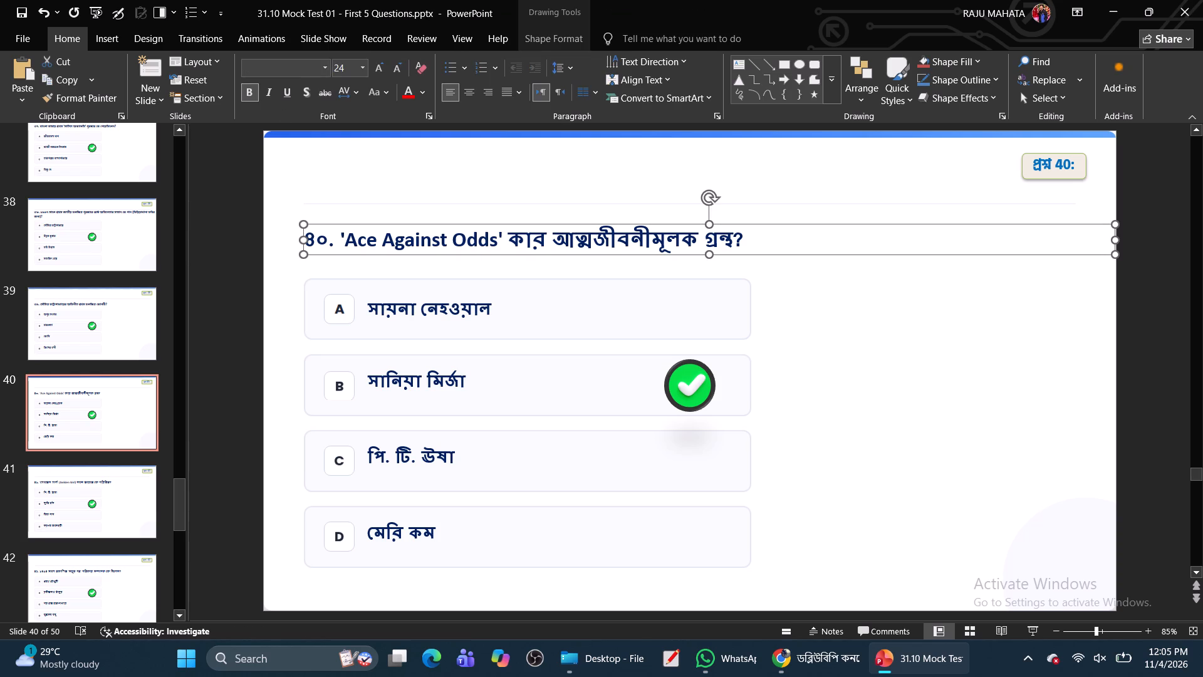
ctrl+click(395, 310)
ctrl+click(406, 386)
ctrl+click(405, 451)
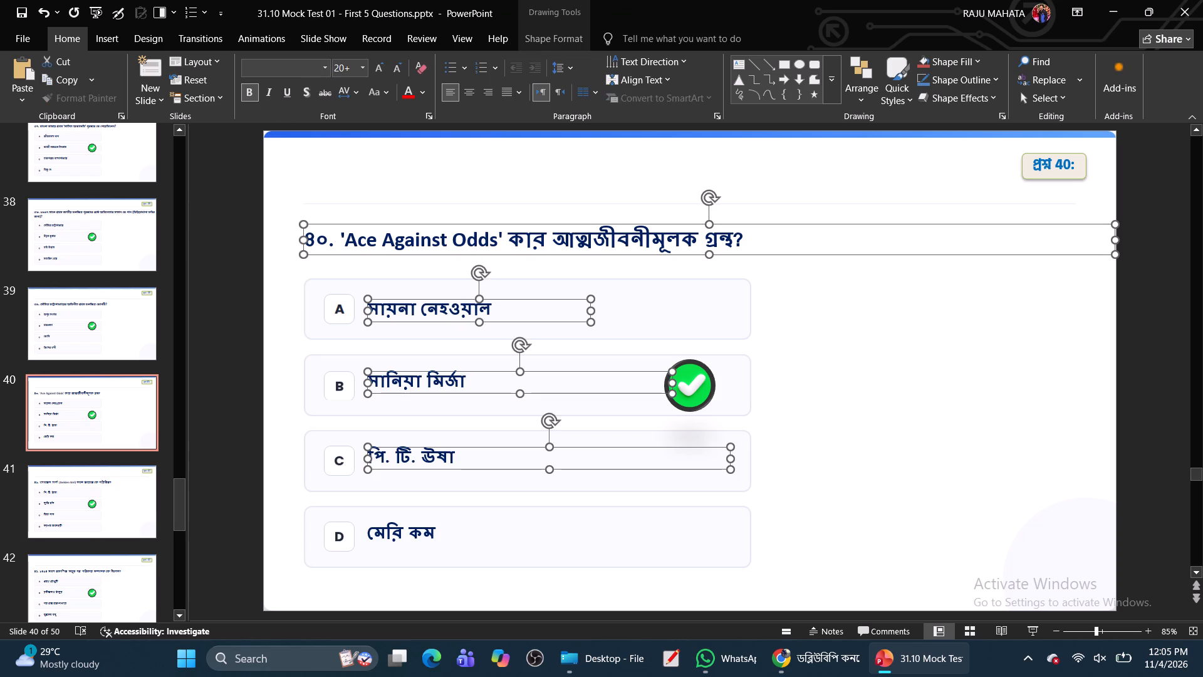
ctrl+click(405, 535)
click(283, 65)
key(h)
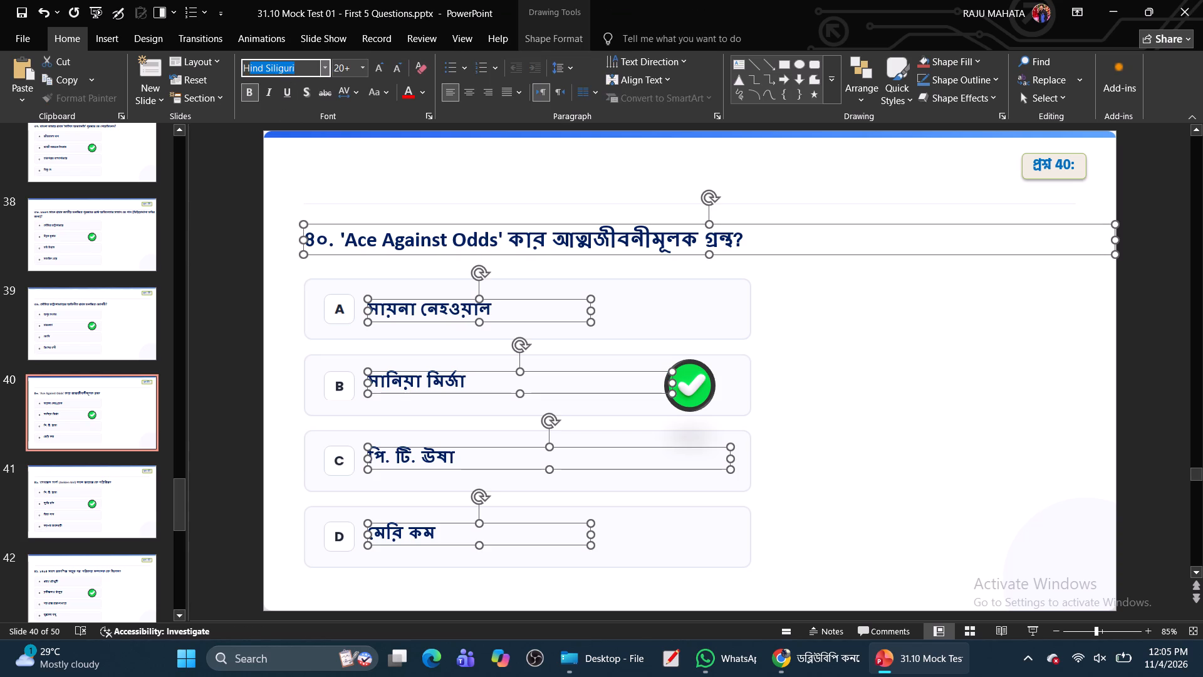
key(Return)
Set the question text and all four answer options, A to D, on slide 41 to Hind Siliguri.
click(91, 523)
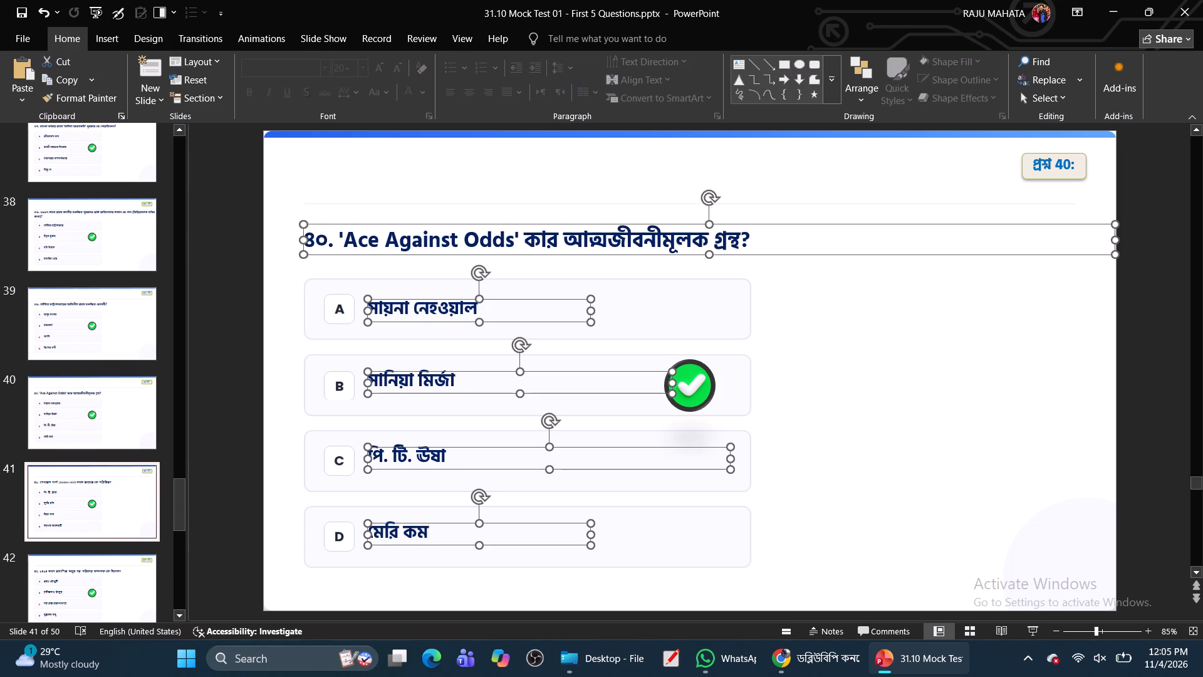
click(420, 239)
click(427, 253)
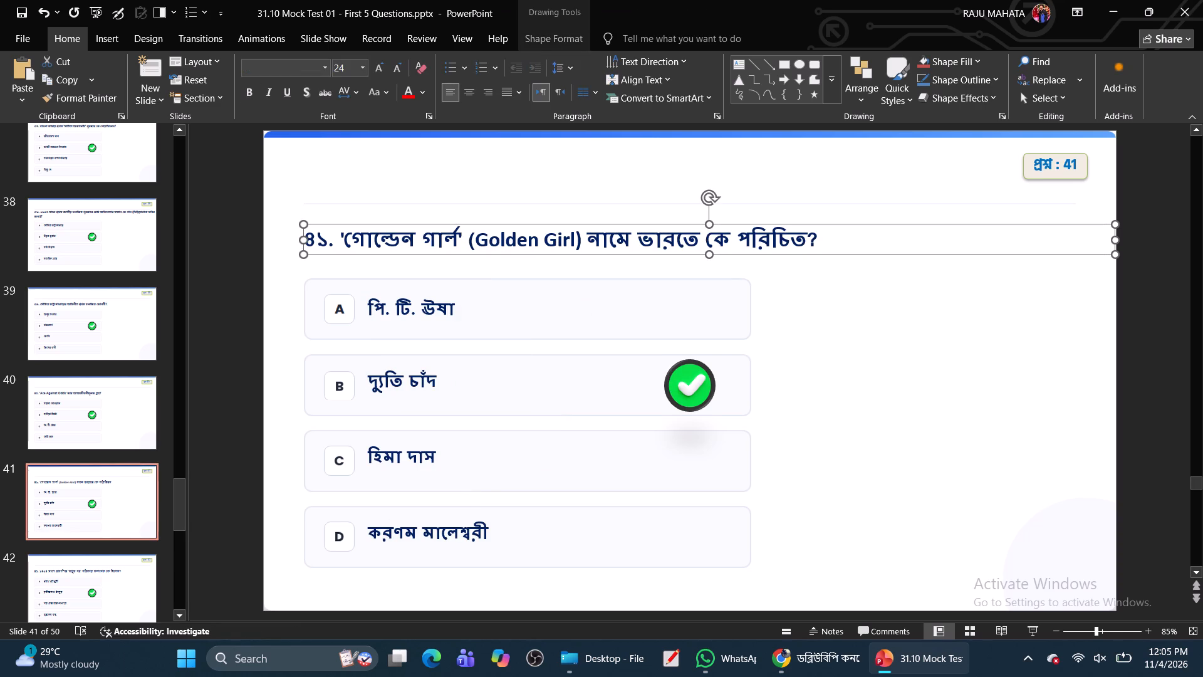
ctrl+click(417, 304)
ctrl+click(405, 376)
ctrl+click(405, 447)
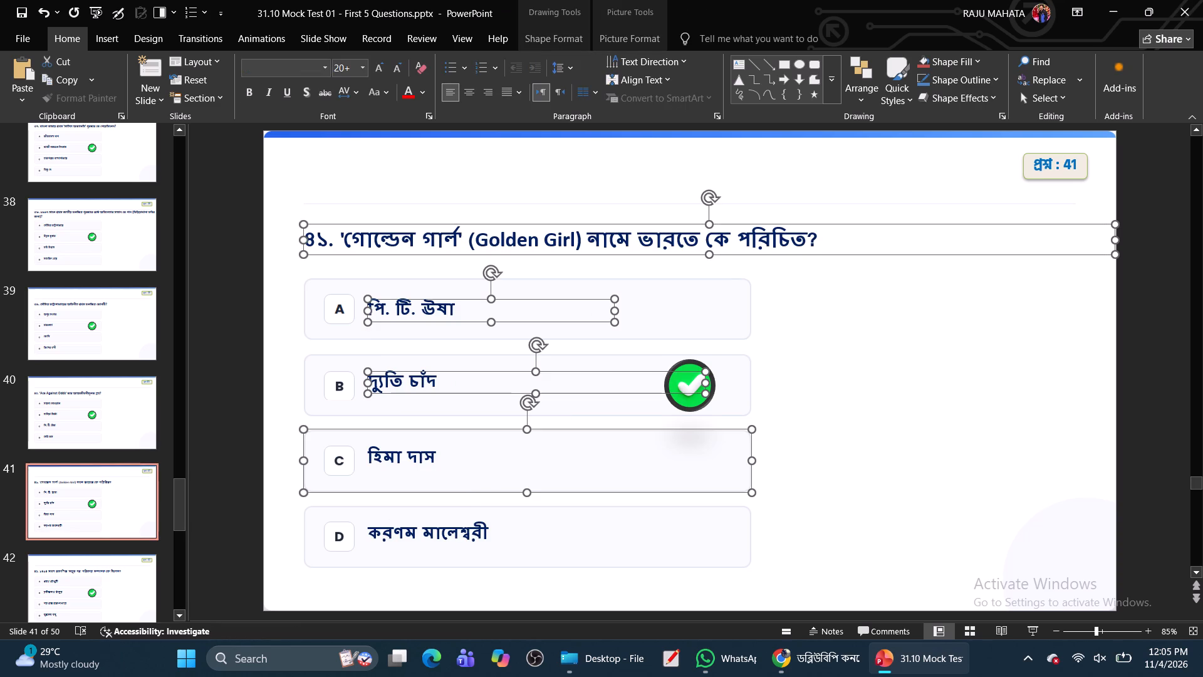
ctrl+click(412, 438)
ctrl+click(414, 459)
ctrl+click(414, 530)
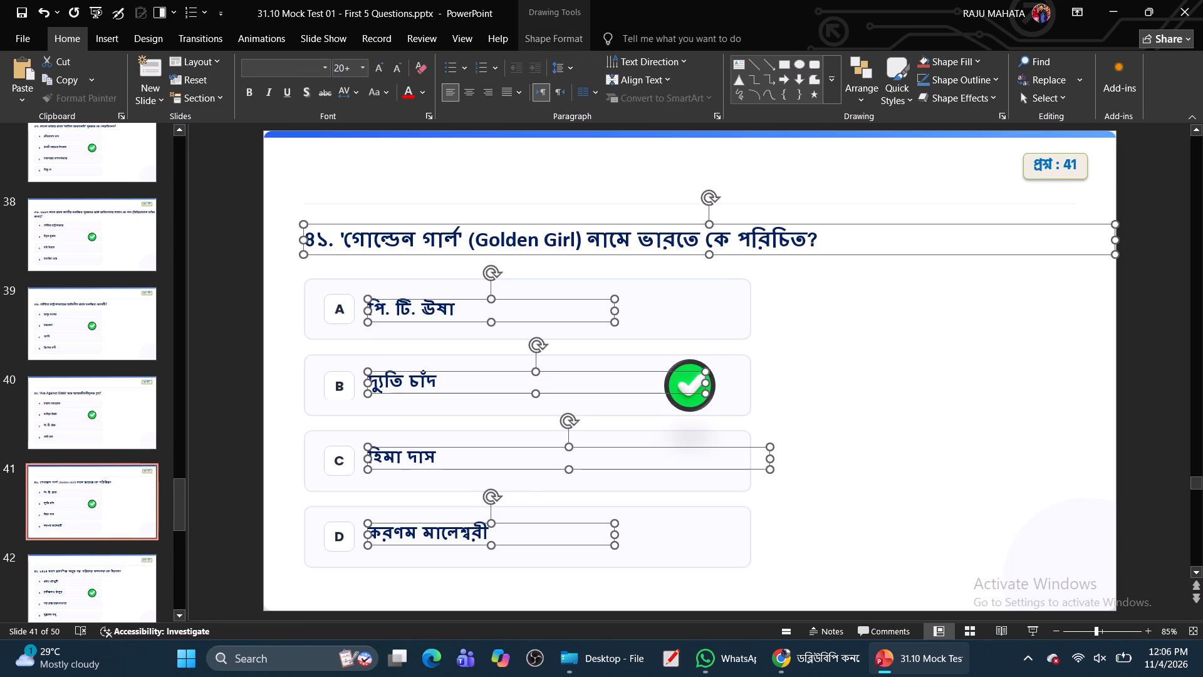
click(261, 71)
key(h)
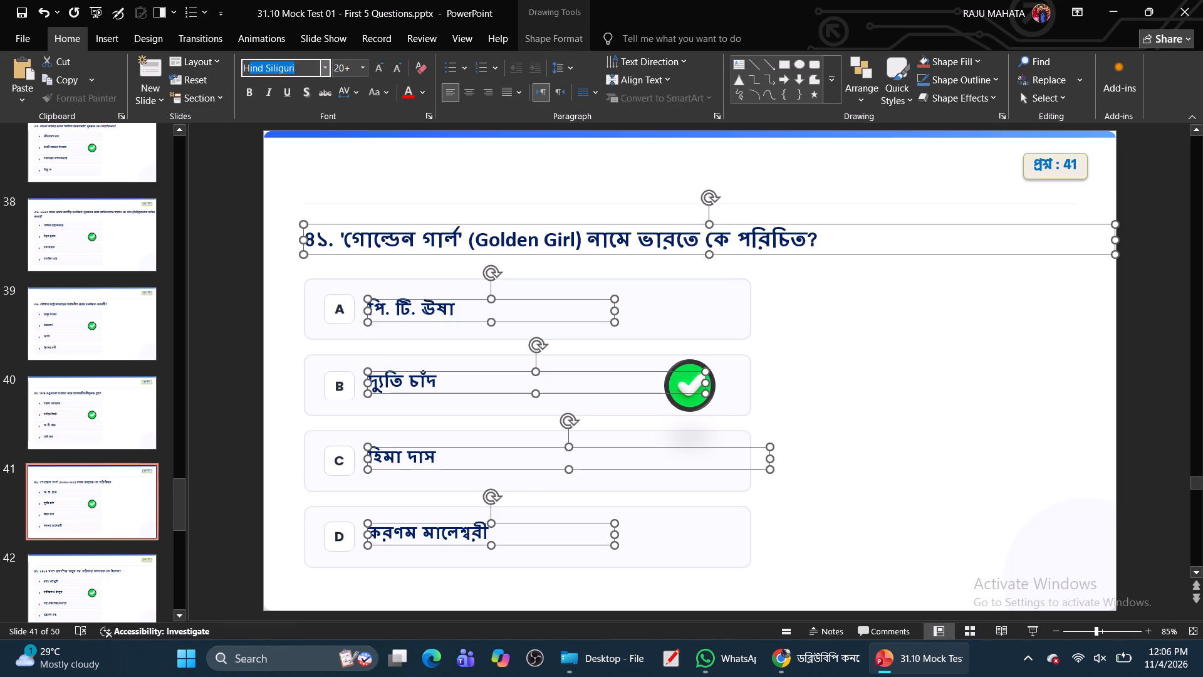
key(Return)
Set the question text and all four answer options, A to D, on slide 42 to Hind Siliguri.
click(127, 579)
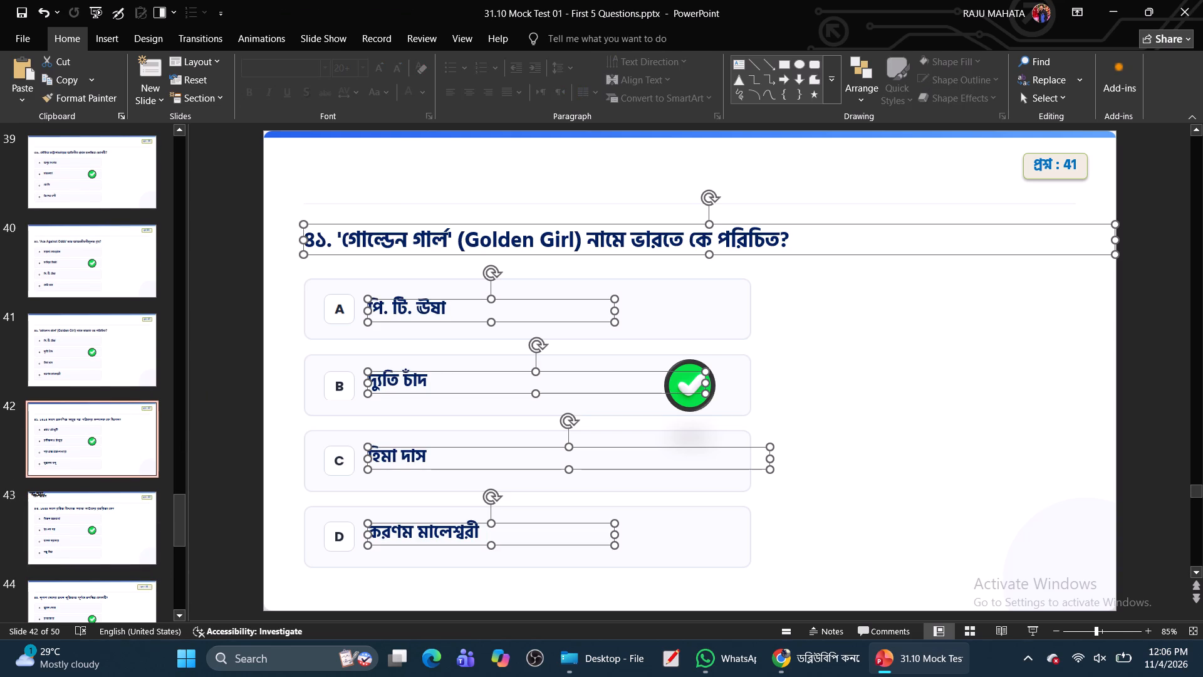
click(454, 236)
click(471, 257)
click(464, 243)
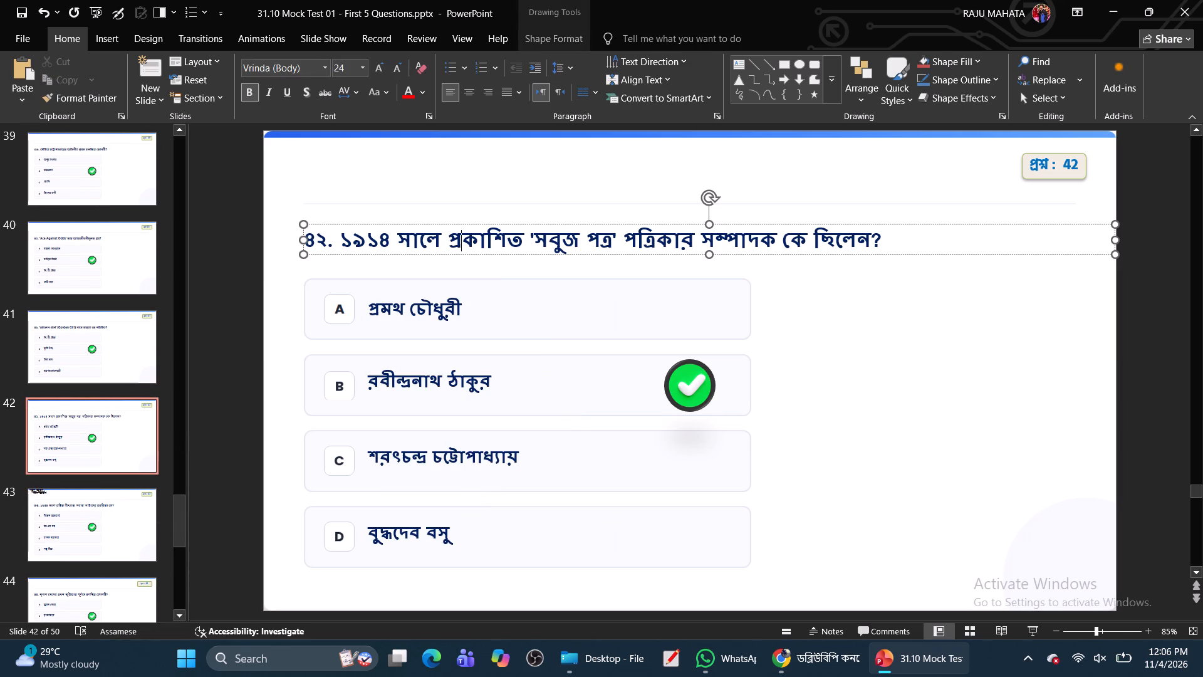
click(471, 253)
ctrl+click(445, 317)
ctrl+click(440, 374)
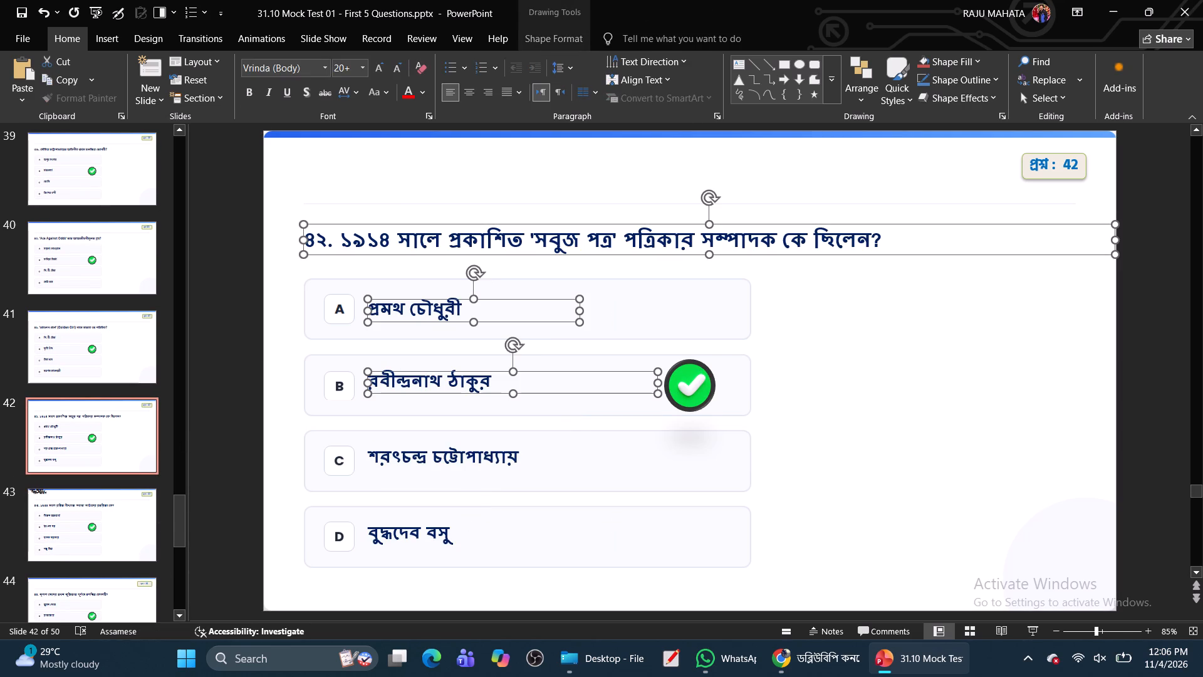
ctrl+click(443, 455)
ctrl+click(424, 542)
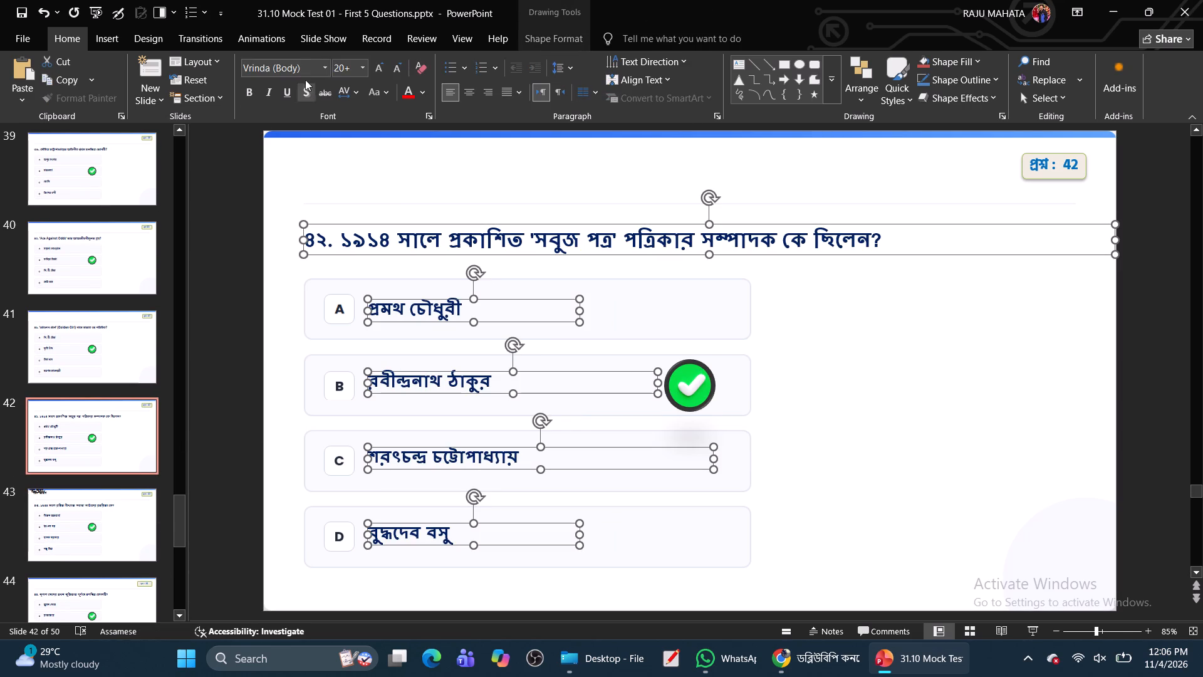
click(287, 66)
key(h)
key(Return)
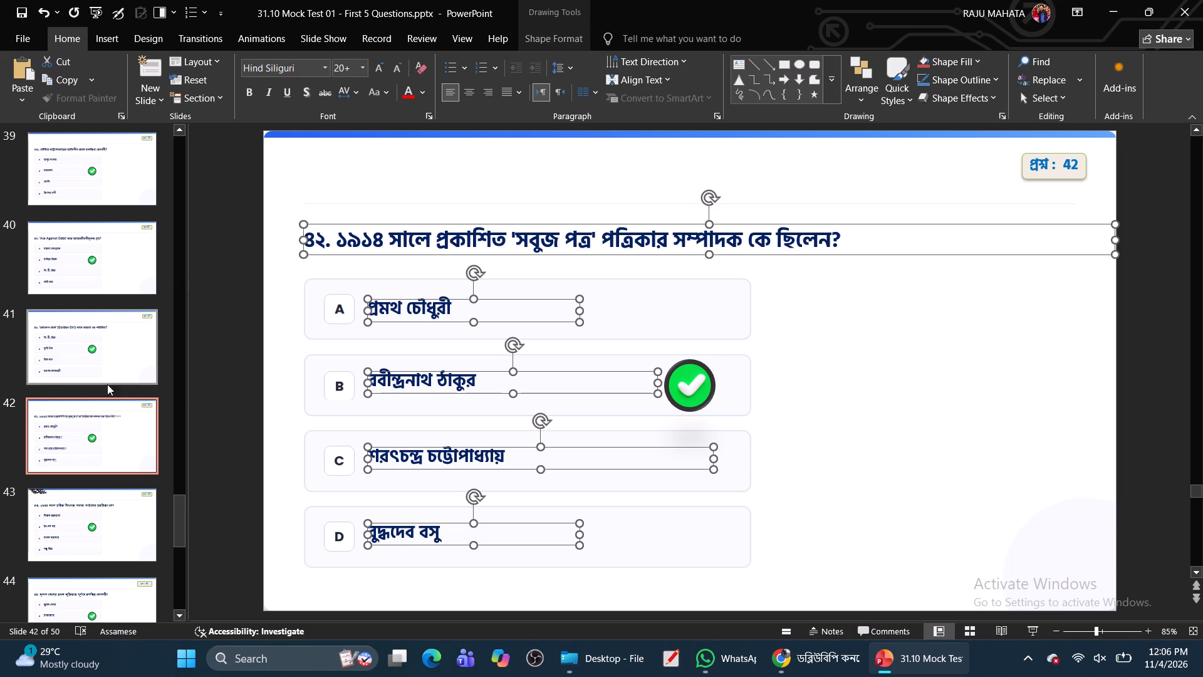
On slide 43, delete the third of the four overlapping stray বিজন ভট্টাচার্য text boxes at the slide's top-left corner.
click(107, 536)
click(451, 244)
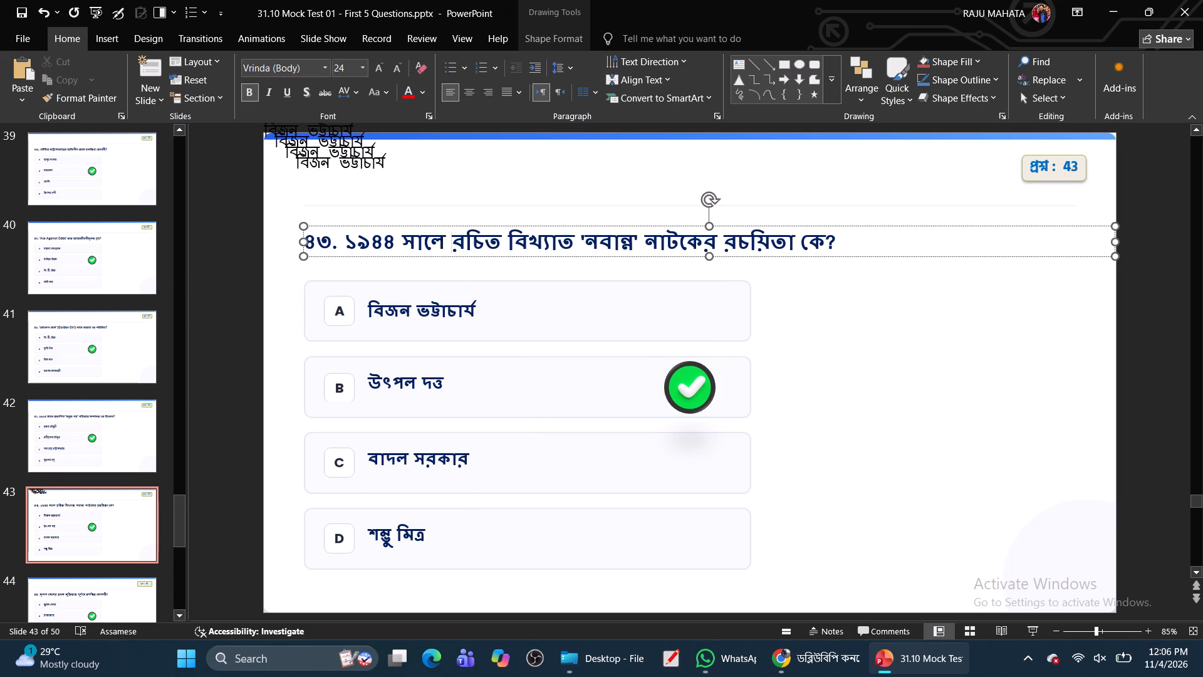
click(303, 168)
click(314, 147)
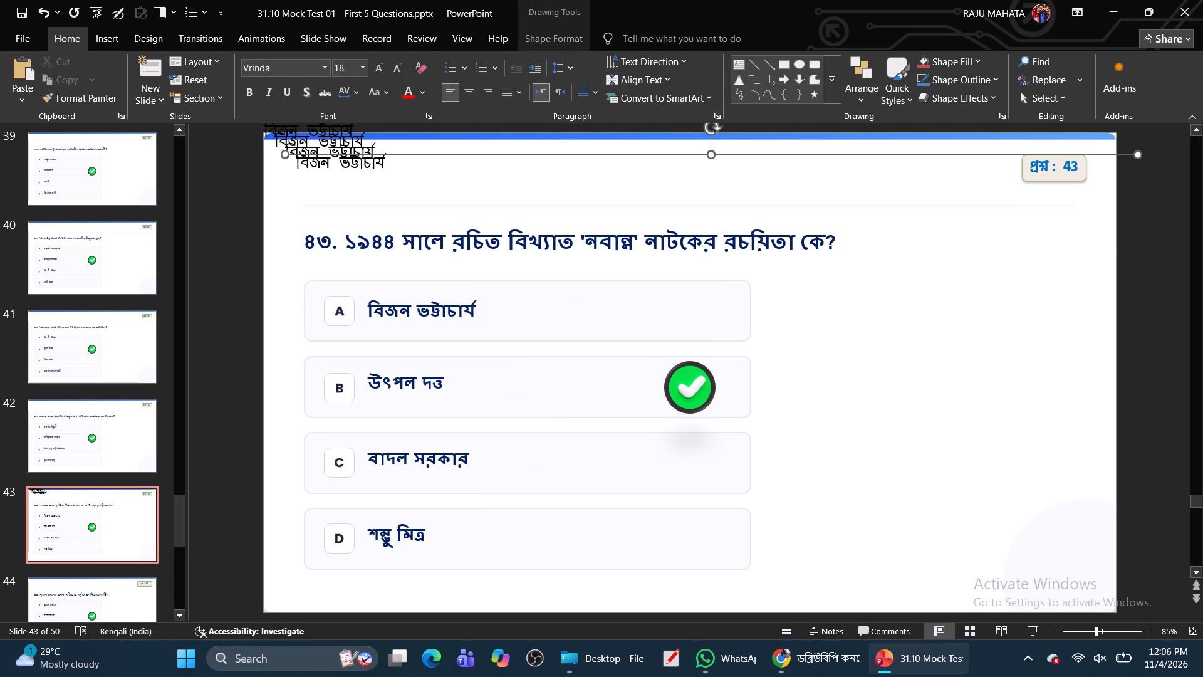
click(309, 135)
key(BackSpace)
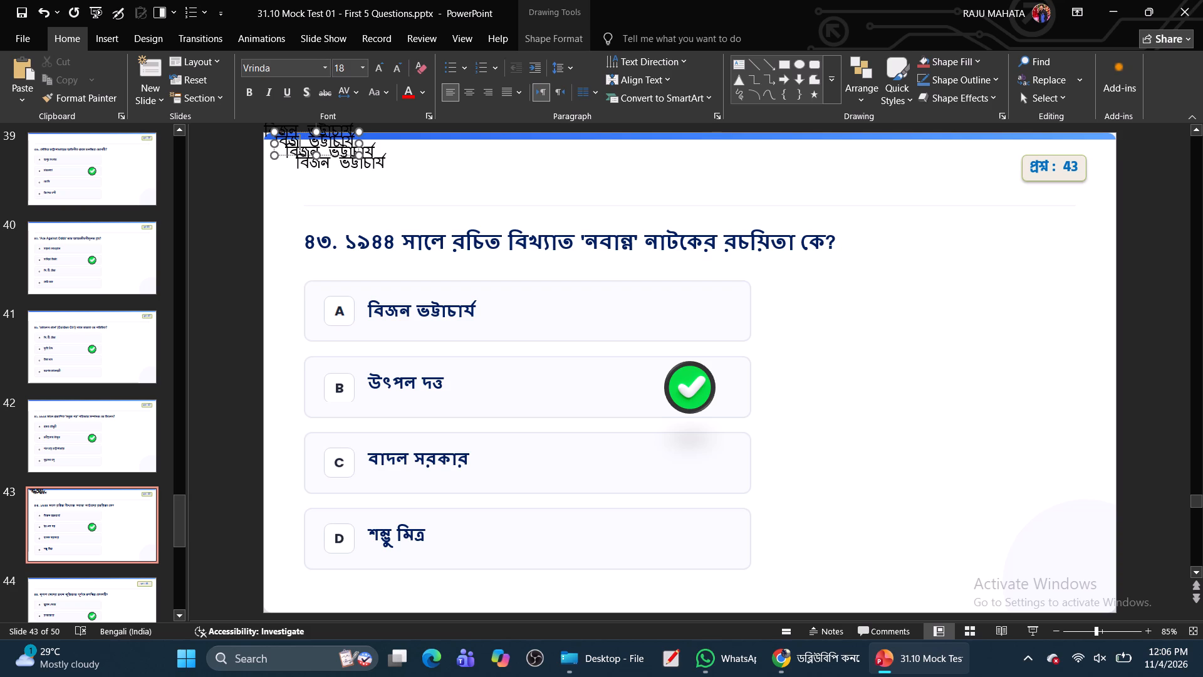
key(BackSpace)
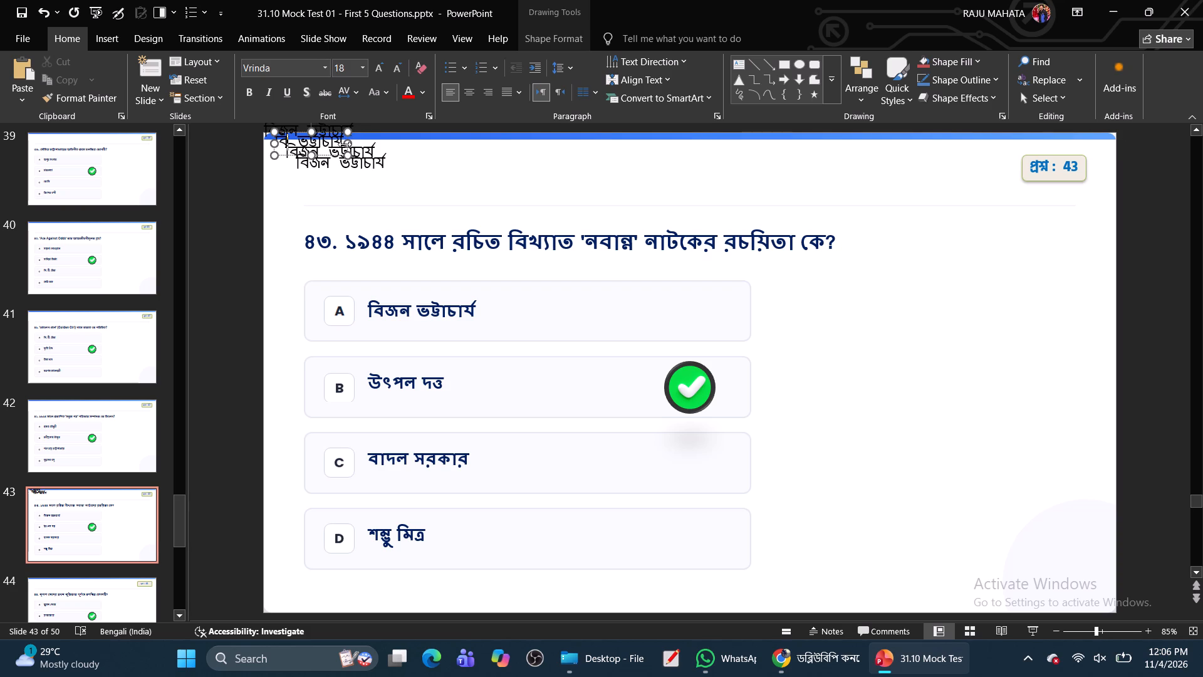
click(324, 152)
key(BackSpace)
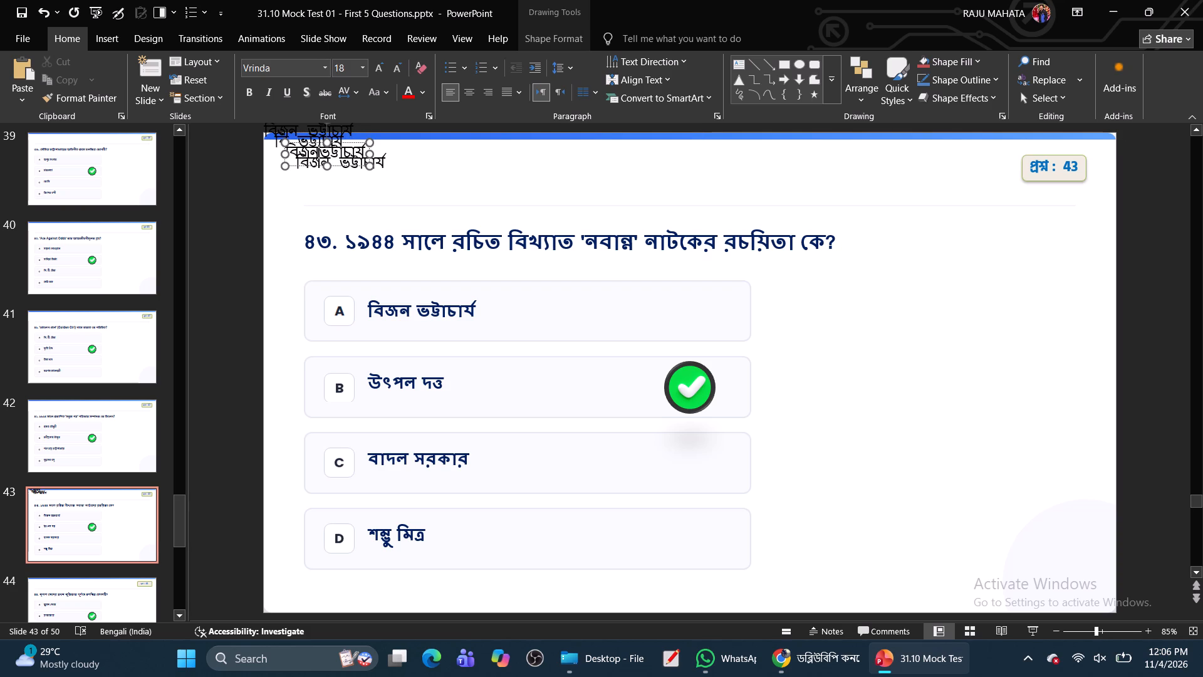
click(325, 169)
key(BackSpace)
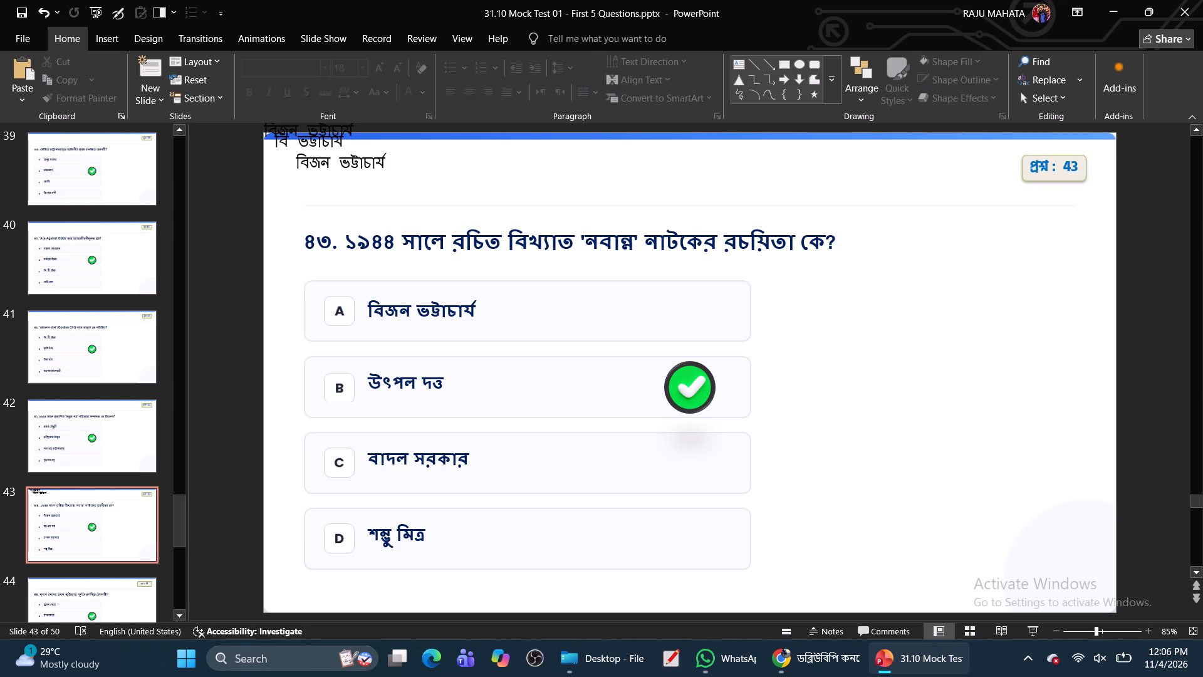
Delete the lowest remaining stray বিজন ভট্টাচার্য text box at the top-left corner of slide 43.
click(314, 165)
click(358, 155)
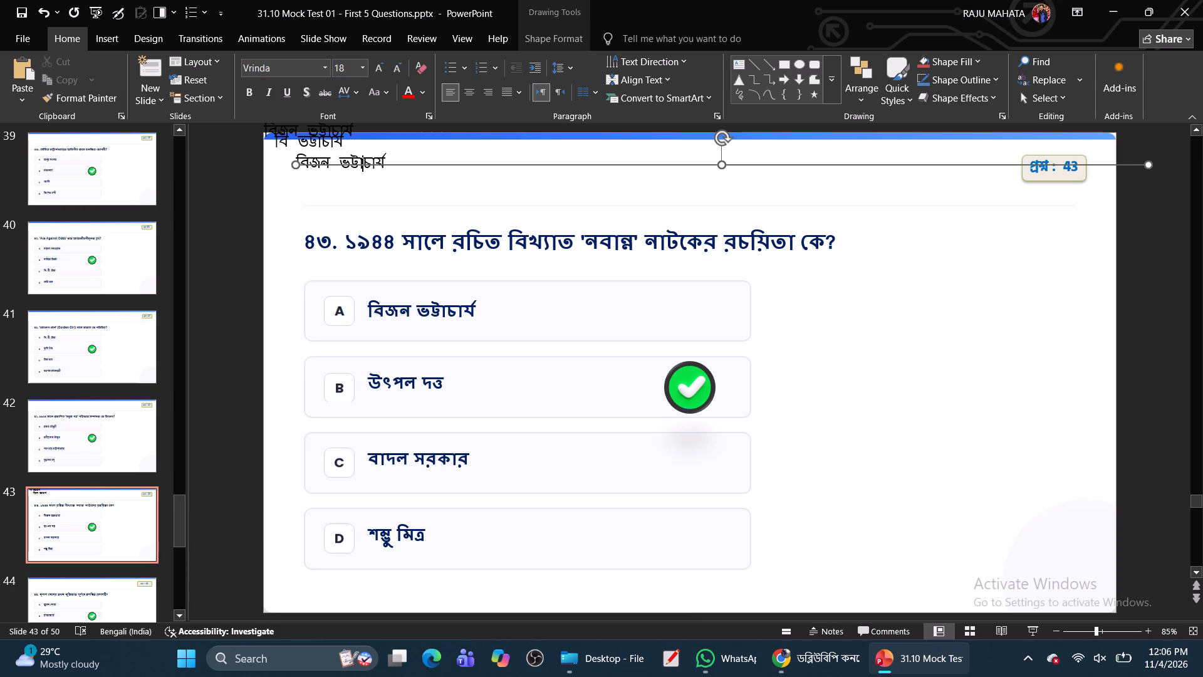
click(354, 150)
click(333, 166)
key(BackSpace)
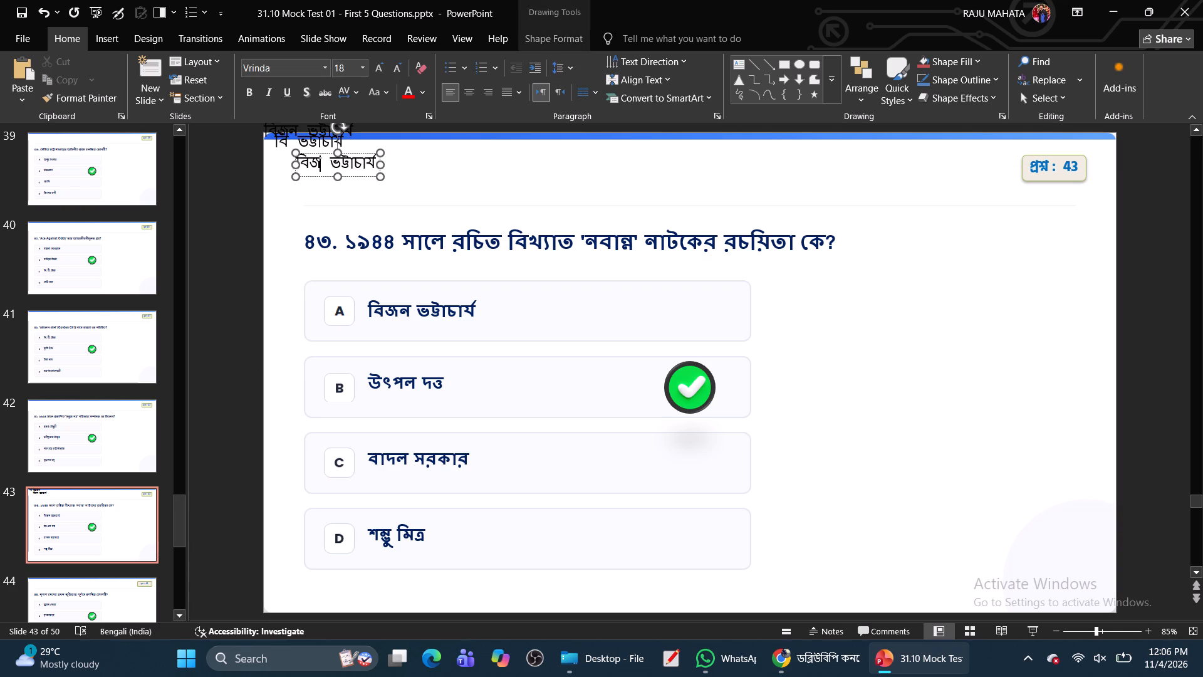
click(351, 176)
key(BackSpace)
Delete the last two stray বিজন ভট্টাচার্য text boxes overlapping the top-left edge of slide 43.
click(320, 145)
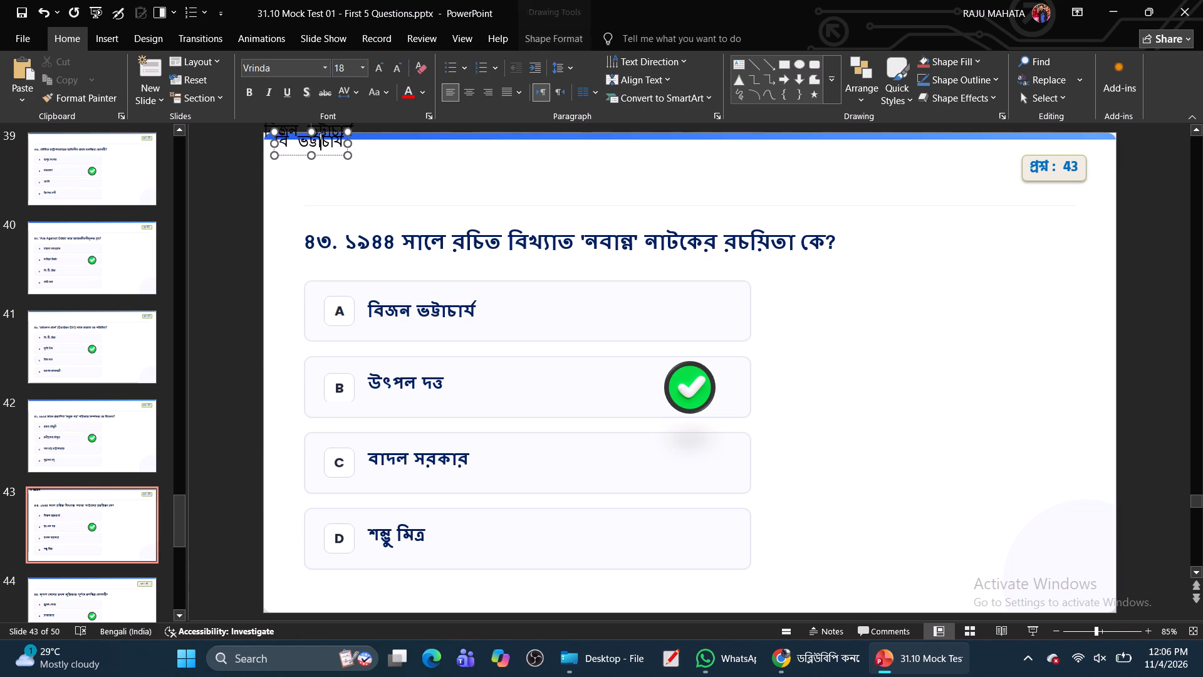
click(328, 158)
click(328, 145)
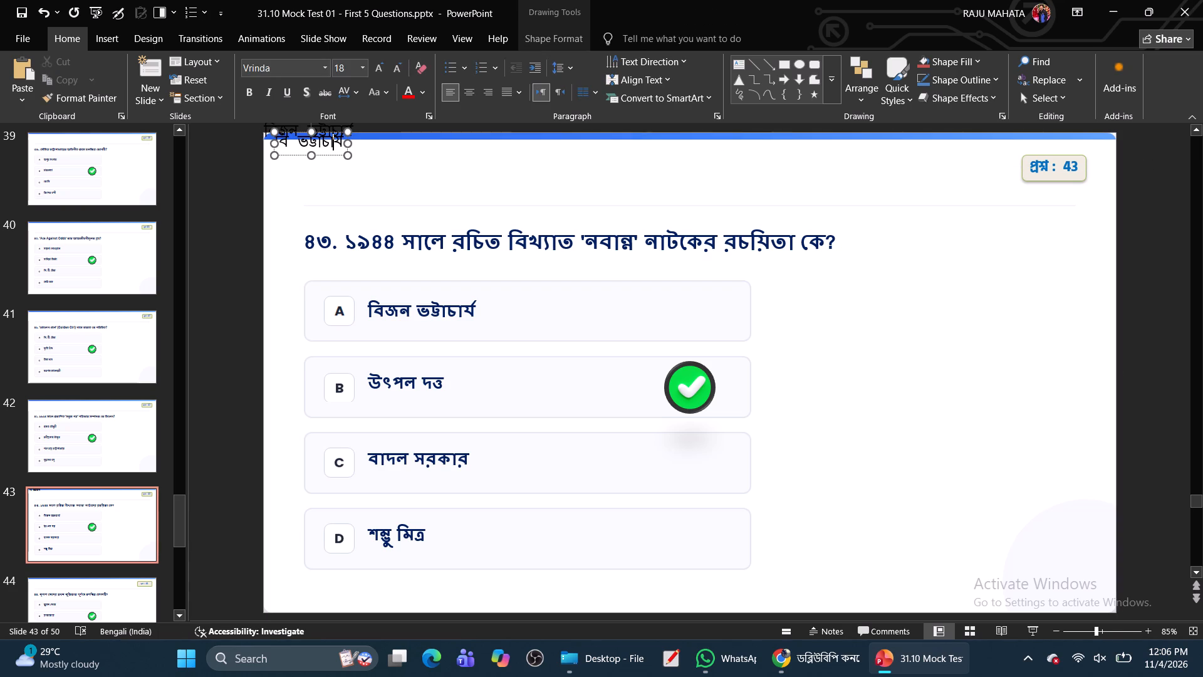
click(330, 156)
key(BackSpace)
click(328, 135)
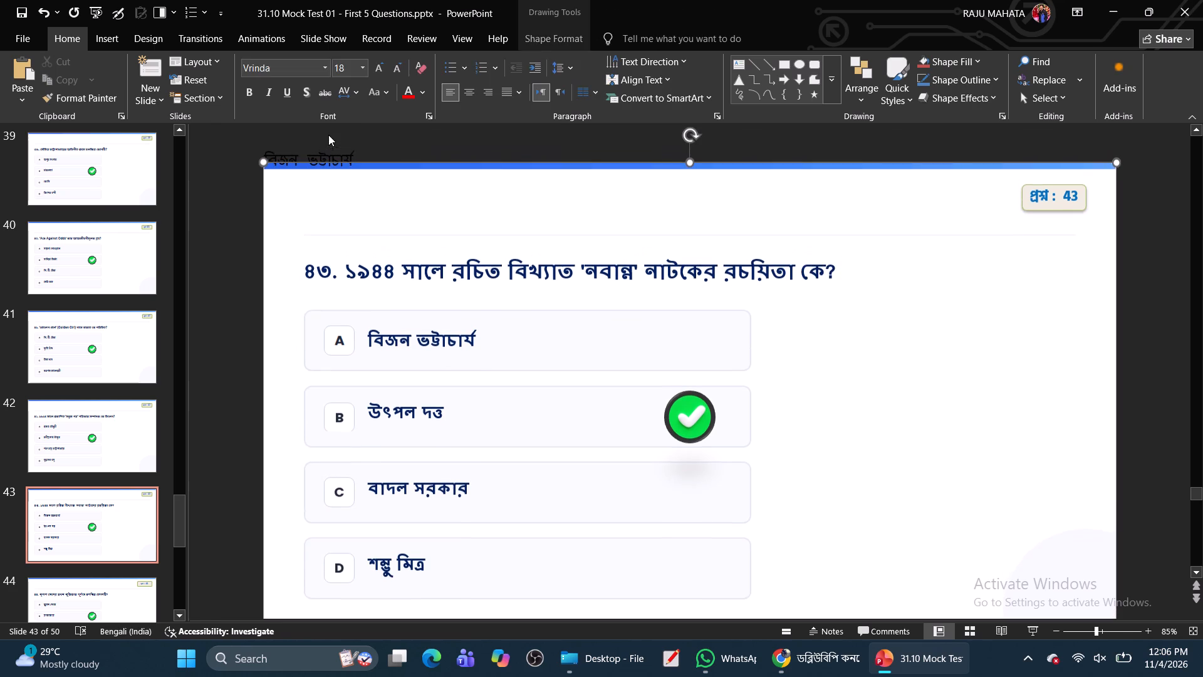
click(324, 169)
click(313, 159)
key(BackSpace)
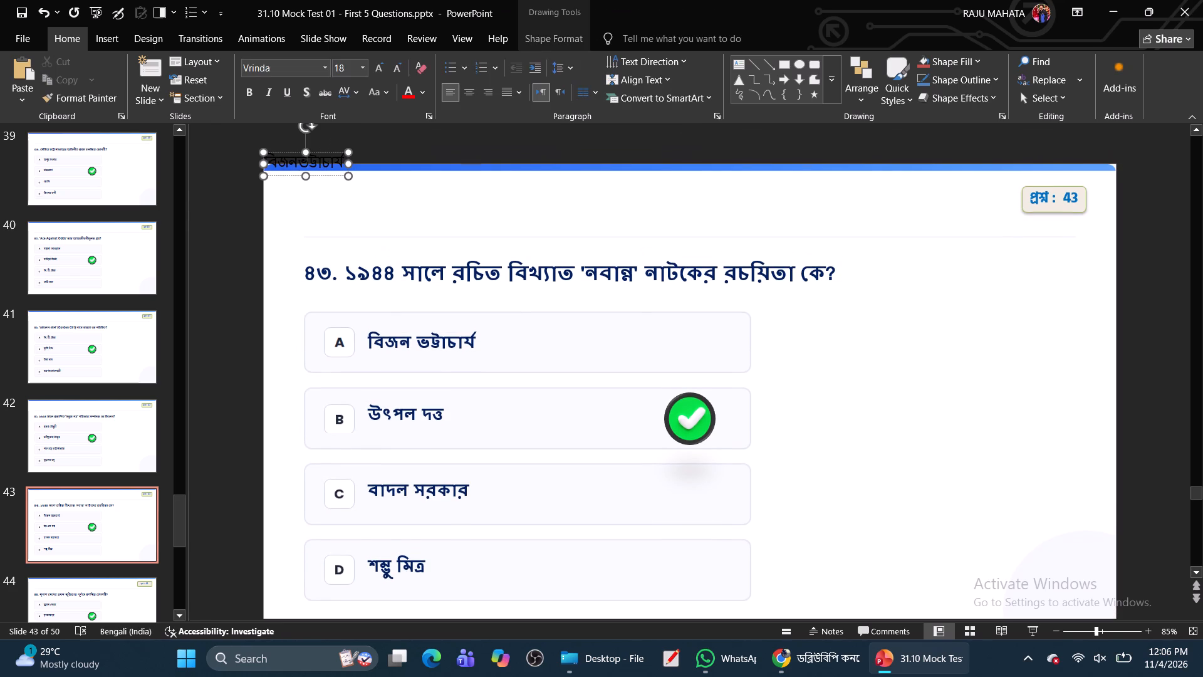
click(323, 176)
key(BackSpace)
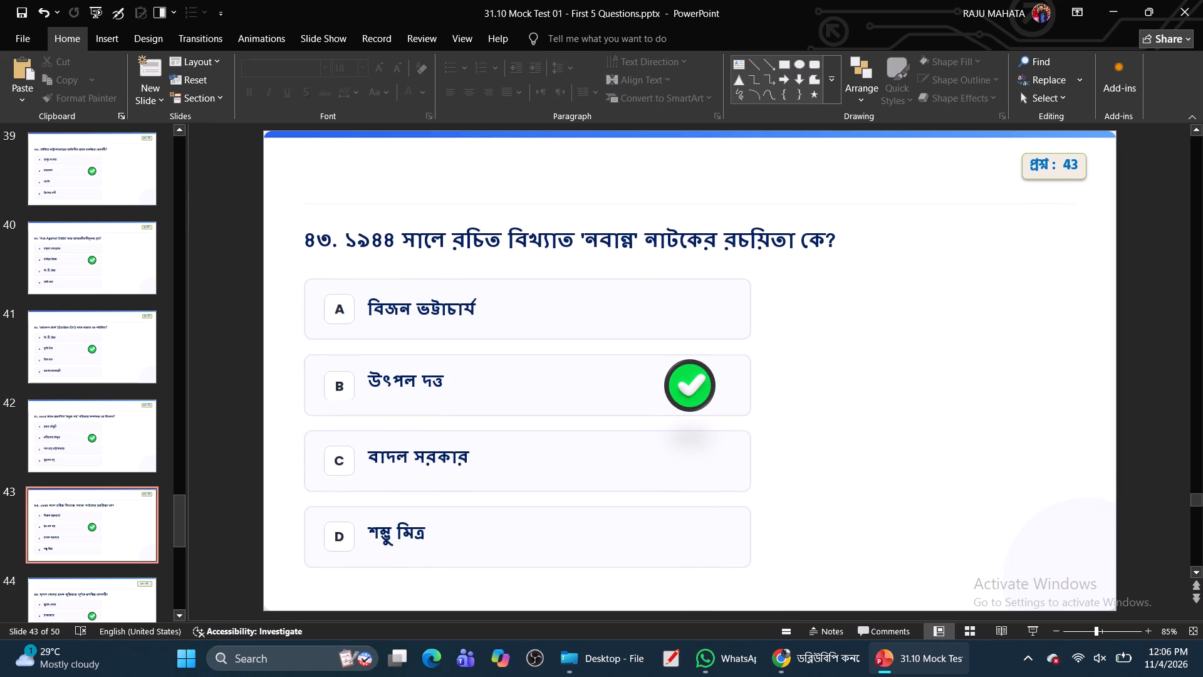
Set the question text and all four answer options, A to D, on slide 43 to Hind Siliguri.
click(376, 230)
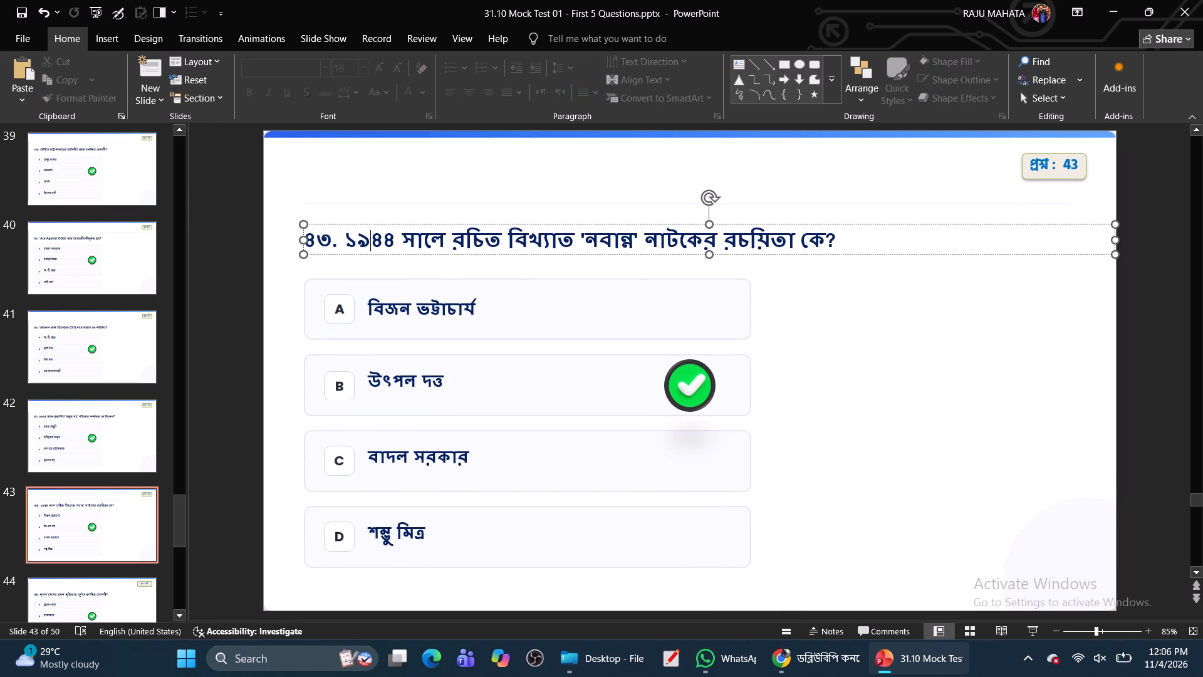
click(394, 253)
ctrl+click(393, 312)
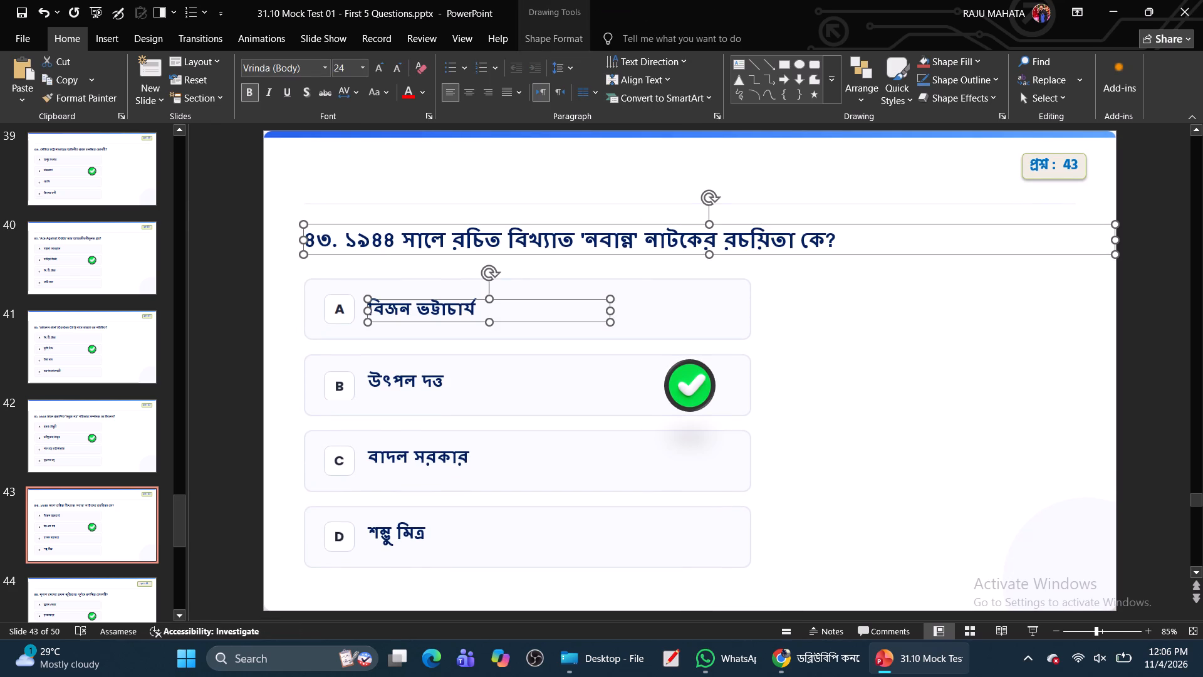
ctrl+click(398, 379)
ctrl+click(407, 454)
ctrl+click(407, 529)
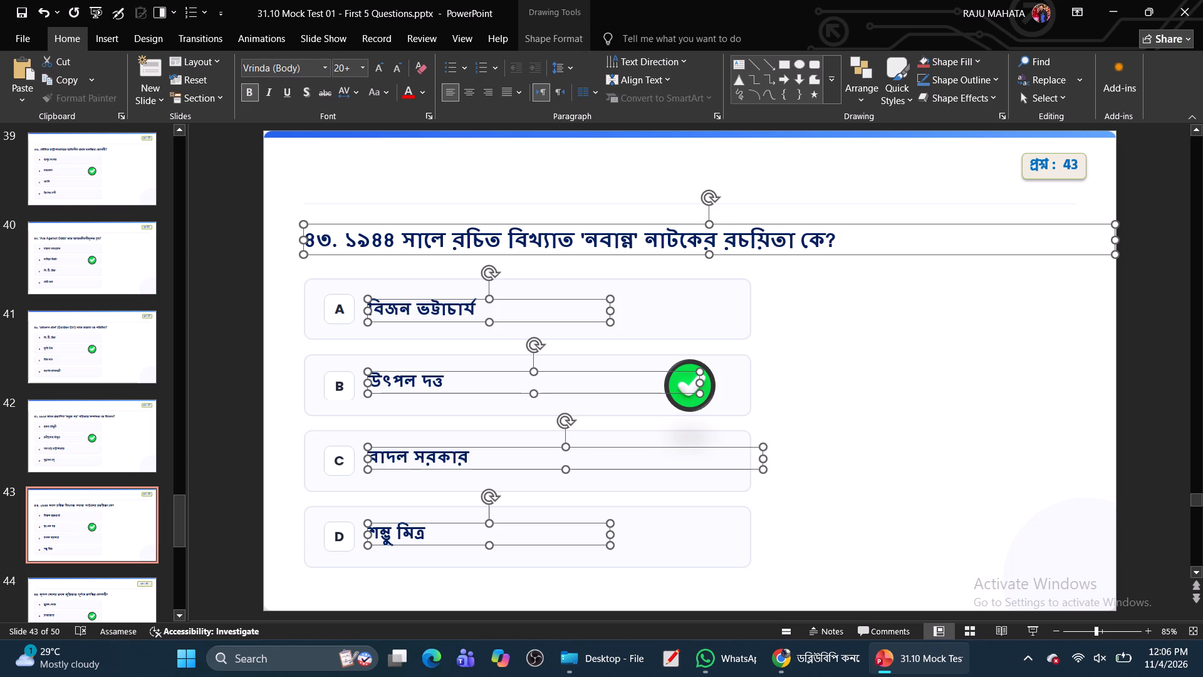
click(267, 71)
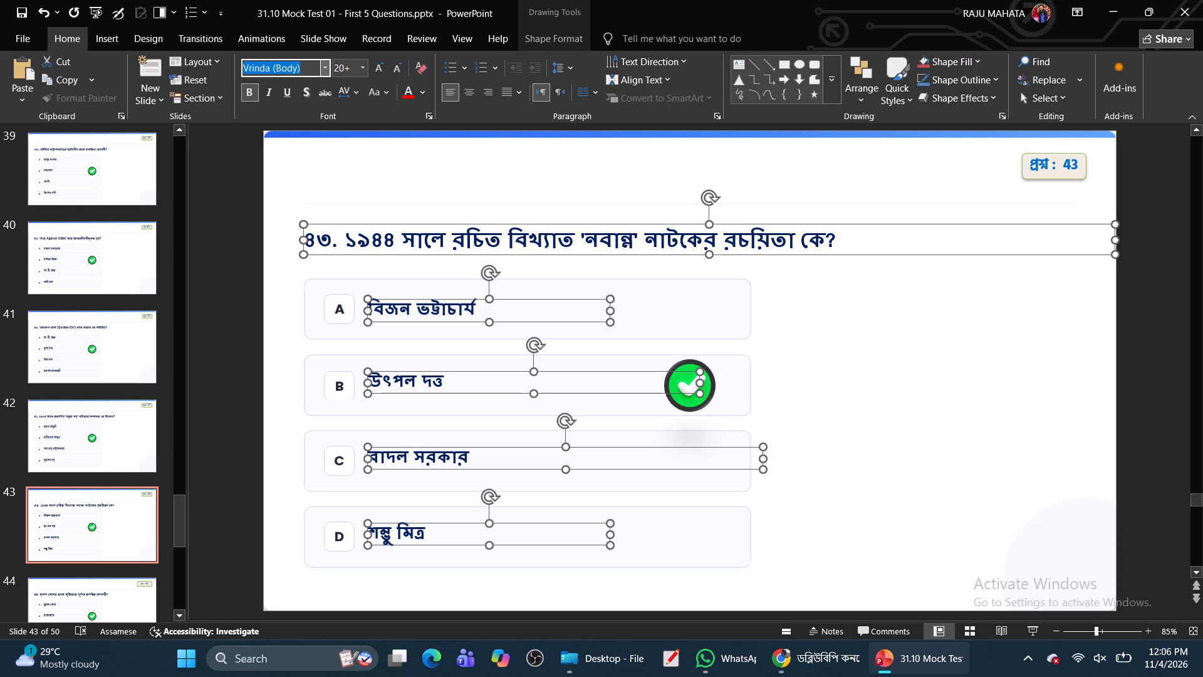
key(h)
key(Return)
Set the question text and all four answer options, A to D, on slide 44 to Hind Siliguri.
click(86, 595)
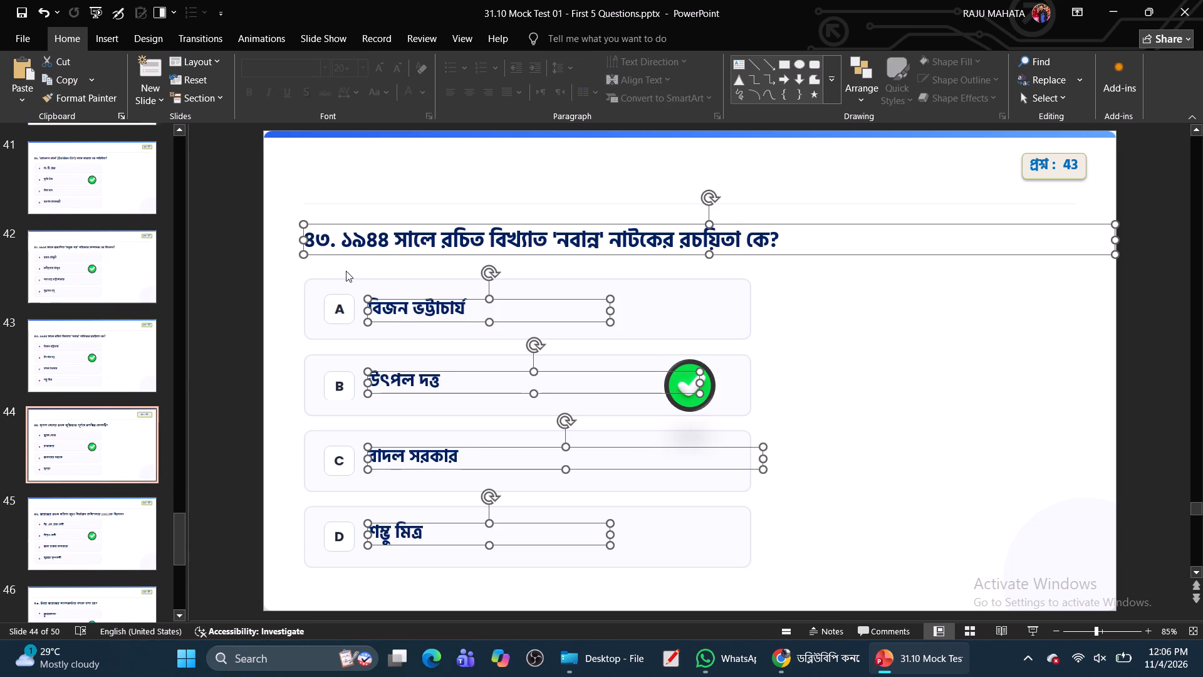
click(383, 237)
click(390, 258)
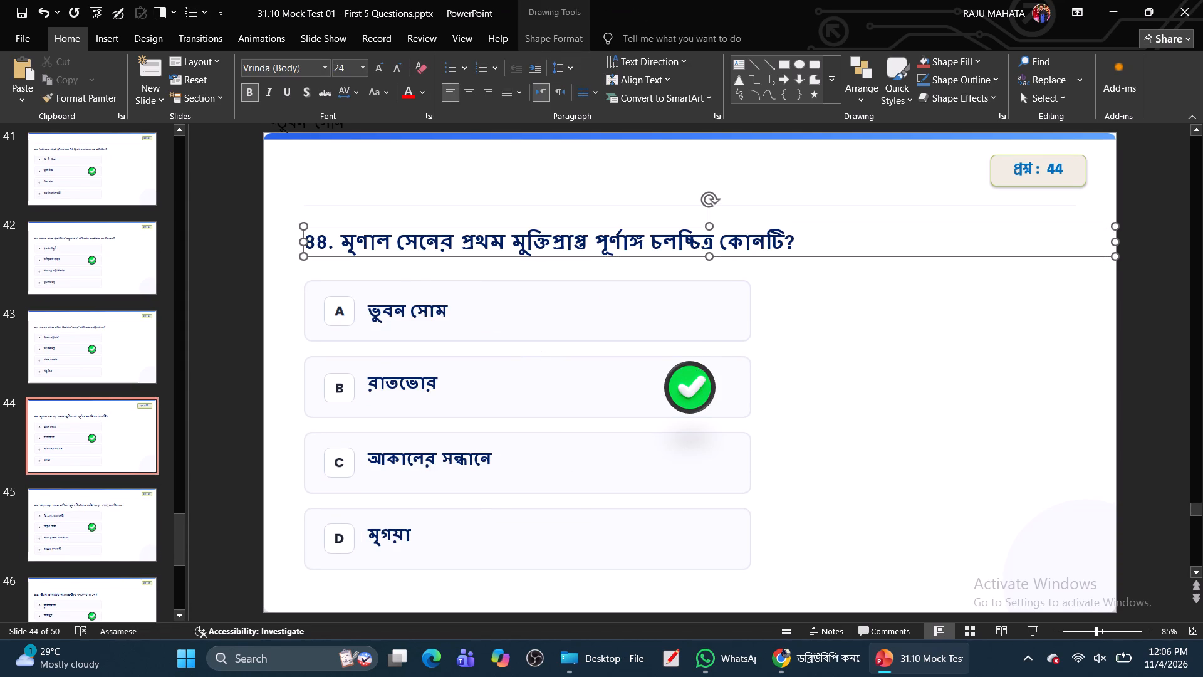
ctrl+click(384, 311)
ctrl+click(396, 386)
ctrl+click(412, 454)
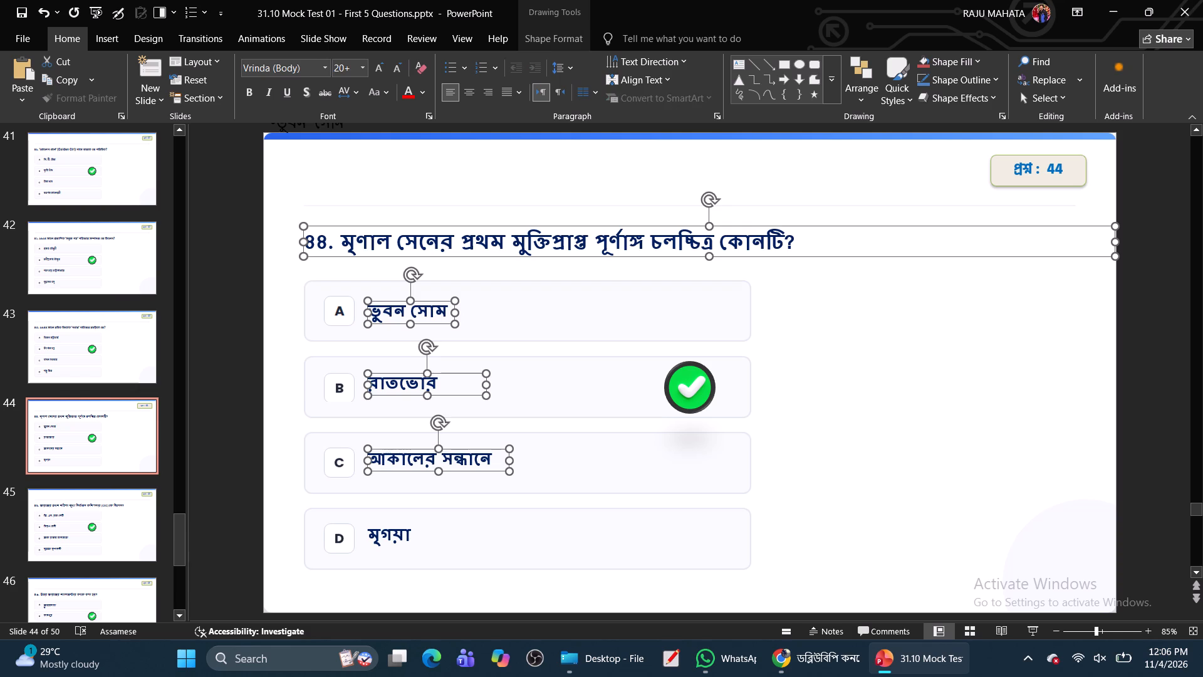
ctrl+click(395, 535)
click(271, 71)
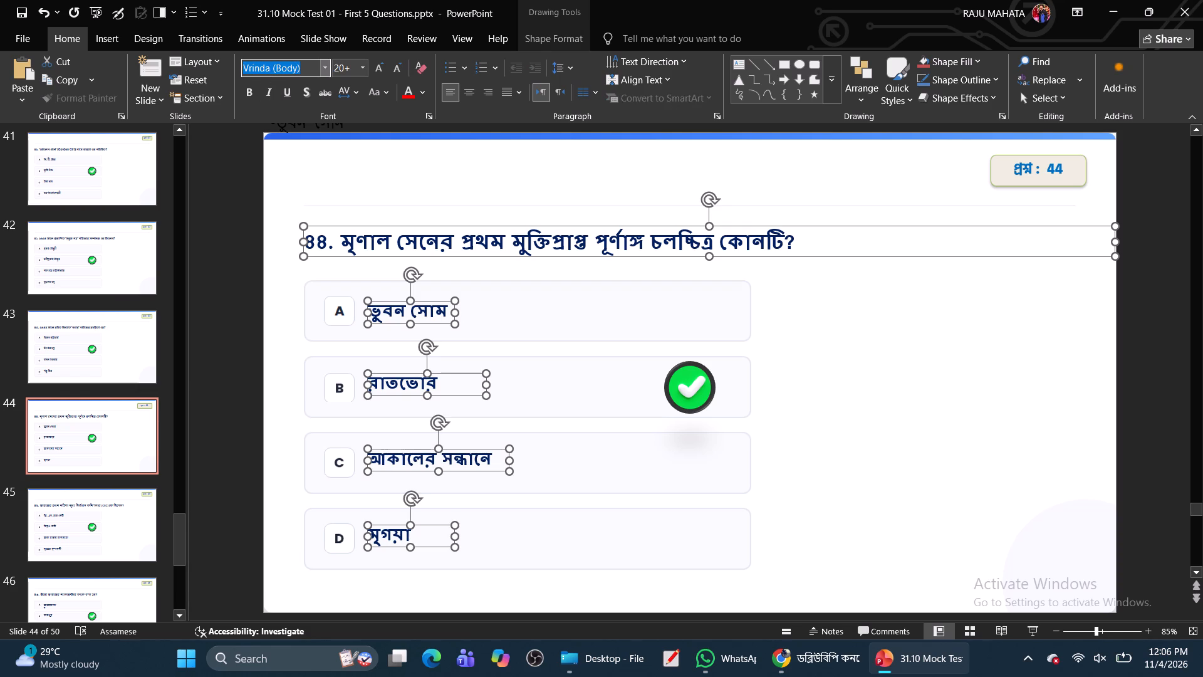
key(h)
key(Return)
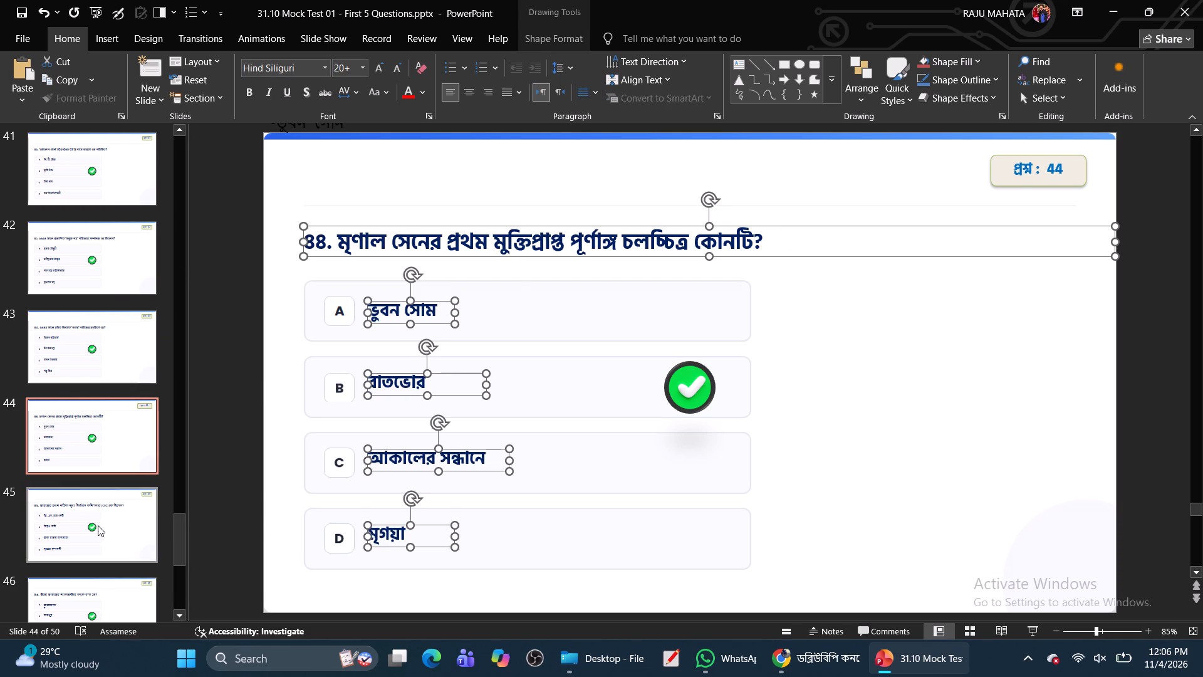
Set the question text and all four answer options, A to D, on slide 45 to Hind Siliguri.
click(98, 525)
click(435, 252)
click(442, 256)
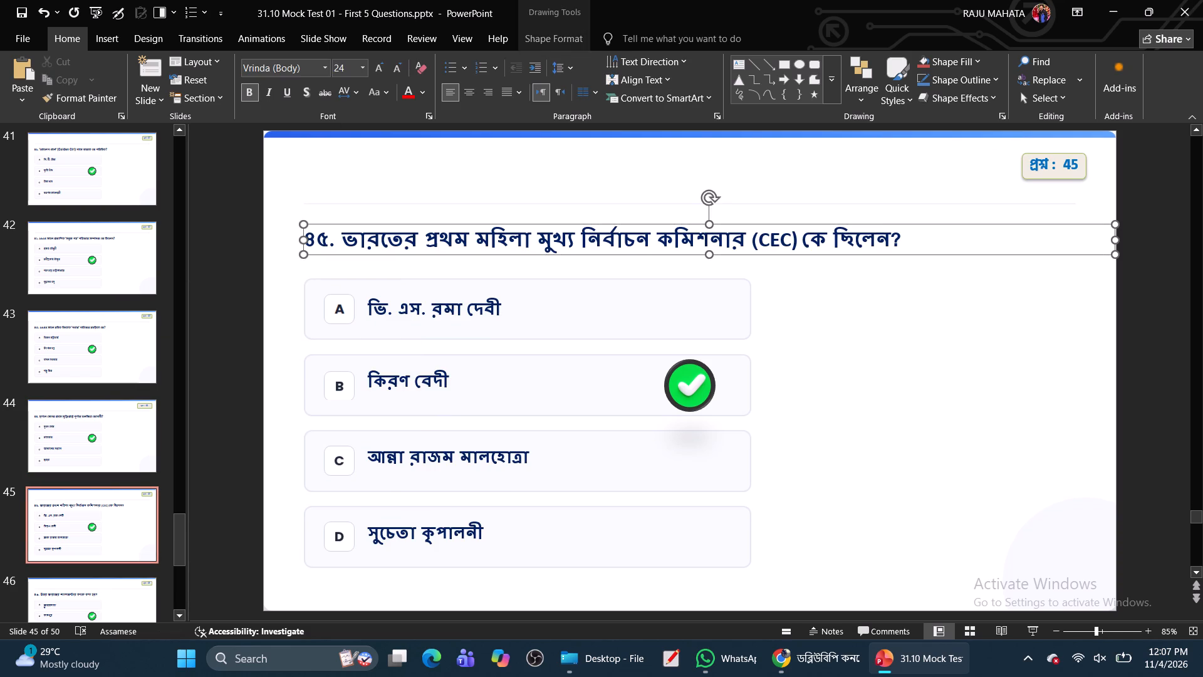
ctrl+click(439, 298)
ctrl+click(445, 276)
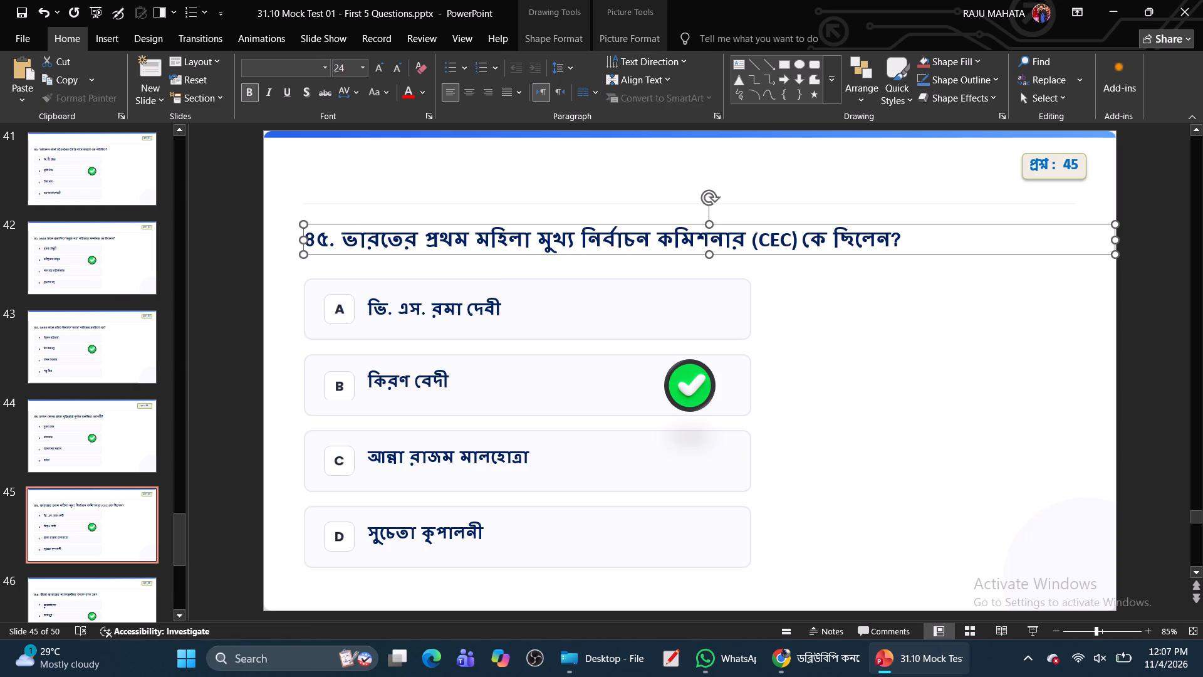
ctrl+click(445, 309)
ctrl+click(422, 371)
ctrl+click(422, 382)
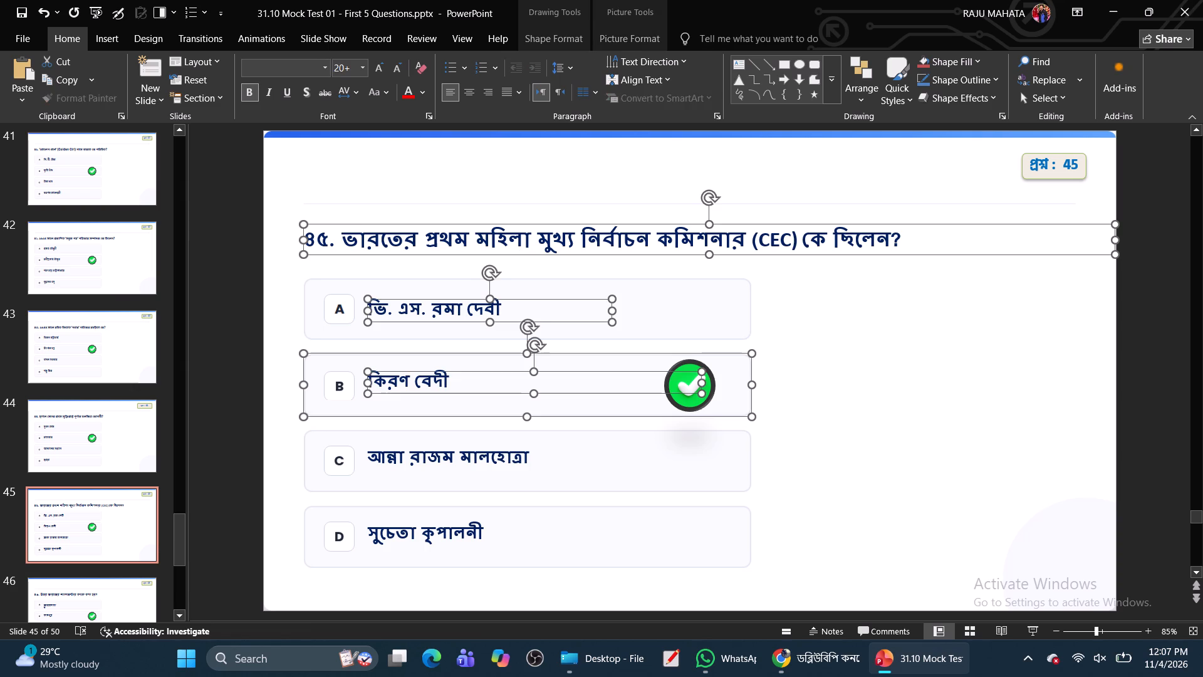
ctrl+click(429, 359)
ctrl+click(432, 463)
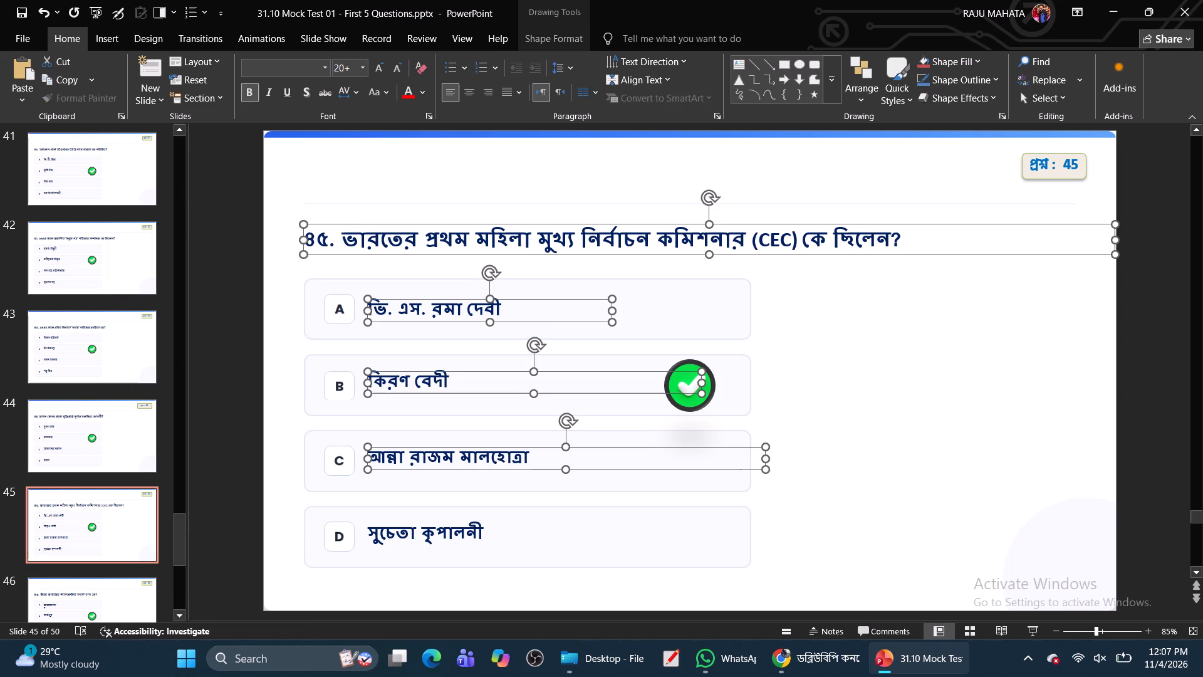
ctrl+click(425, 537)
click(266, 71)
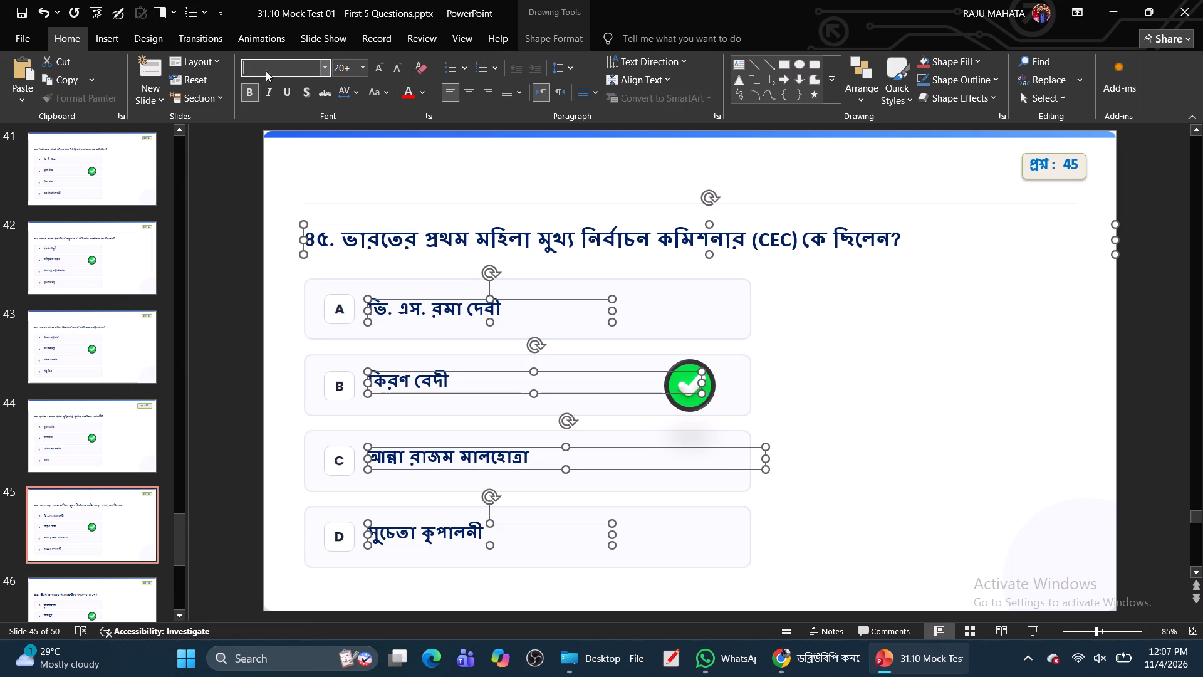
key(h)
key(Return)
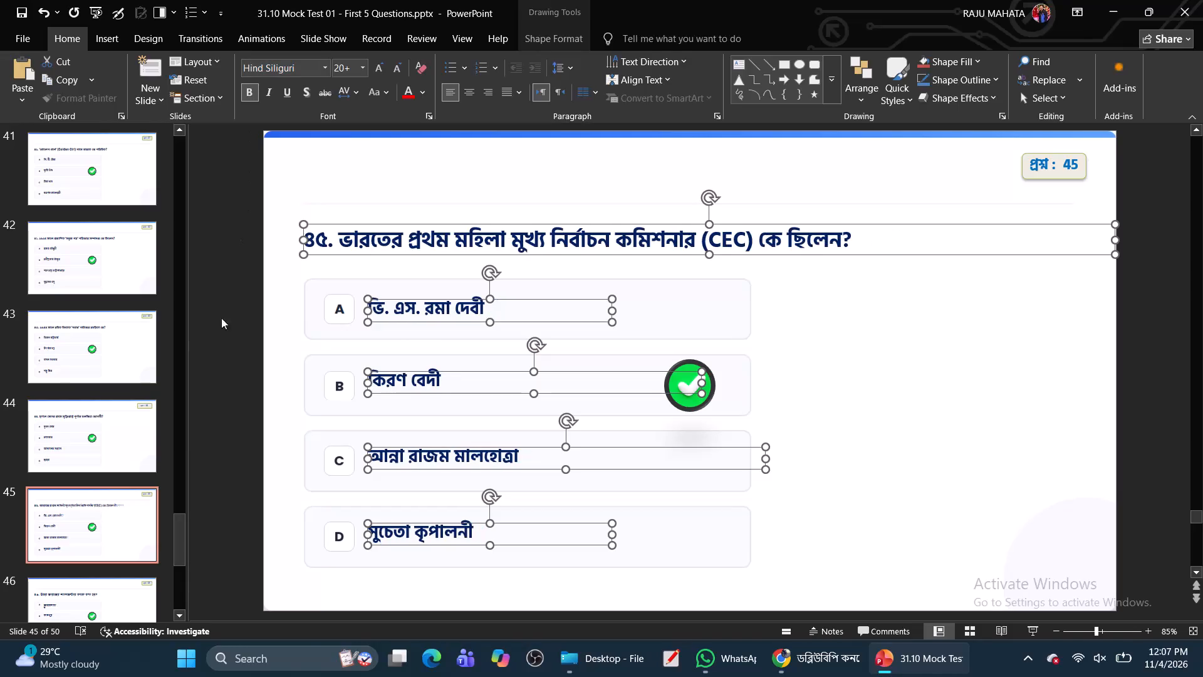
Widen the option A text box on slide 46 so that আহমেদাবাদ fits on one line.
click(138, 580)
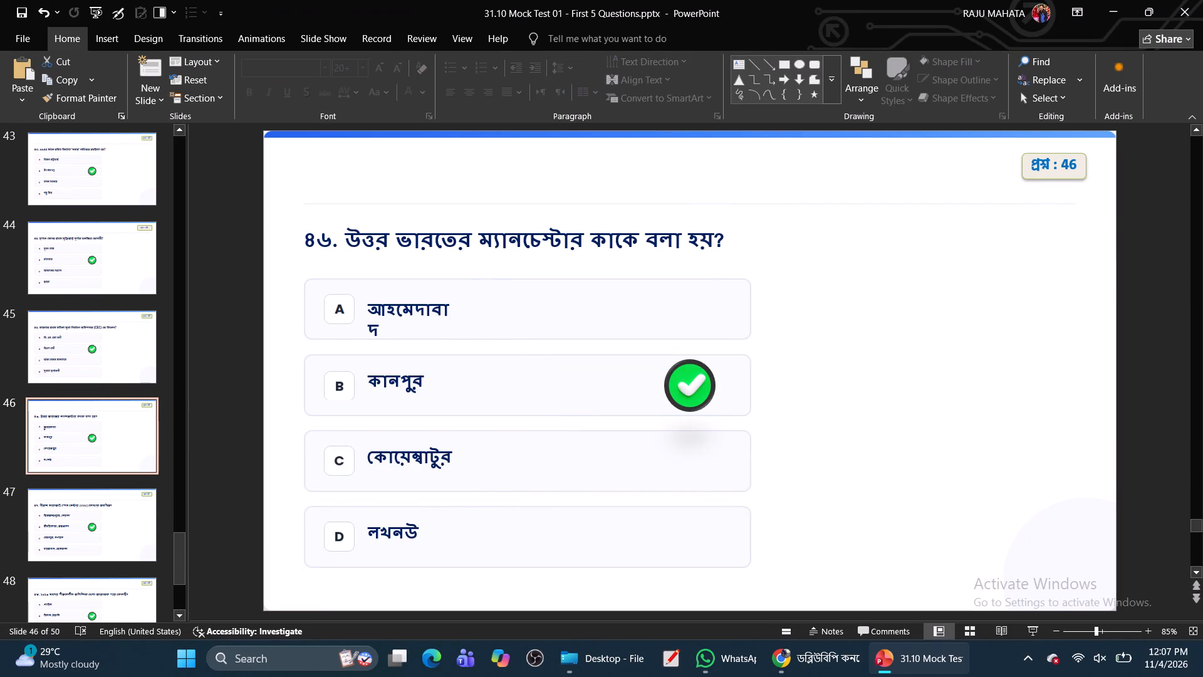
click(461, 251)
click(431, 315)
drag(456, 322, 497, 323)
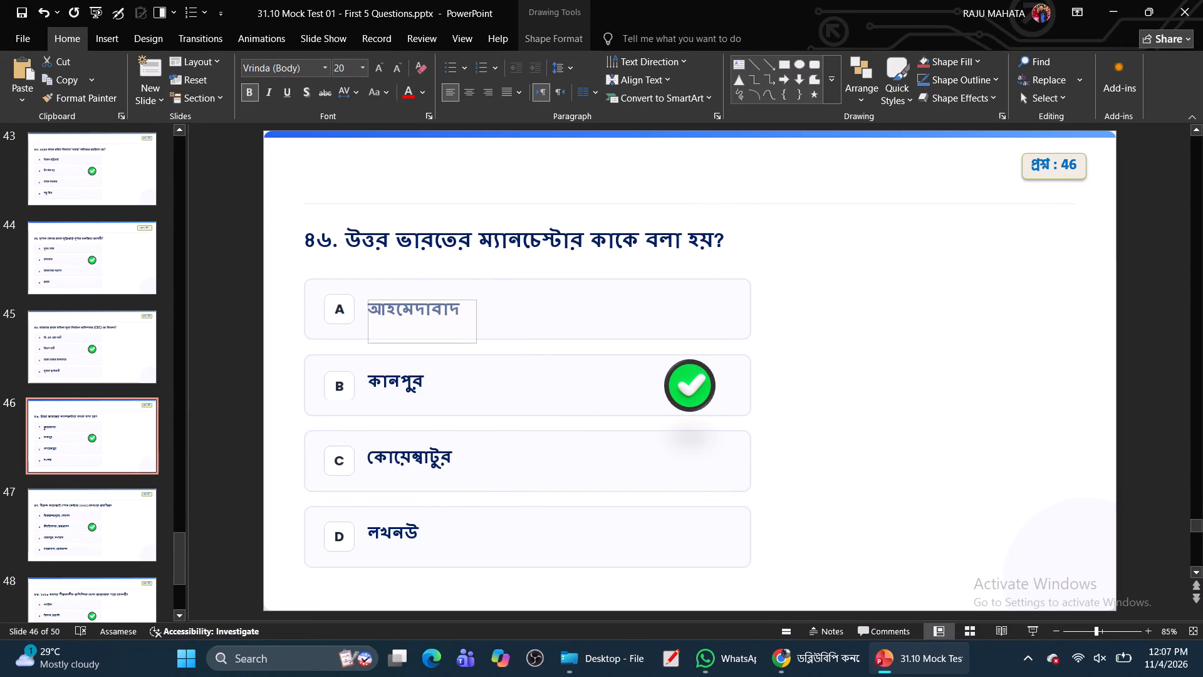
drag(497, 323, 497, 323)
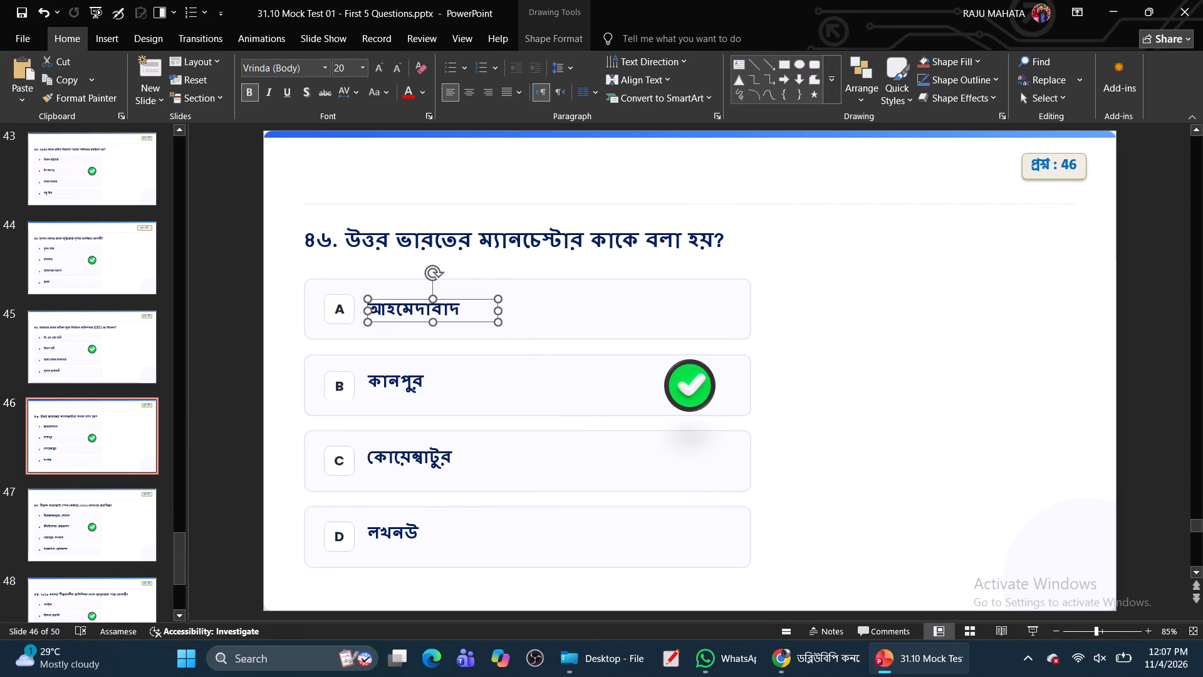
Set the question text and all four answer options, A to D, on slide 46 to Hind Siliguri.
click(409, 298)
ctrl+click(406, 233)
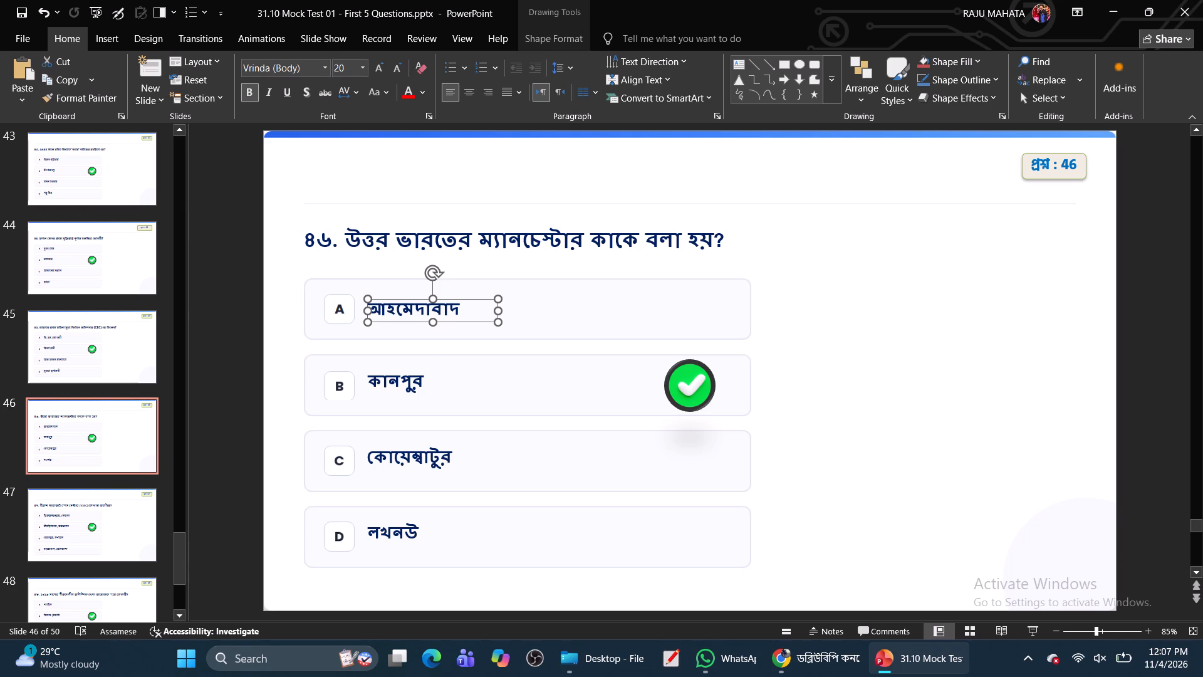
ctrl+click(406, 375)
ctrl+click(413, 454)
ctrl+click(403, 533)
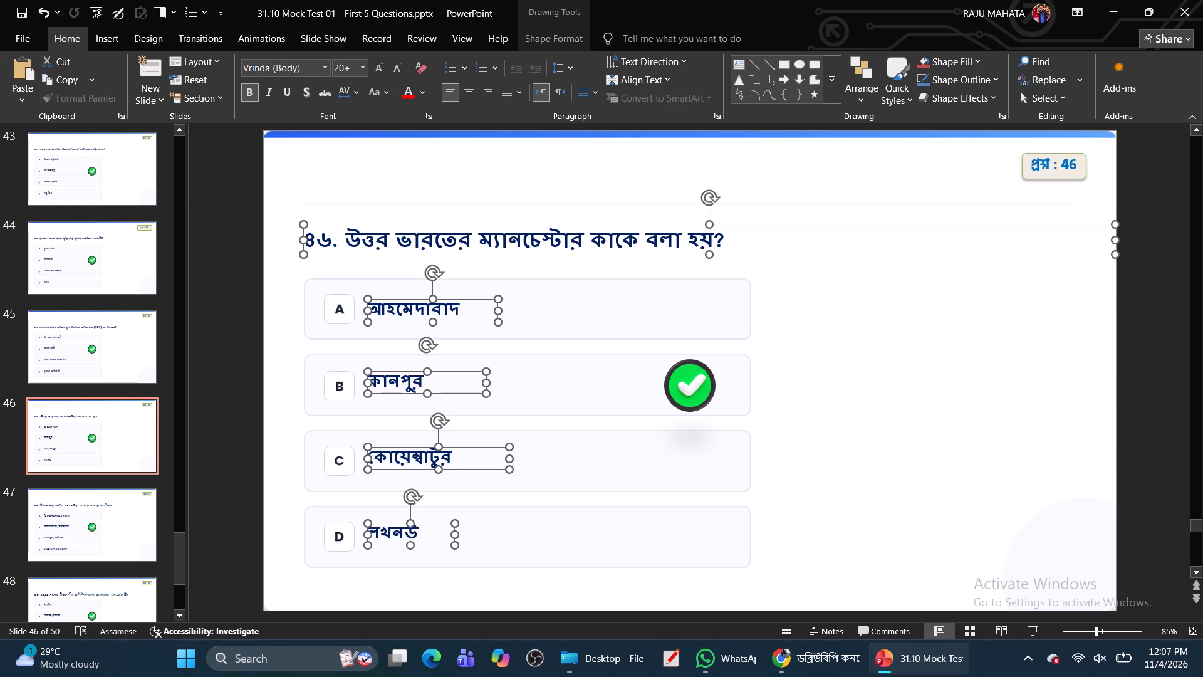
click(281, 68)
key(h)
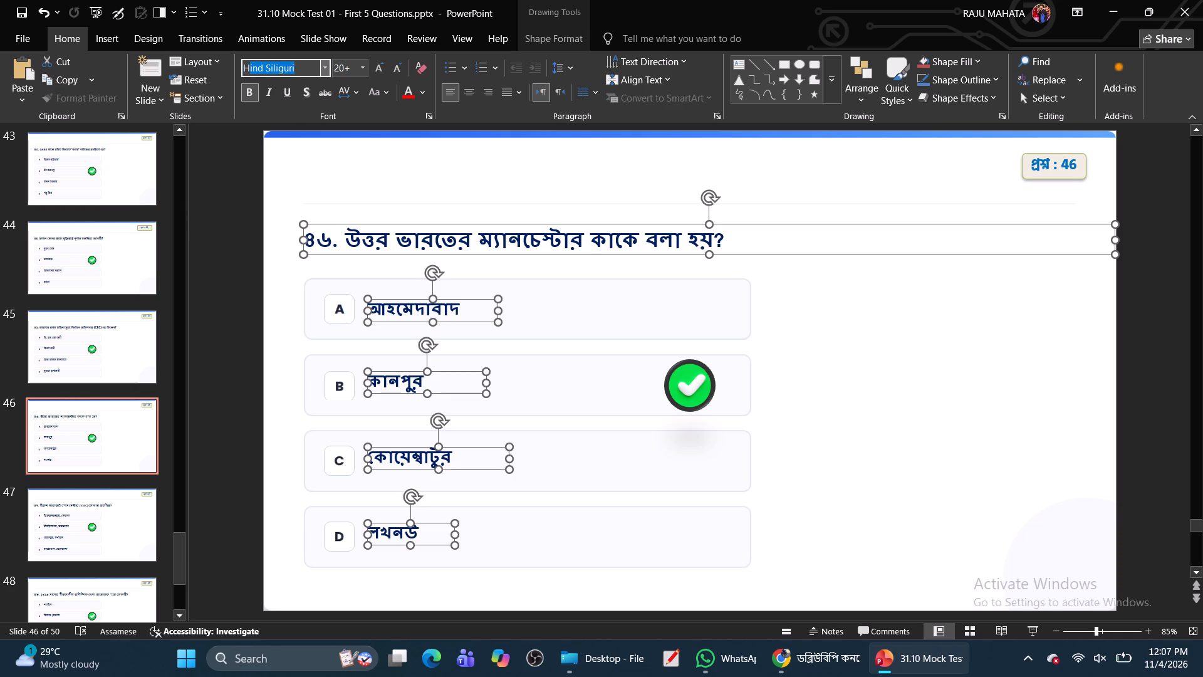
key(Return)
Set the question text and all four answer options, A to D, on slide 47 to Hind Siliguri.
click(83, 520)
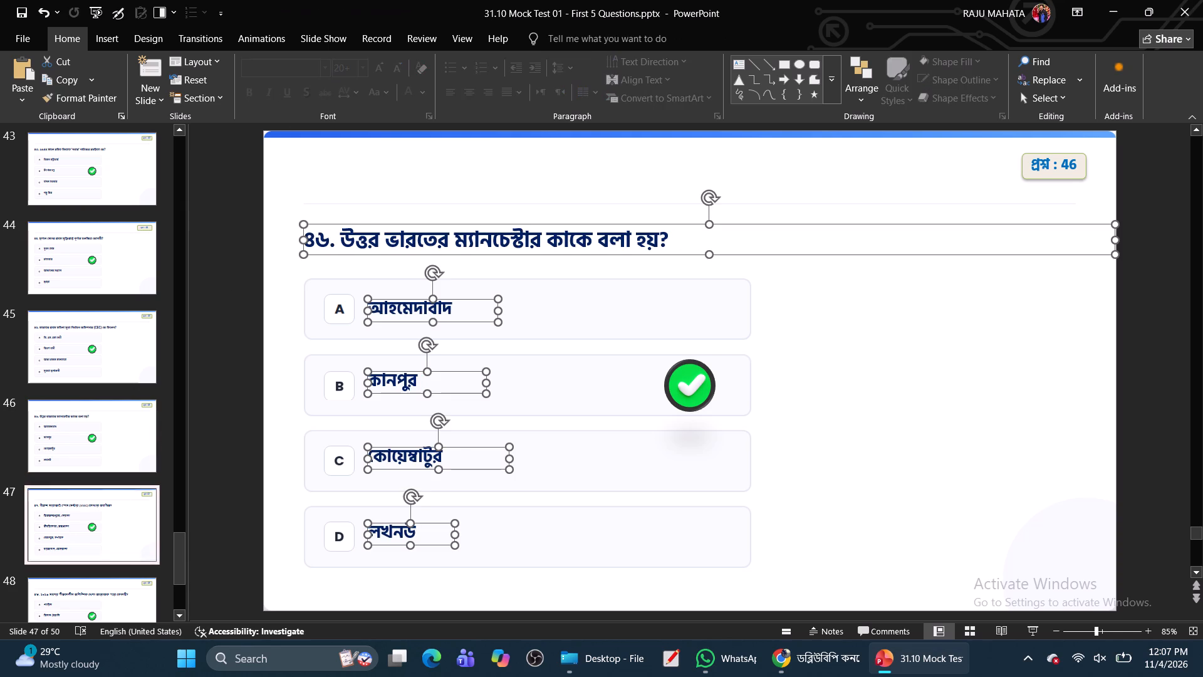
click(420, 238)
click(424, 255)
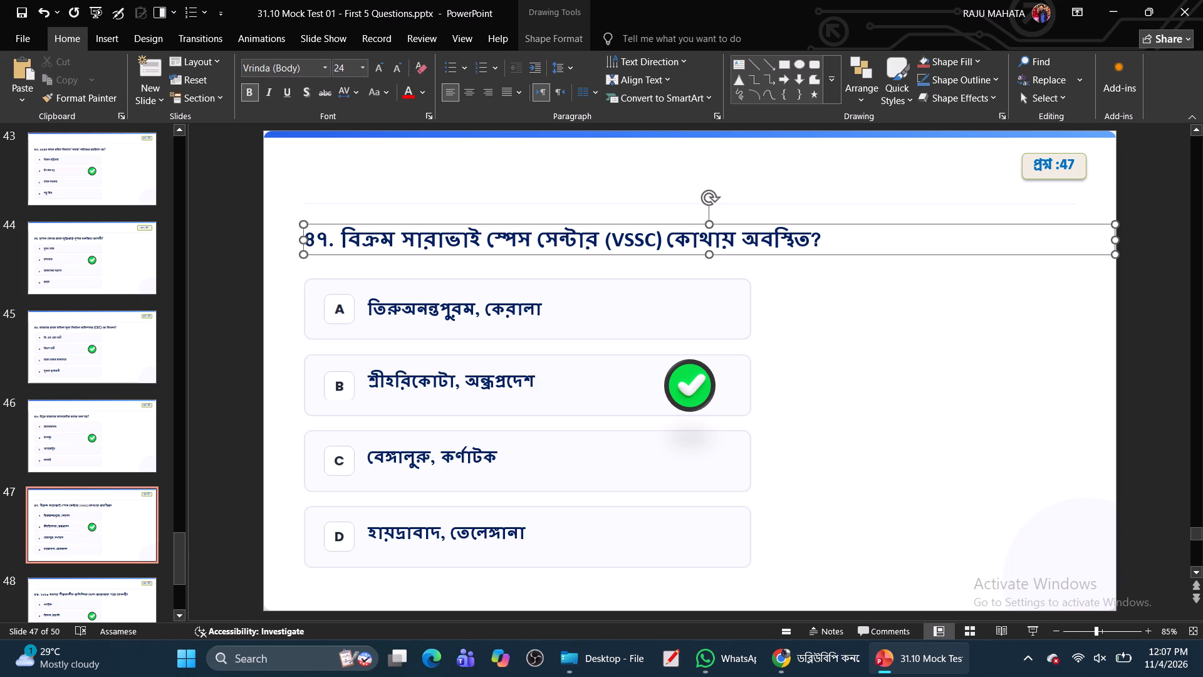
ctrl+click(393, 313)
ctrl+click(401, 375)
ctrl+click(400, 459)
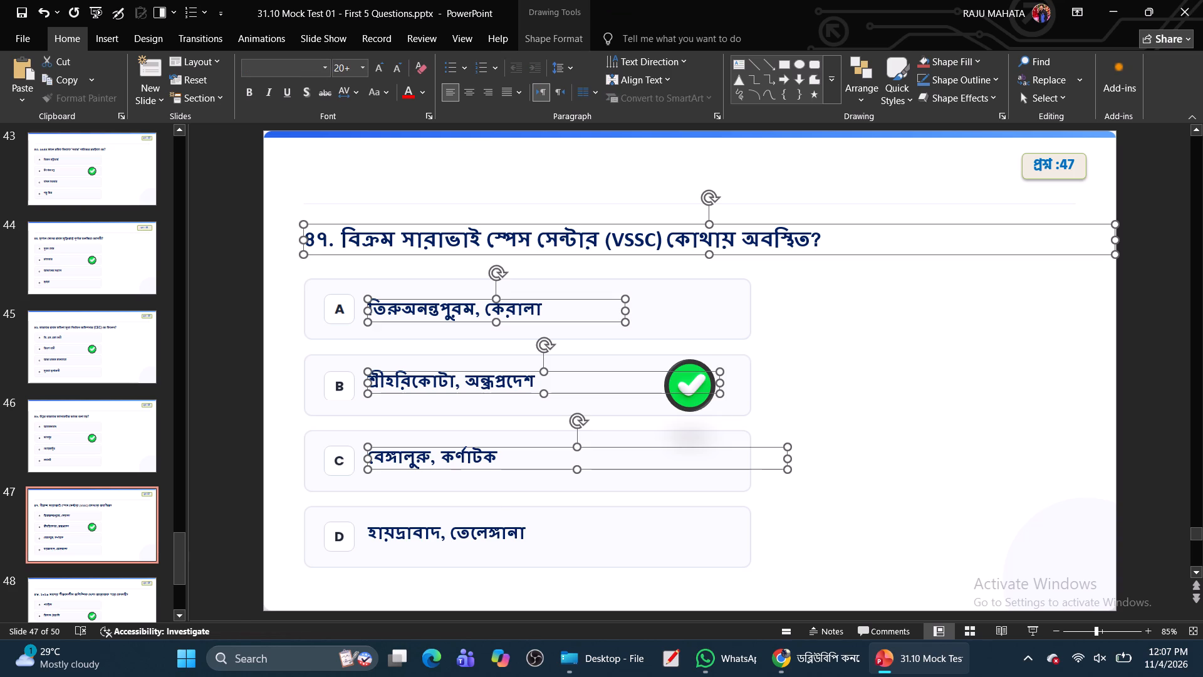
ctrl+click(410, 542)
ctrl+click(271, 65)
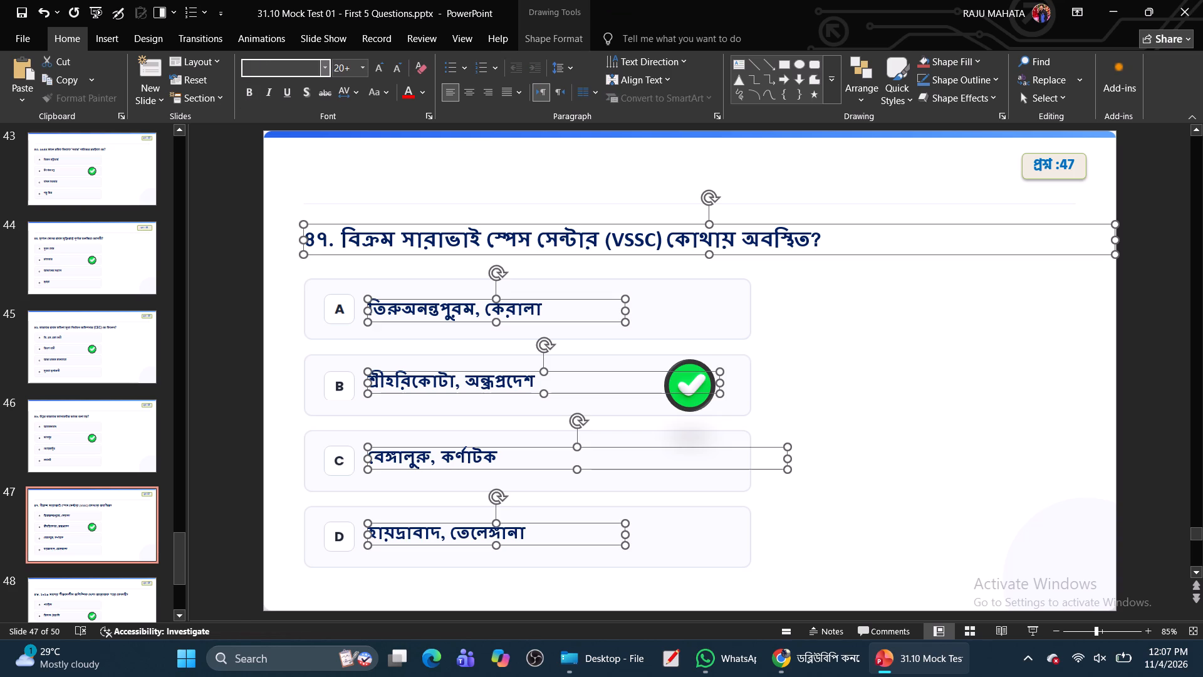
key(h)
key(Return)
Set the question text and all four answer options, A to D, on slide 48 to Hind Siliguri.
click(93, 605)
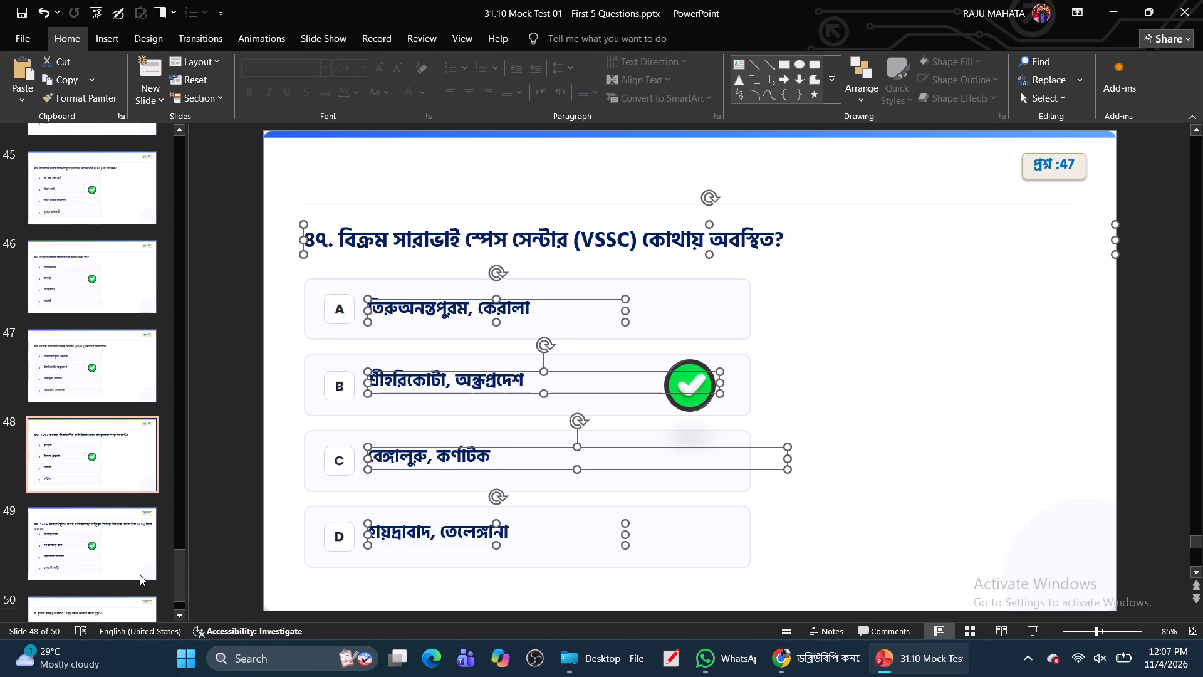
click(409, 239)
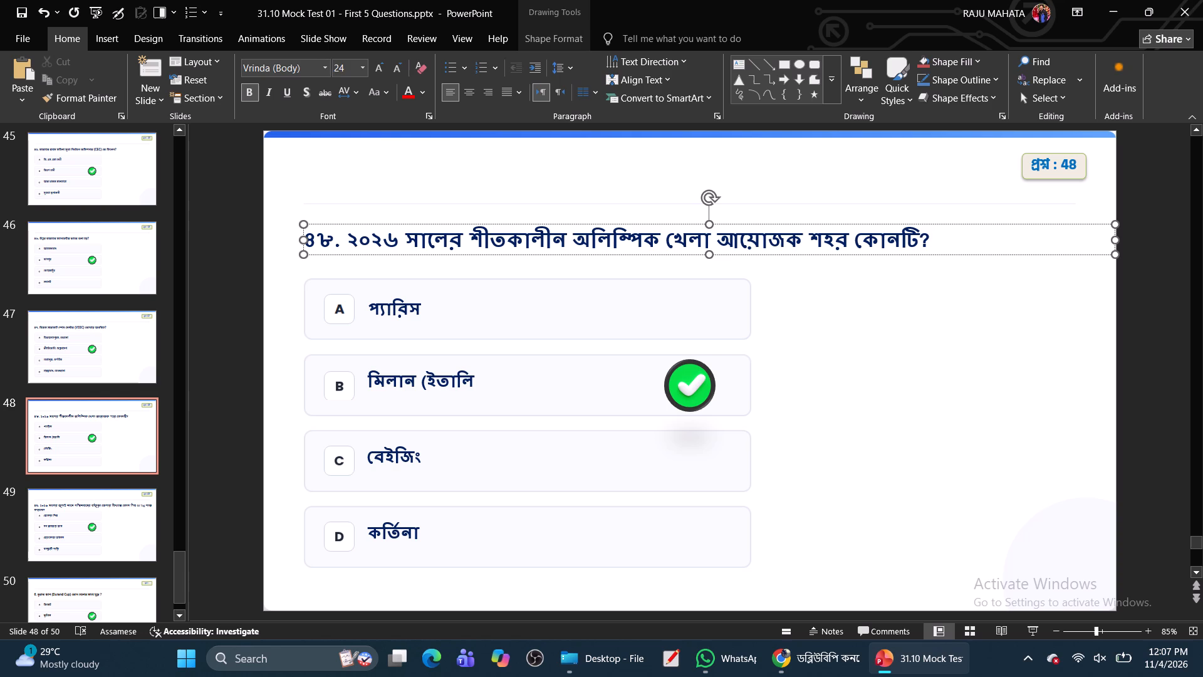
click(420, 255)
ctrl+click(398, 310)
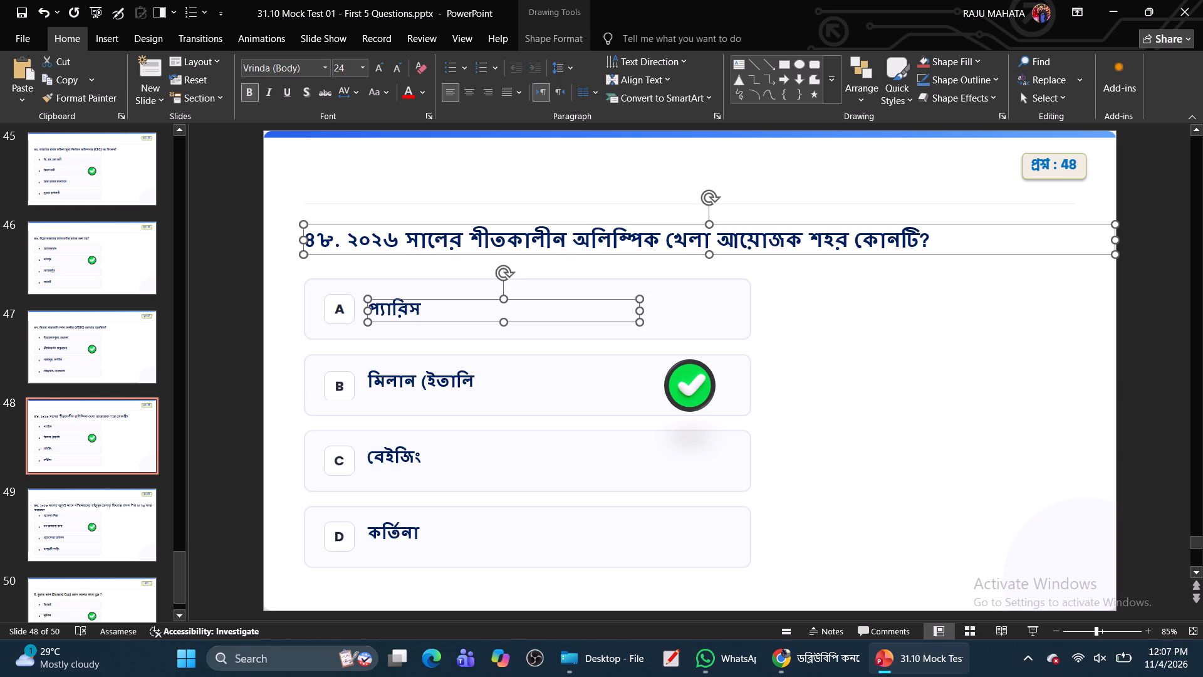
ctrl+click(407, 380)
ctrl+click(396, 461)
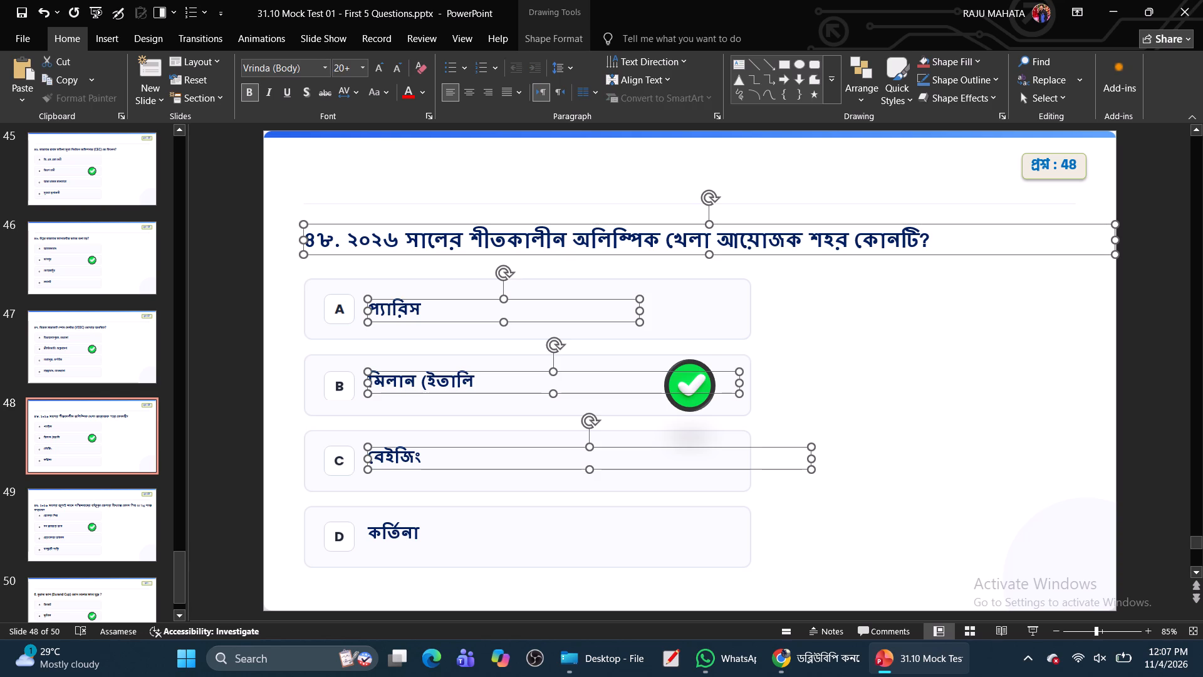
ctrl+click(397, 524)
click(295, 69)
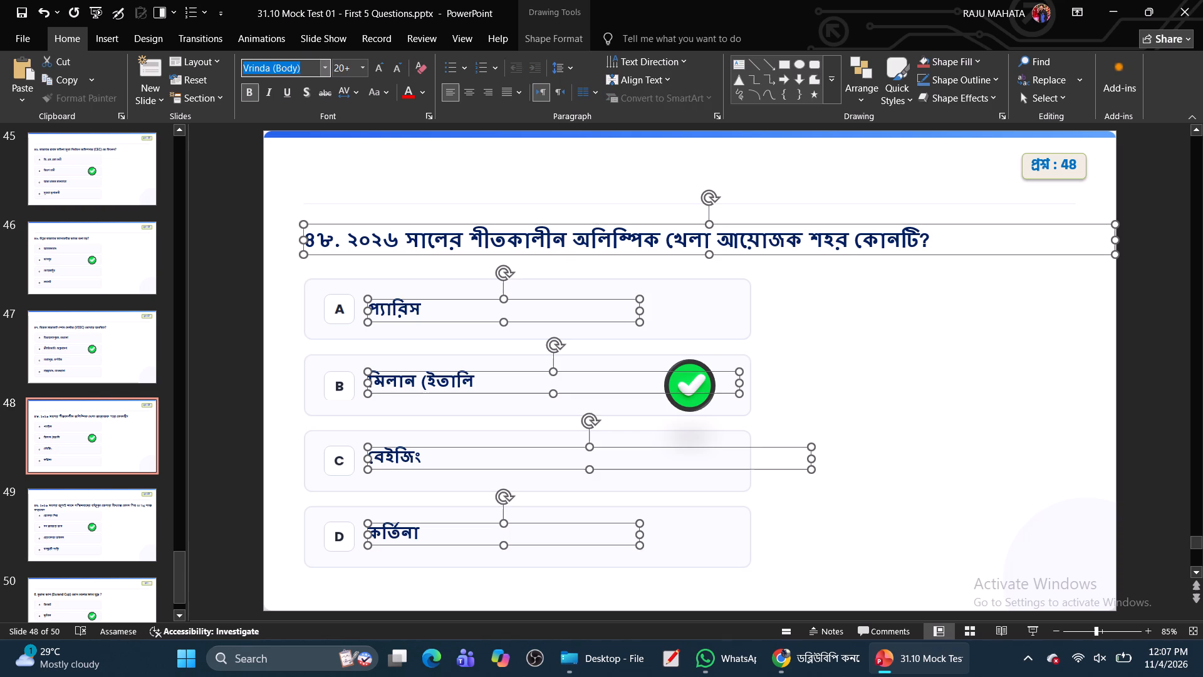
key(h)
key(Return)
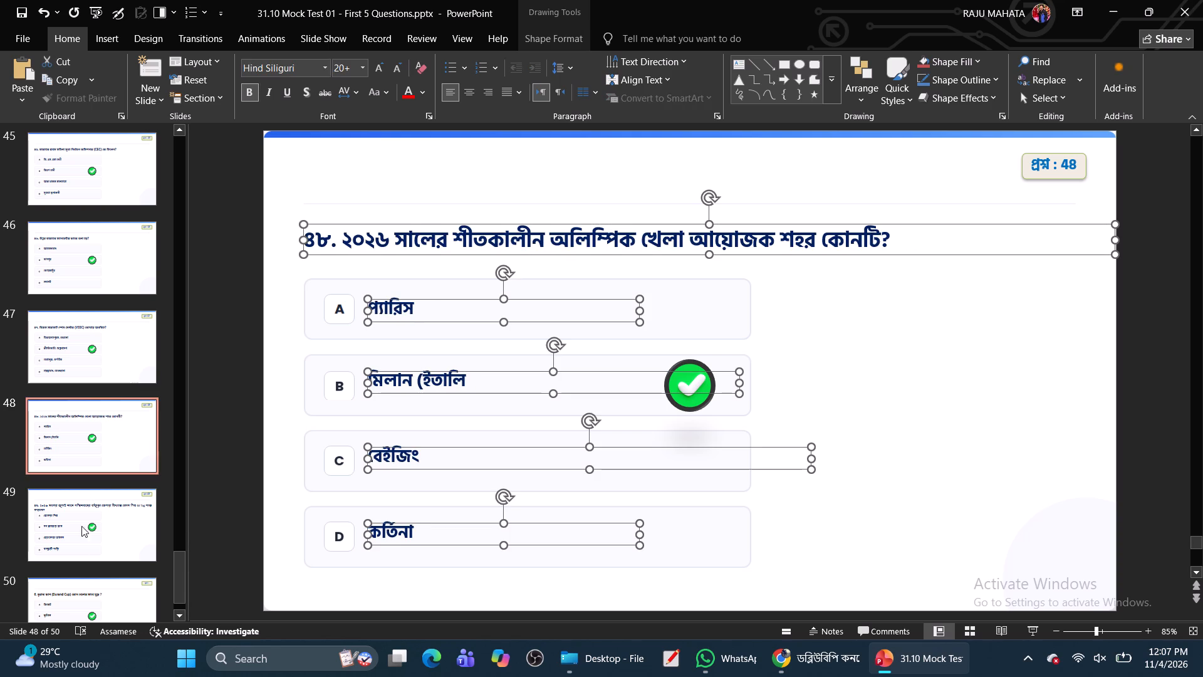
Move the two-line question text on slide 49 up to just below the divider line, clear of option A.
click(117, 522)
click(404, 249)
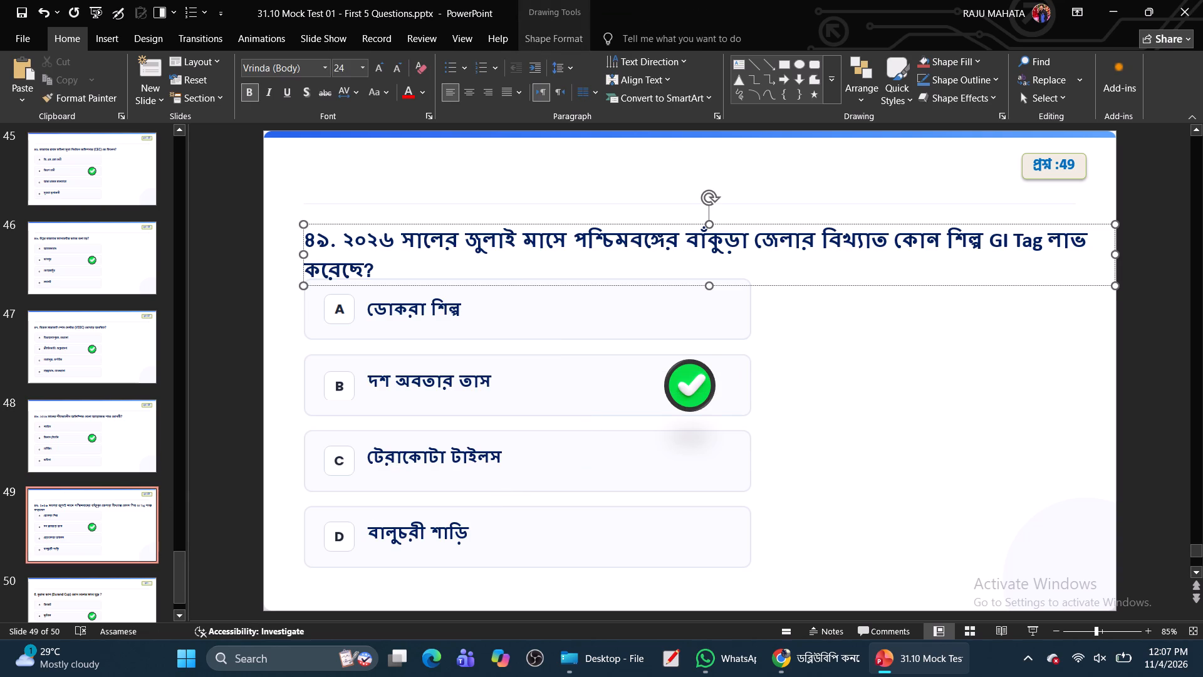
drag(410, 224, 410, 207)
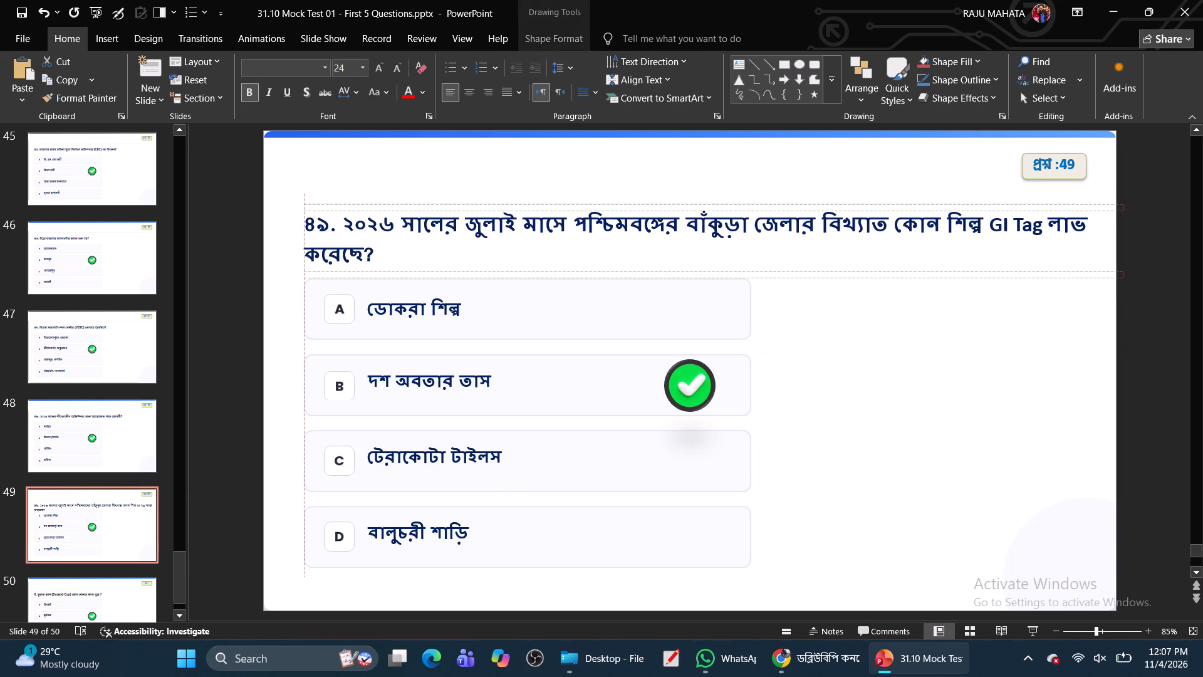
drag(410, 207, 411, 206)
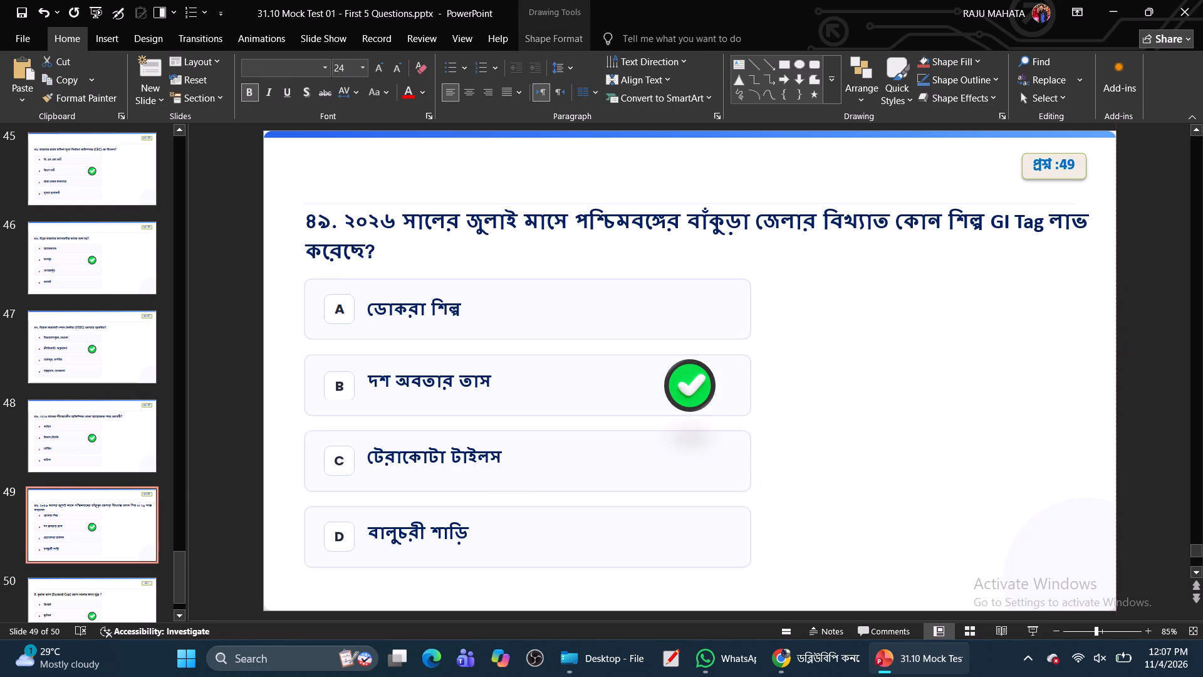
drag(411, 206, 410, 205)
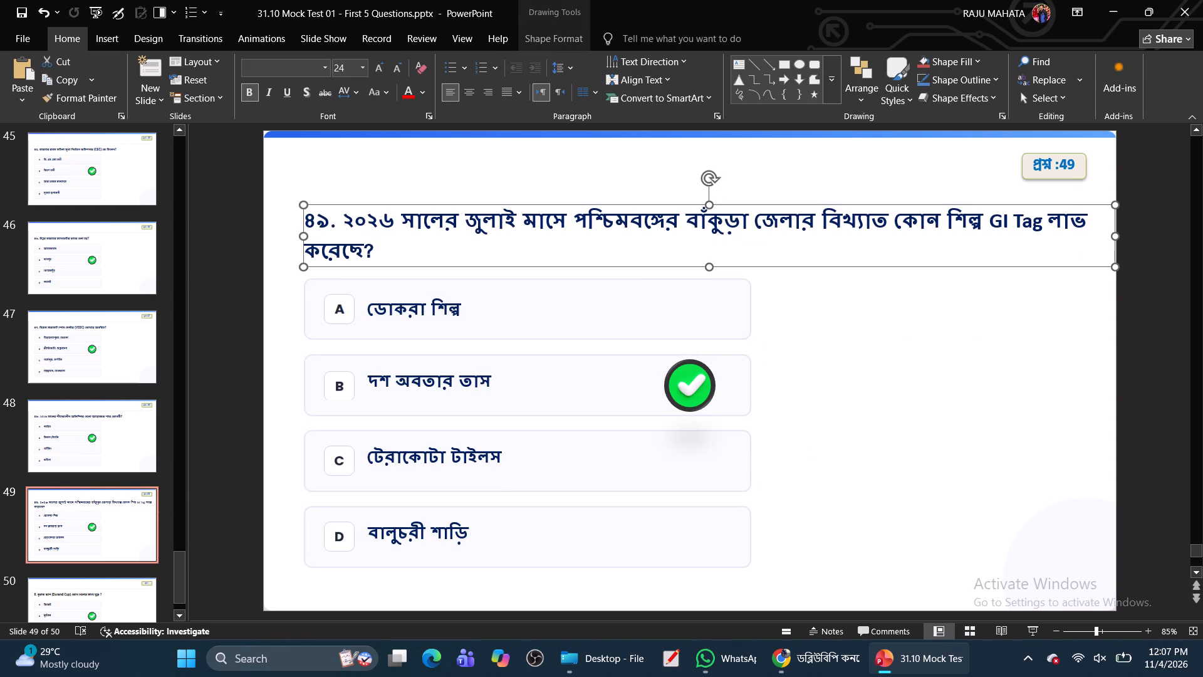
Set the question text and all four answer options, A to D, on slide 49 to Hind Siliguri.
ctrl+click(398, 313)
ctrl+click(402, 375)
ctrl+click(408, 457)
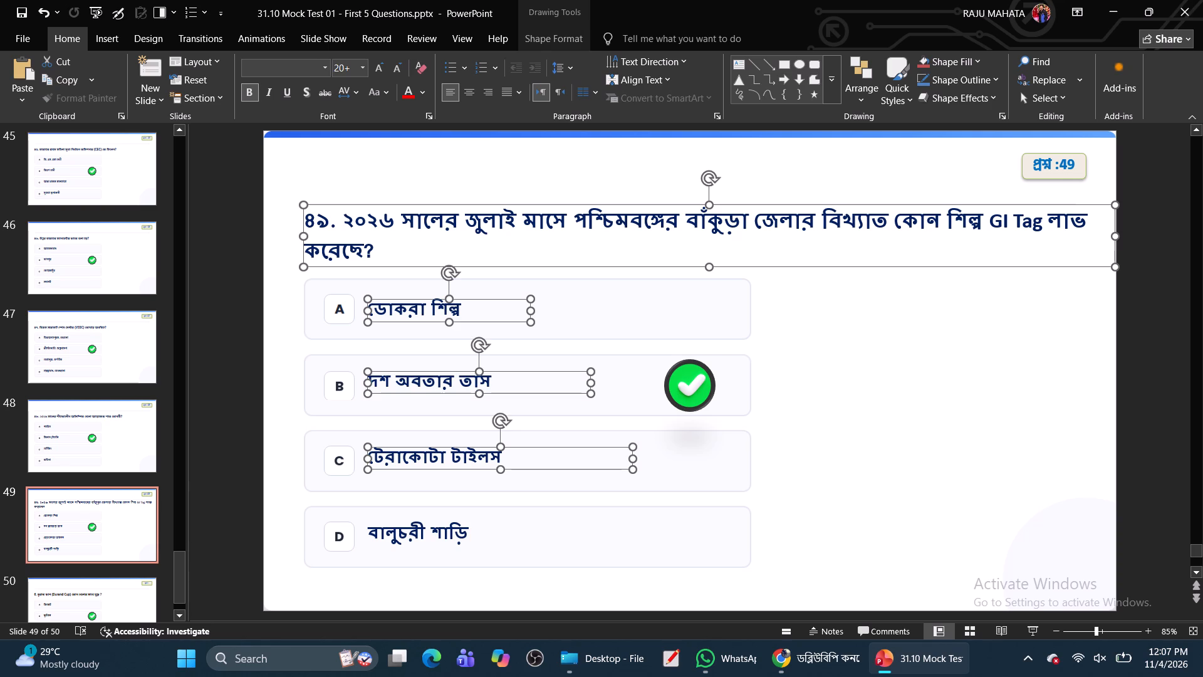
ctrl+click(410, 536)
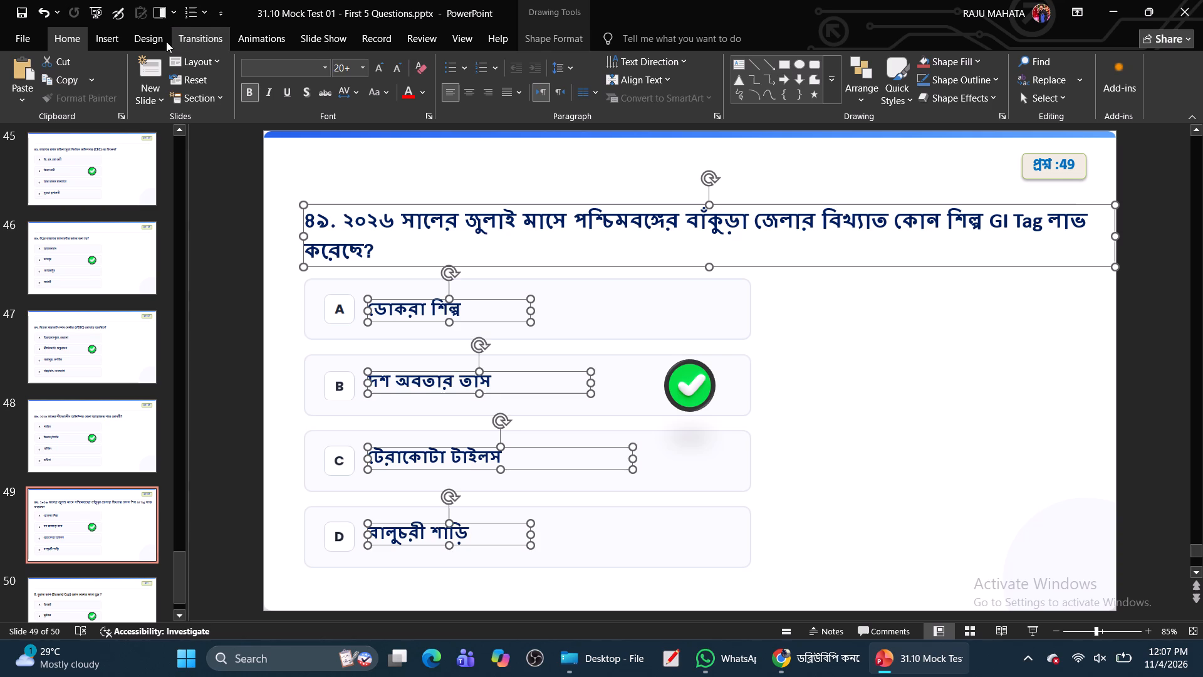
click(278, 70)
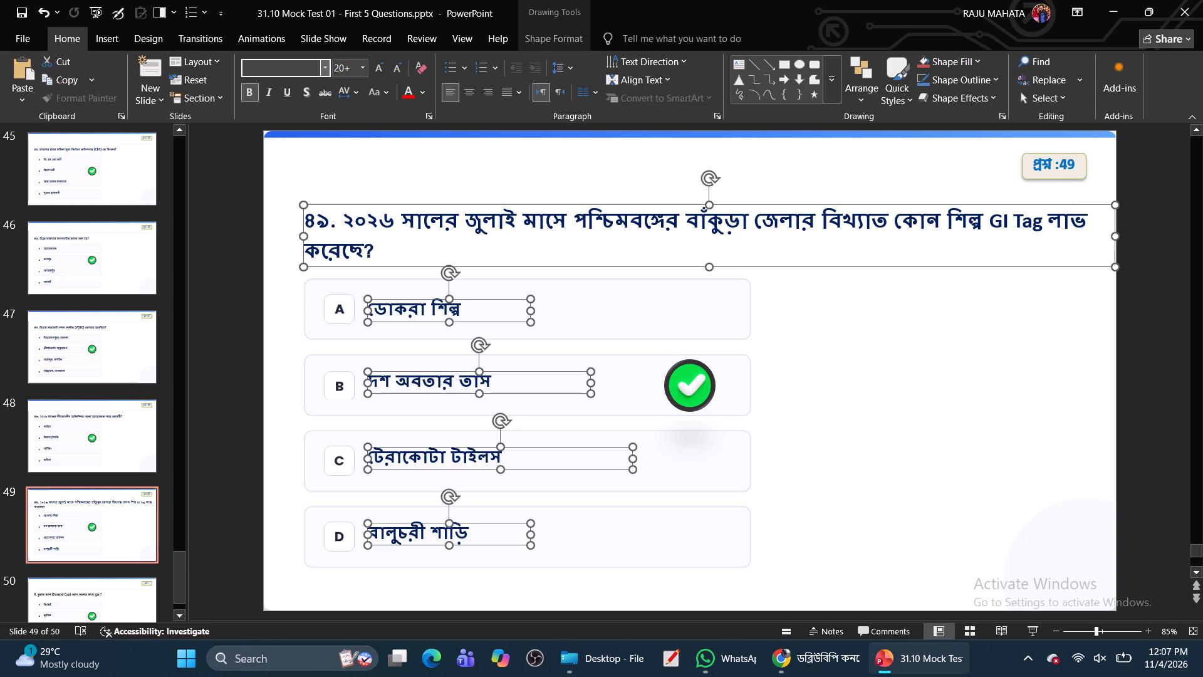
key(h)
key(Return)
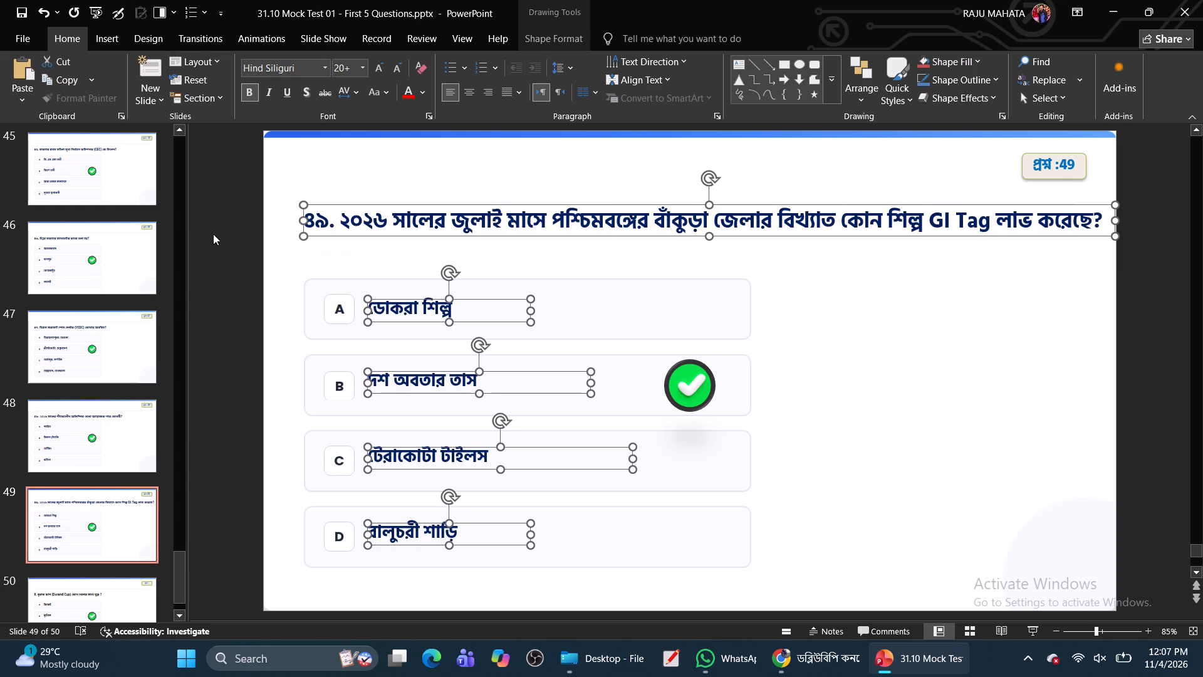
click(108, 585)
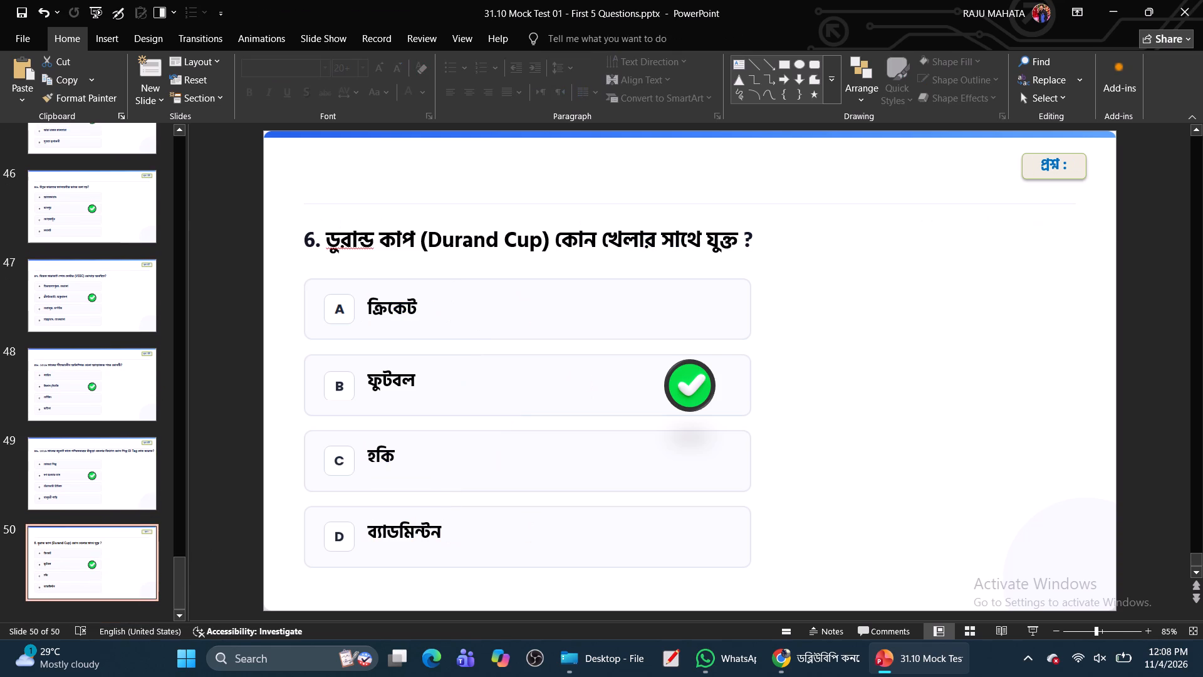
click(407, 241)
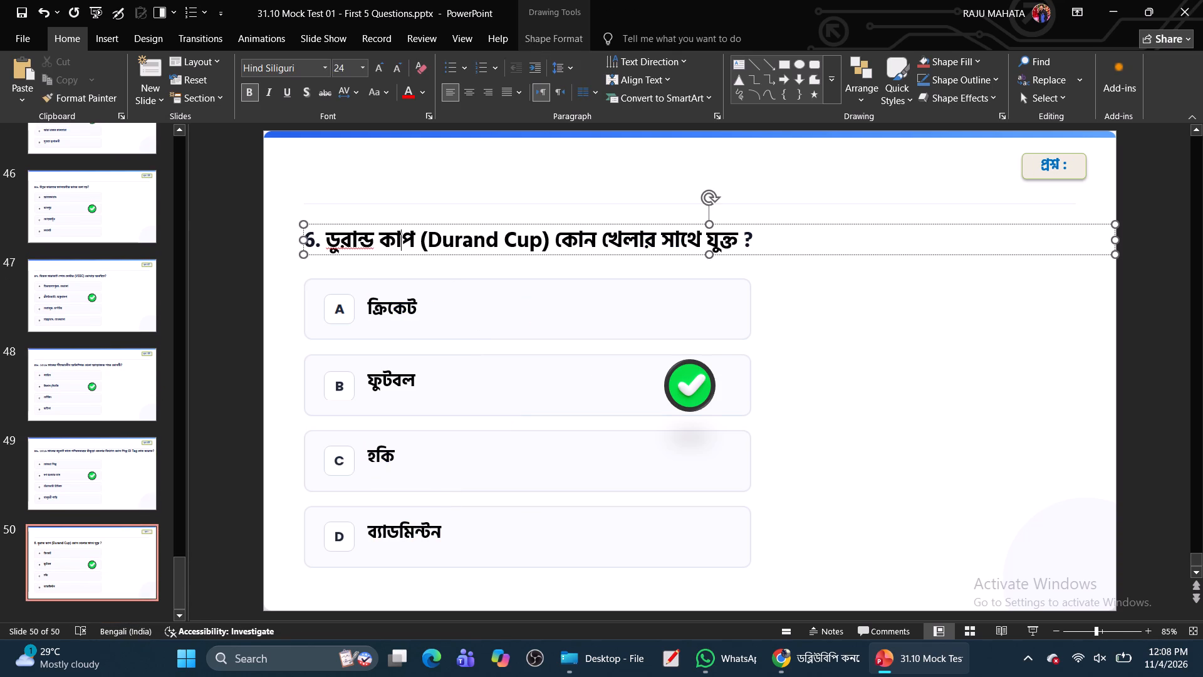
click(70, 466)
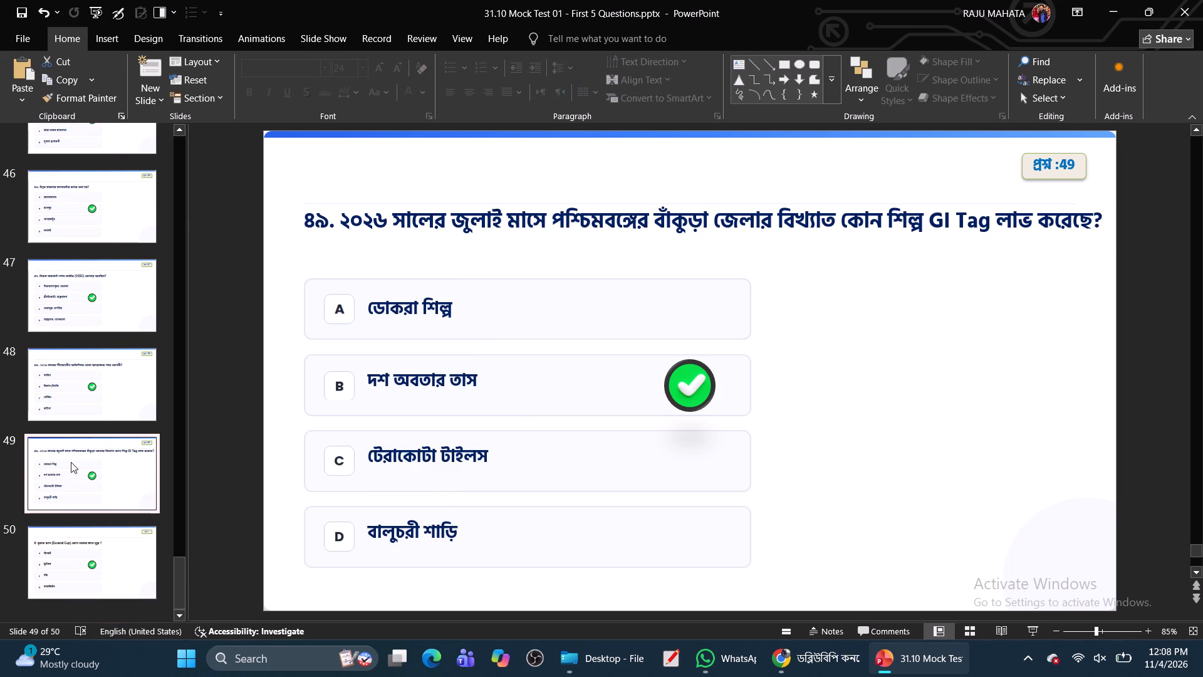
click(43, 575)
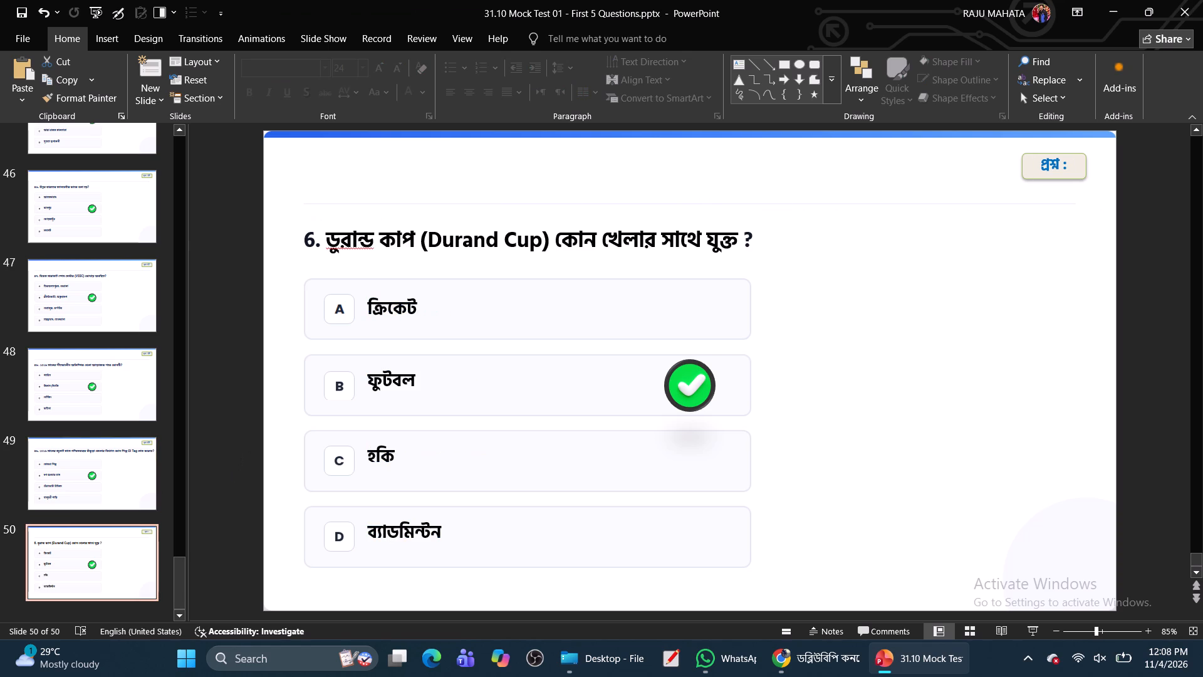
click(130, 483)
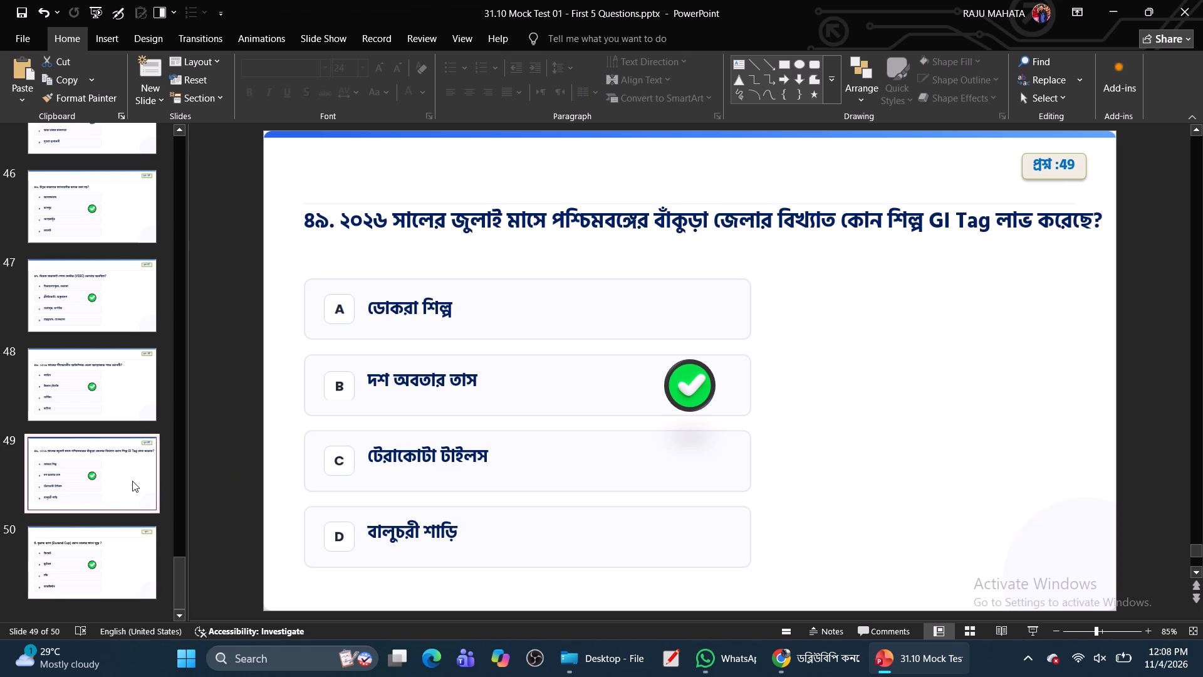
Delete slide 50, the leftover Durand Cup question at the end of the deck.
click(115, 580)
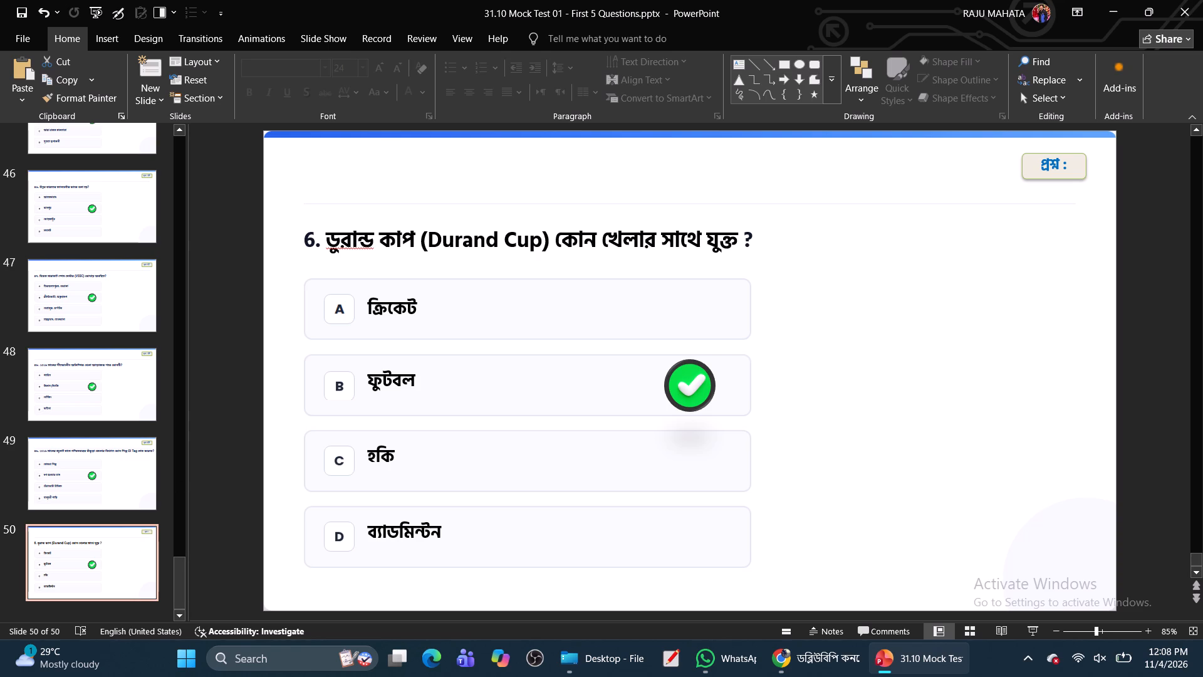
key(BackSpace)
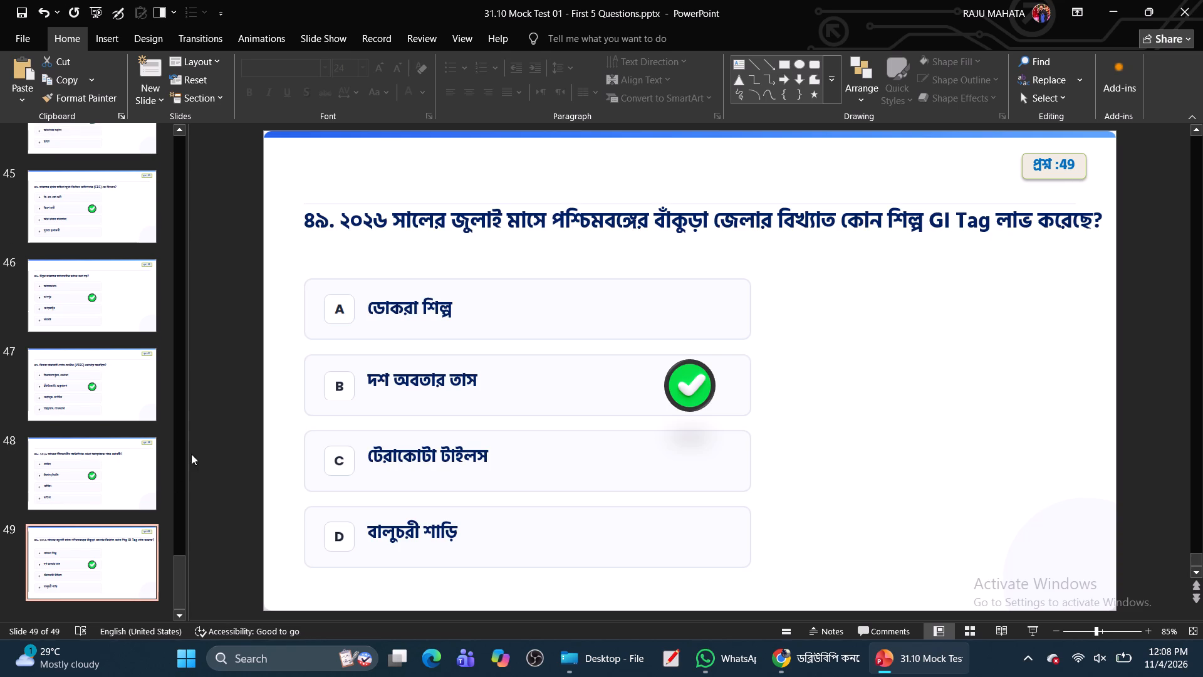
Play the slide show from slide 1 and compare slides 1 and 2, checking the check mark animation and text appearance.
click(120, 488)
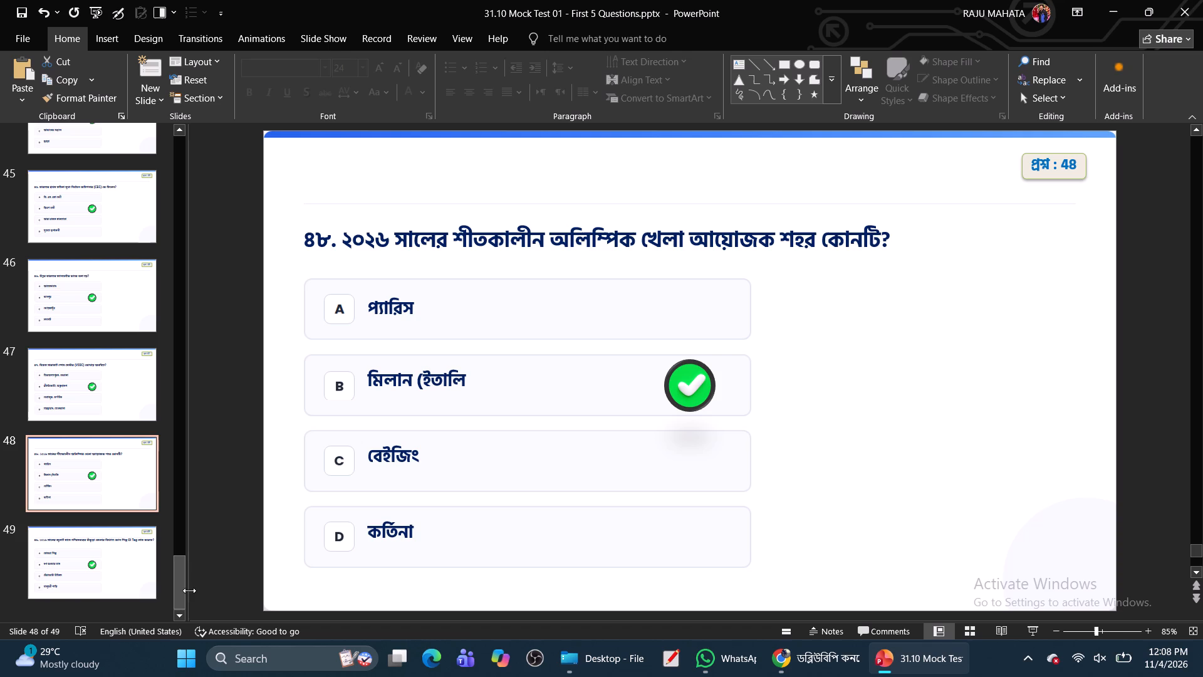
drag(179, 589, 185, 127)
click(70, 158)
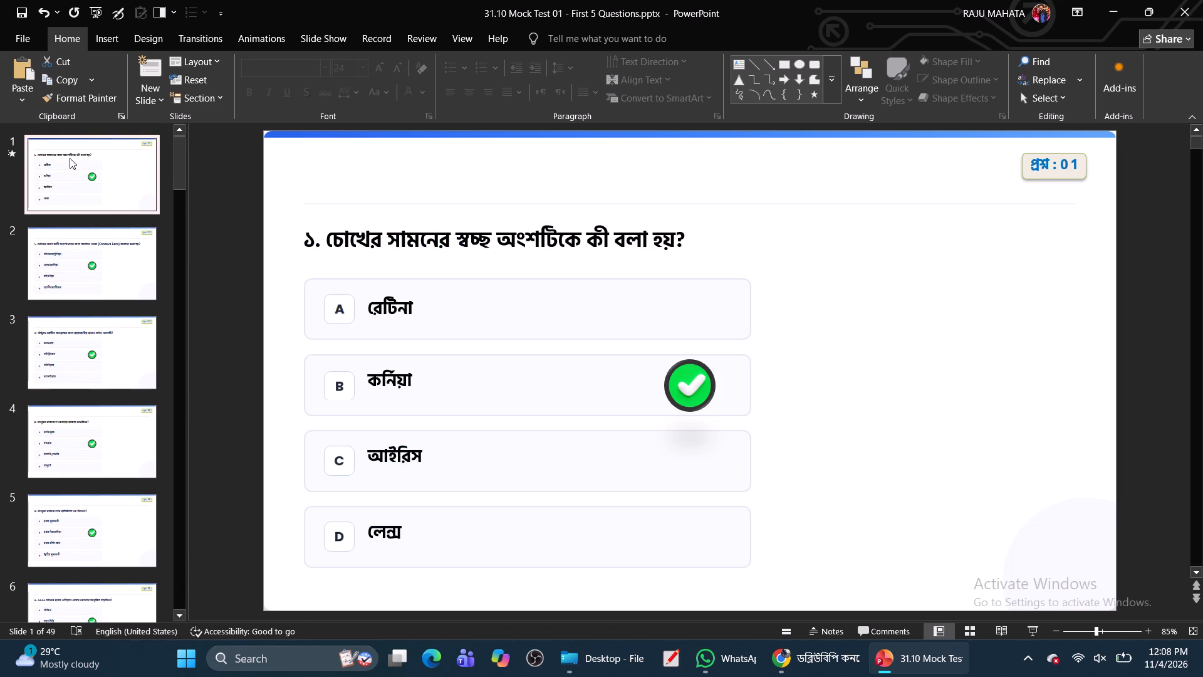
click(1041, 634)
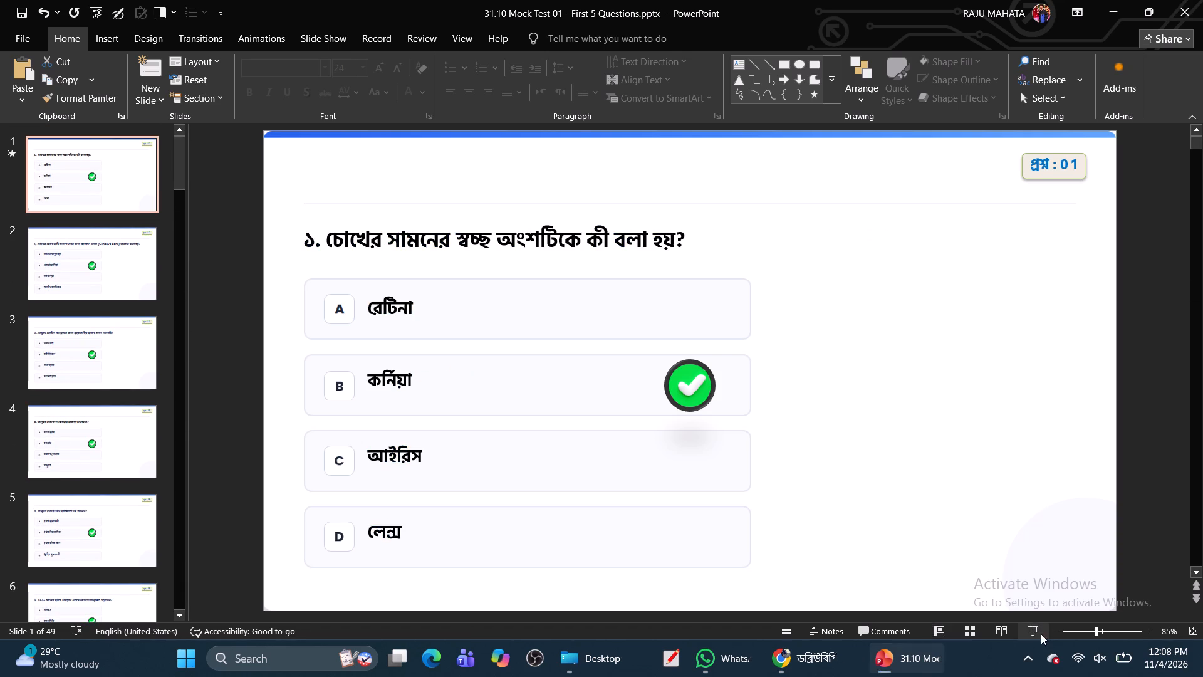
key(Right)
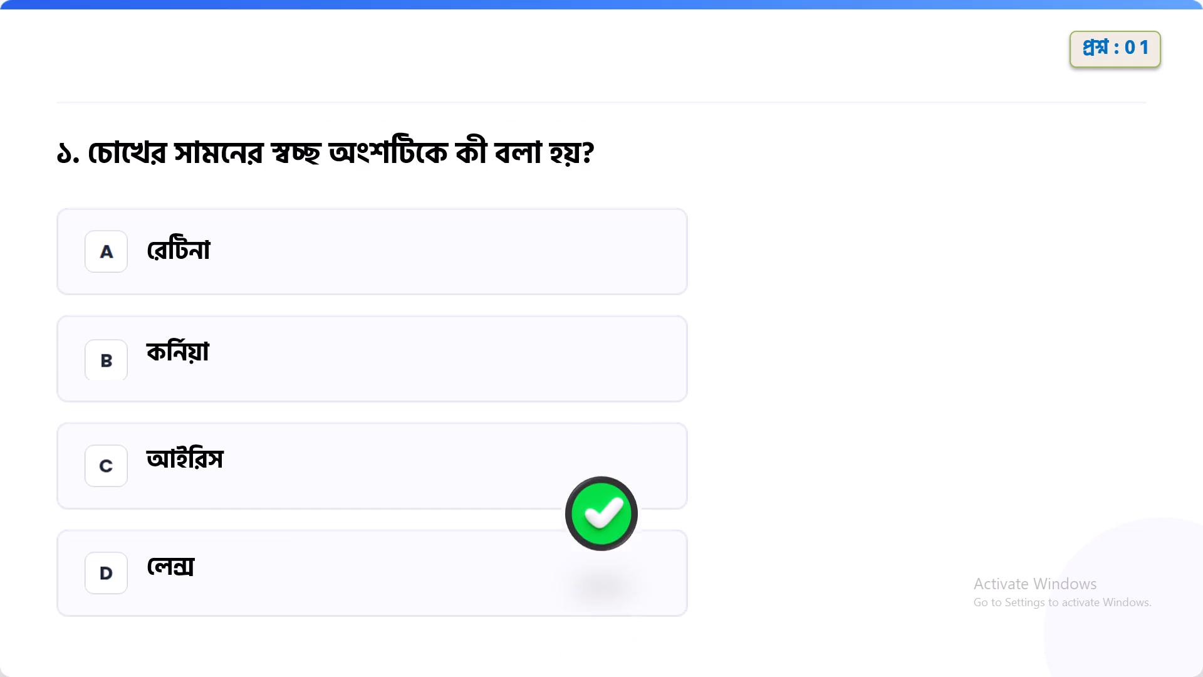
key(Right)
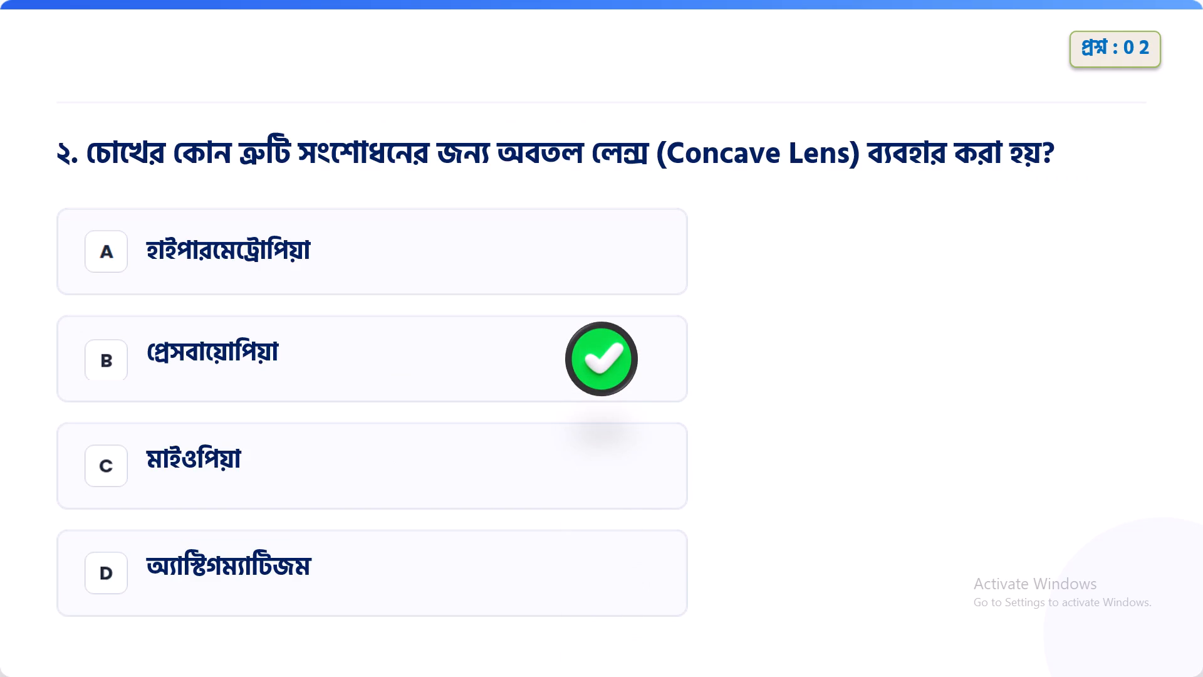
key(Left)
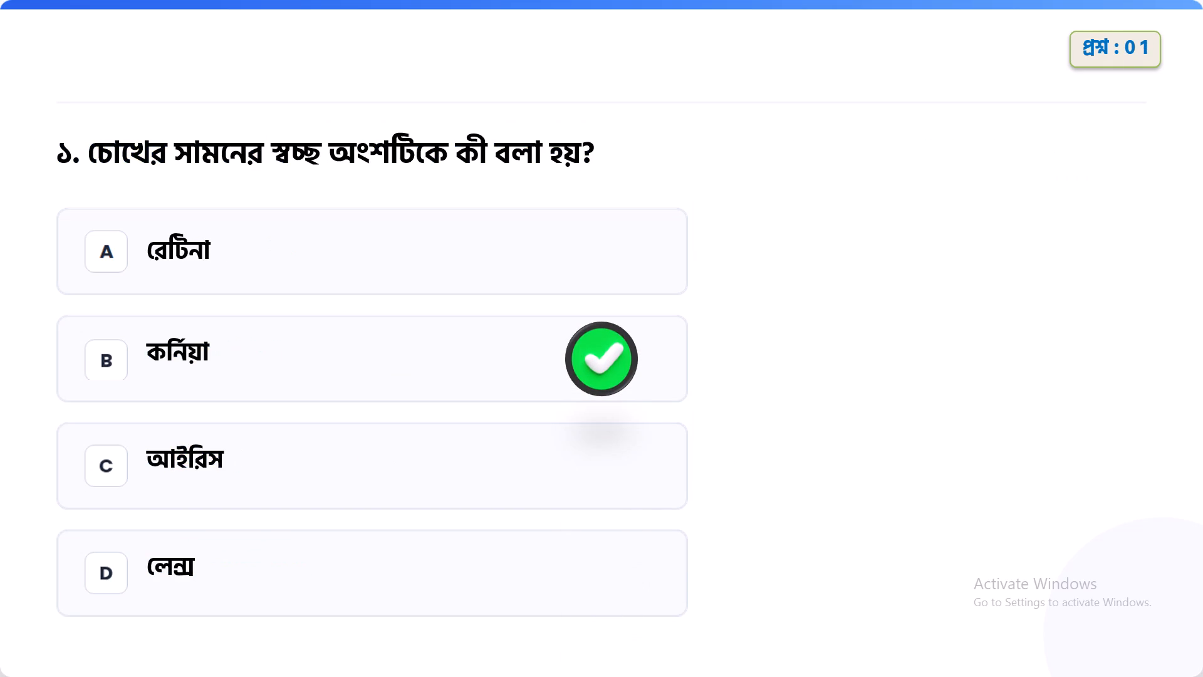
key(Right)
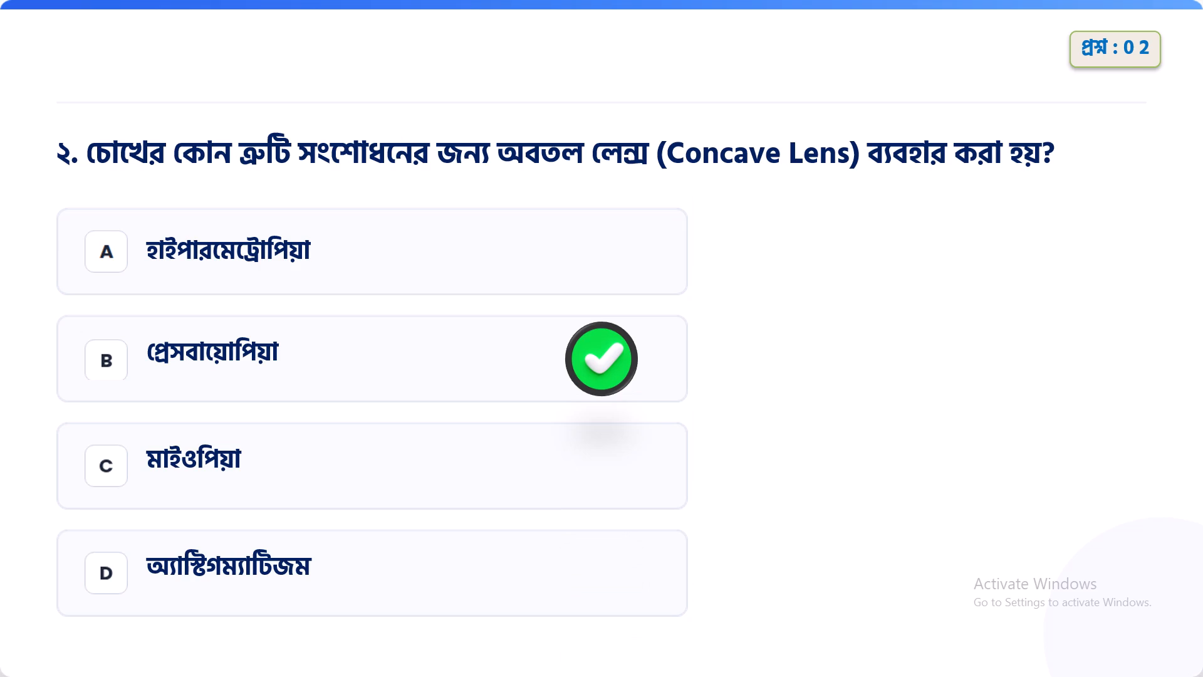
key(Left)
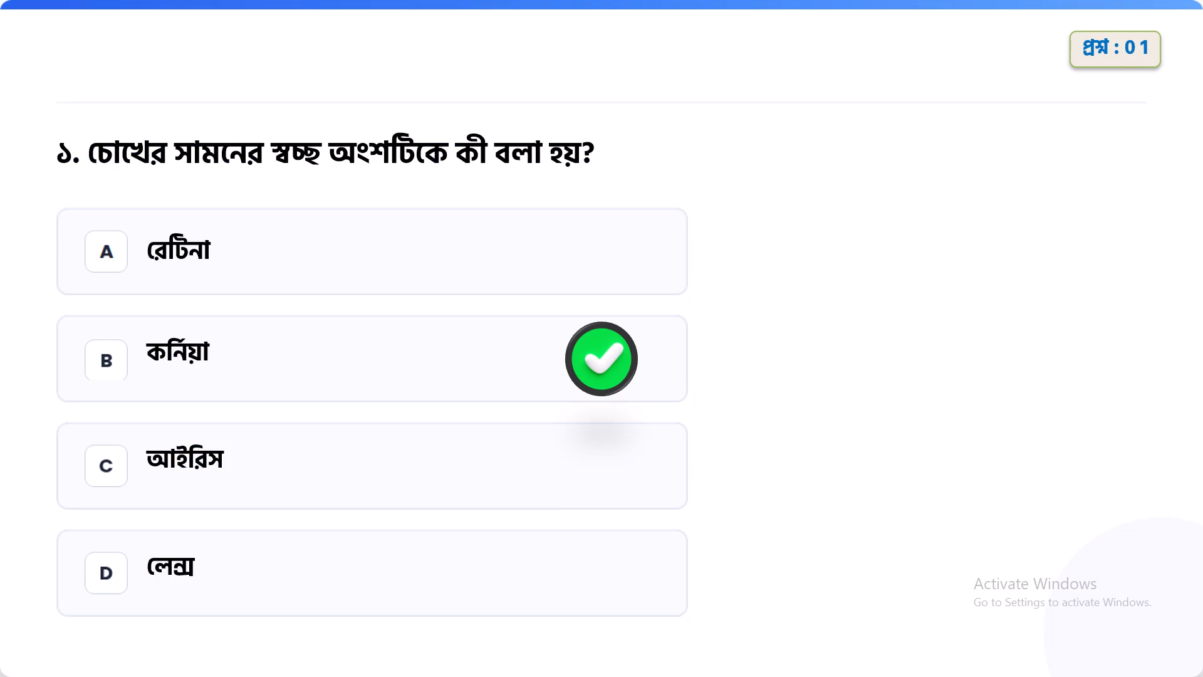
key(Escape)
Set the question text and all four answer options, A to D, on slide 1 to the standard dark blue, matching slide 2.
click(400, 237)
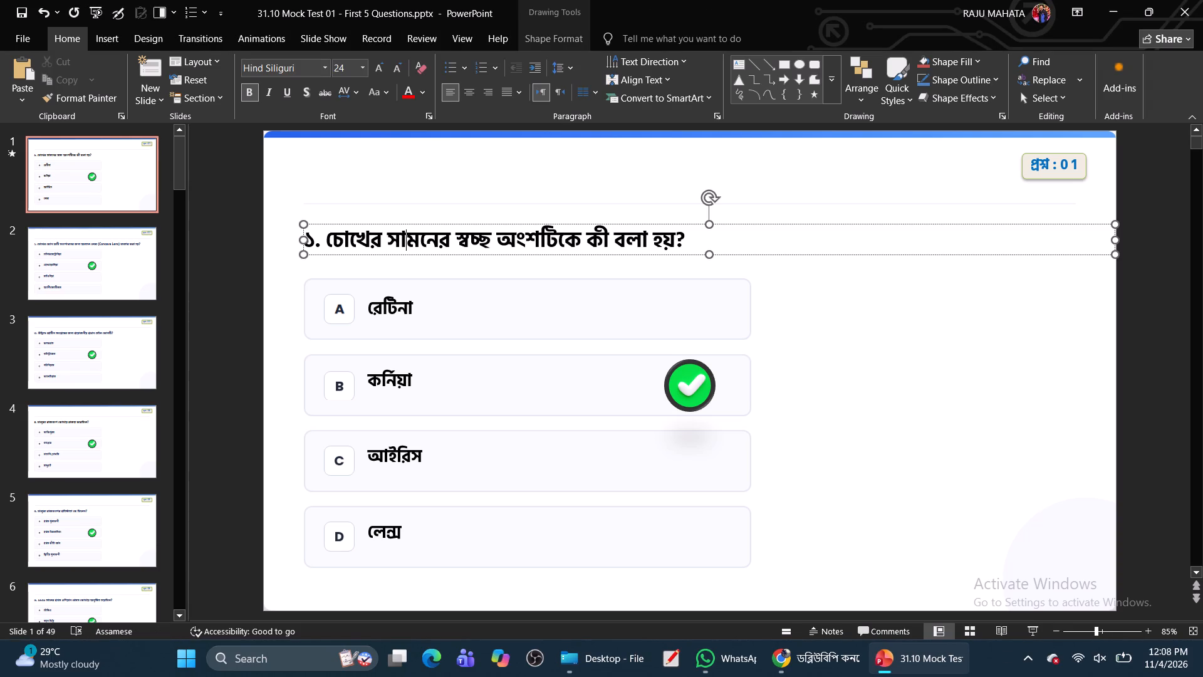
click(417, 253)
ctrl+click(398, 314)
ctrl+click(393, 378)
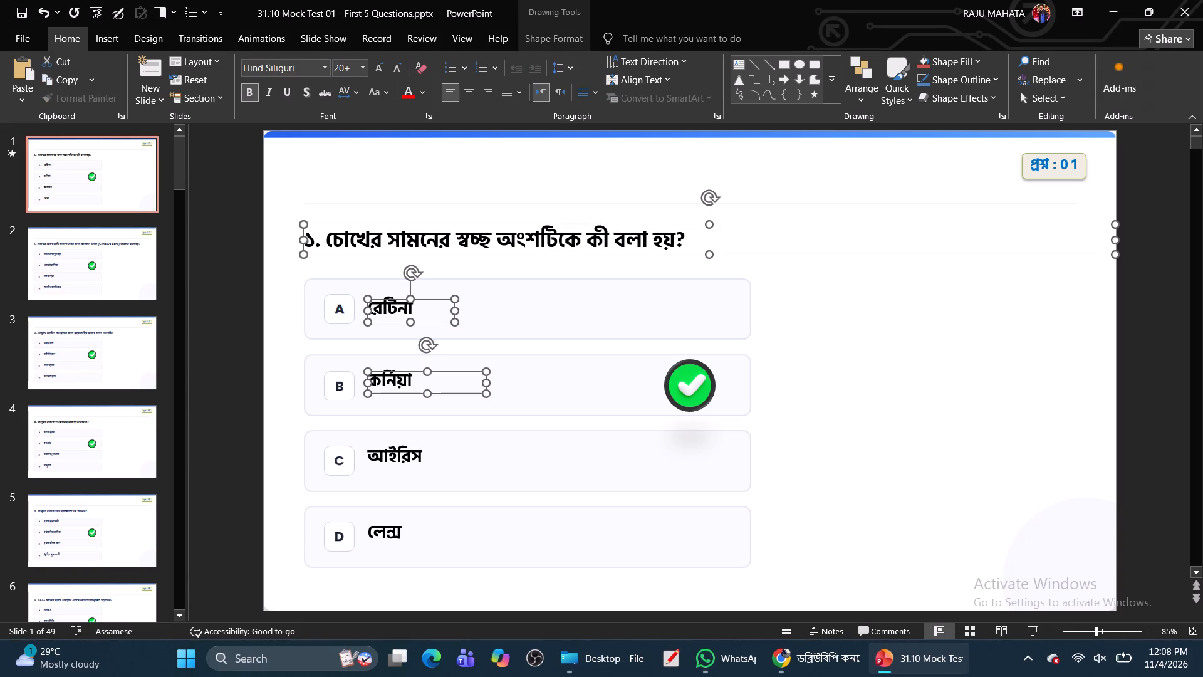
ctrl+click(396, 452)
ctrl+click(397, 529)
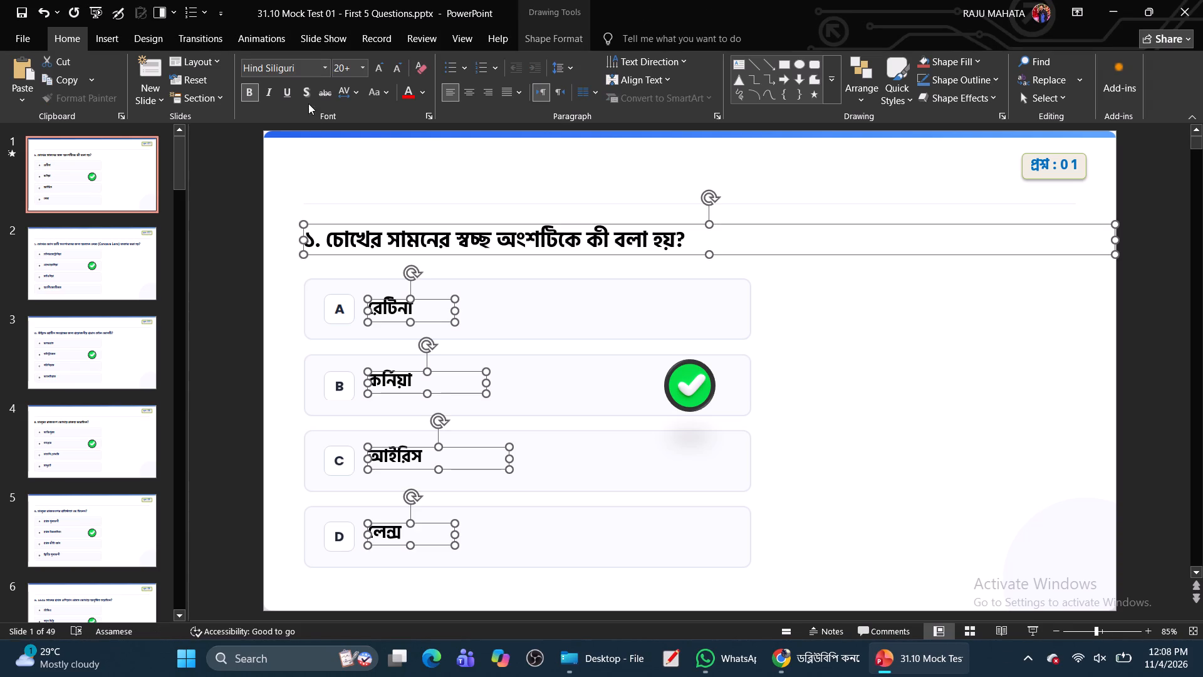
click(422, 93)
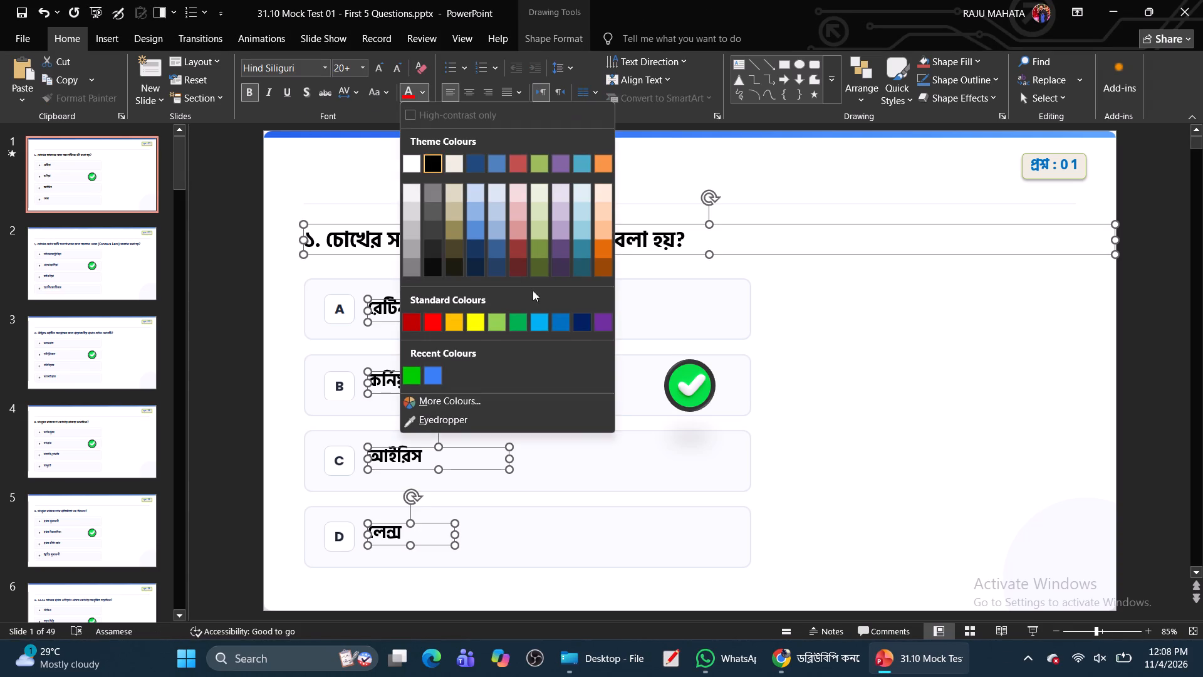
click(576, 318)
click(117, 266)
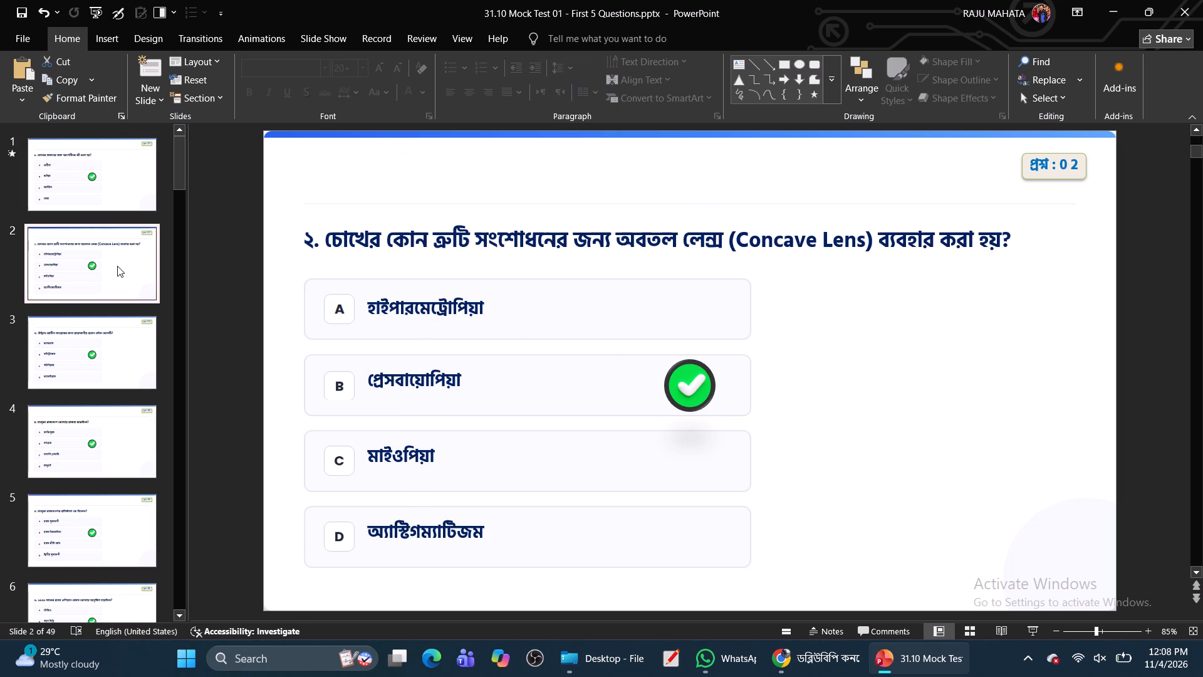
click(103, 174)
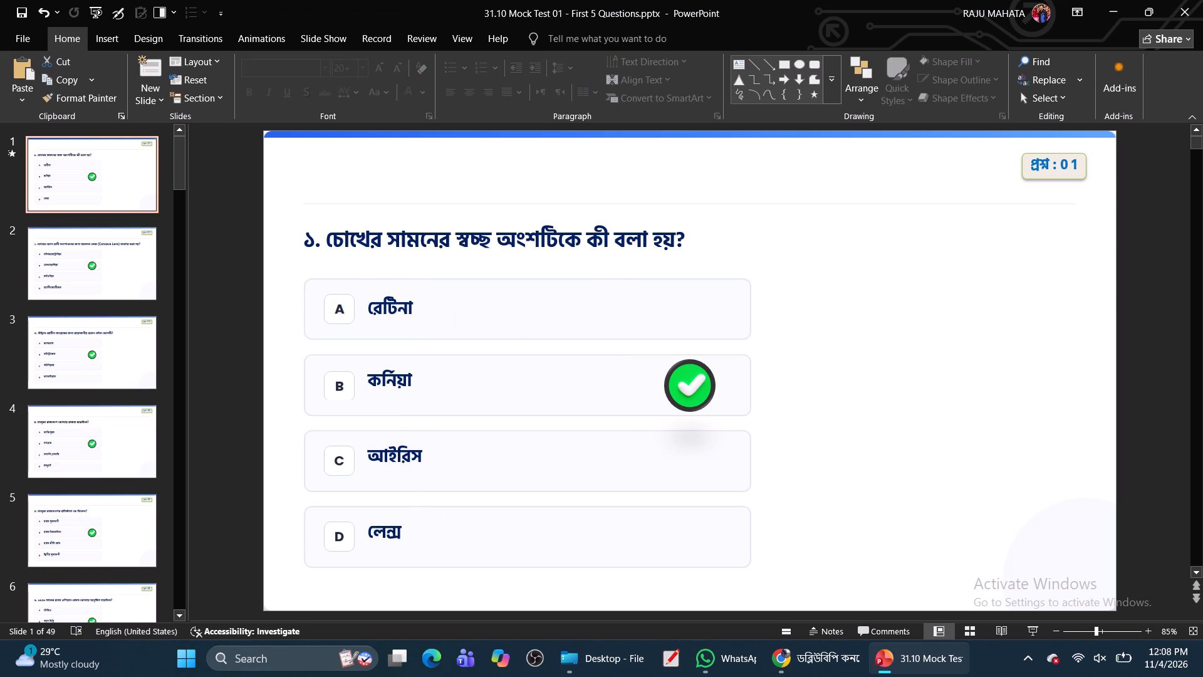
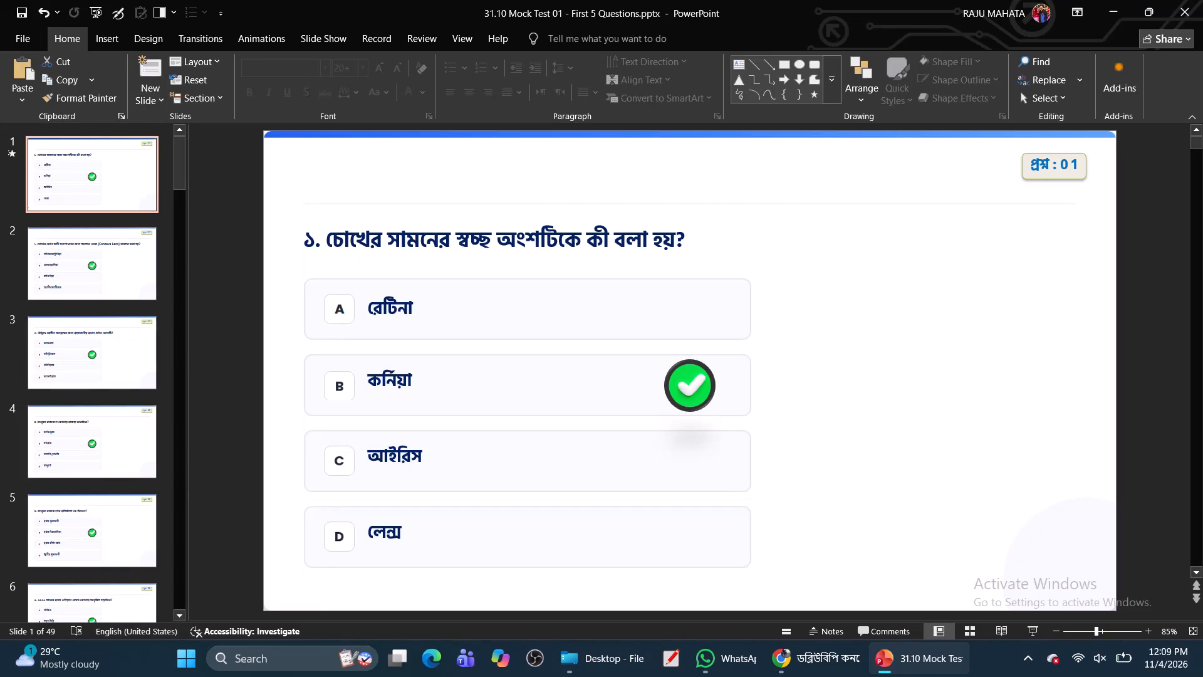
Copy the question number ২ from slide 2 and paste it over the question number on slide 3.
key(Down)
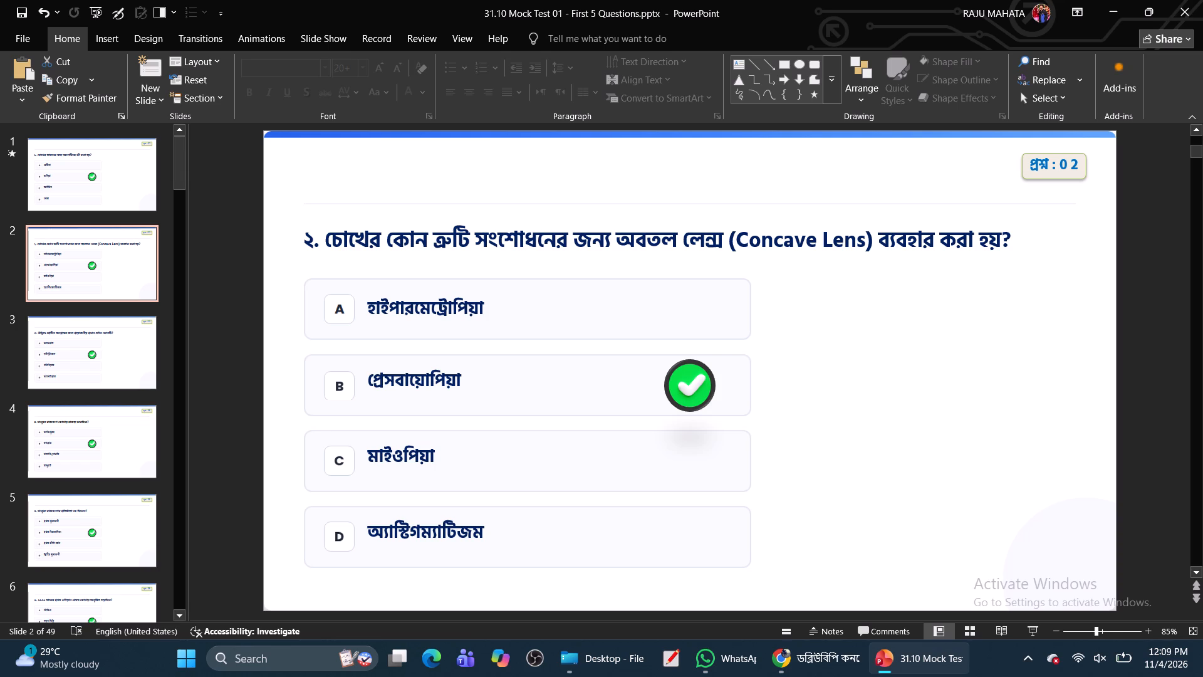
key(Down)
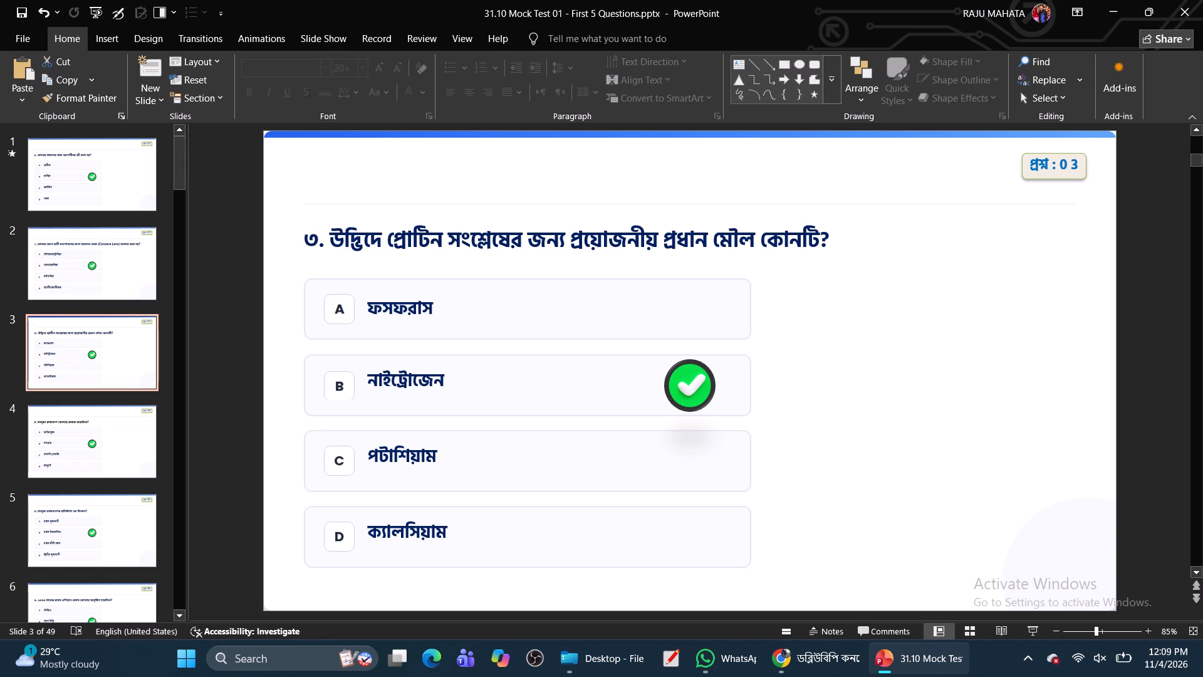
key(Up)
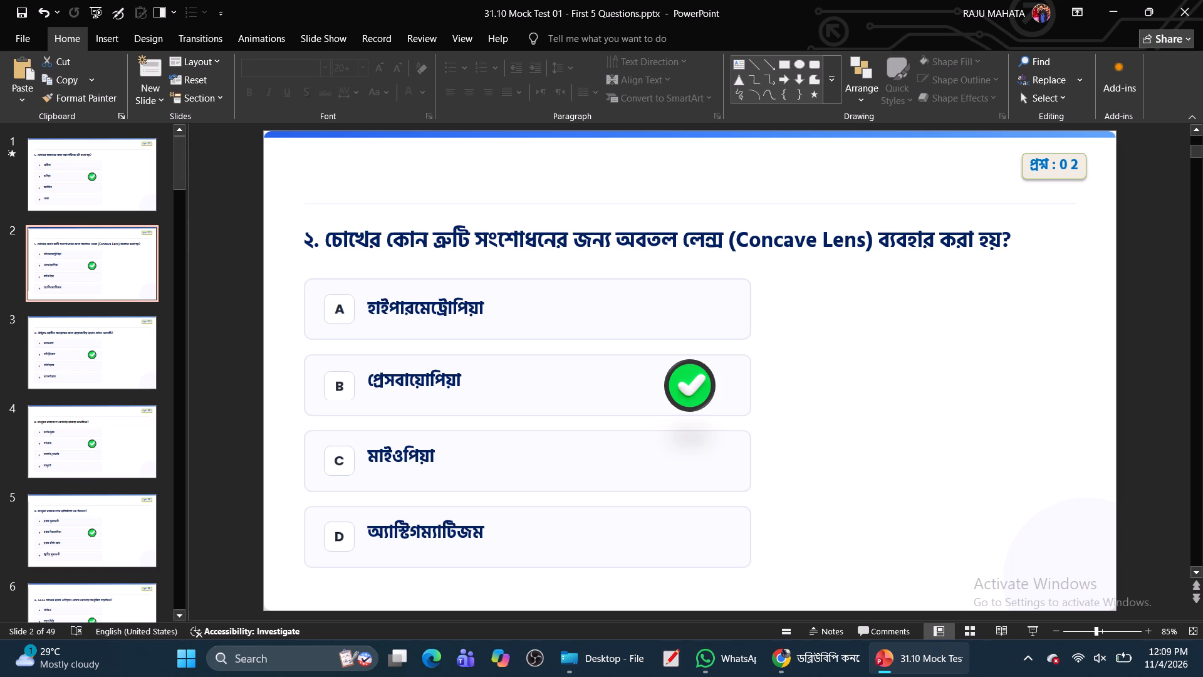
drag(304, 239, 306, 239)
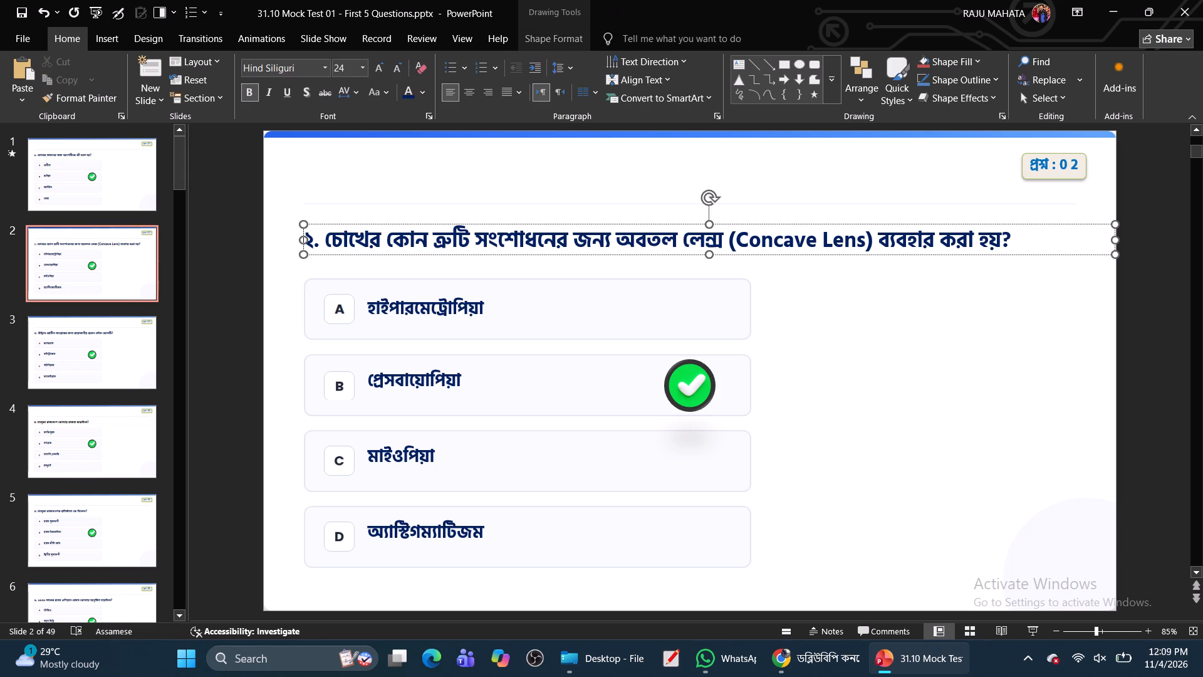
drag(306, 239, 314, 239)
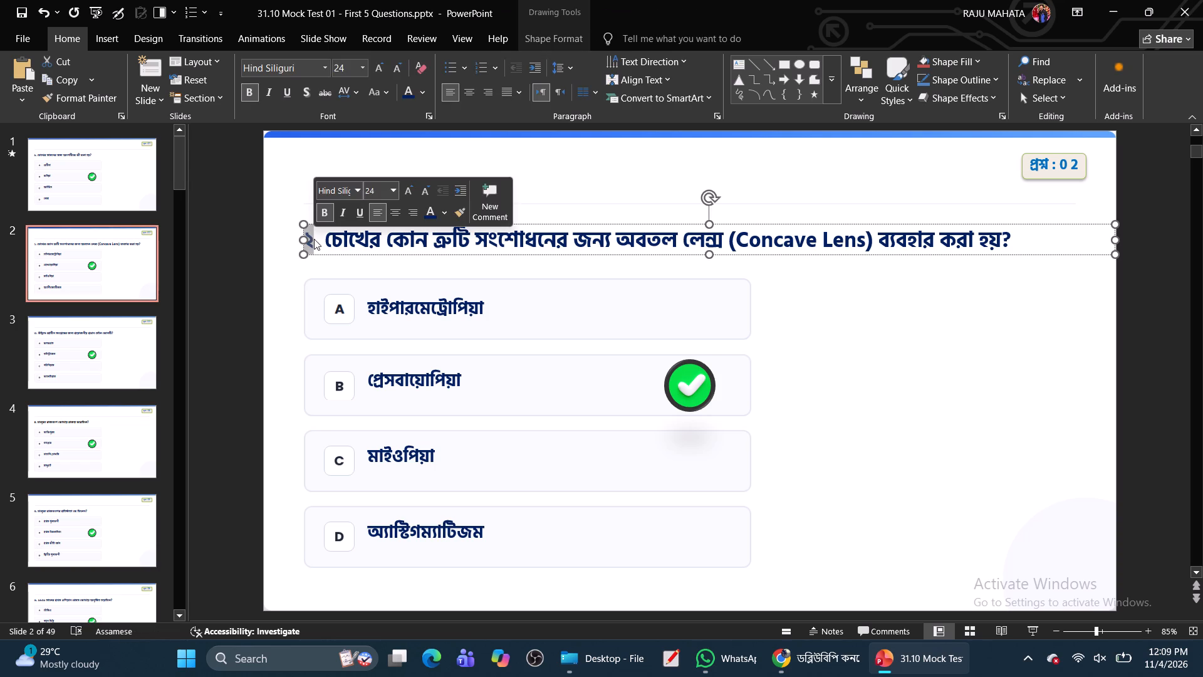
key(ctrl+c)
click(78, 350)
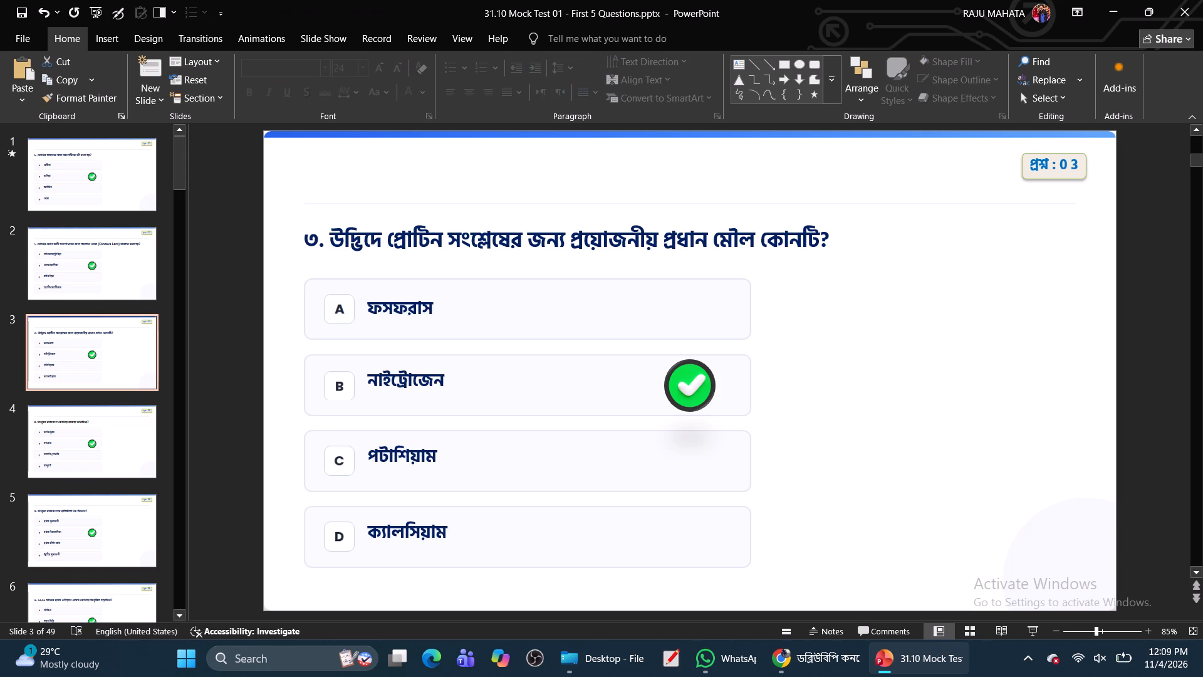
double_click(311, 239)
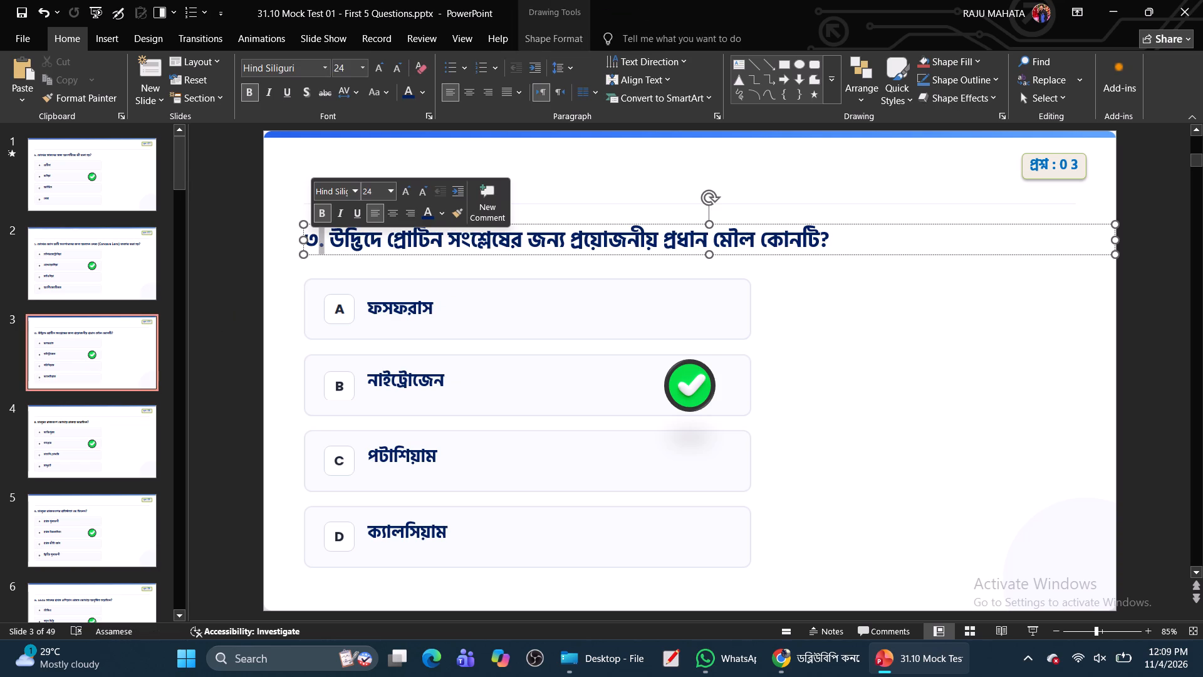
double_click(309, 238)
key(ctrl+v)
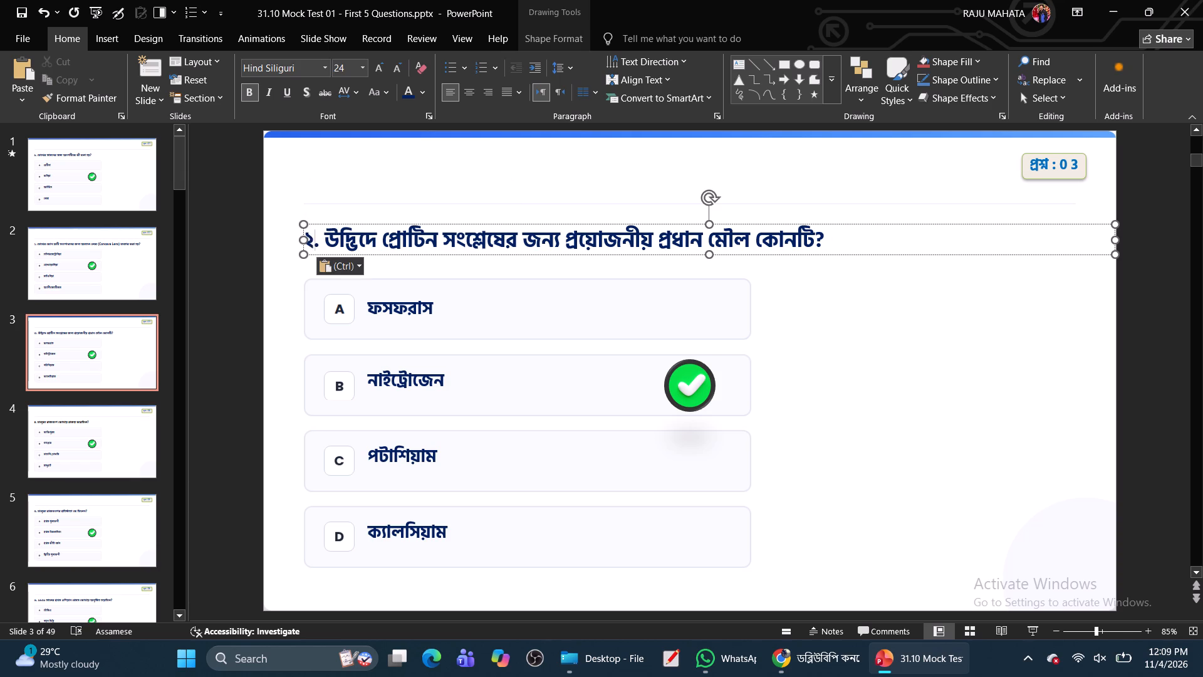
Delete slide 2, the question about the concave lens (Concave Lens).
click(113, 274)
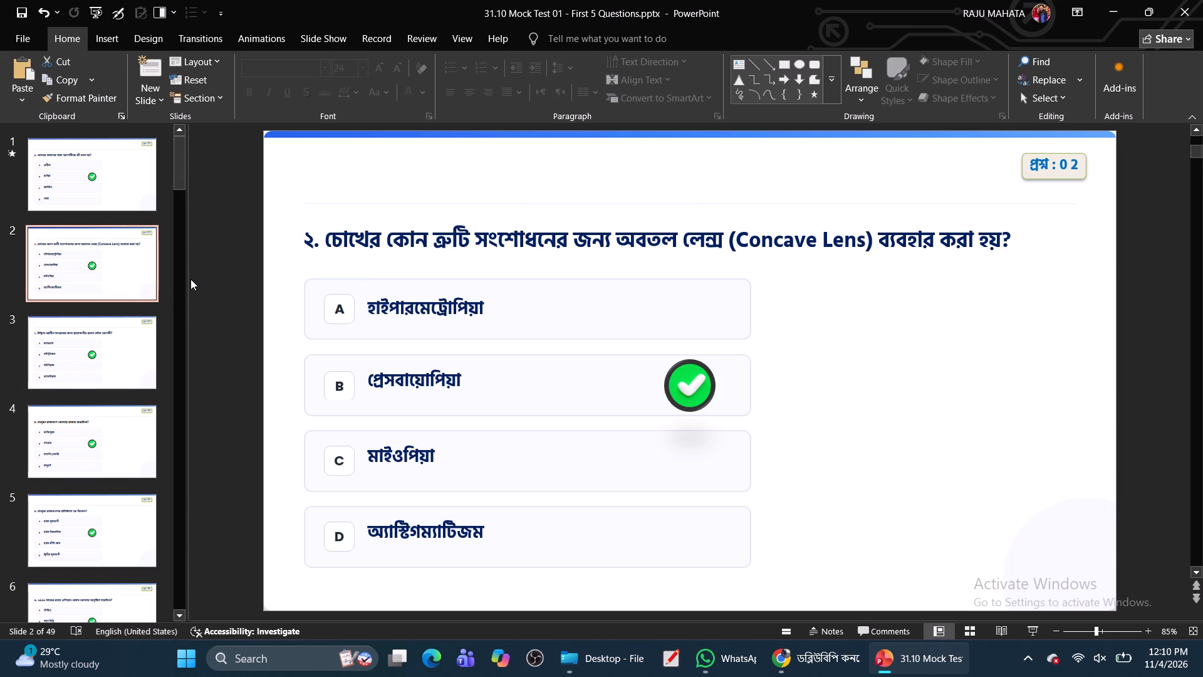
key(BackSpace)
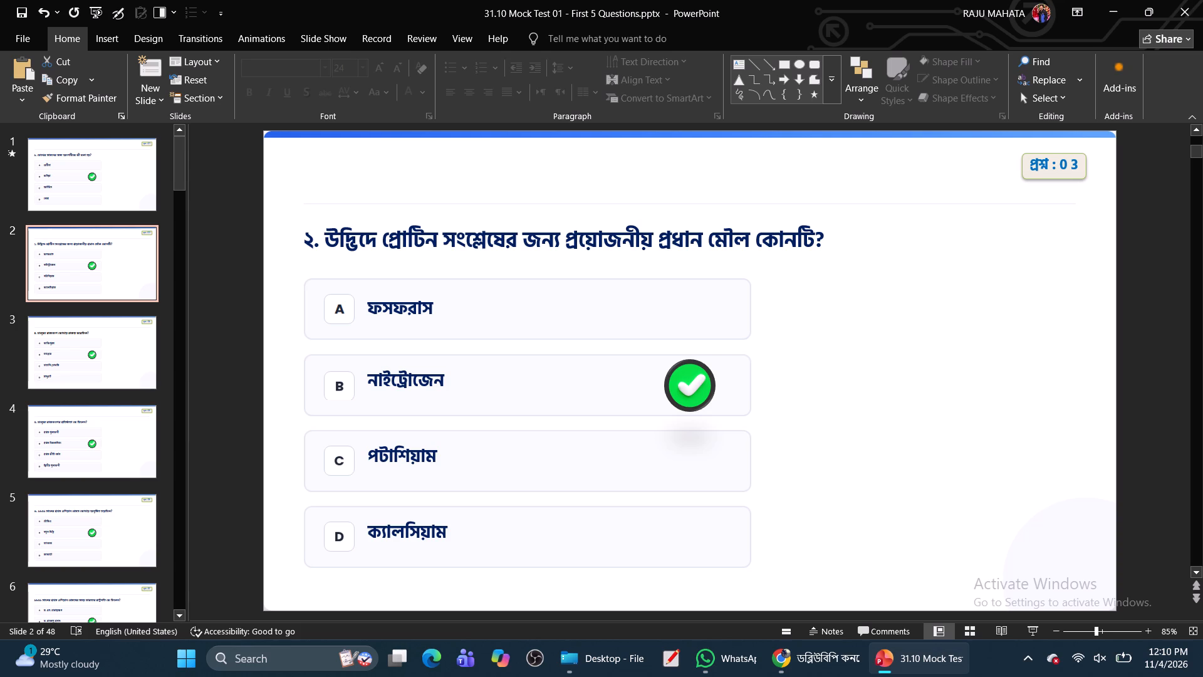
drag(322, 244, 807, 247)
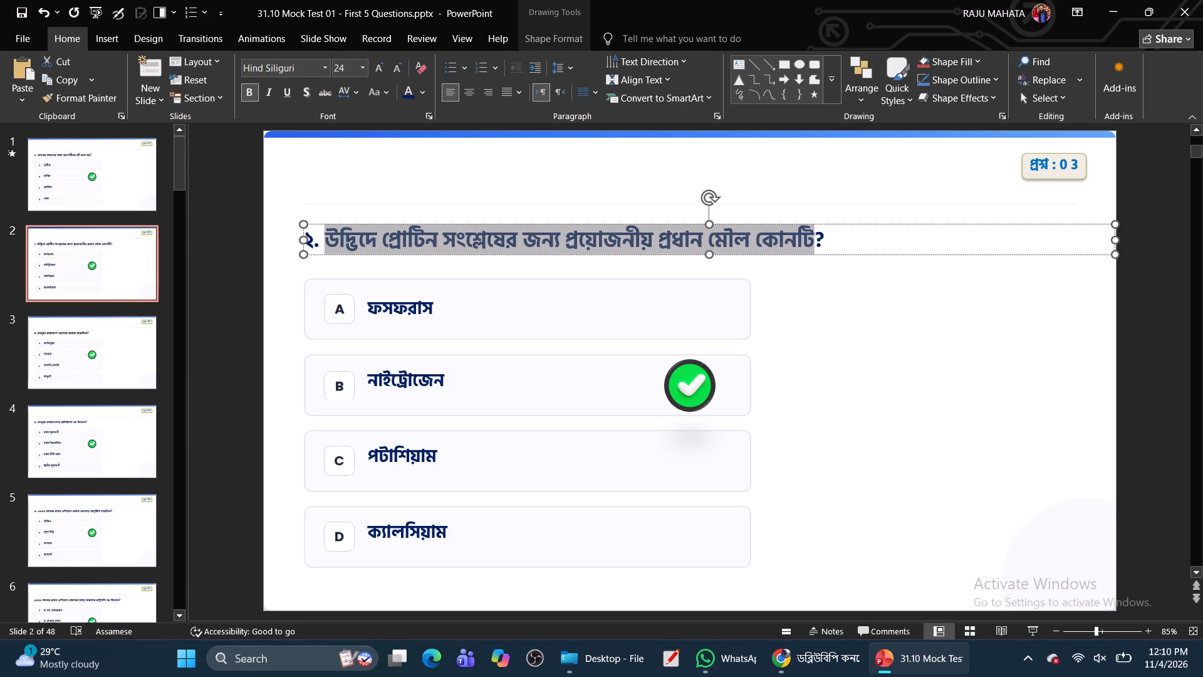
drag(807, 247, 823, 240)
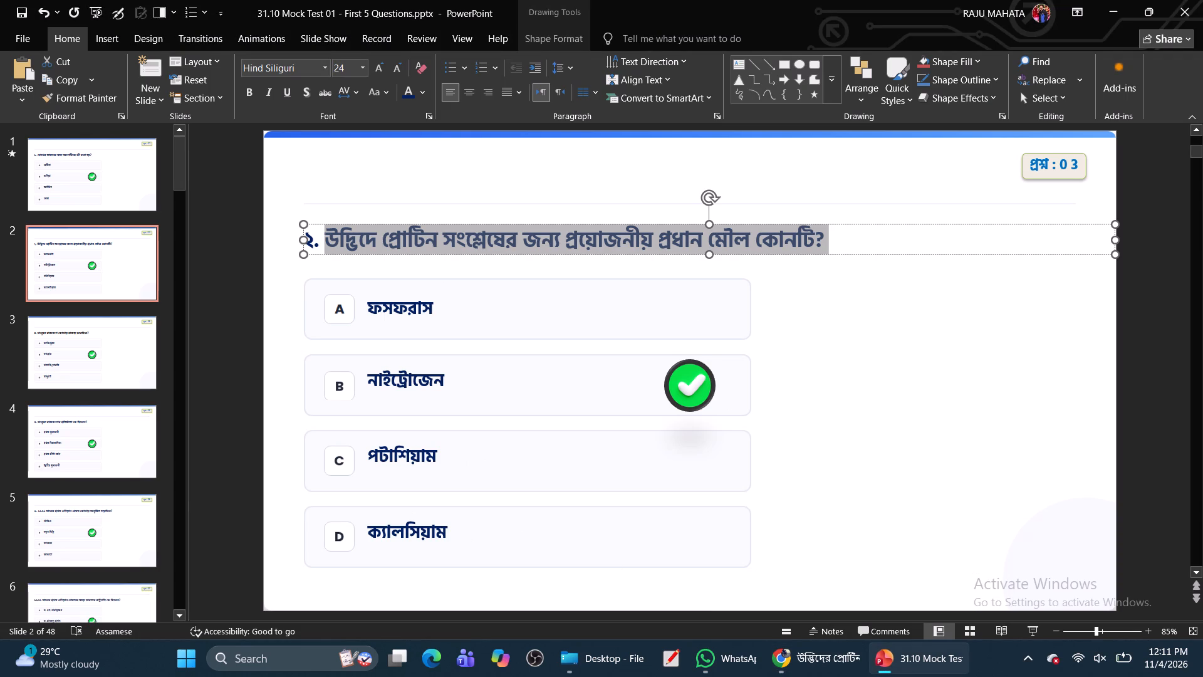
click(318, 222)
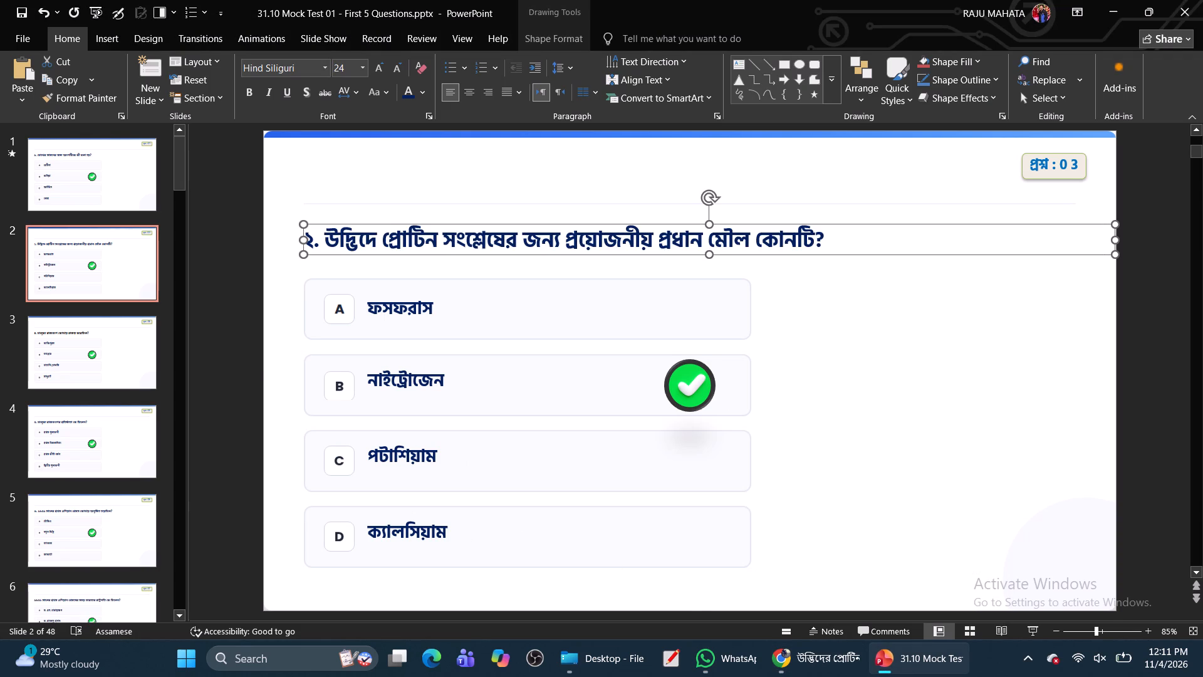
click(894, 313)
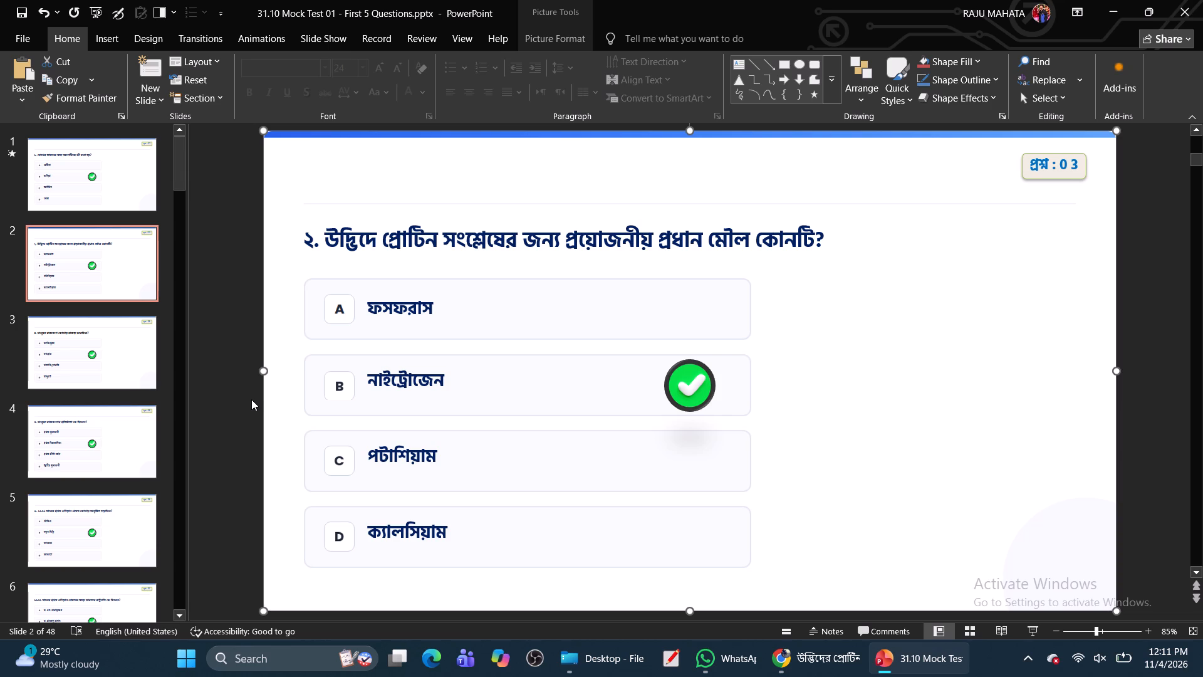
In File Explorer, open "Mock Test 02 - pptx.pptx" from RANISH CLASS ROOM > Static Notes > Gk Khata > GK = 02 on drive E.
click(618, 658)
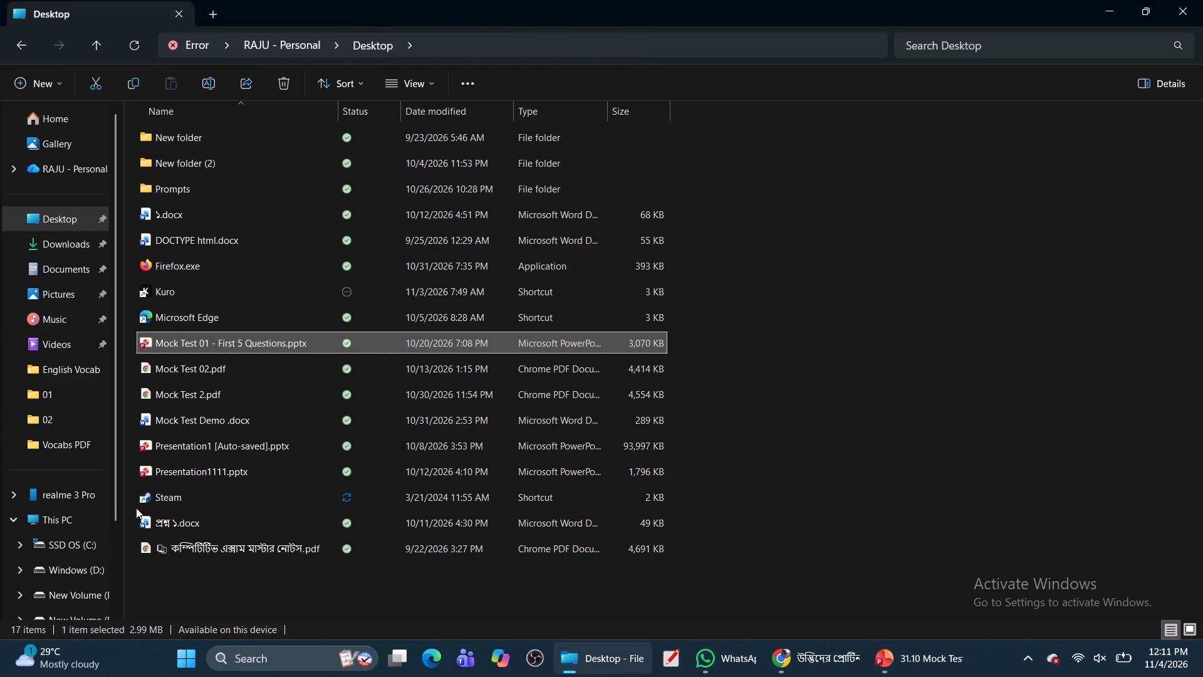
click(76, 527)
double_click(648, 137)
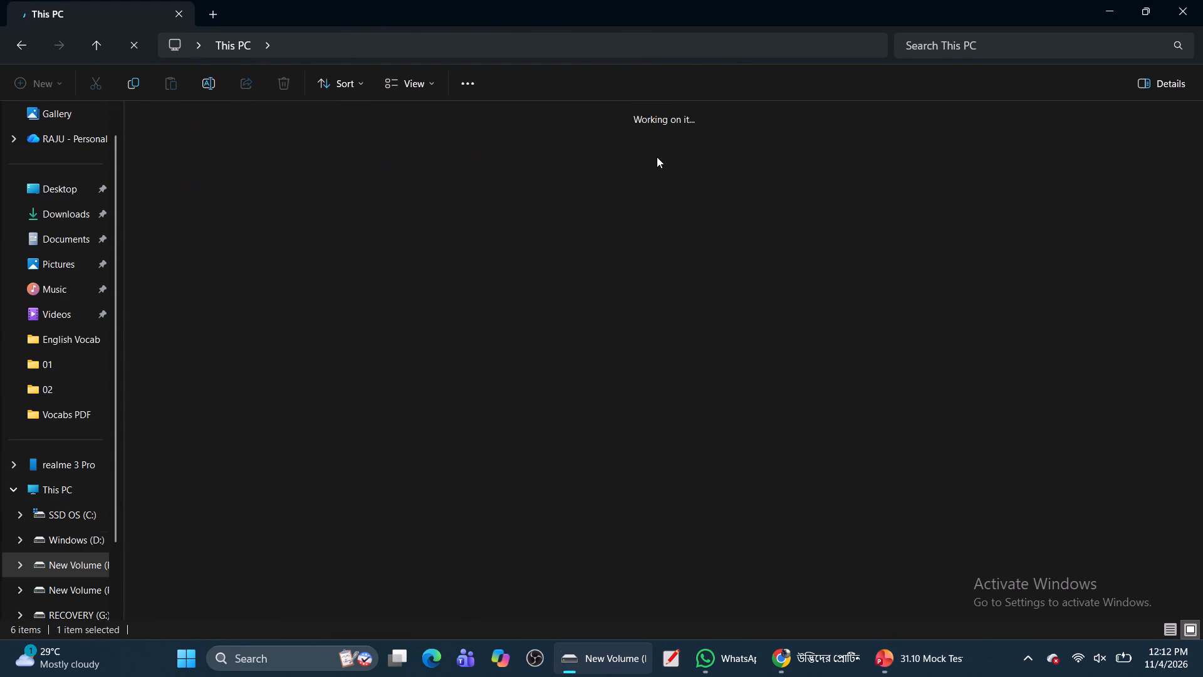
double_click(703, 167)
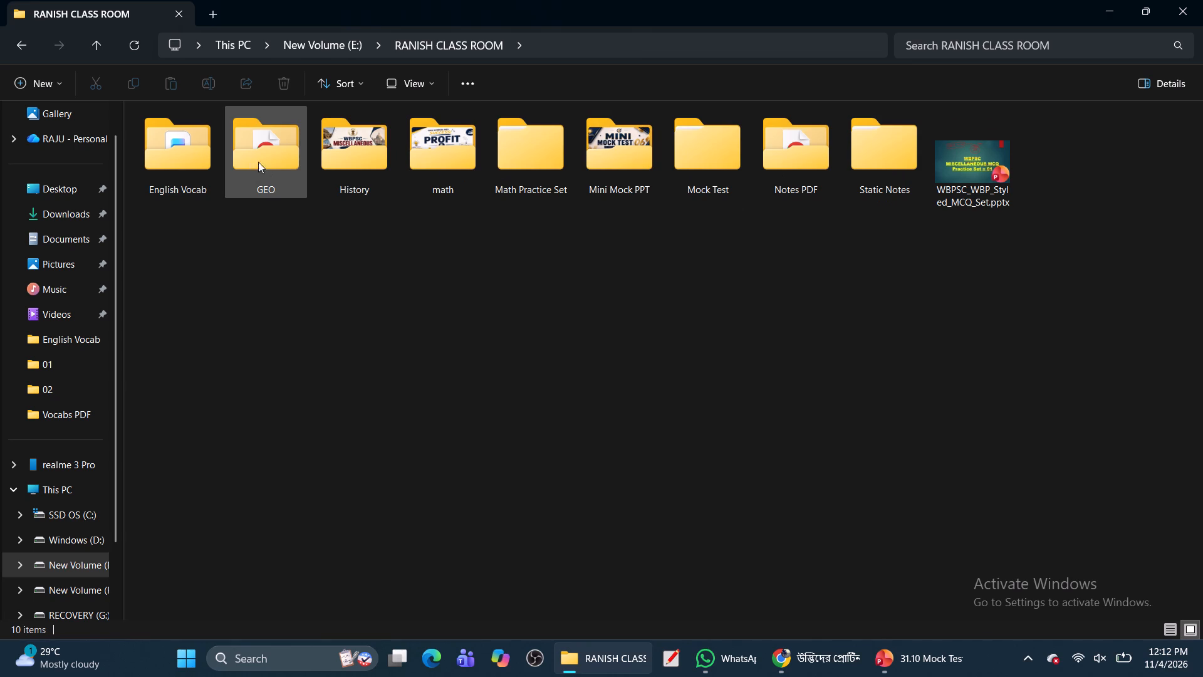
double_click(870, 153)
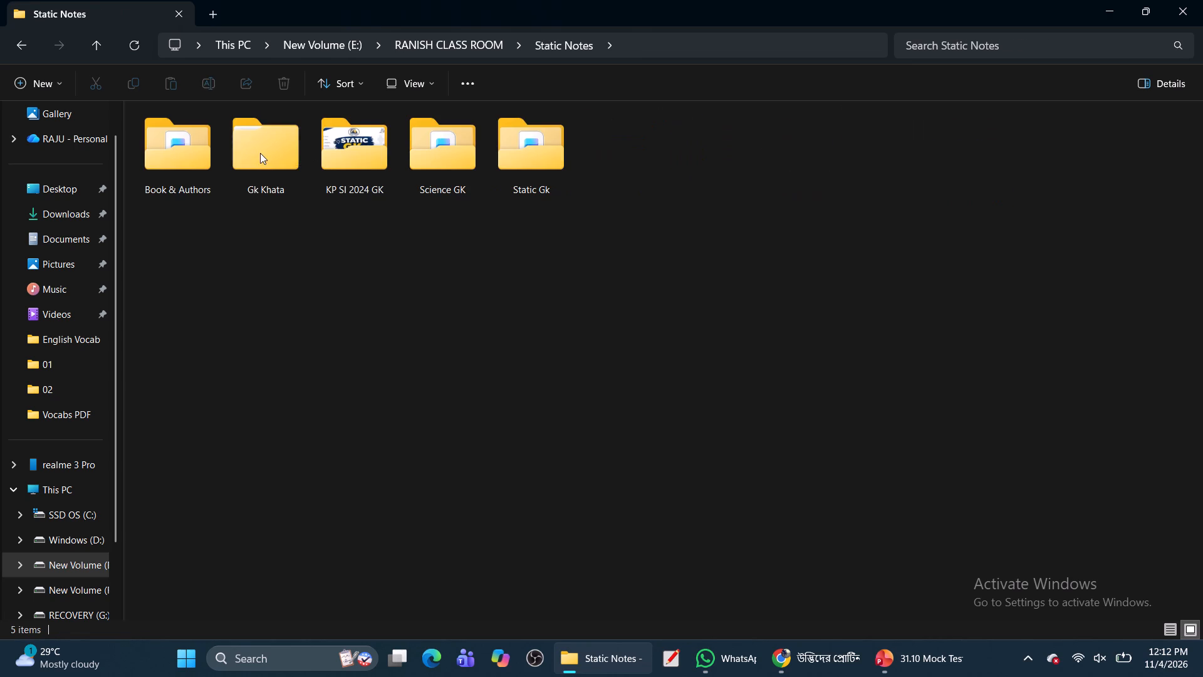
double_click(260, 153)
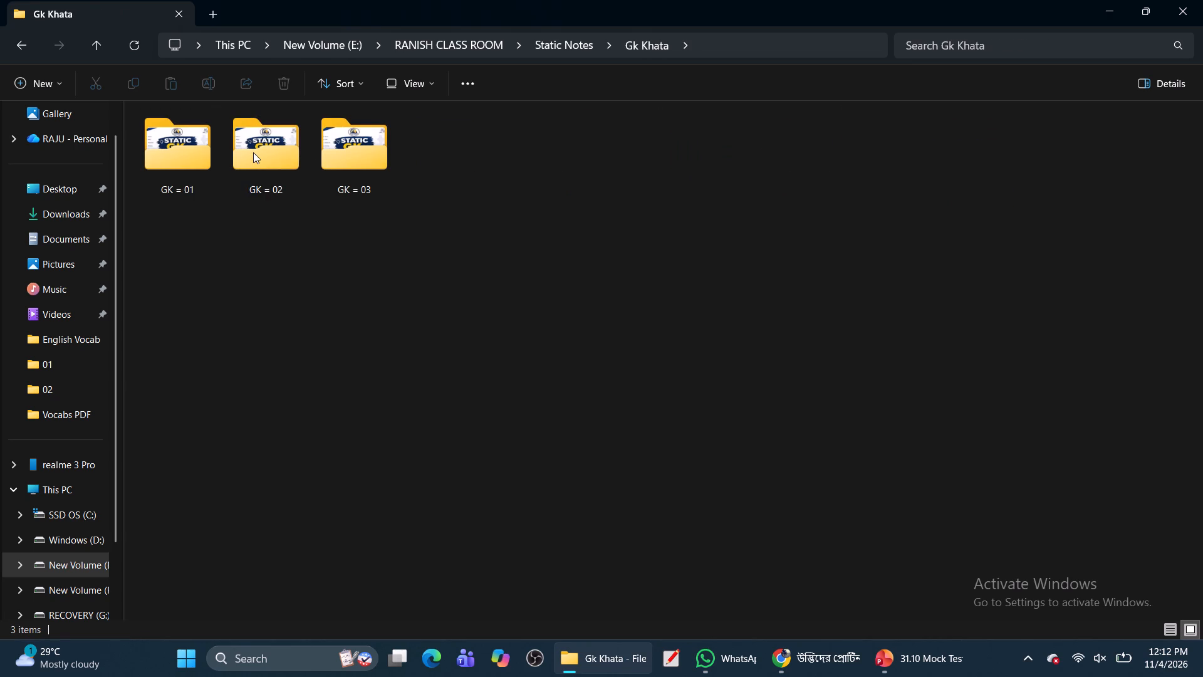
double_click(253, 152)
double_click(524, 165)
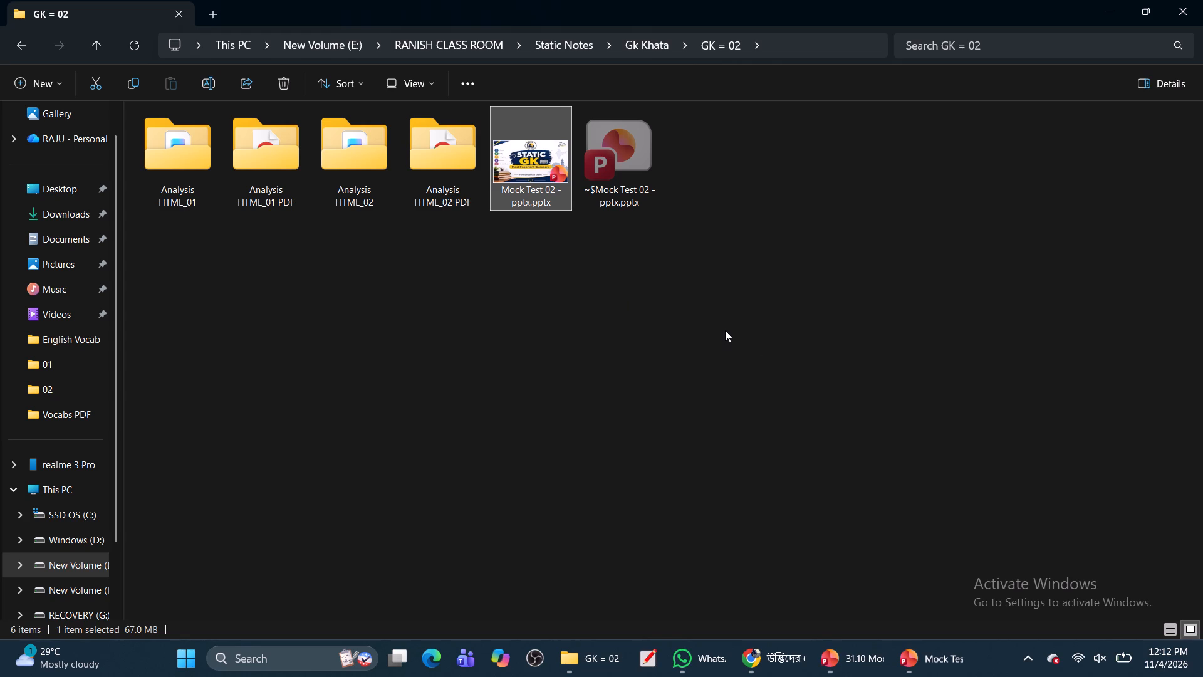
click(928, 674)
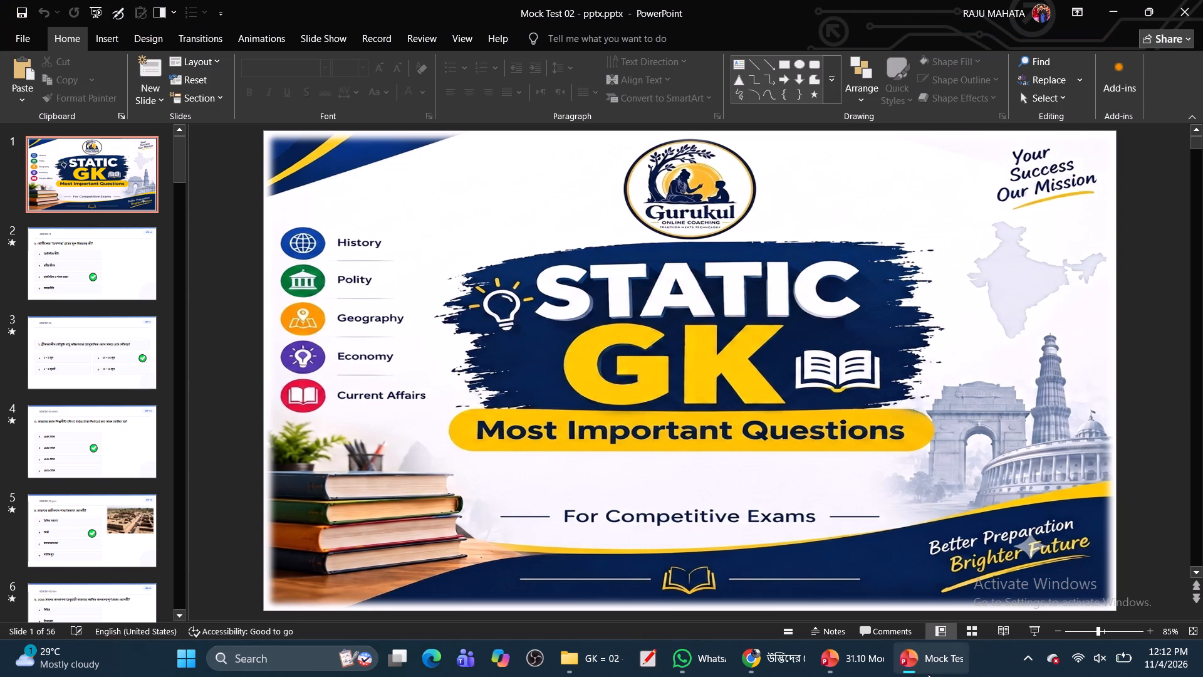
Look through the question slides of the Mock Test 02 deck to examine their layout, and close the deck.
click(99, 379)
click(121, 452)
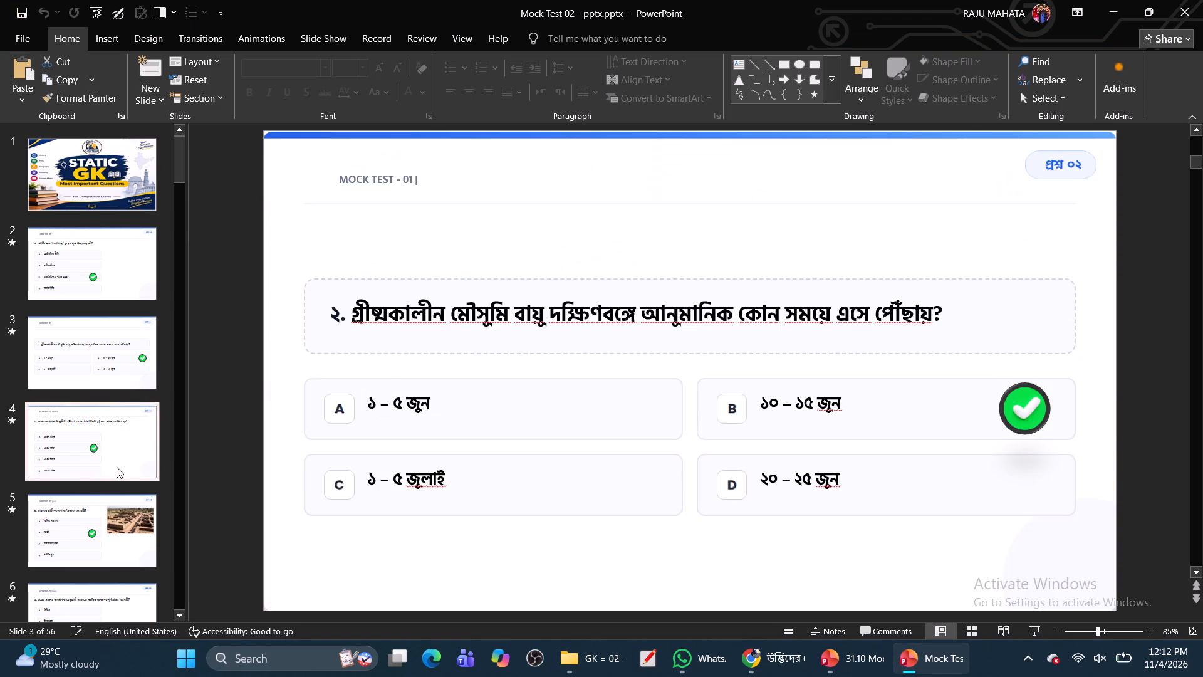
scroll(101, 480, down, 4)
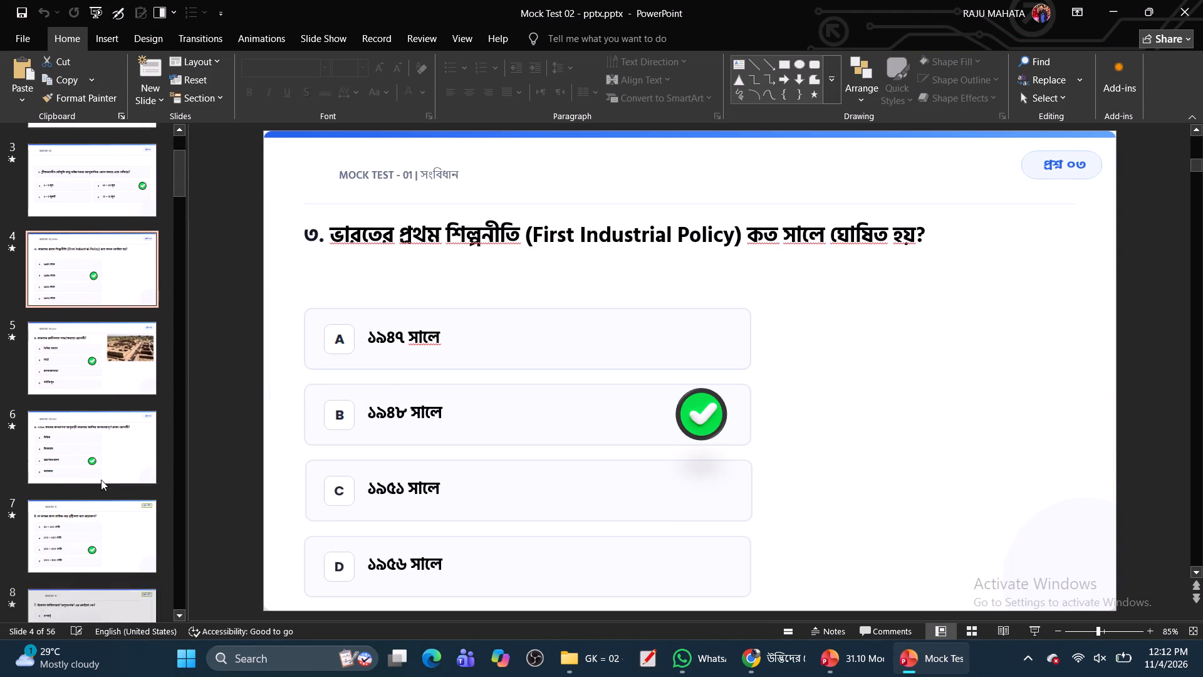
scroll(101, 480, down, 3)
click(103, 431)
click(82, 490)
scroll(76, 540, down, 15)
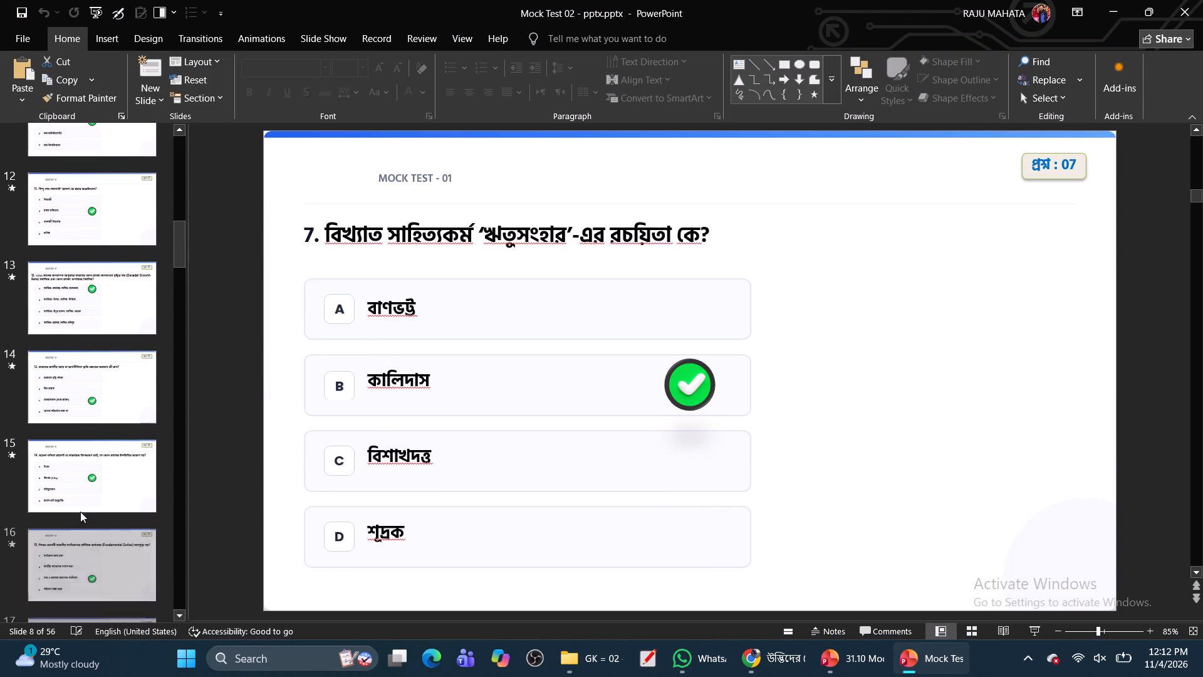
scroll(80, 512, down, 17)
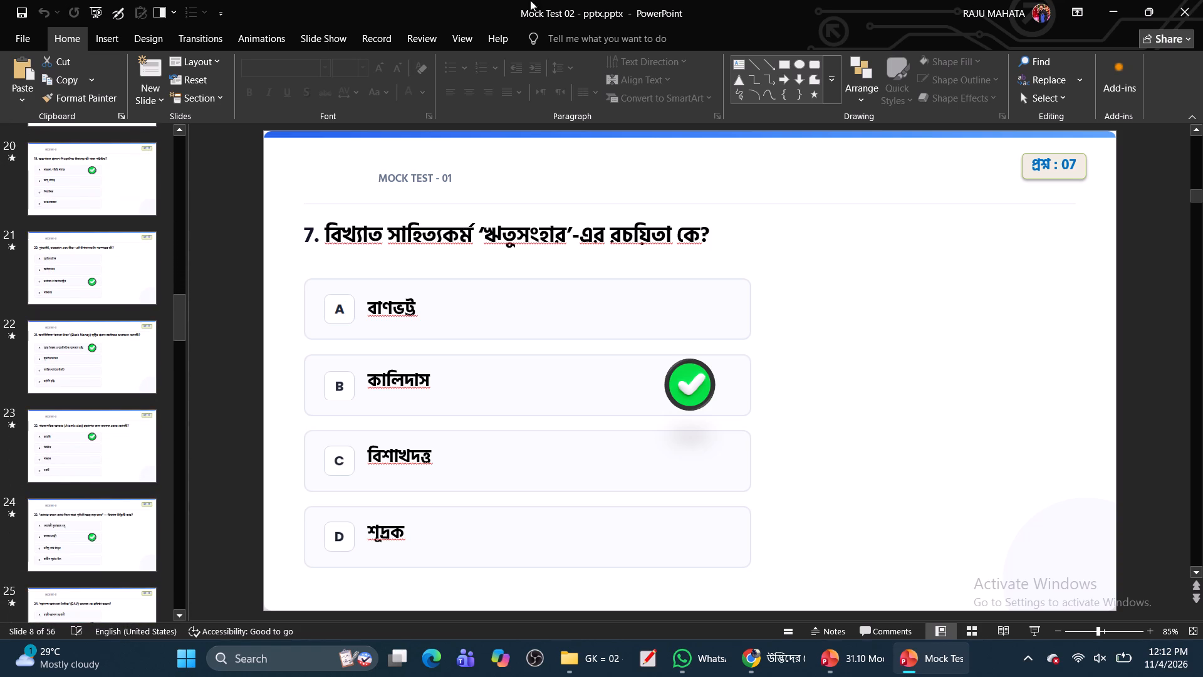
click(1202, 0)
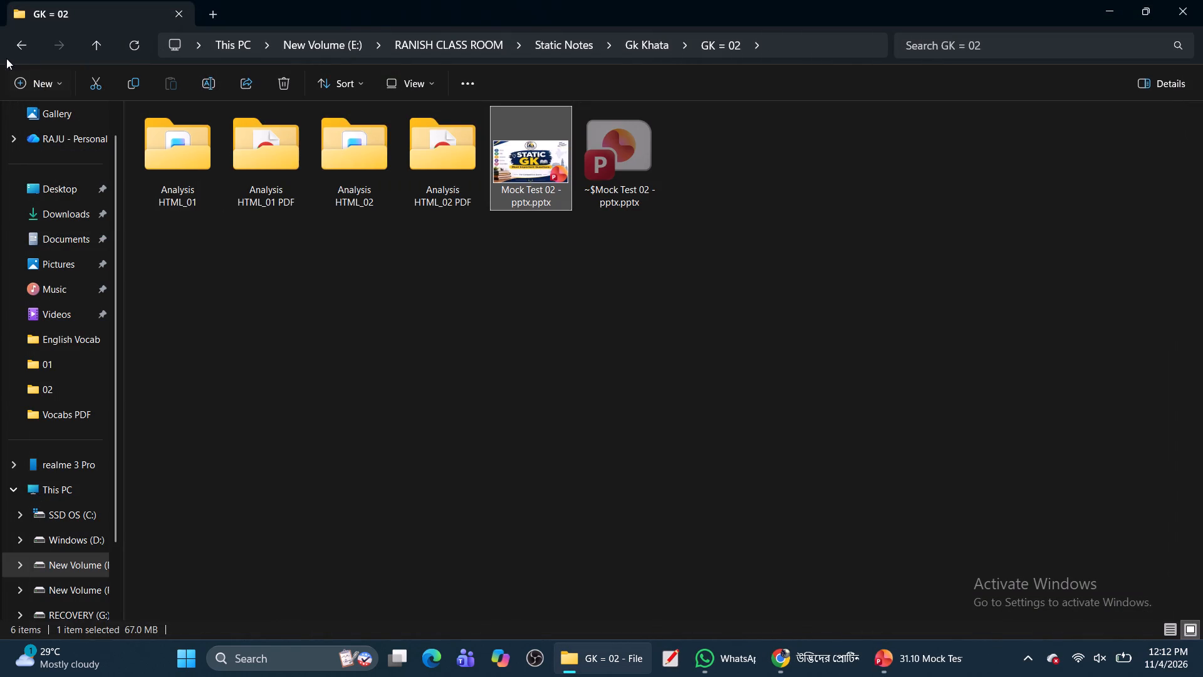
Open "GK=03 .pptx" from the Gk Khata > GK = 03 folder and examine the explanation box on slide 3.
click(16, 41)
double_click(331, 181)
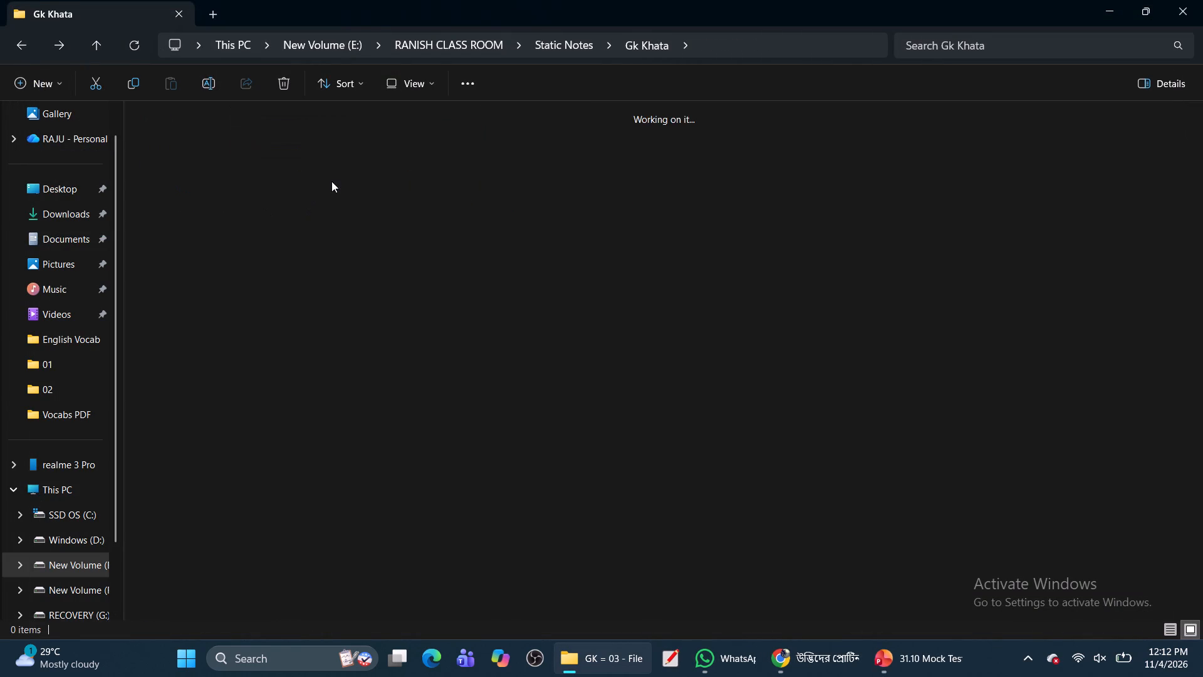
double_click(348, 167)
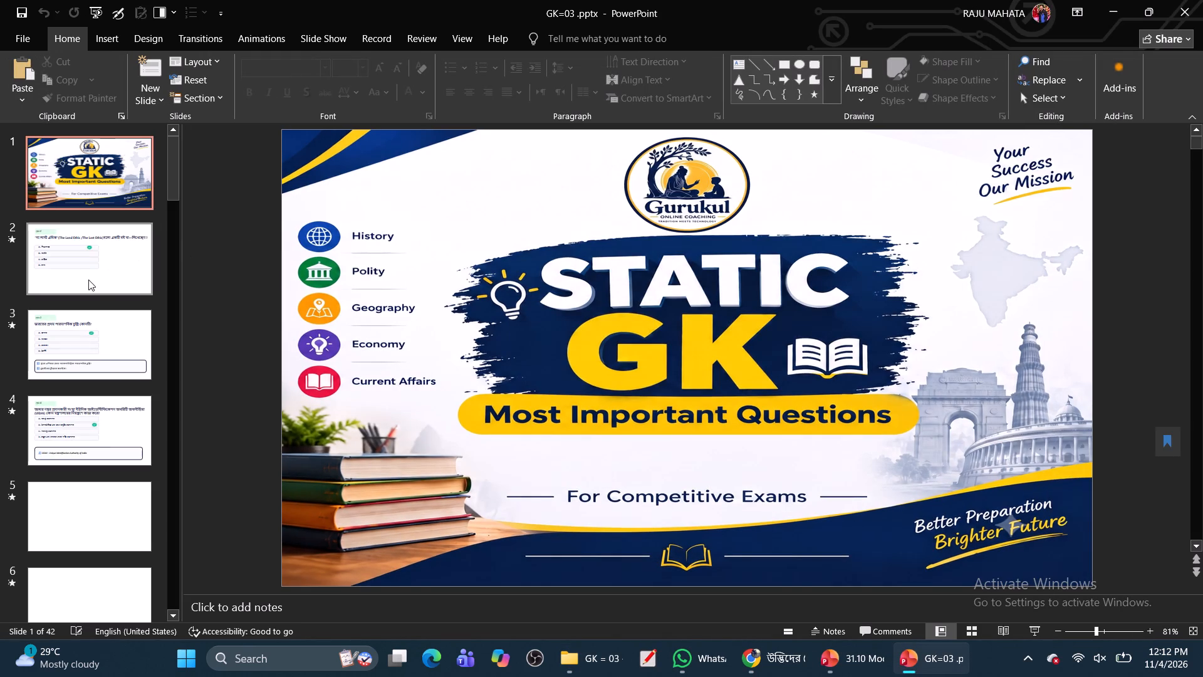
click(105, 343)
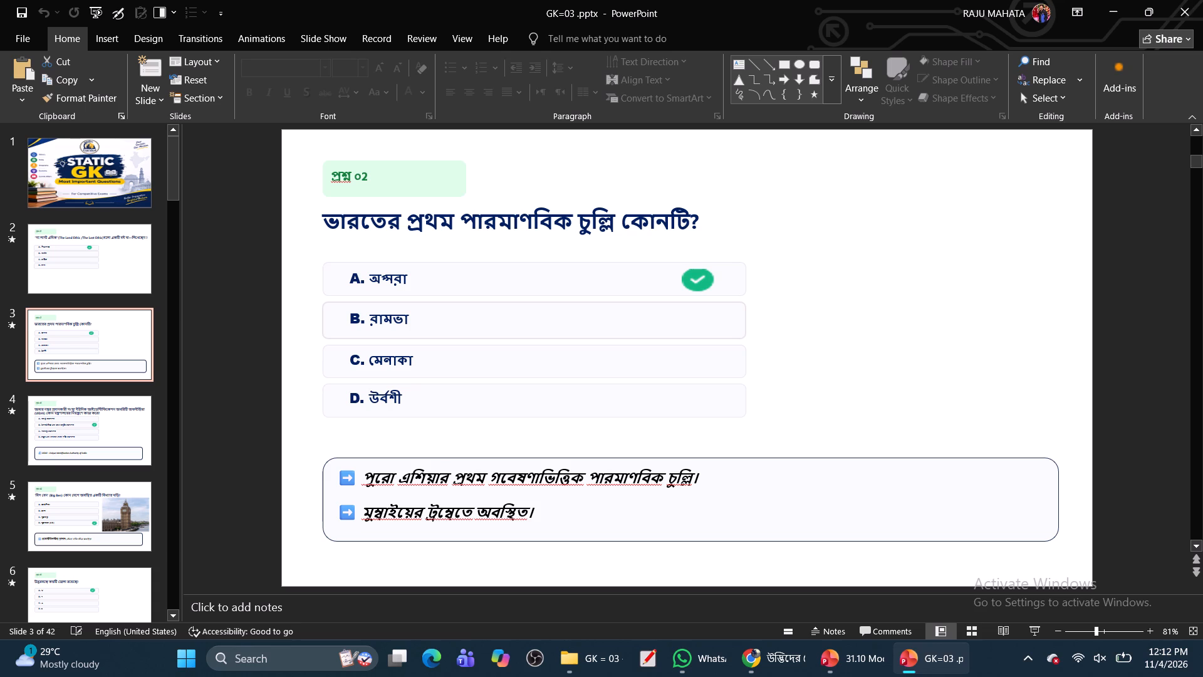
click(773, 494)
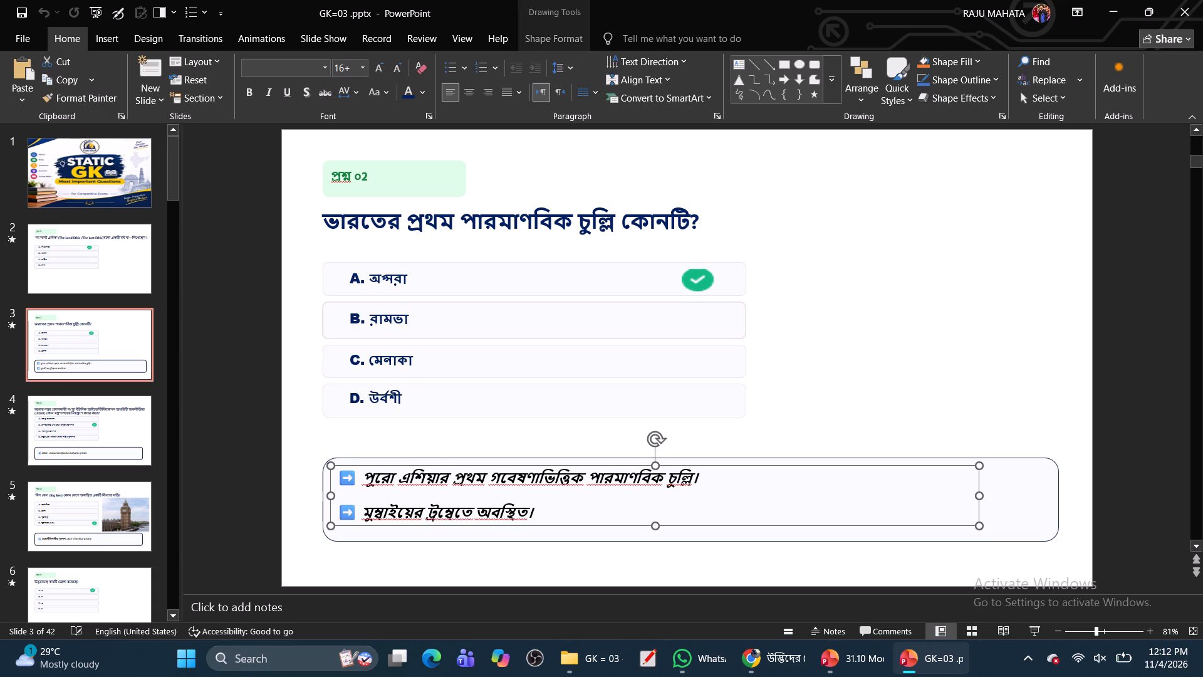
click(1028, 501)
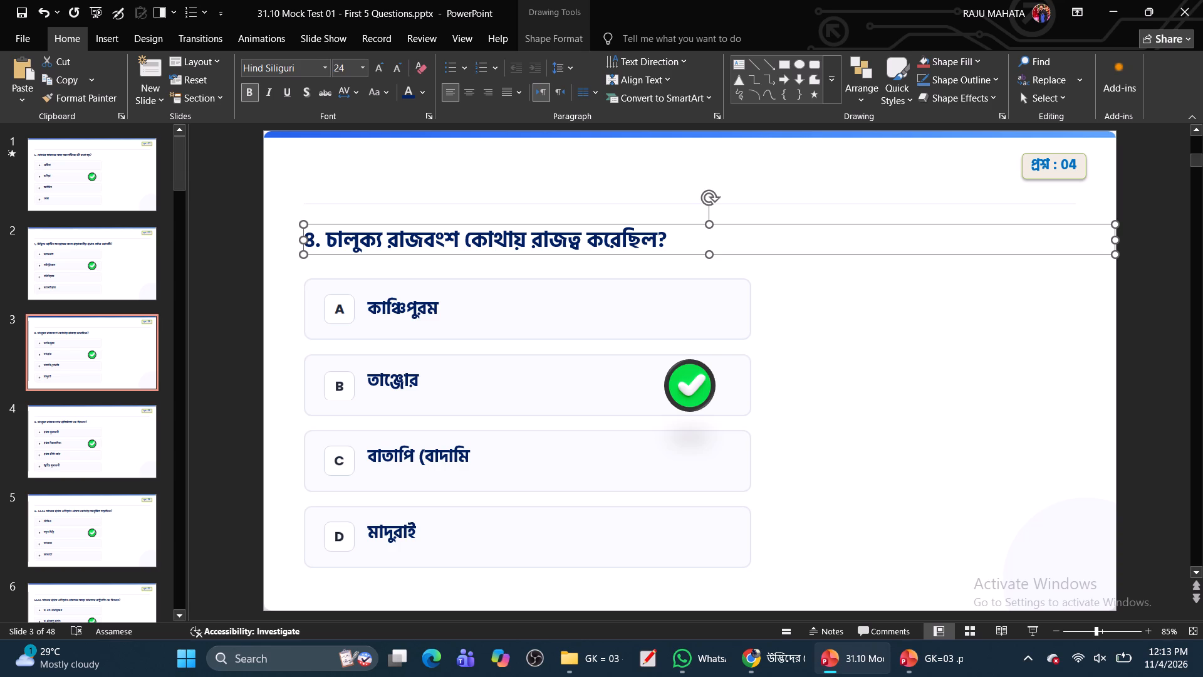
Delete "(বাদামি" from option C on slide 3, leaving only "বাতাপি" as the answer text.
click(455, 459)
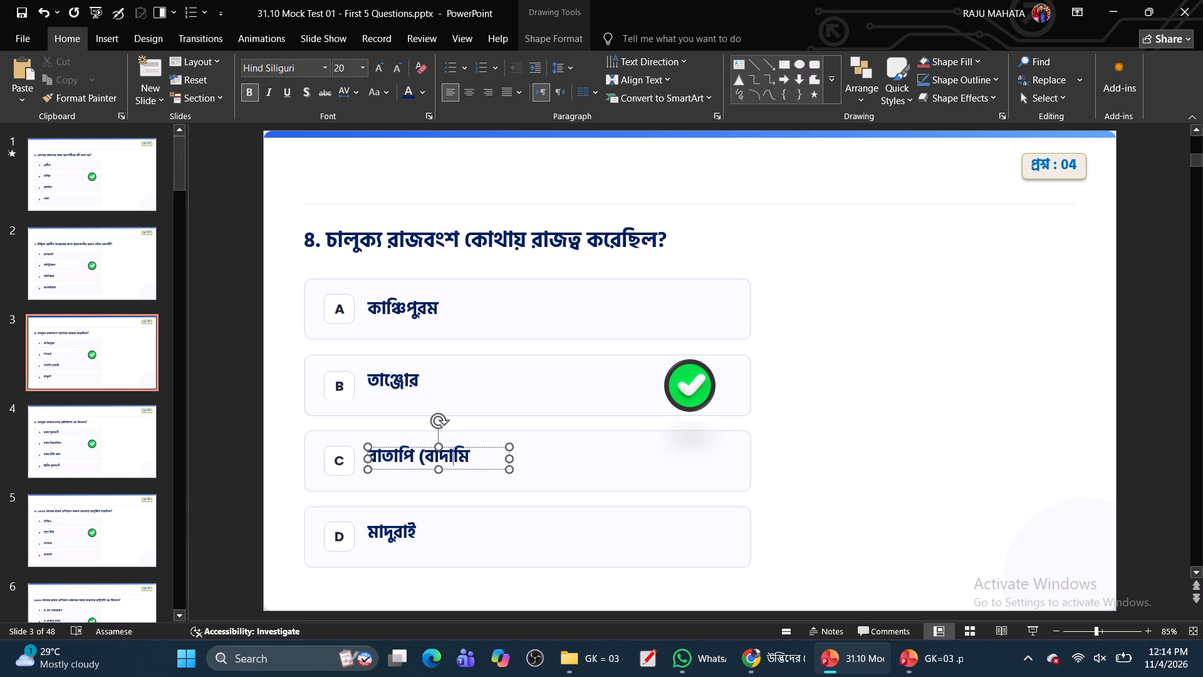
click(469, 459)
key(BackSpace)
key(BackSpace)
key(BackSpace)
key(BackSpace)
key(BackSpace)
key(BackSpace)
key(BackSpace)
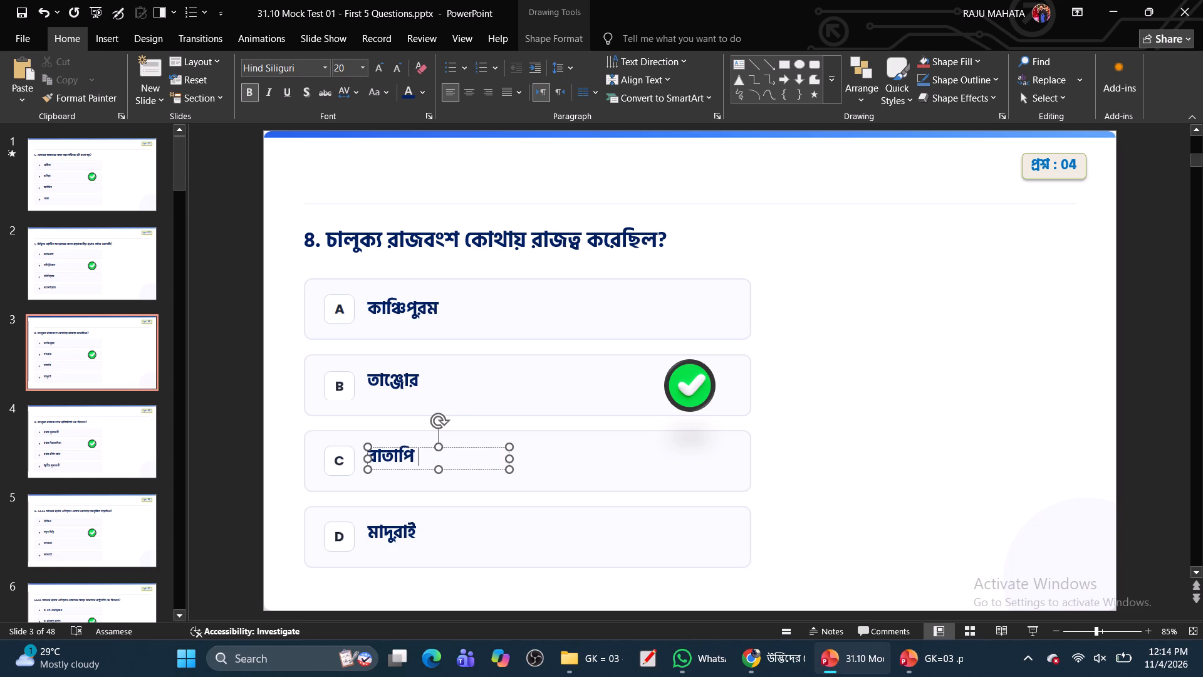
Move slide 3's green check mark from option B to option C, in line with its original horizontal position.
drag(695, 381, 690, 451)
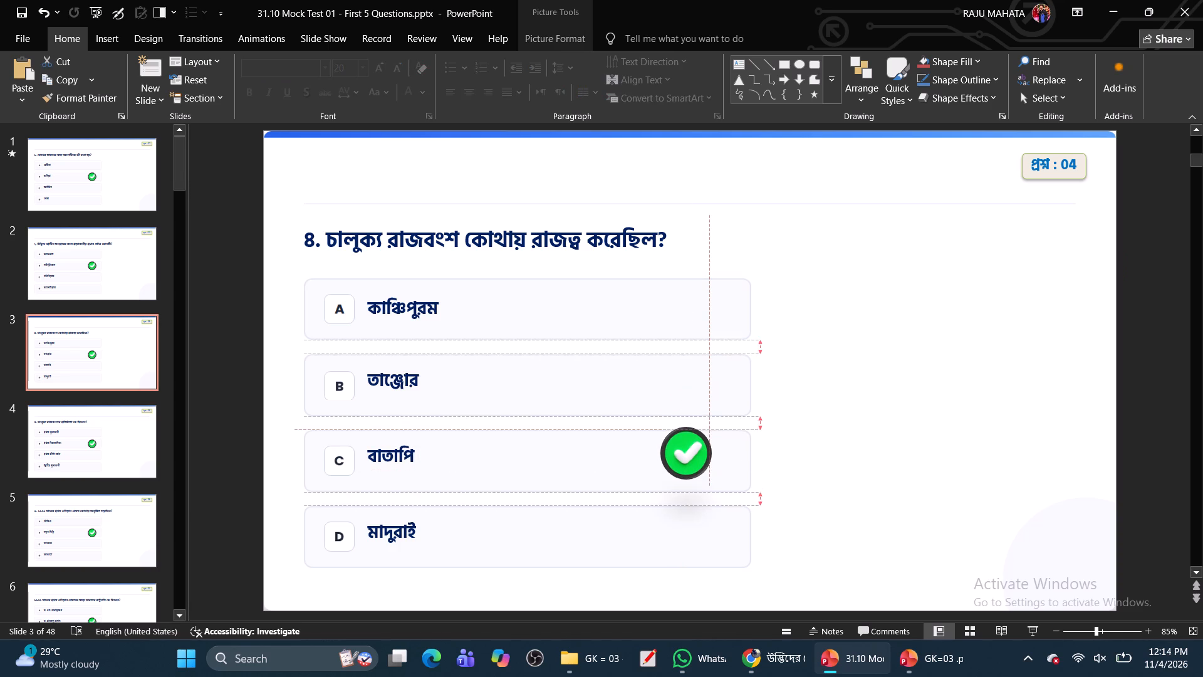
drag(690, 451, 693, 456)
click(881, 446)
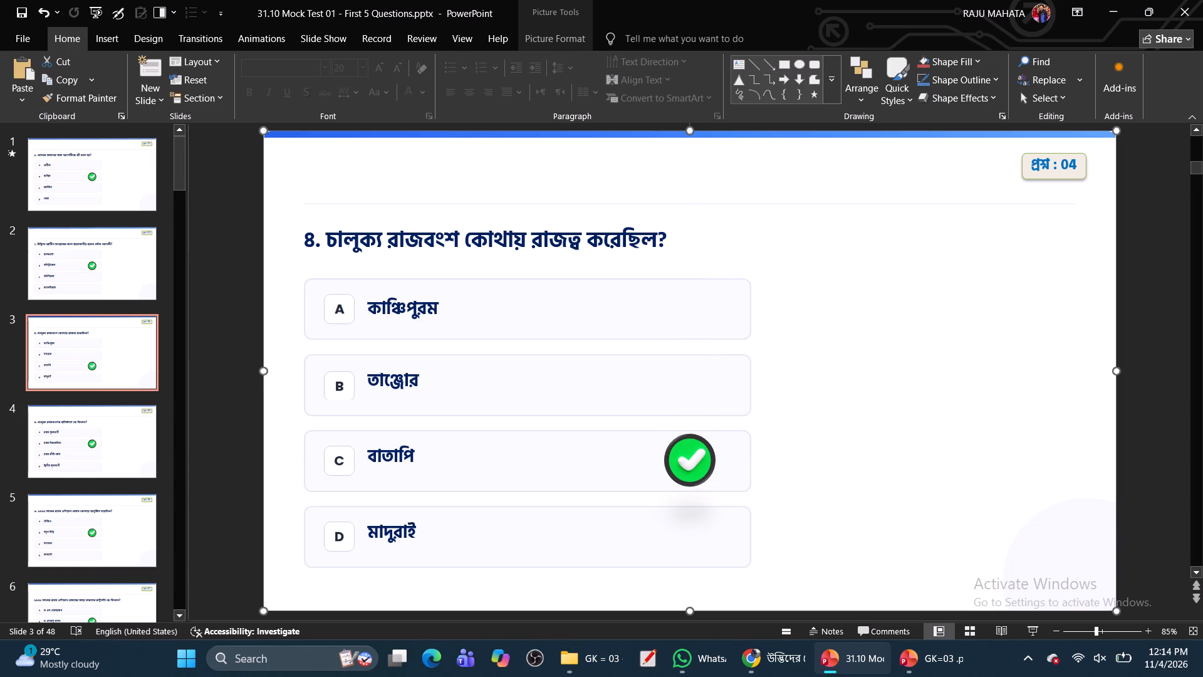
Apply the Fly In animation to the green check marks on slide 3 and slide 2.
double_click(696, 456)
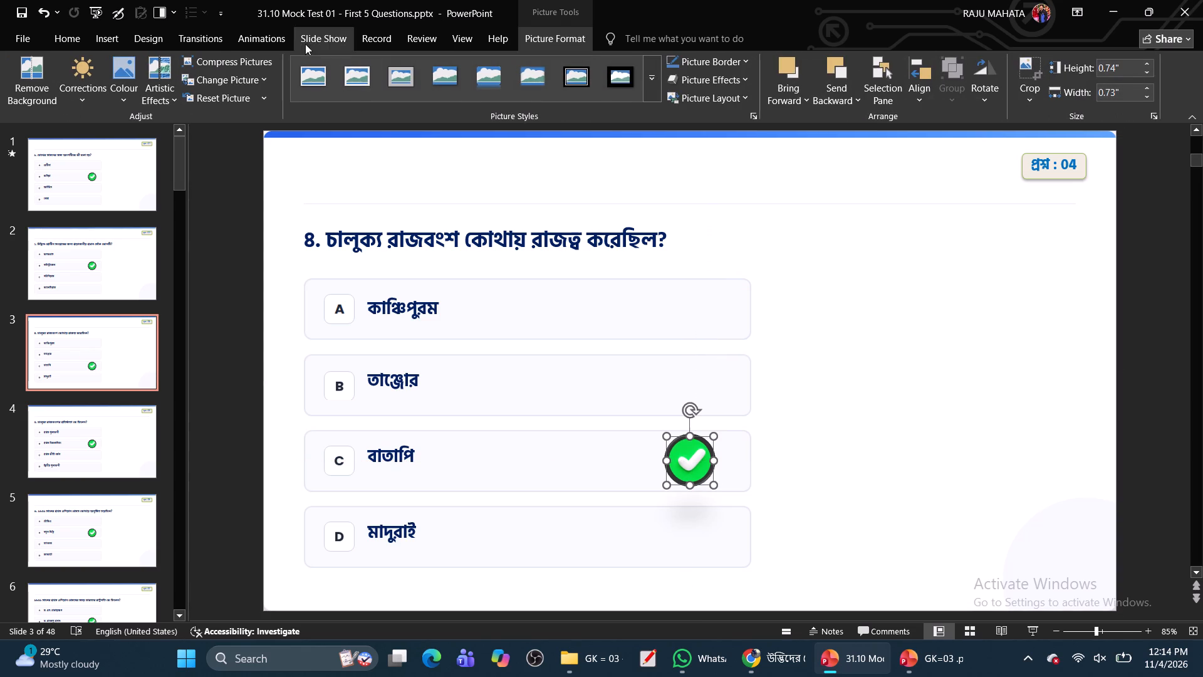
click(255, 38)
click(288, 78)
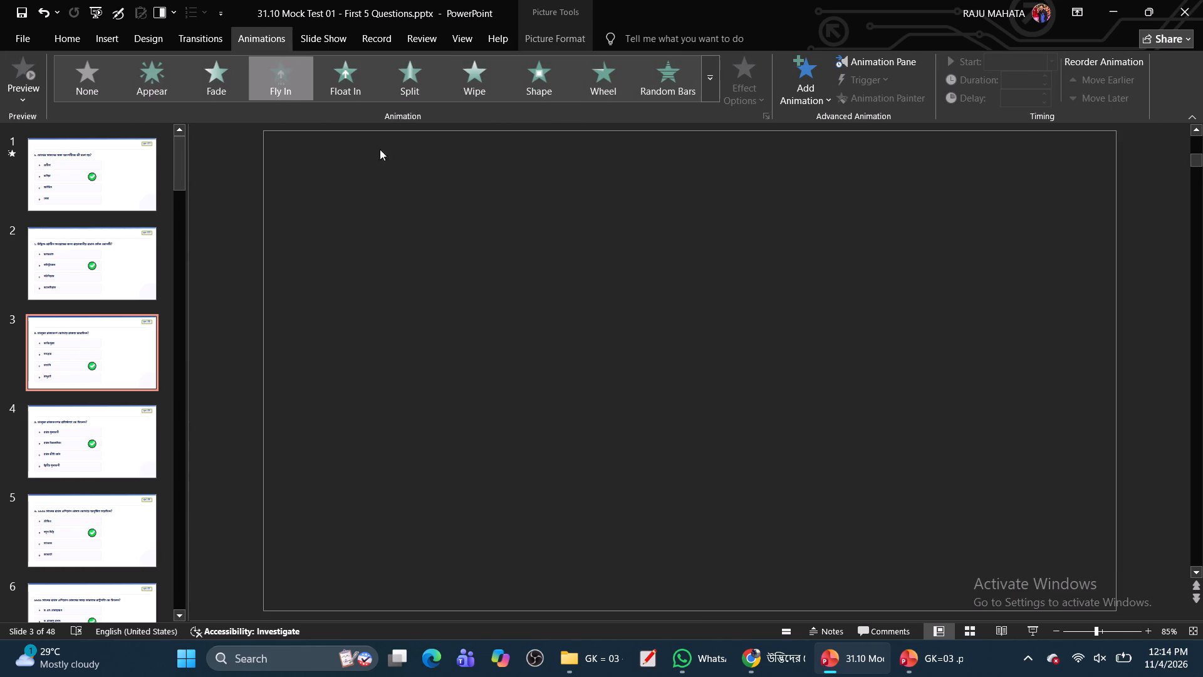
click(53, 238)
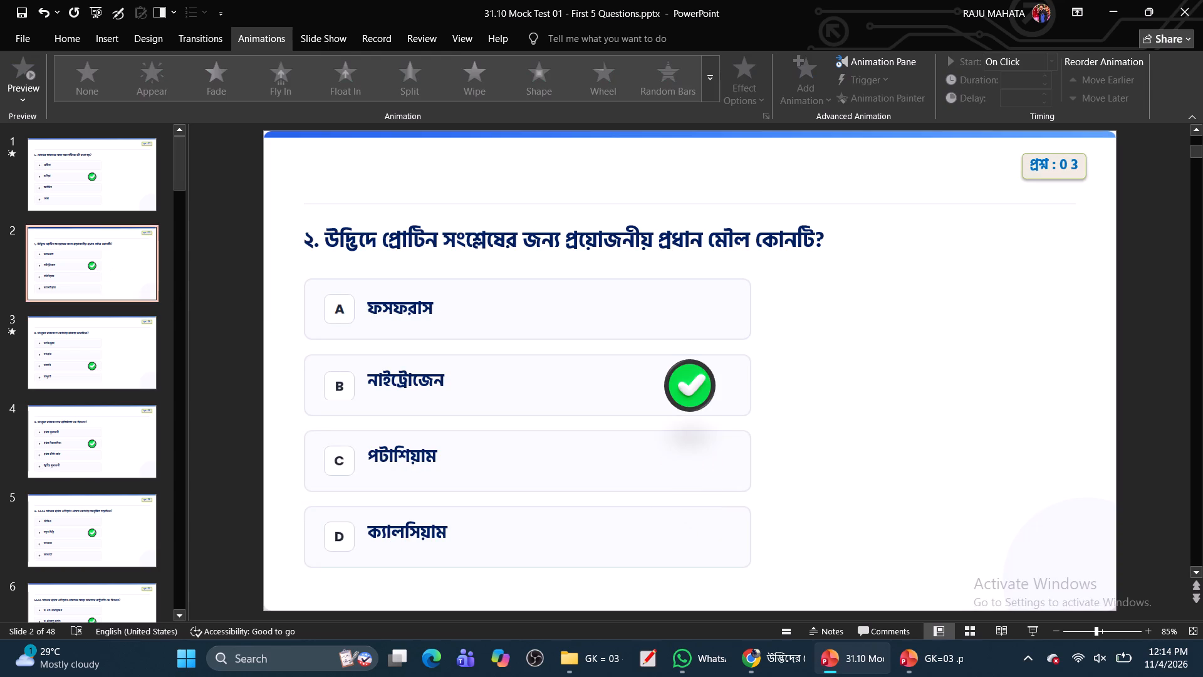
double_click(698, 390)
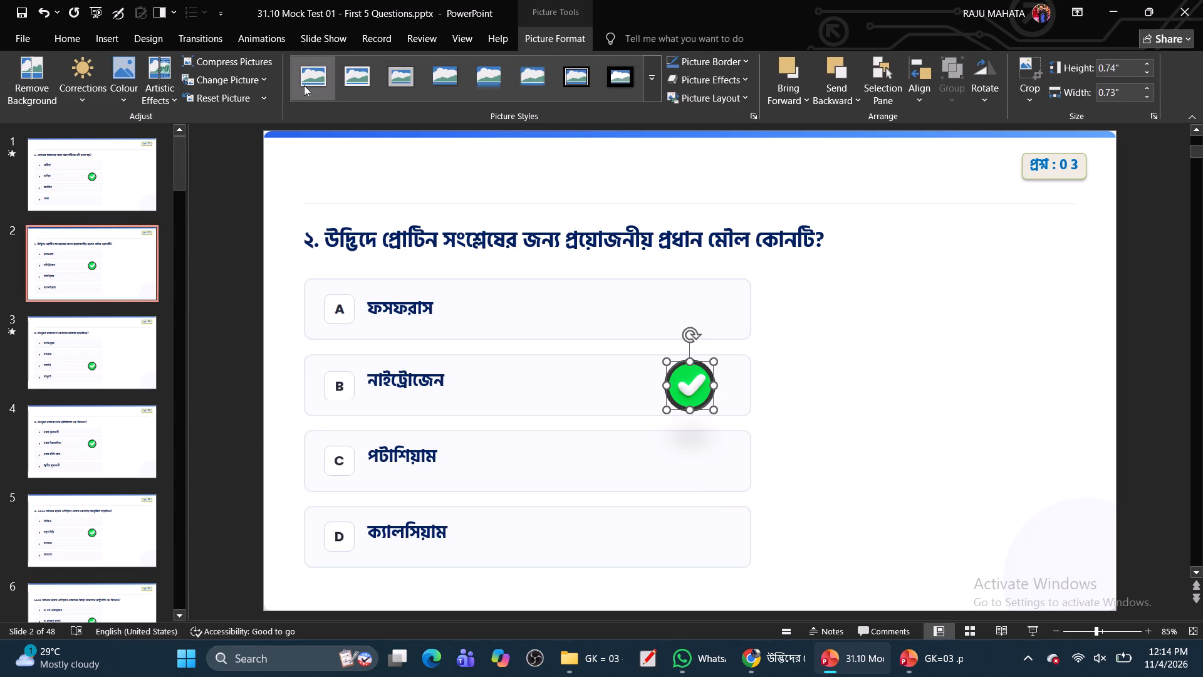
click(249, 39)
click(276, 86)
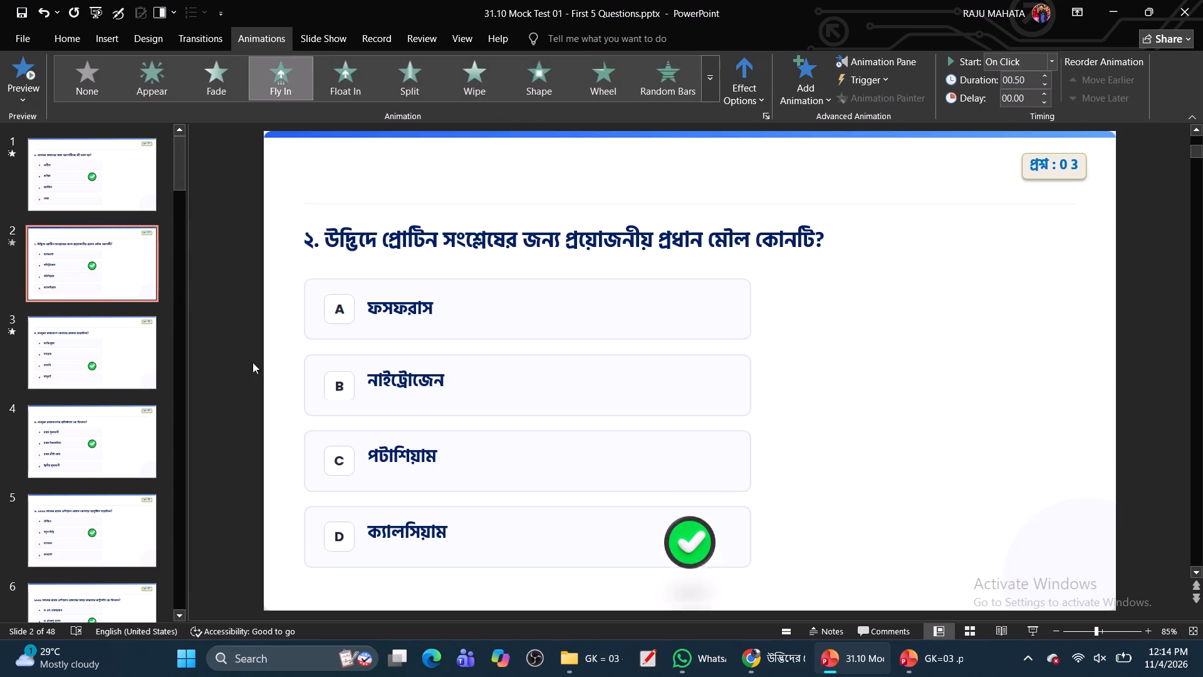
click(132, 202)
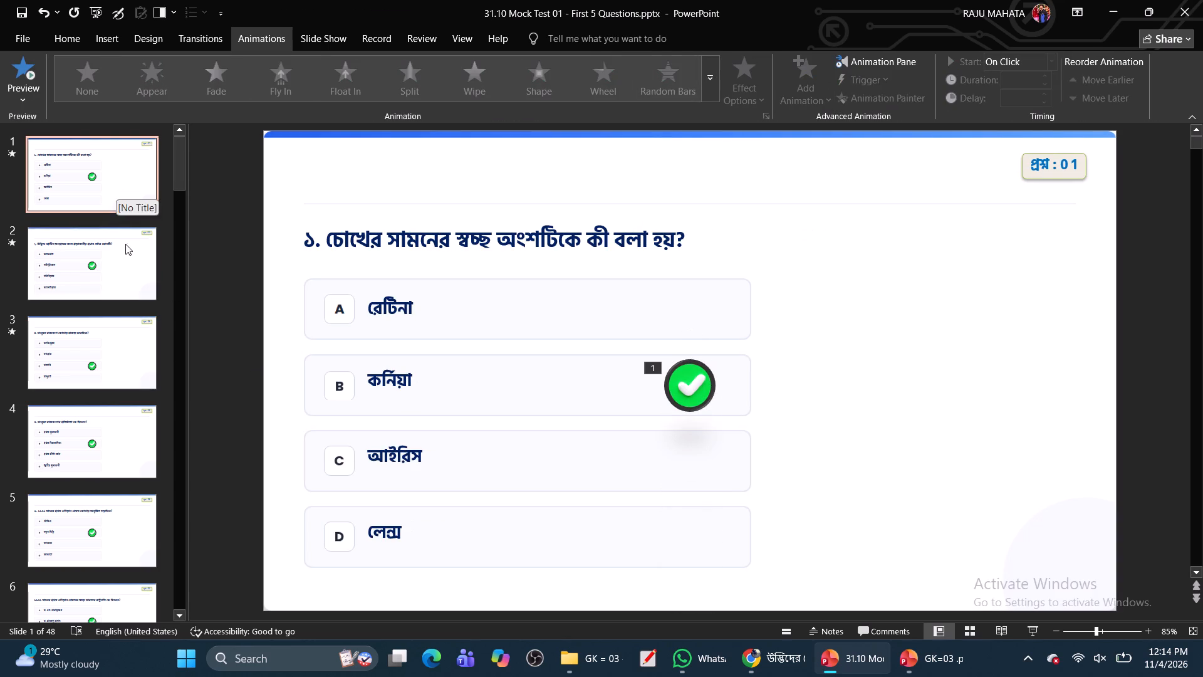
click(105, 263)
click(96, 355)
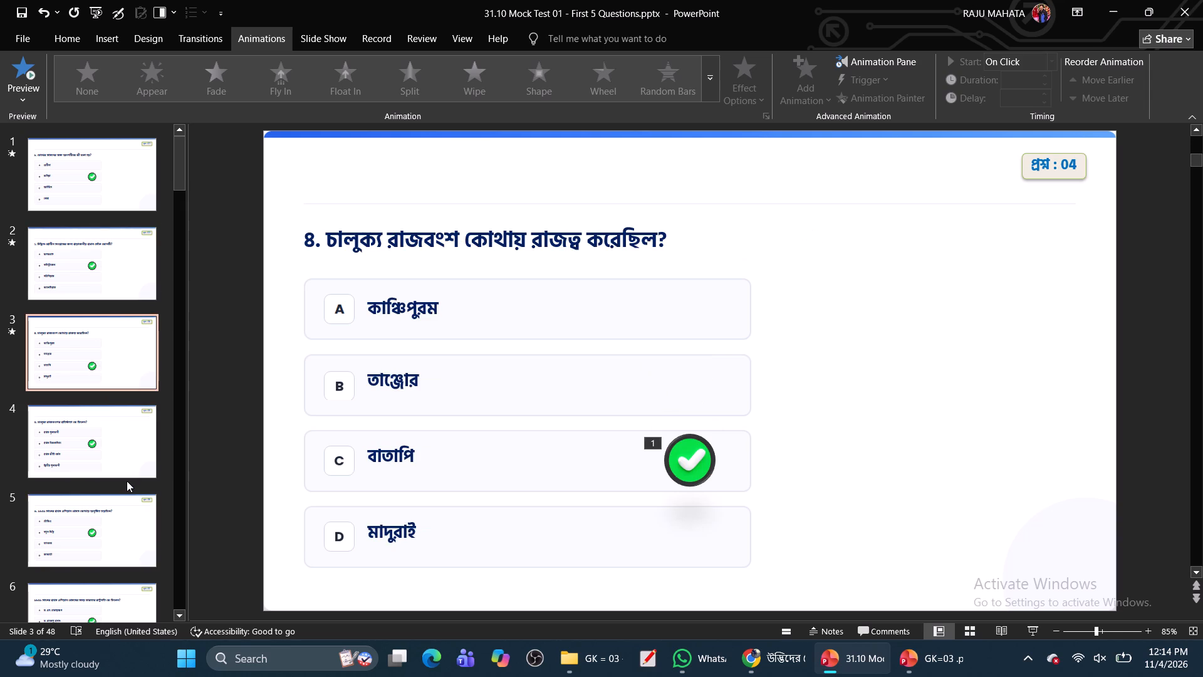
Check the question numbering on slides 1 to 4 for consistency.
click(98, 449)
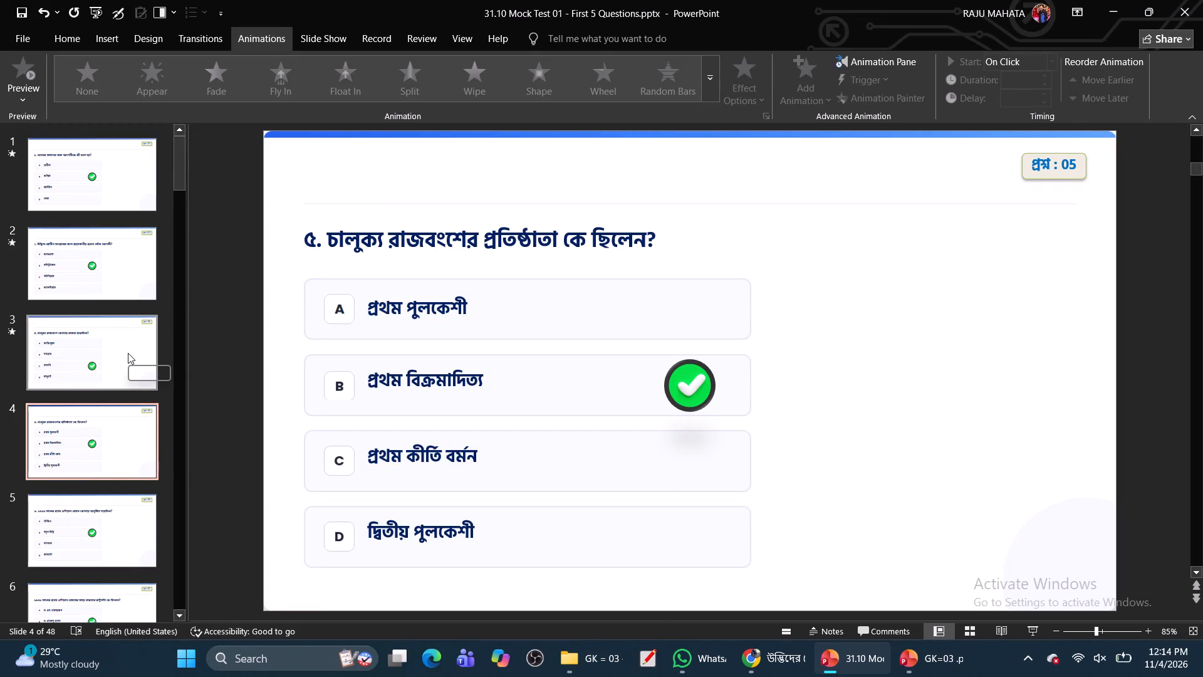
scroll(95, 155, up, 2)
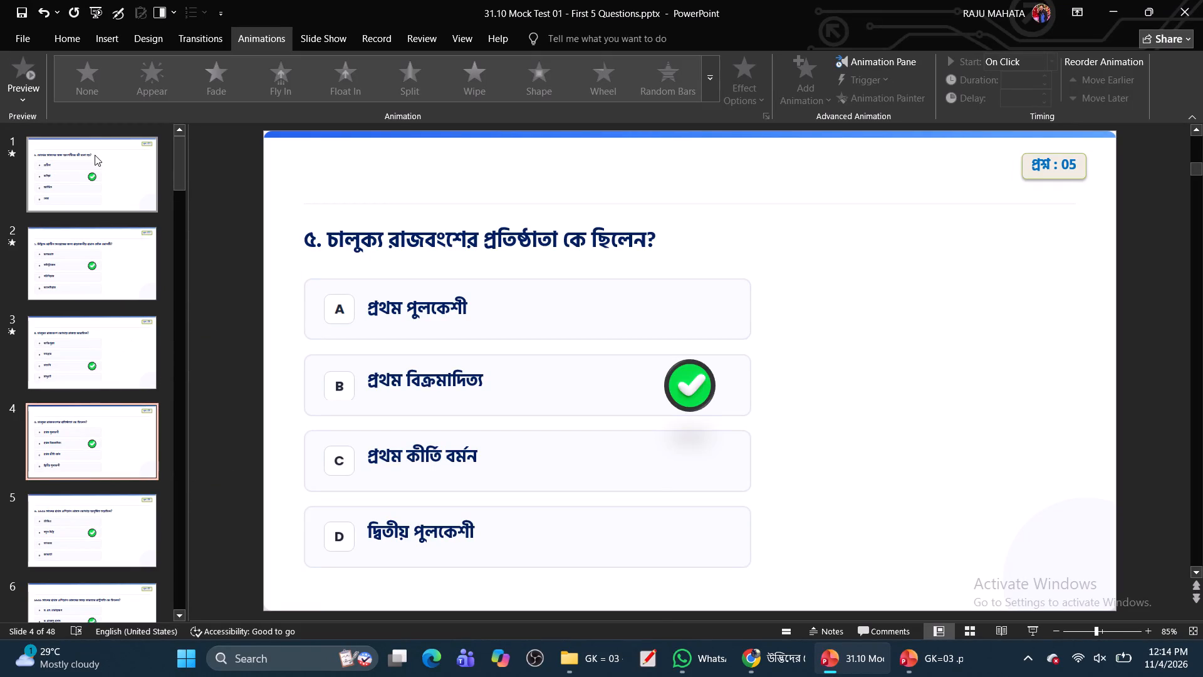
scroll(95, 155, up, 1)
click(102, 191)
click(104, 276)
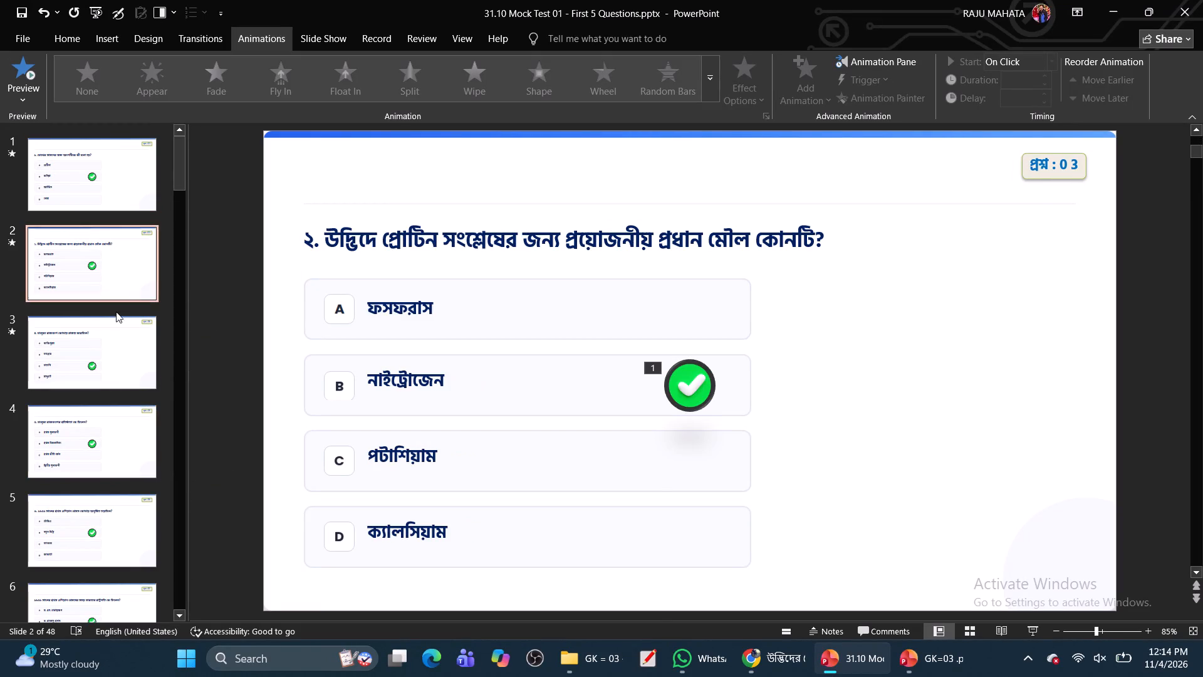
click(120, 343)
click(111, 428)
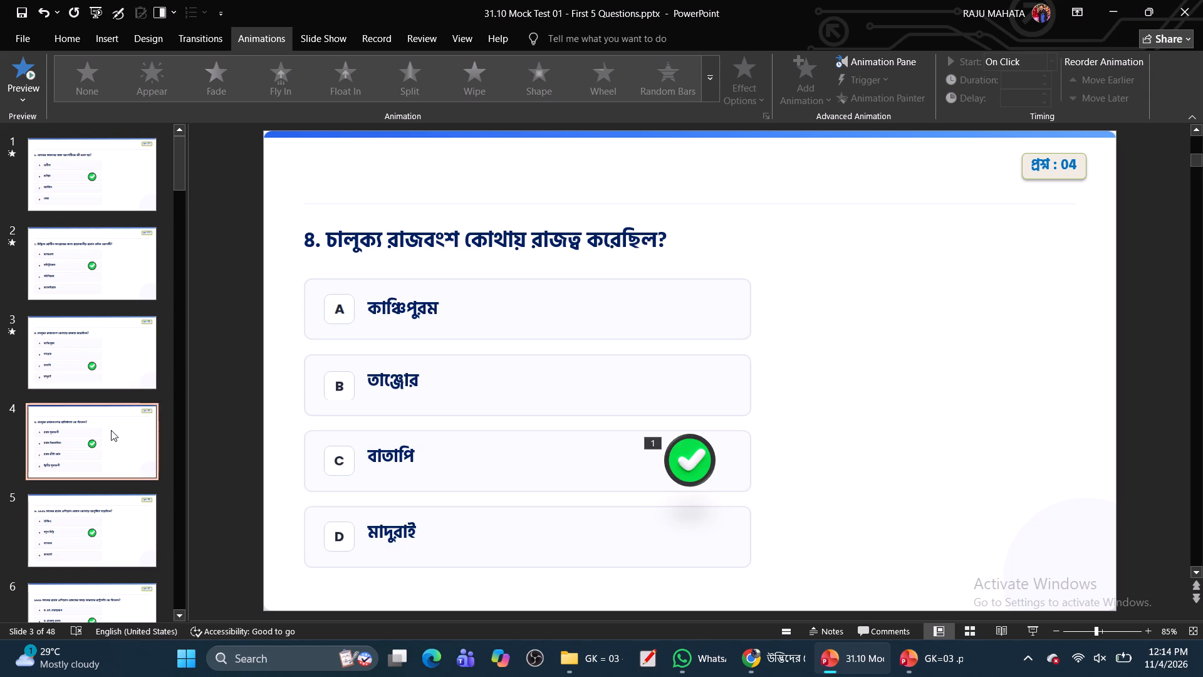
click(107, 355)
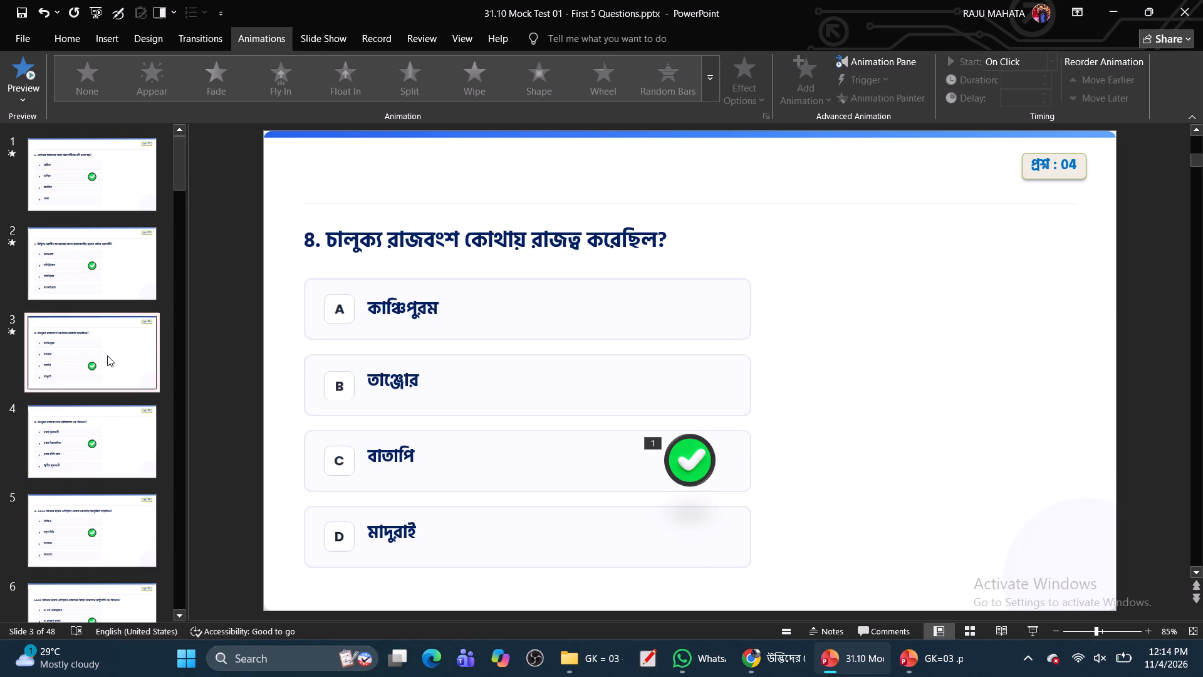
click(96, 260)
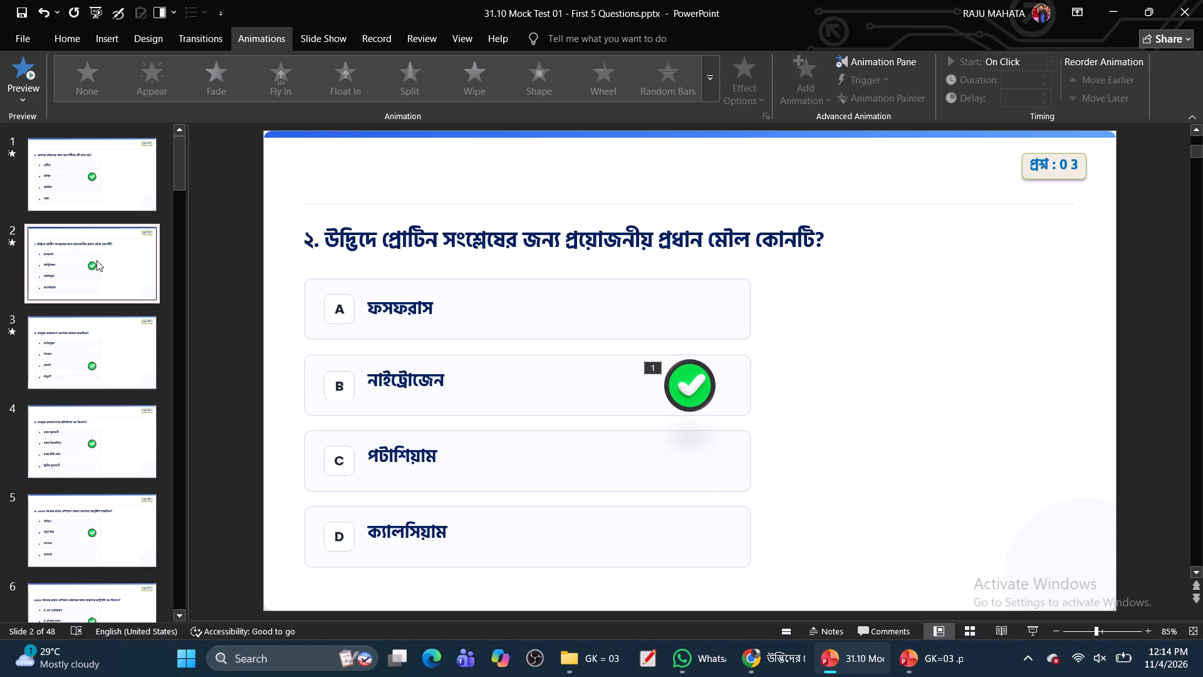
Renumber the question on slide 3, about where the Chalukya dynasty ruled, as 3.
click(123, 369)
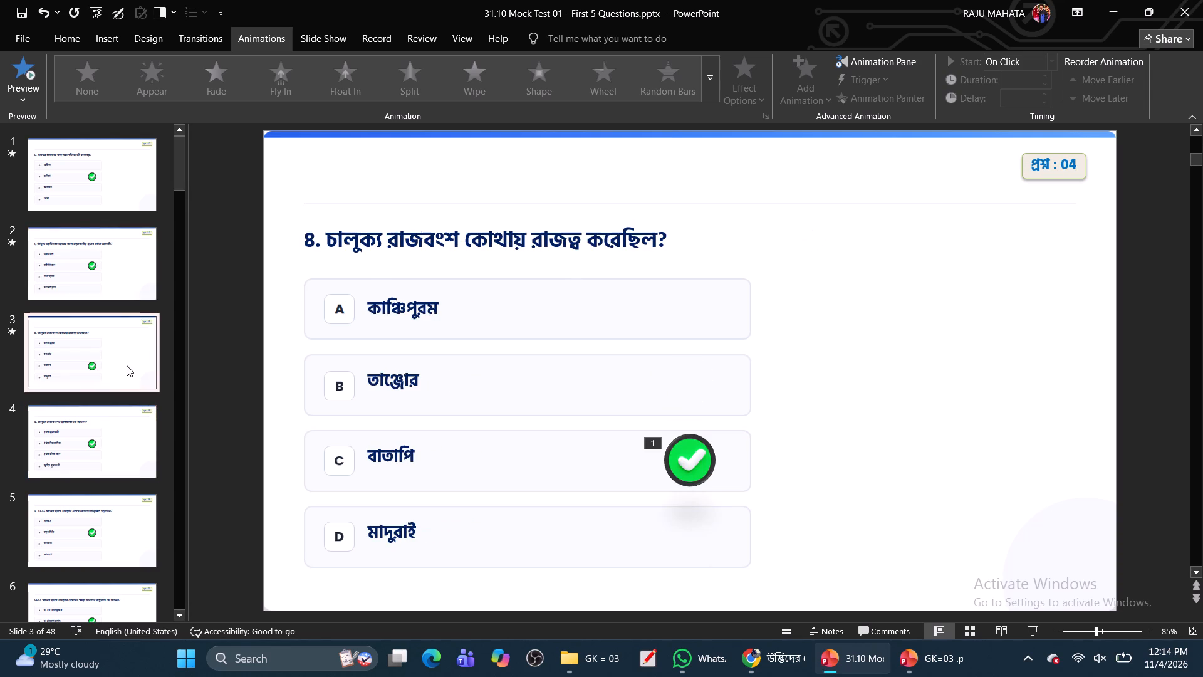
click(315, 246)
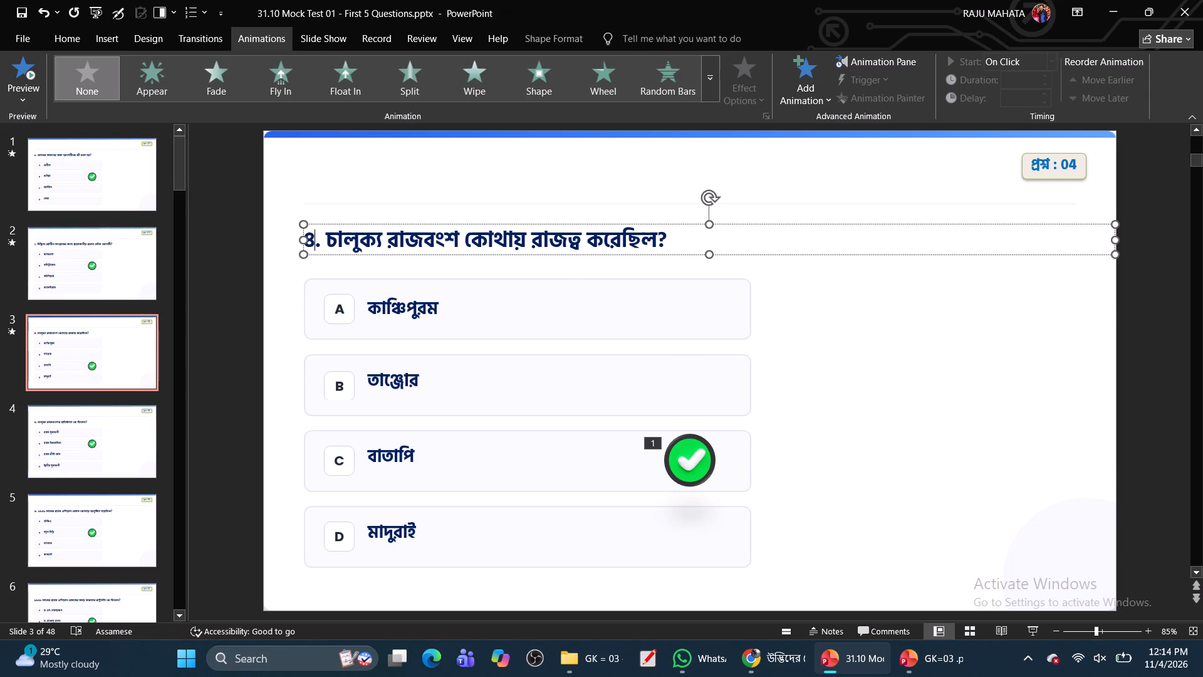
key(BackSpace)
key(3)
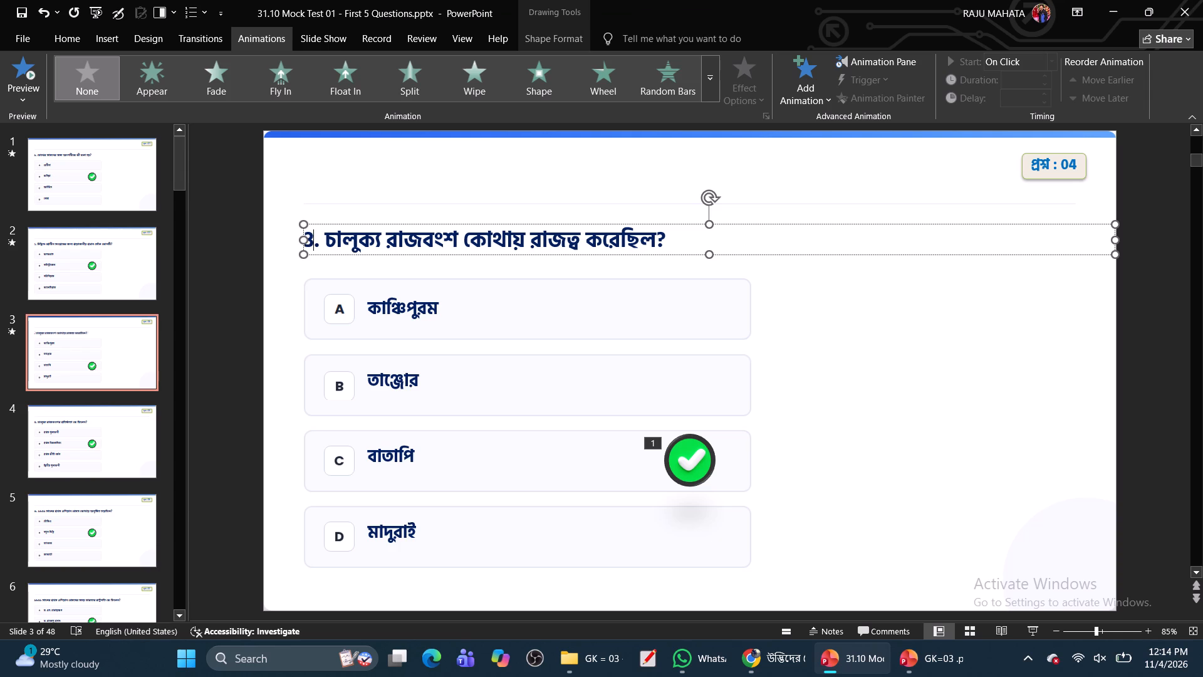
Move slide 4's green check mark from option B to option A, in line horizontally, and give it the Fly In animation.
click(100, 422)
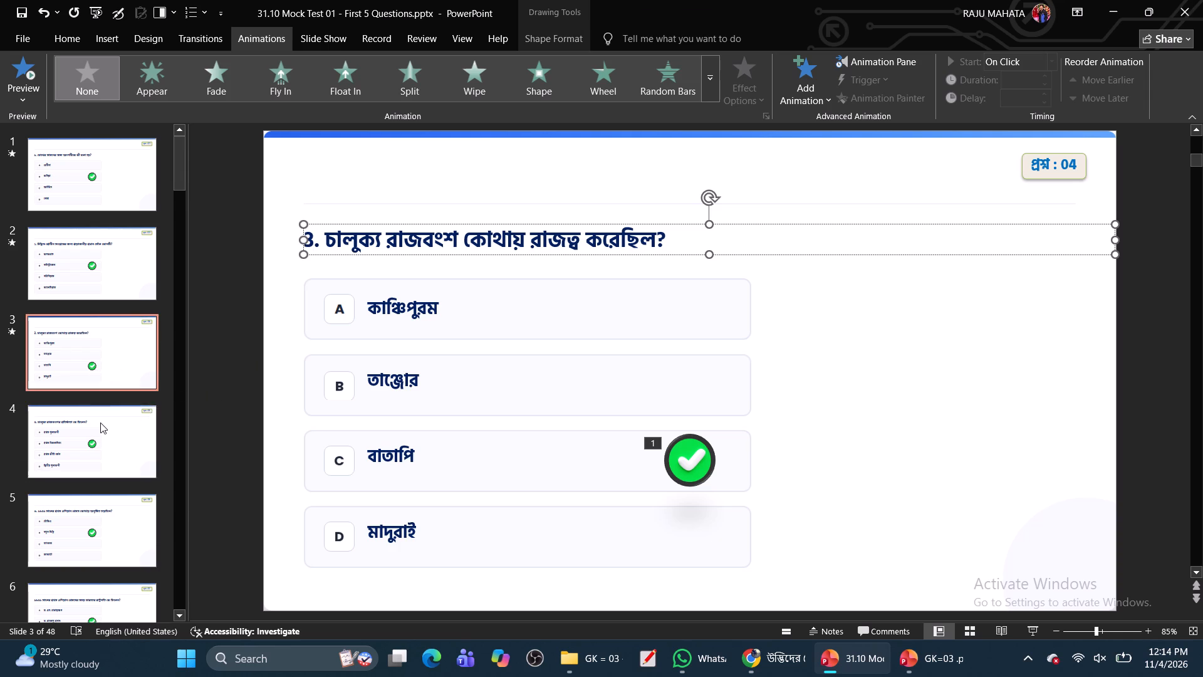
click(93, 433)
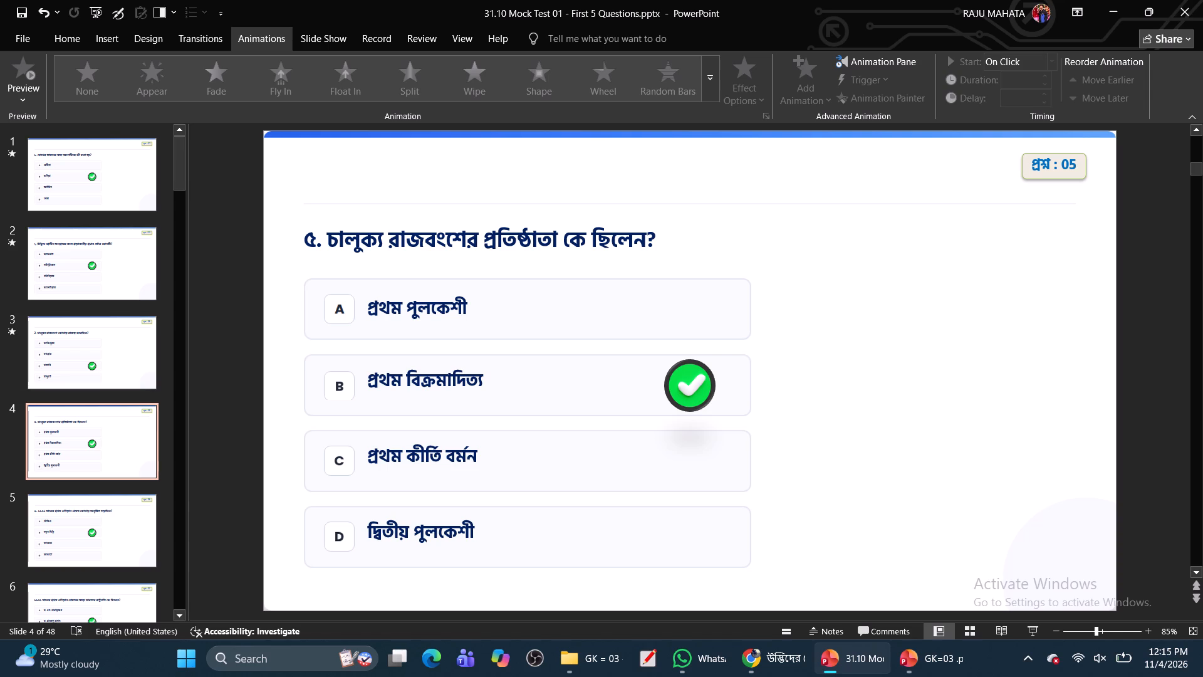
drag(694, 391, 692, 332)
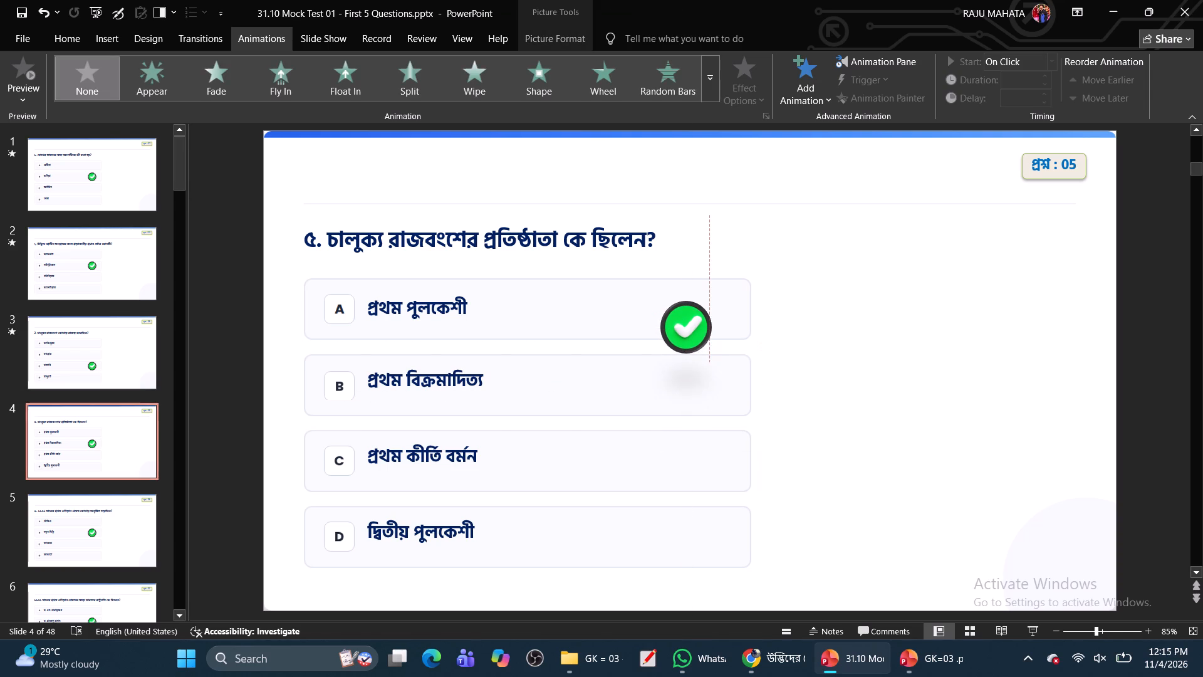
drag(692, 332, 694, 318)
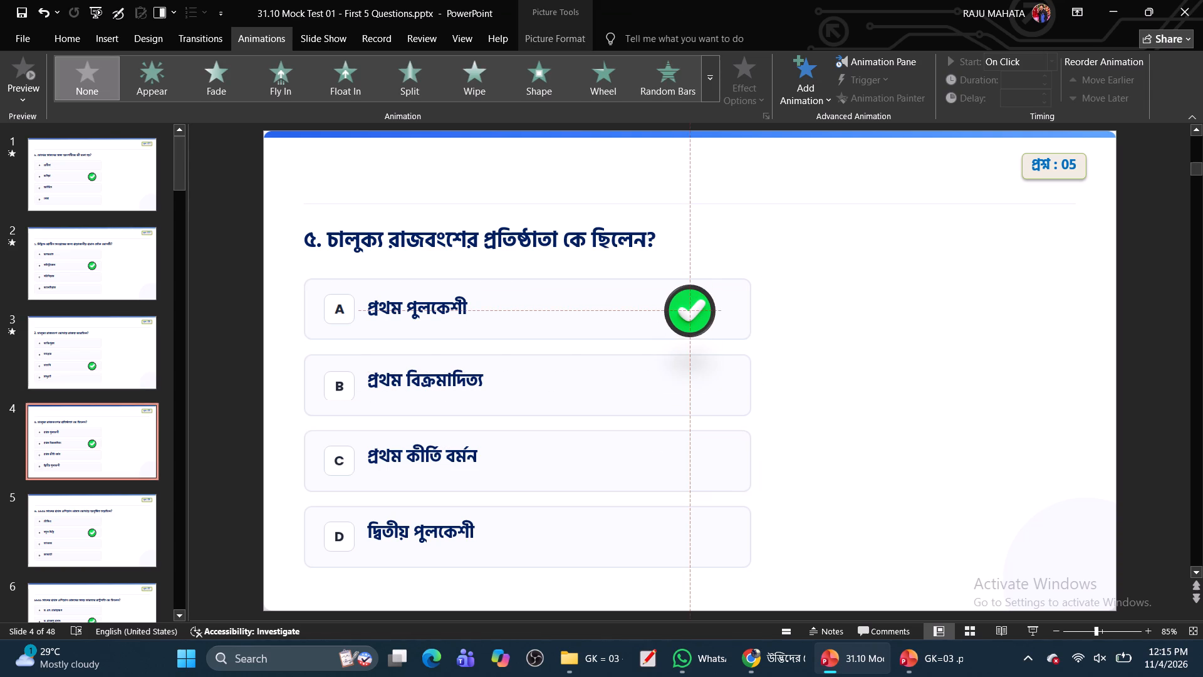
drag(694, 318, 694, 318)
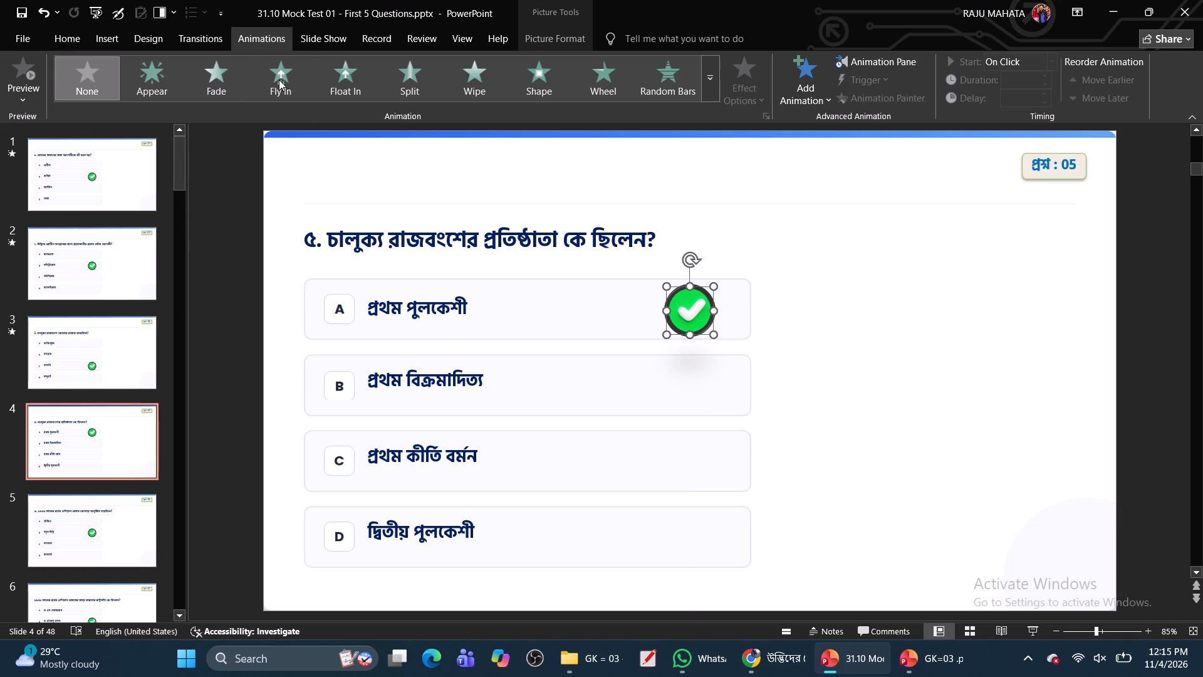
click(279, 80)
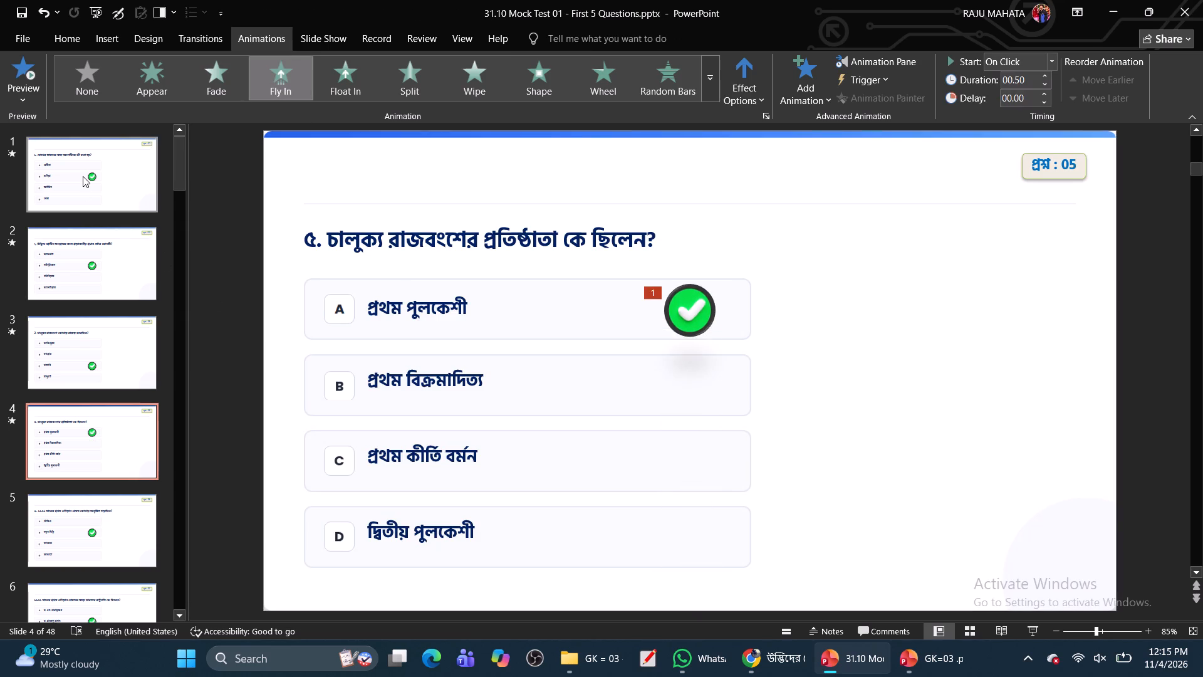
Renumber the Chalukya founder question on slide 4 as 4 and the 1951 Asian Games venue question on slide 5 as 5.
click(83, 176)
click(102, 262)
click(113, 358)
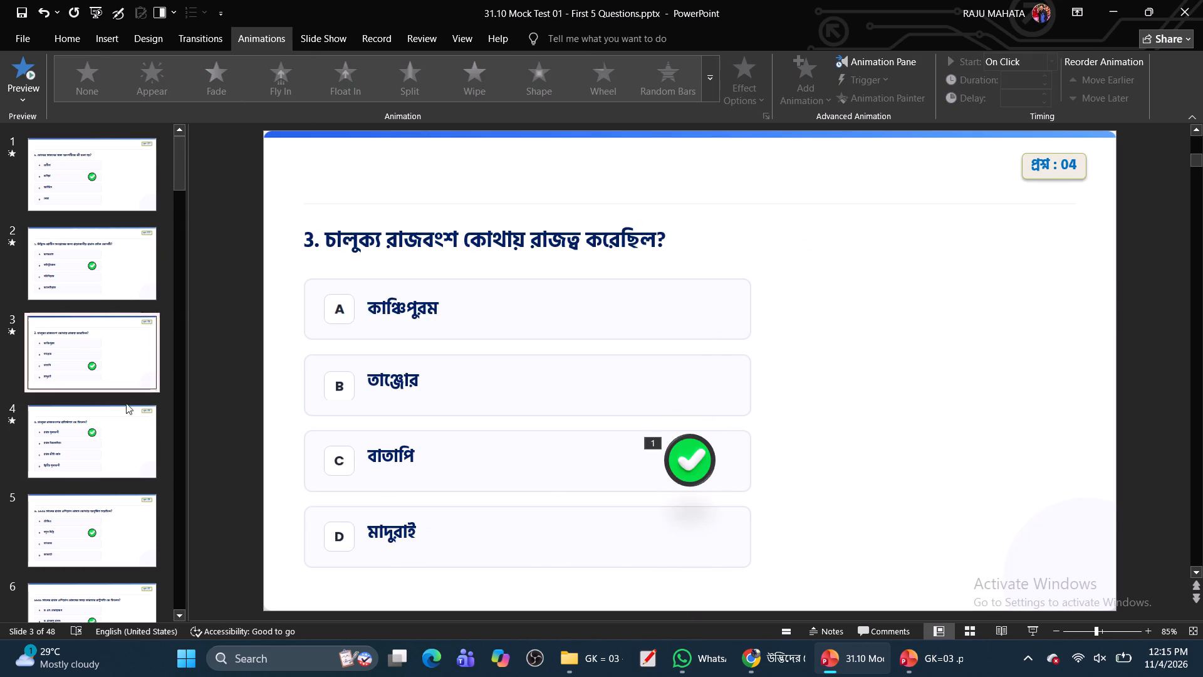
click(126, 433)
click(313, 245)
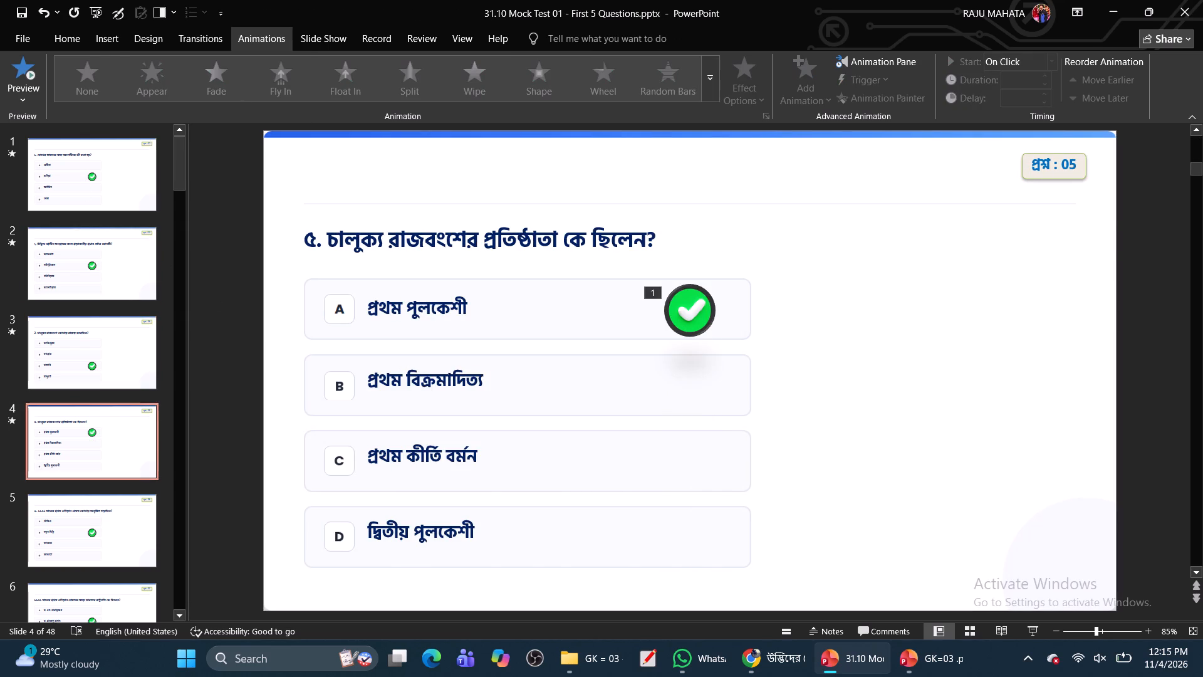
key(BackSpace)
key(4)
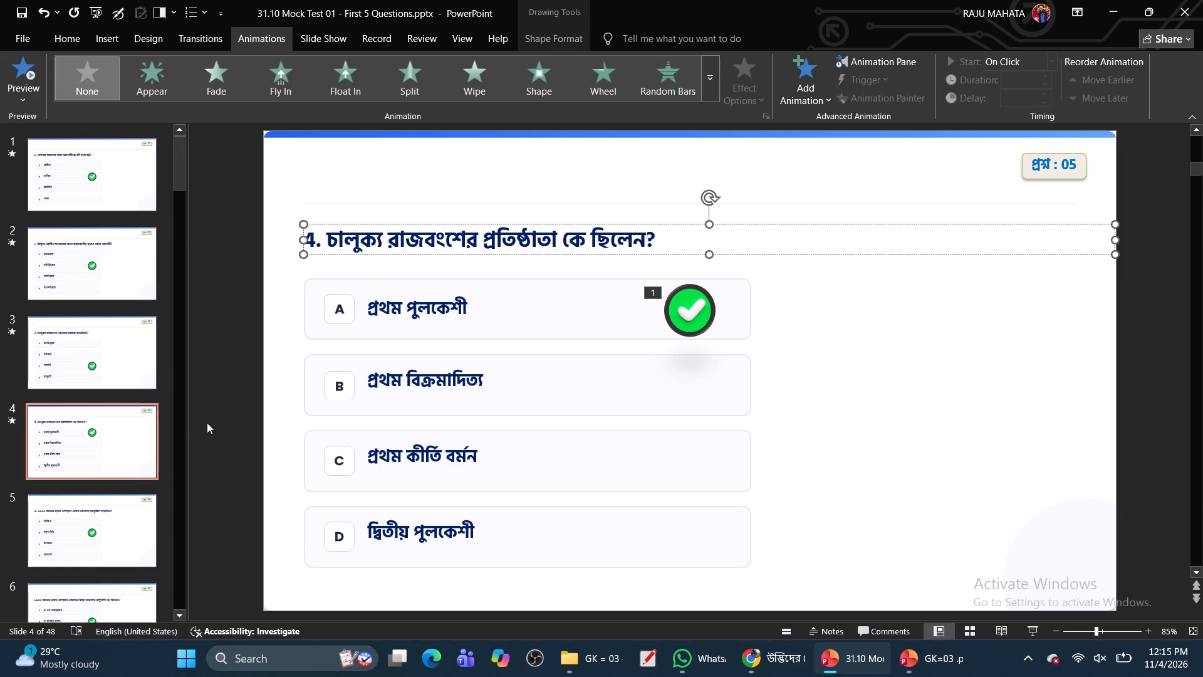
click(95, 527)
click(315, 246)
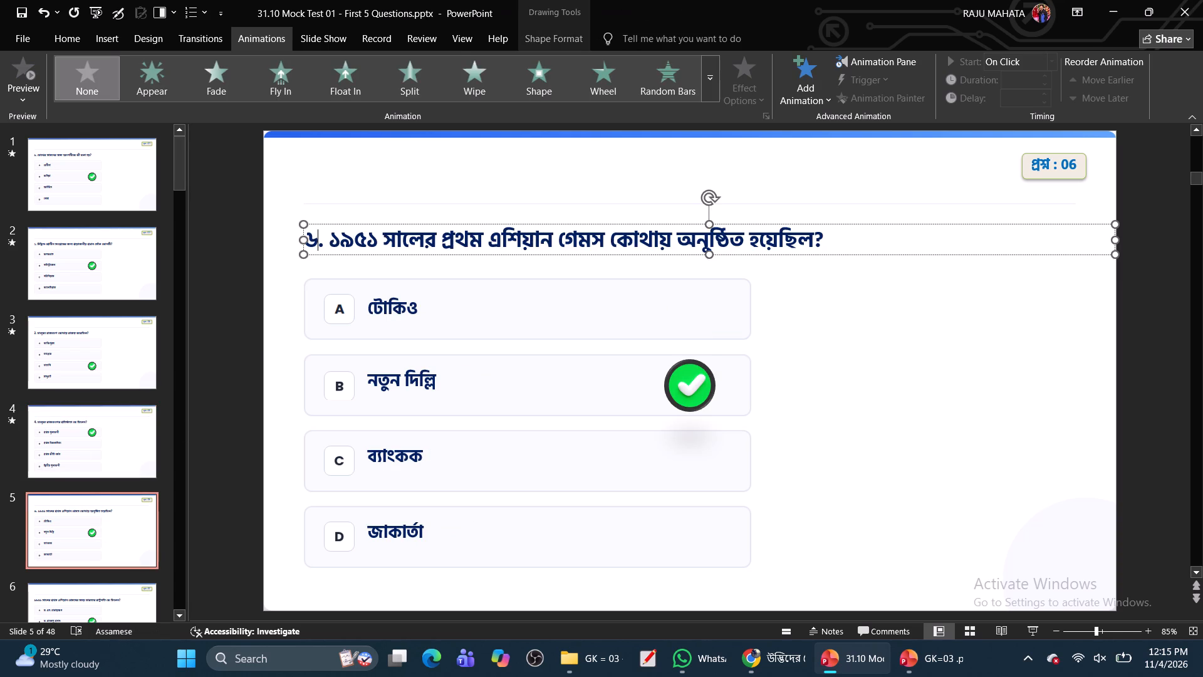
key(BackSpace)
key(5)
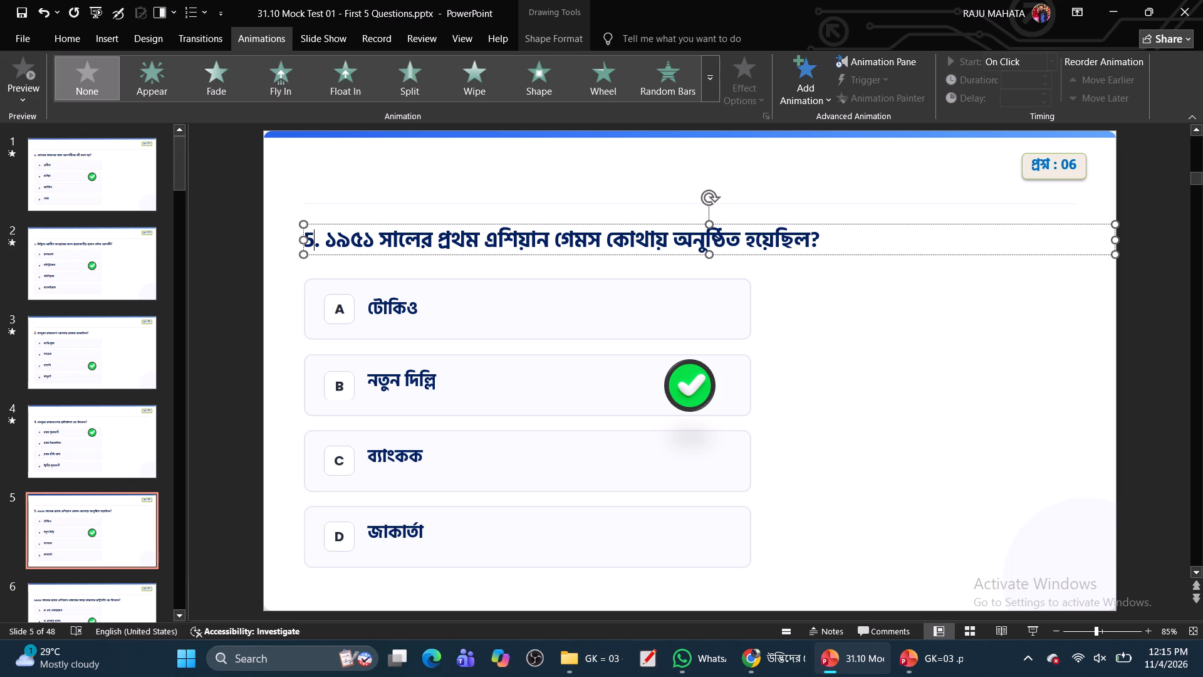
Delete slide 6, the question about India's president during the 1951 Asian Games.
click(129, 599)
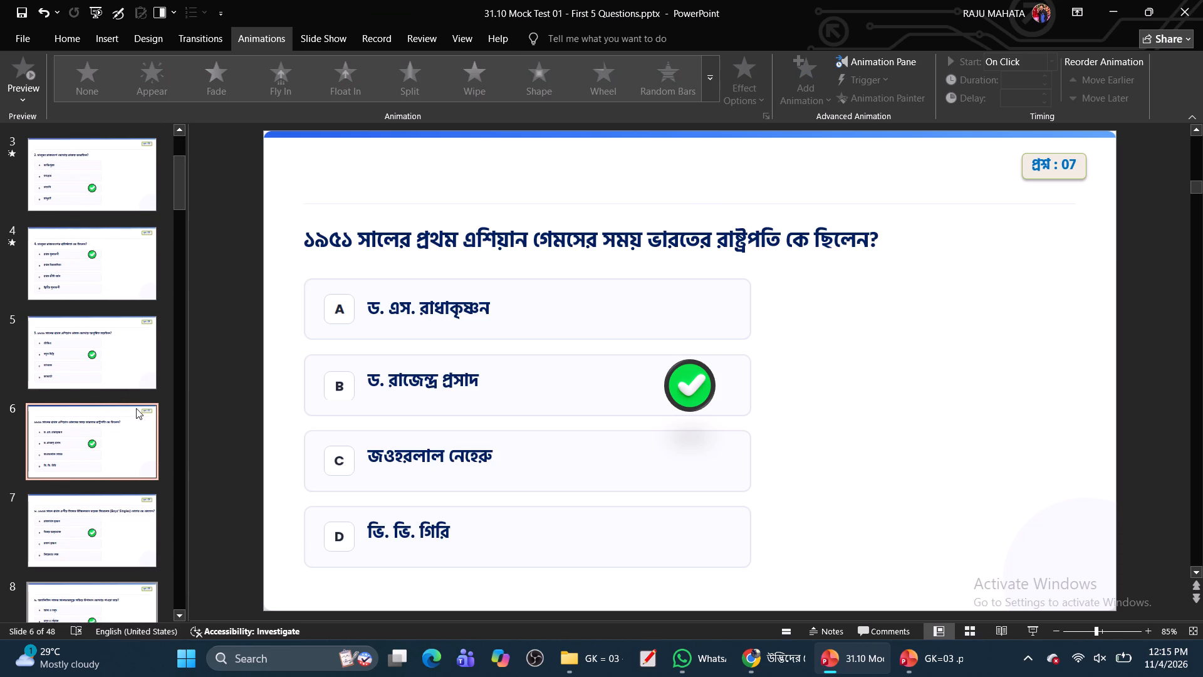
key(BackSpace)
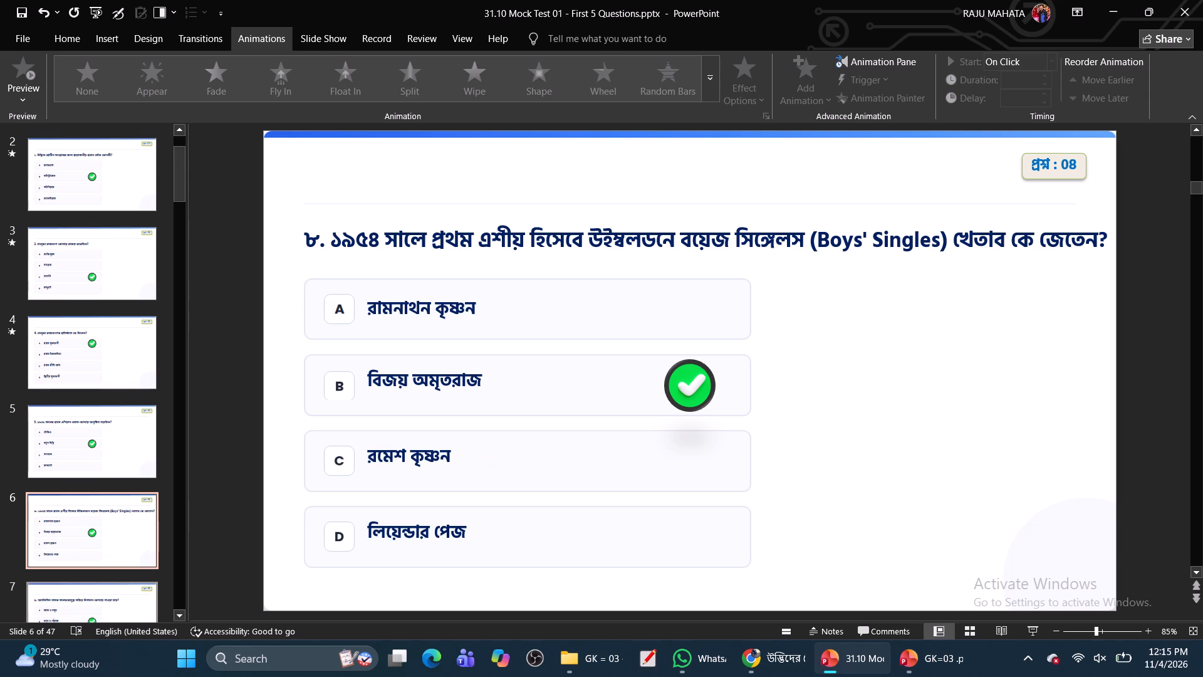
Apply the Fly In animation to the green check mark on slide 5.
click(100, 366)
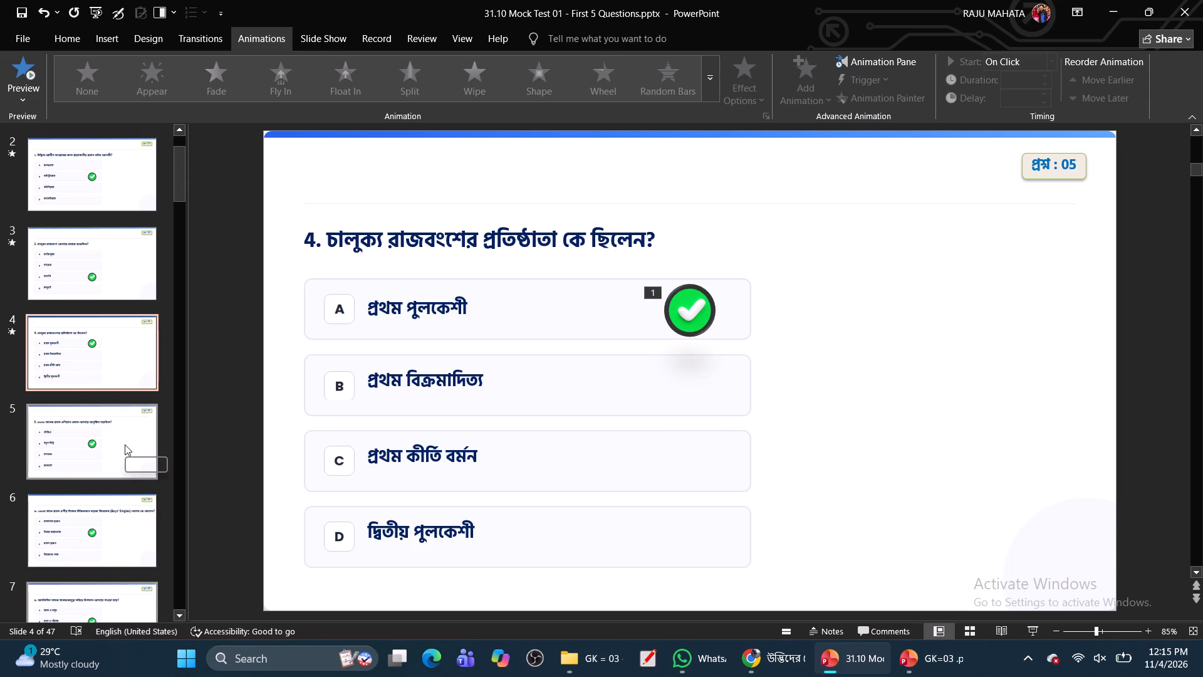
click(125, 444)
double_click(680, 389)
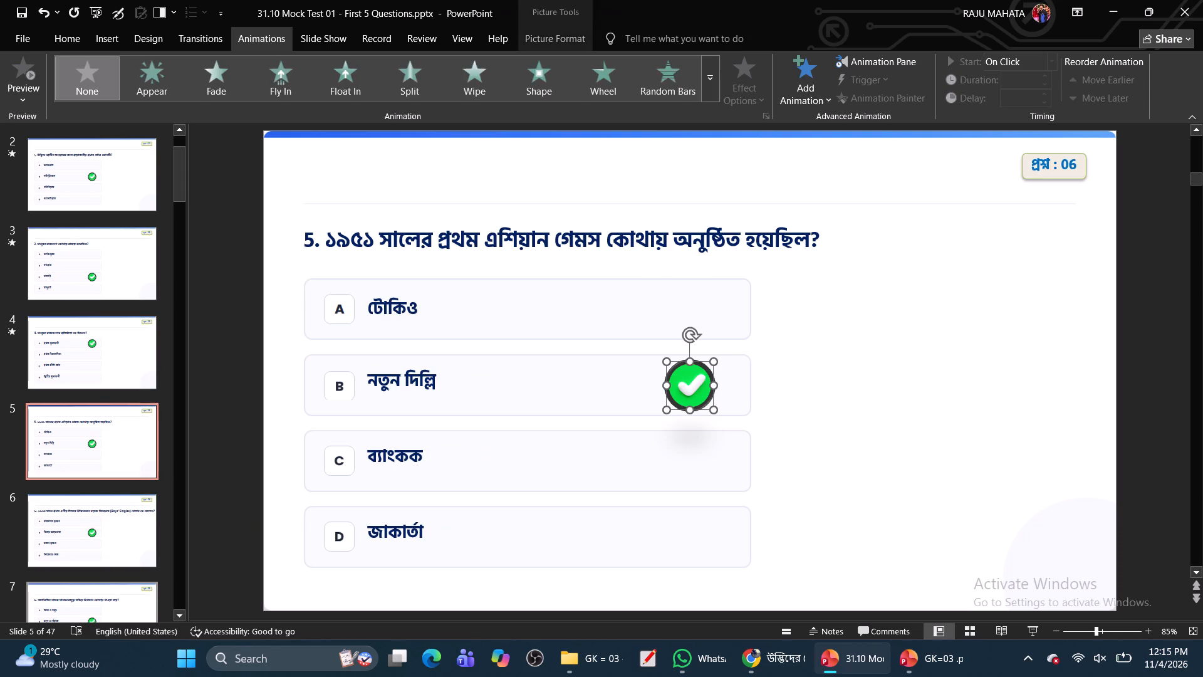
click(254, 41)
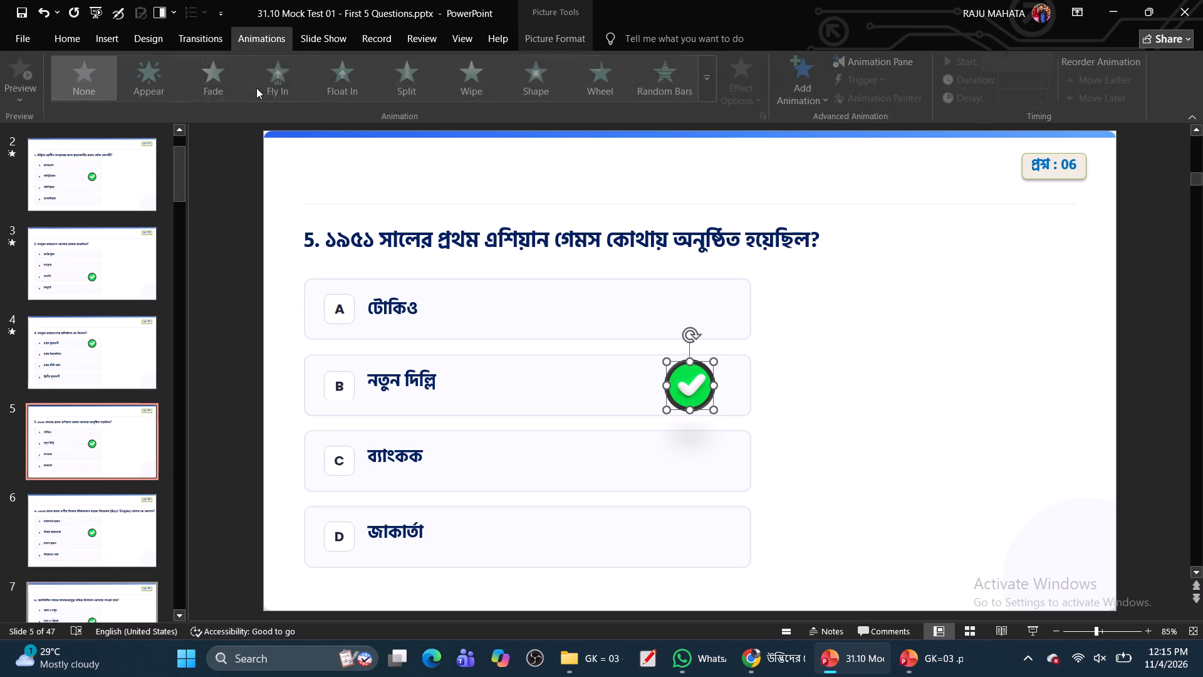
click(273, 85)
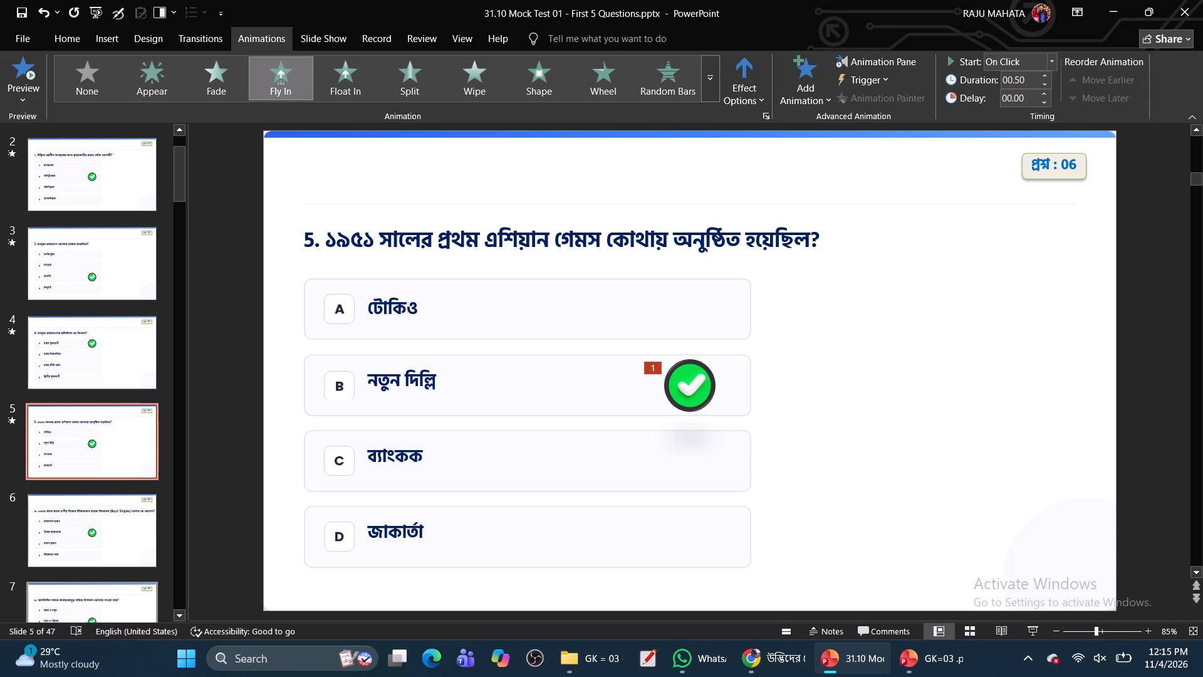
Renumber the Wimbledon Boys' Singles question on slide 6 as 6 and shift its text box slightly upward.
click(127, 536)
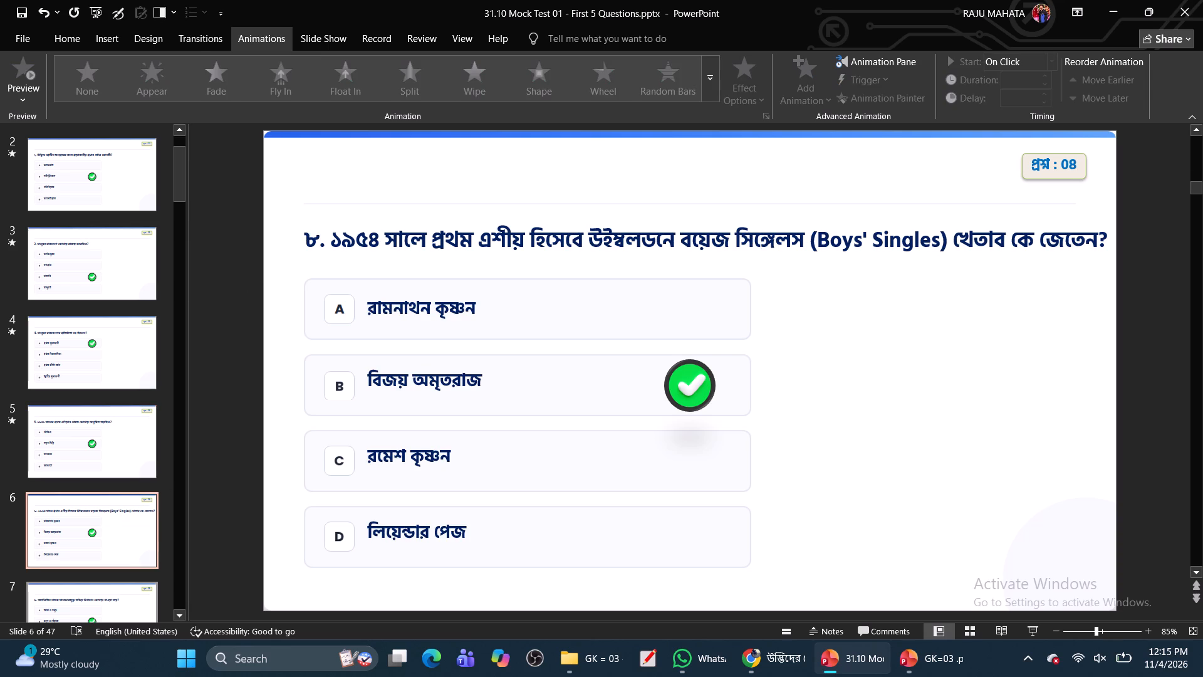
click(313, 241)
key(BackSpace)
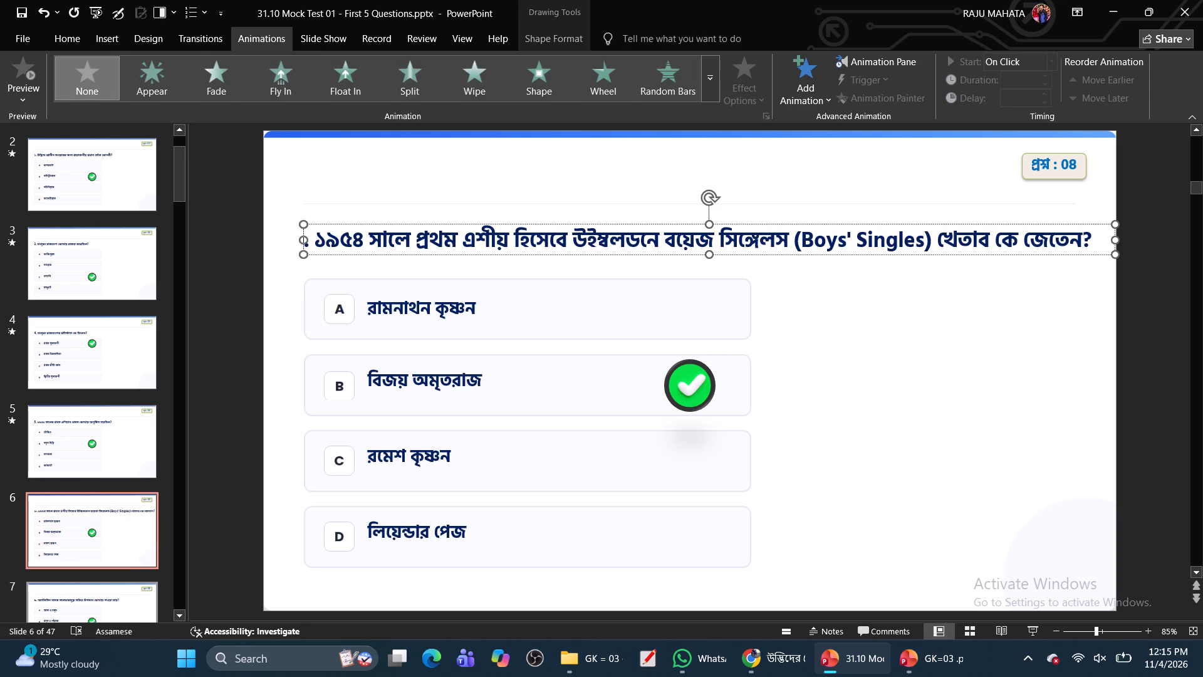
key(6)
click(343, 223)
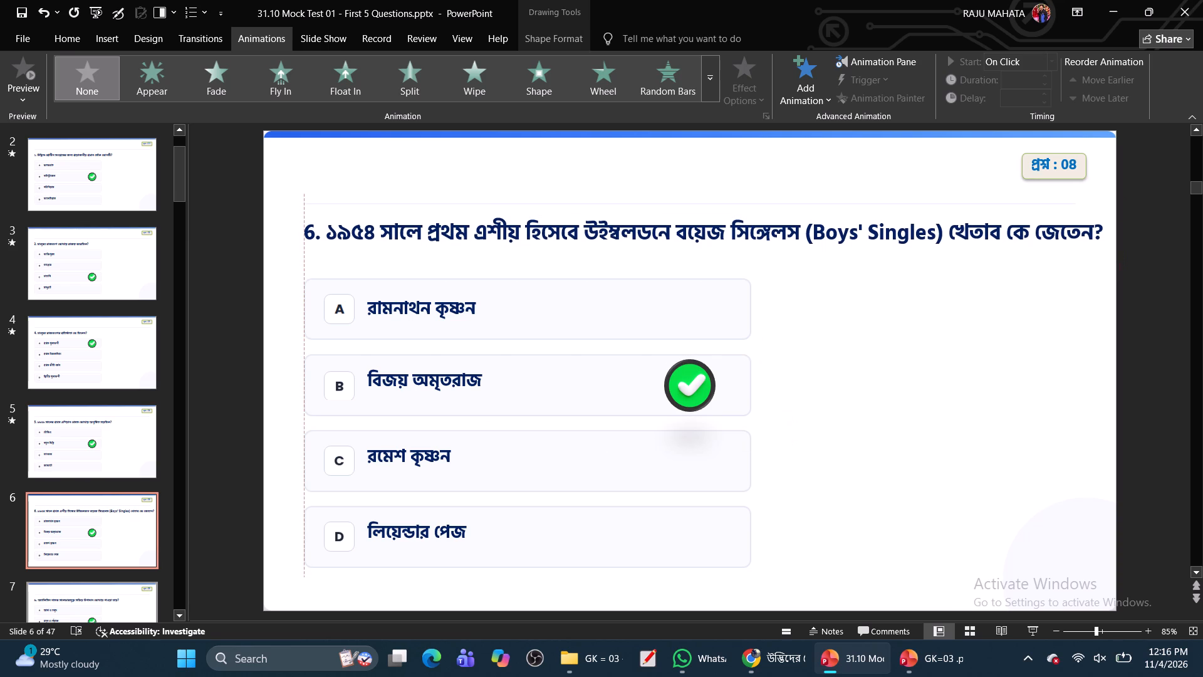
click(931, 377)
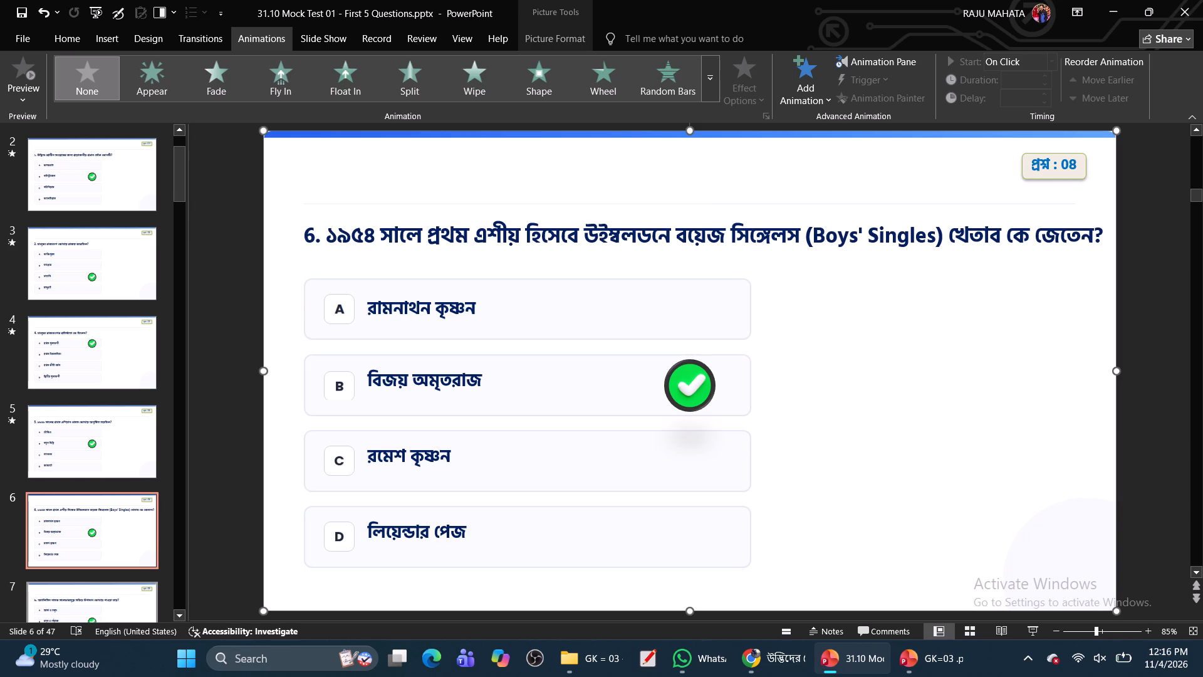
Move slide 6's green check mark from option B to option A, in line horizontally, and give it the Fly In animation.
drag(689, 385, 690, 320)
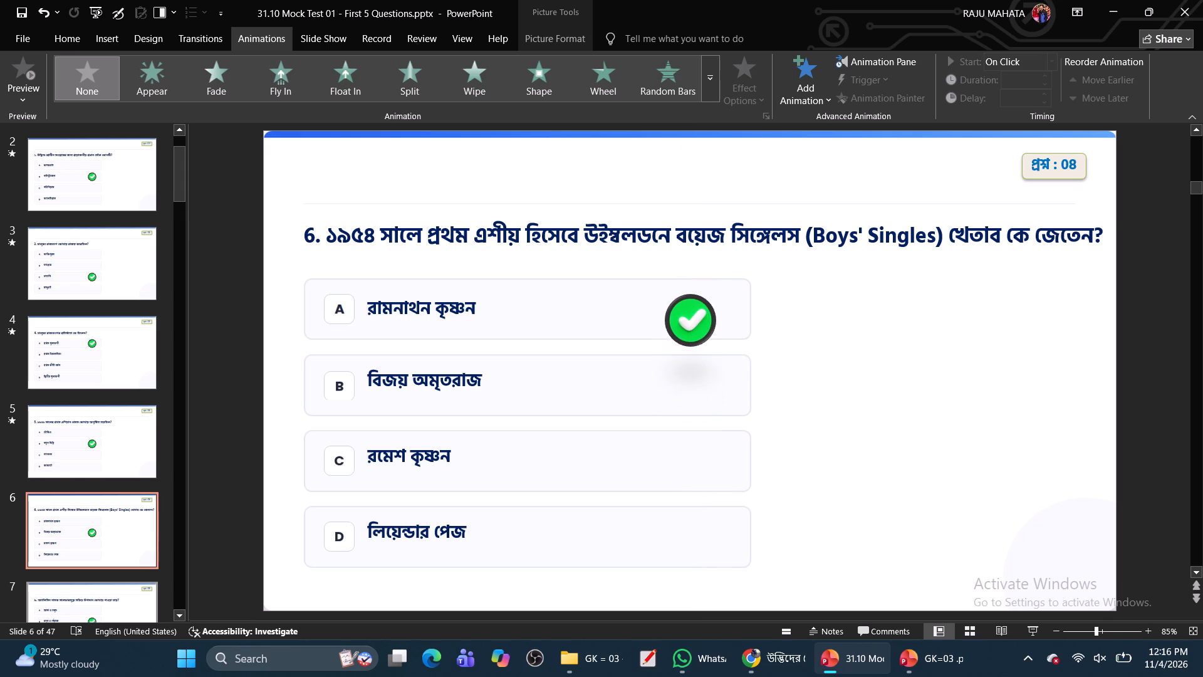
drag(690, 320, 693, 309)
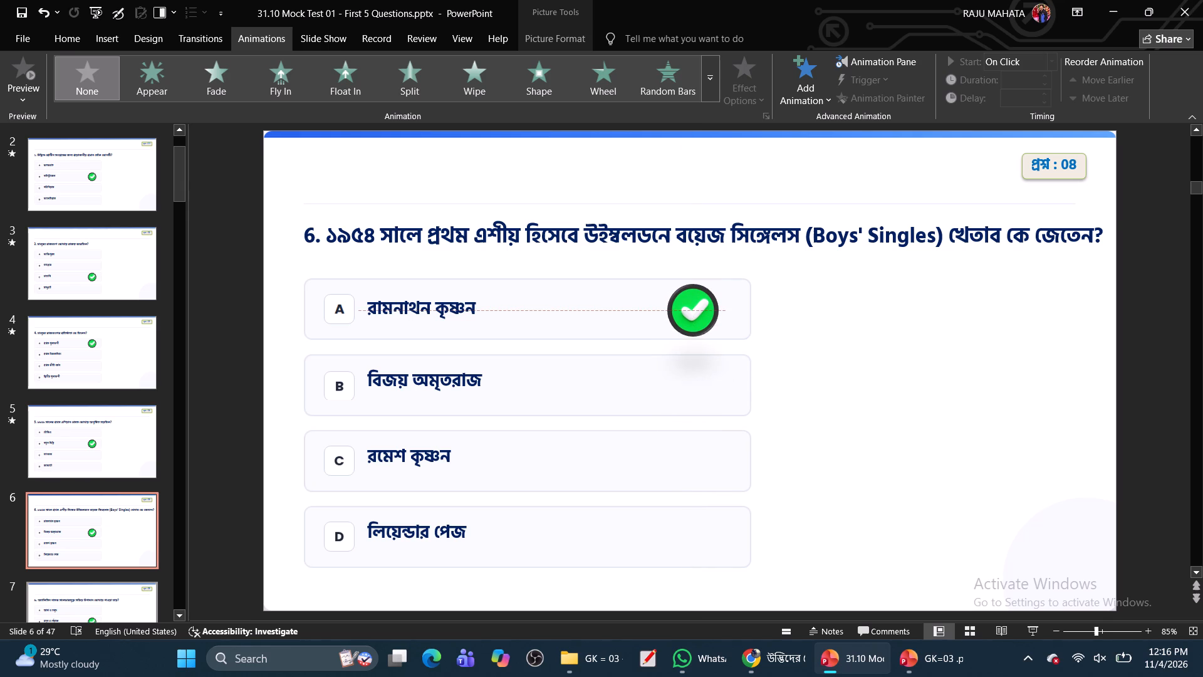
drag(693, 309, 688, 309)
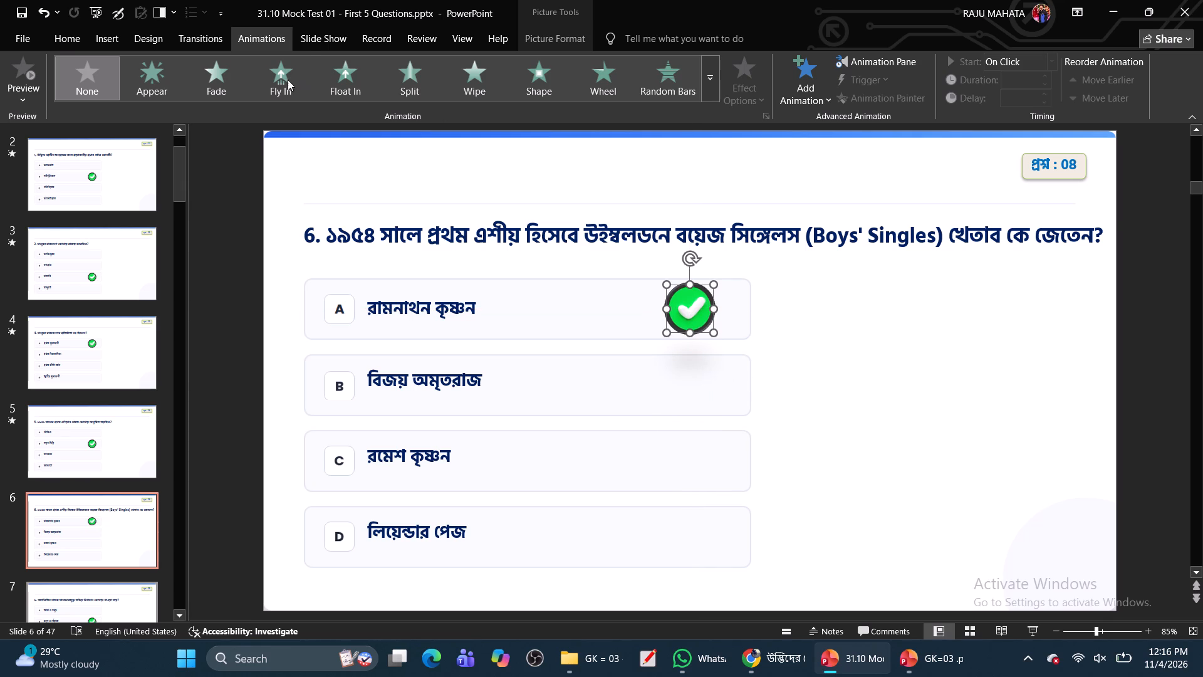
click(283, 79)
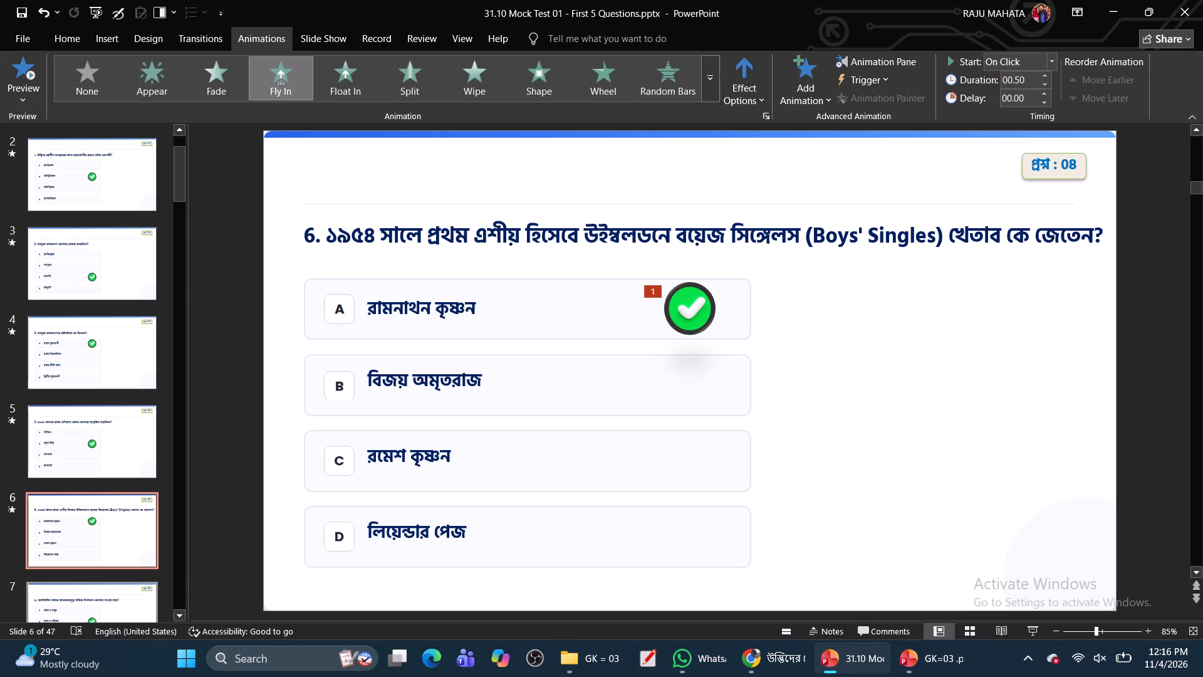
Renumber the allicin question on slide 7 as 7.
click(128, 602)
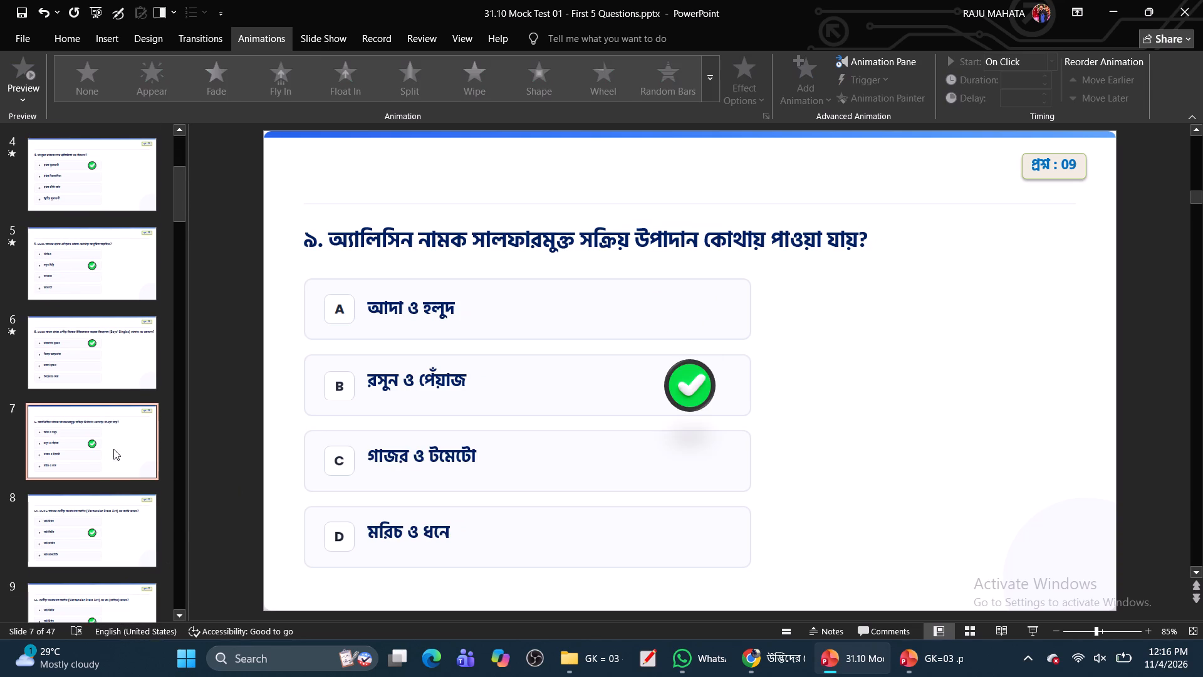
click(118, 363)
click(113, 448)
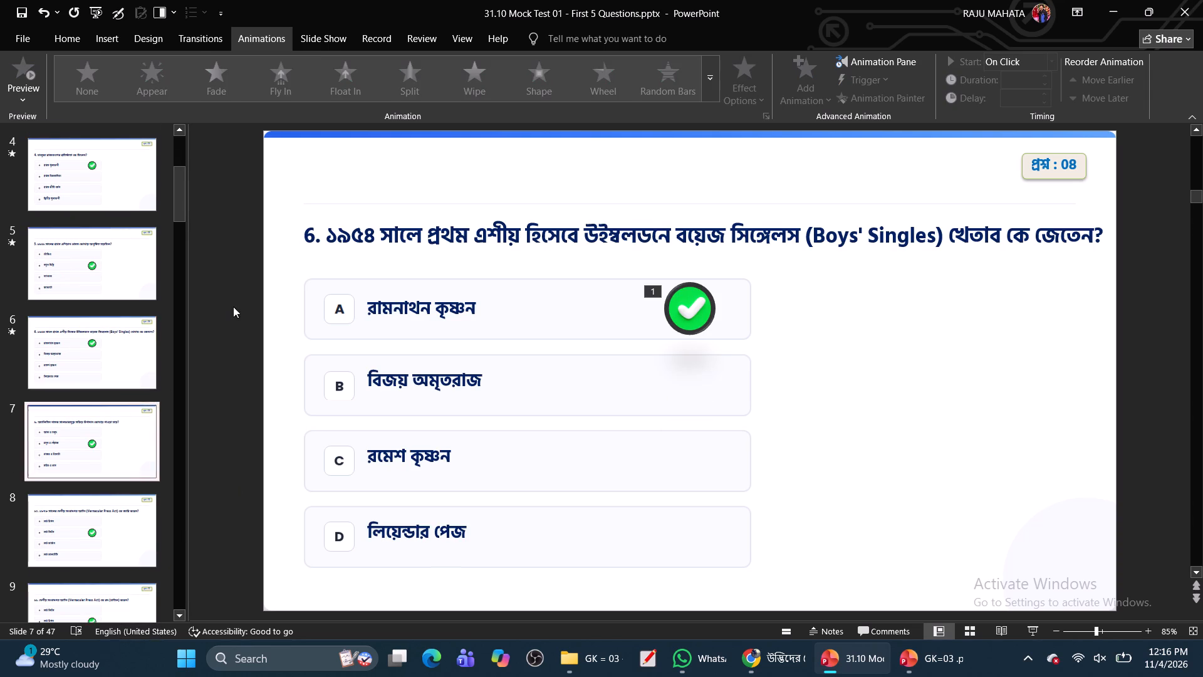
click(314, 244)
key(BackSpace)
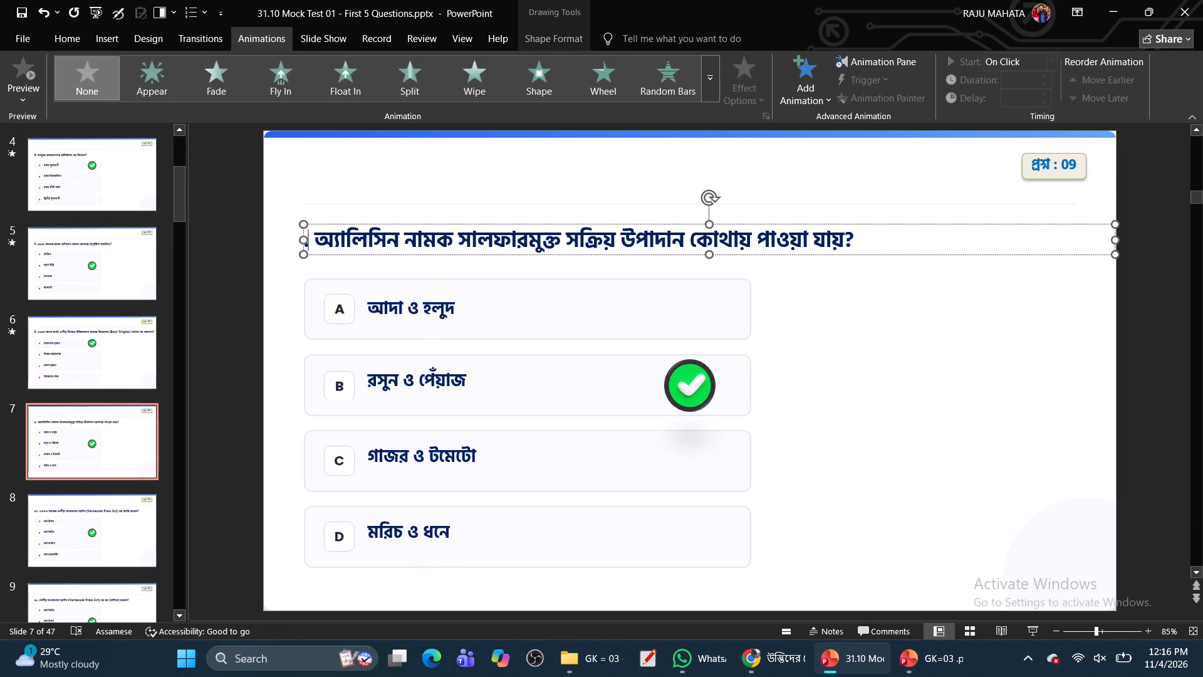
key(7)
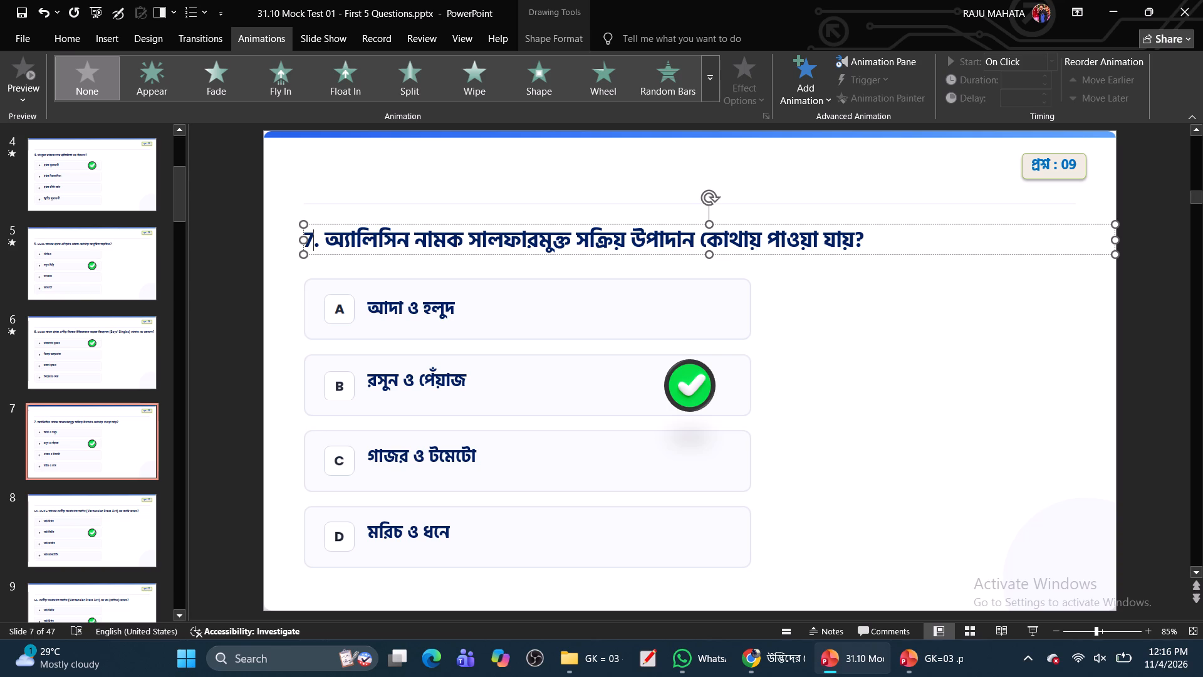
Shift option B's answer text on slide 7 slightly downward so it lines up with its letter label.
click(395, 378)
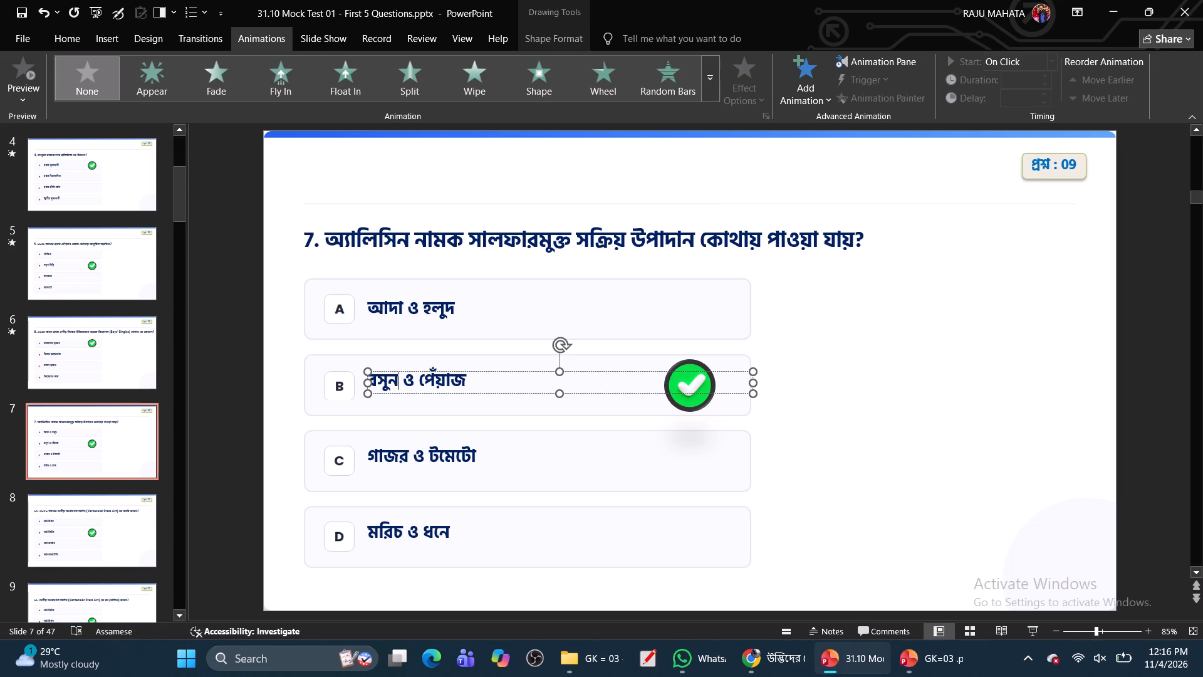
drag(412, 392, 411, 397)
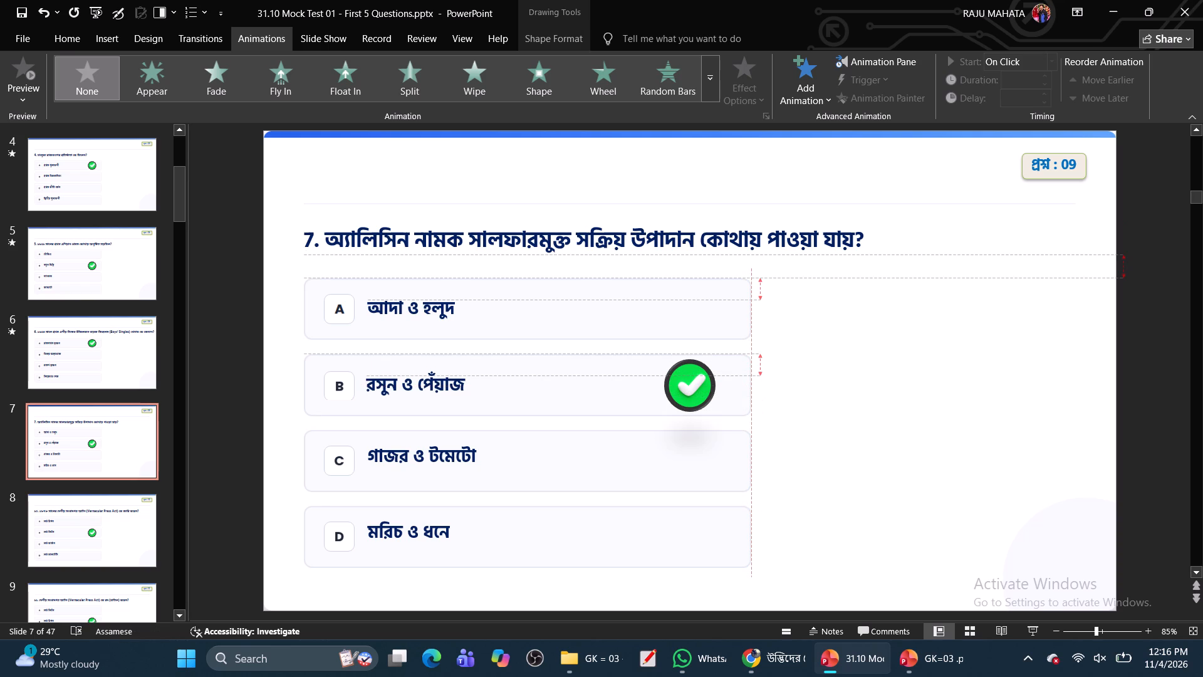
drag(411, 397, 415, 399)
click(857, 454)
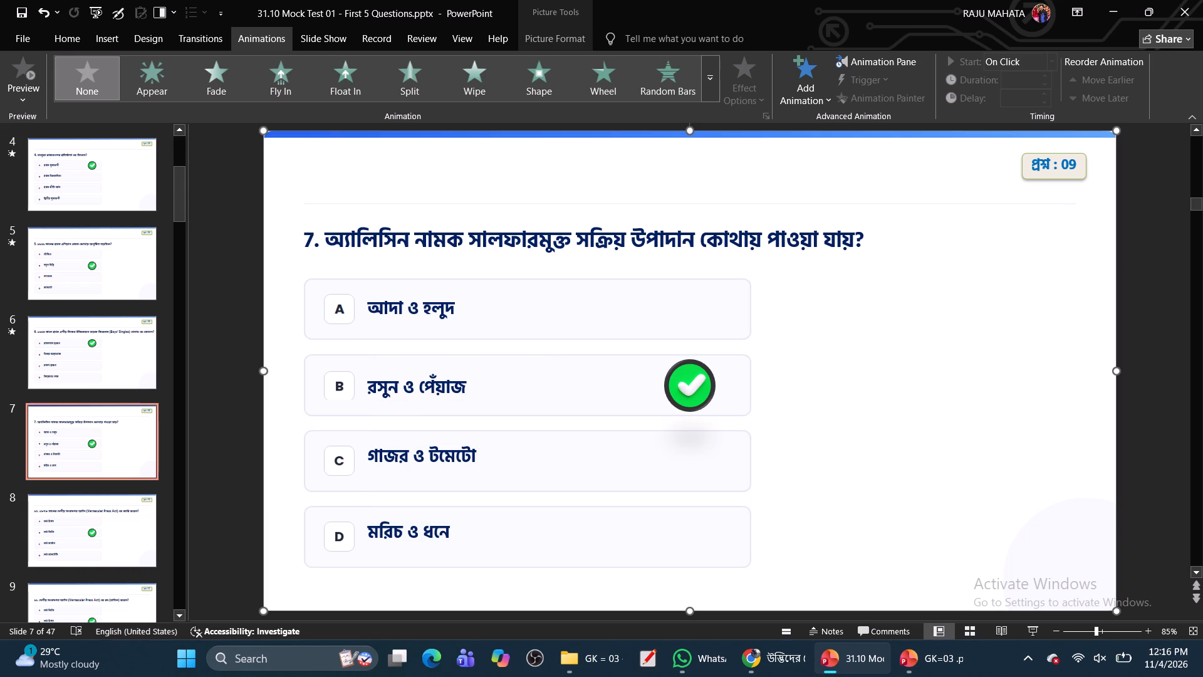
click(694, 384)
click(694, 384)
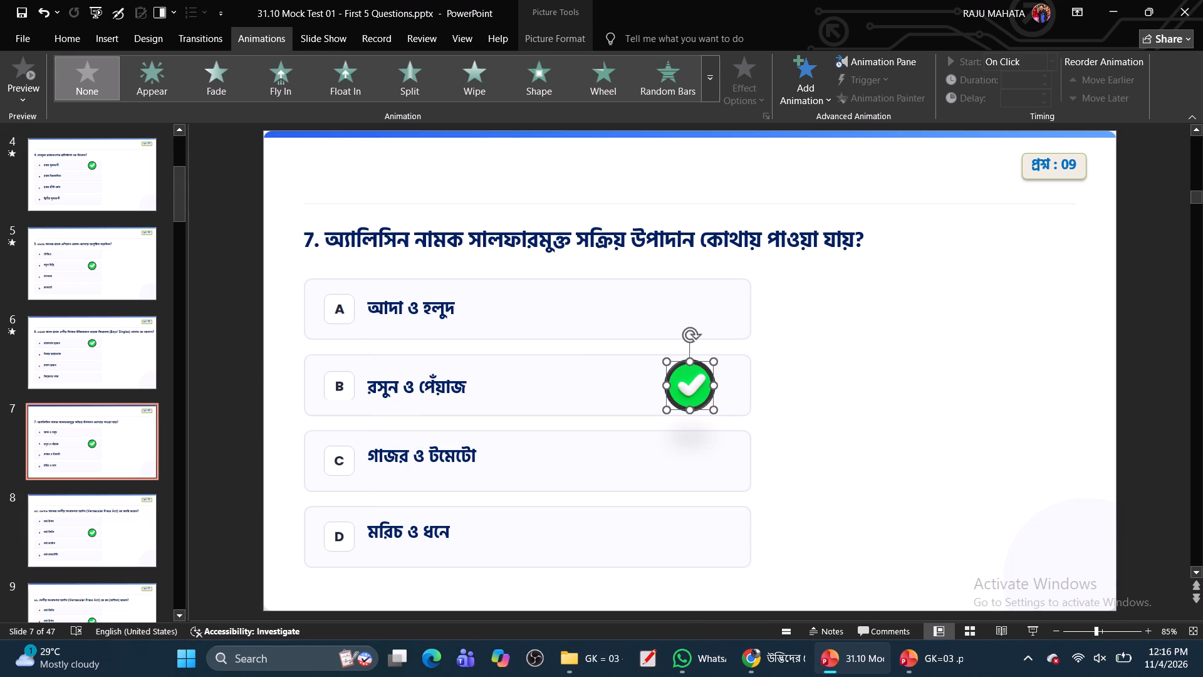
Renumber the 1878 Vernacular Press Act question on slide 8 as 08.
click(59, 542)
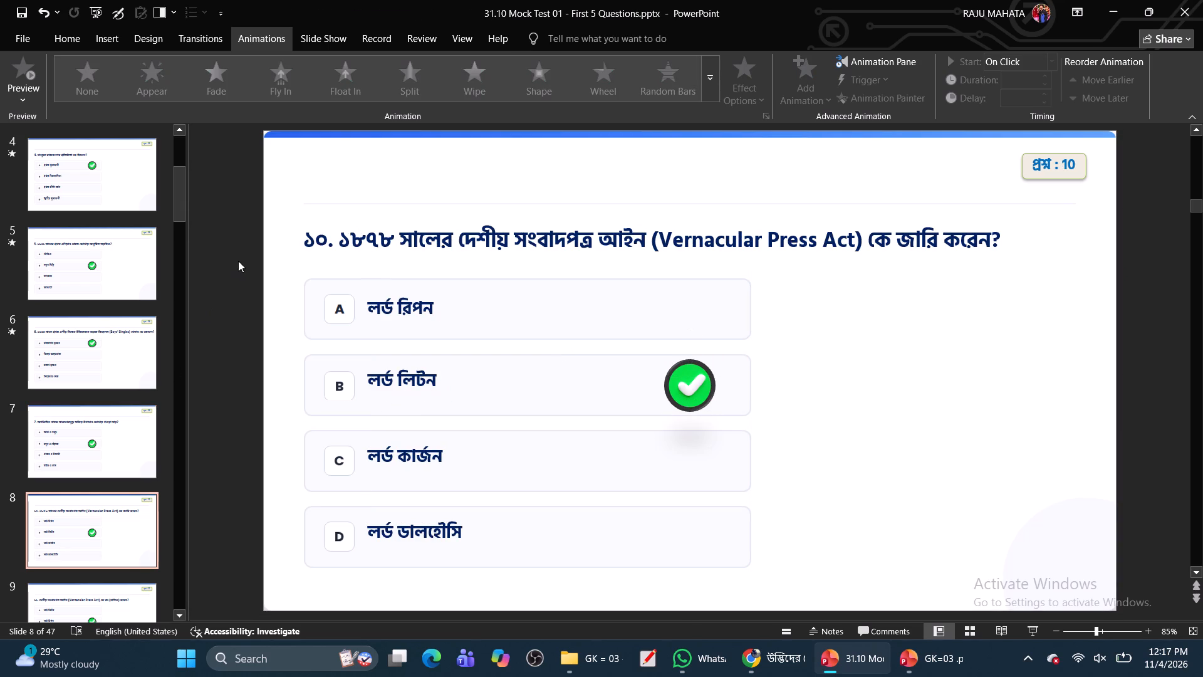
click(324, 244)
key(BackSpace)
key(BackSpace)
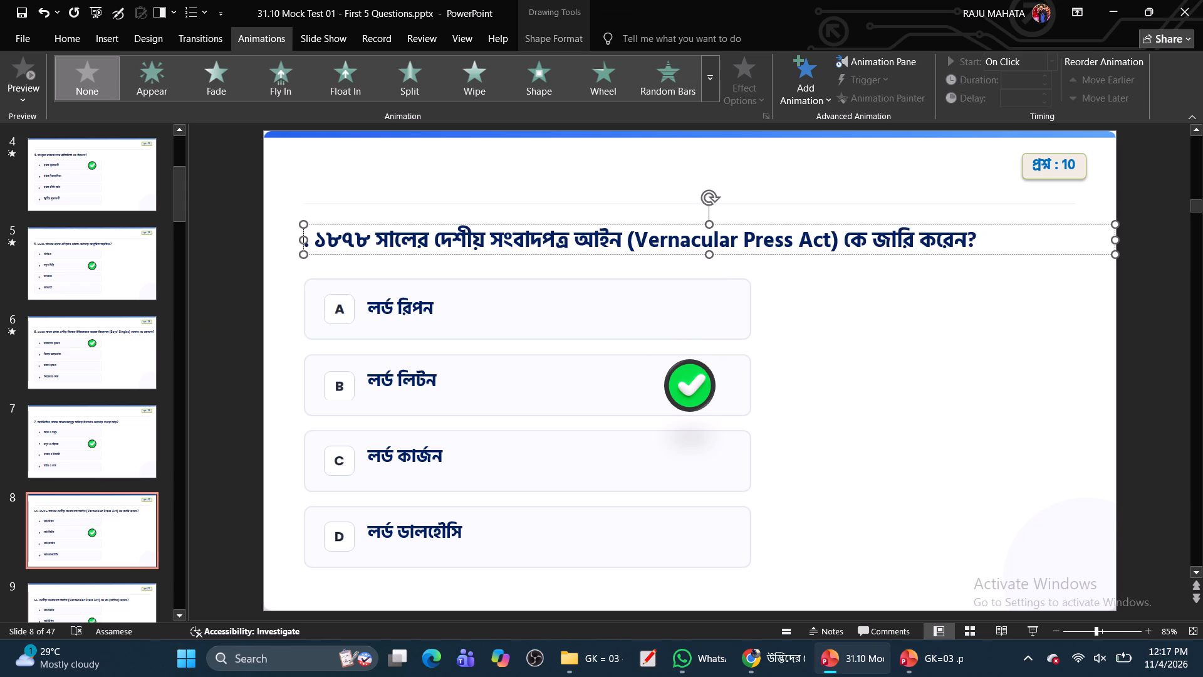
text(08)
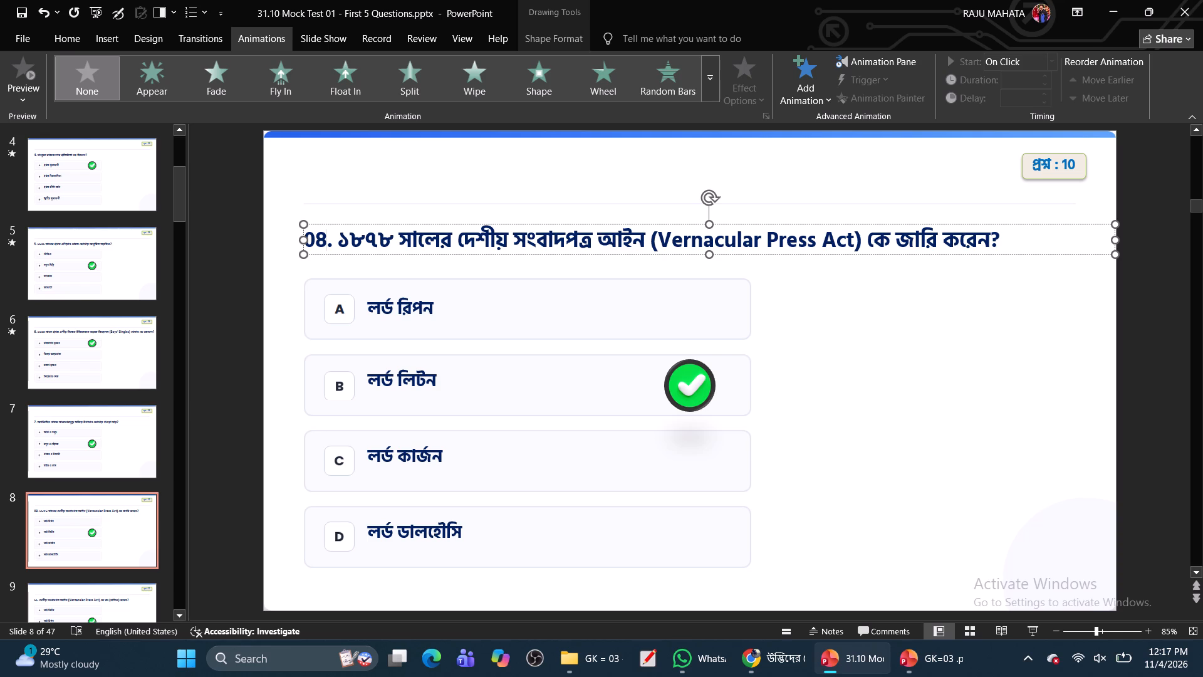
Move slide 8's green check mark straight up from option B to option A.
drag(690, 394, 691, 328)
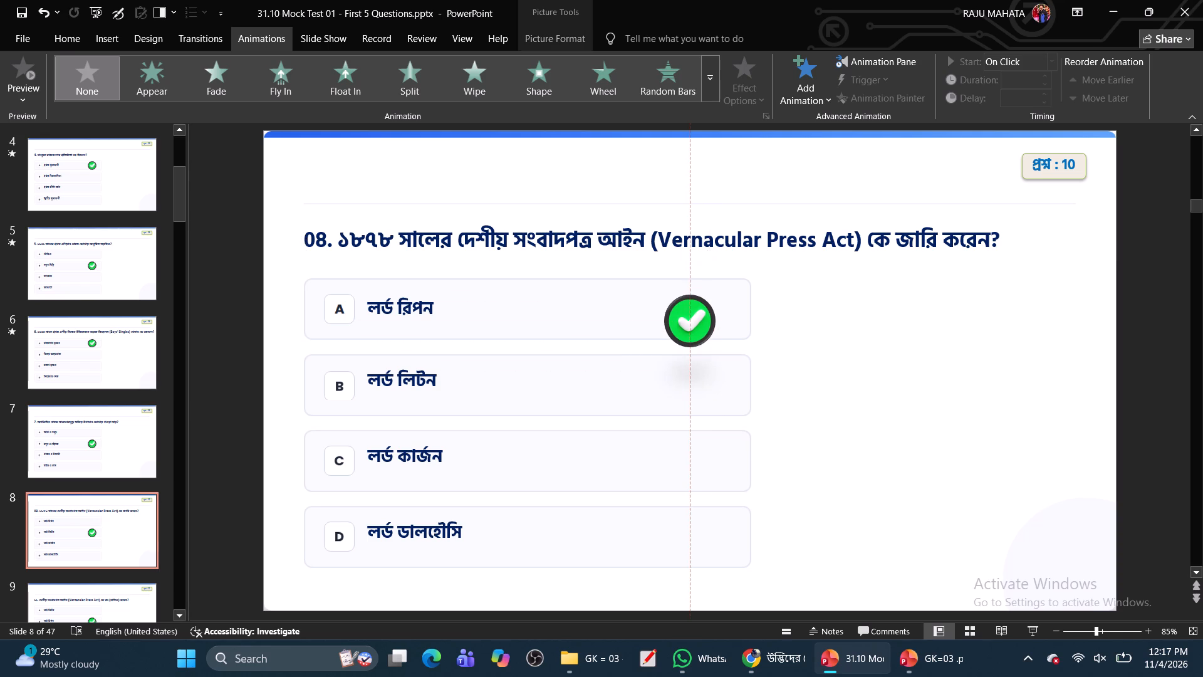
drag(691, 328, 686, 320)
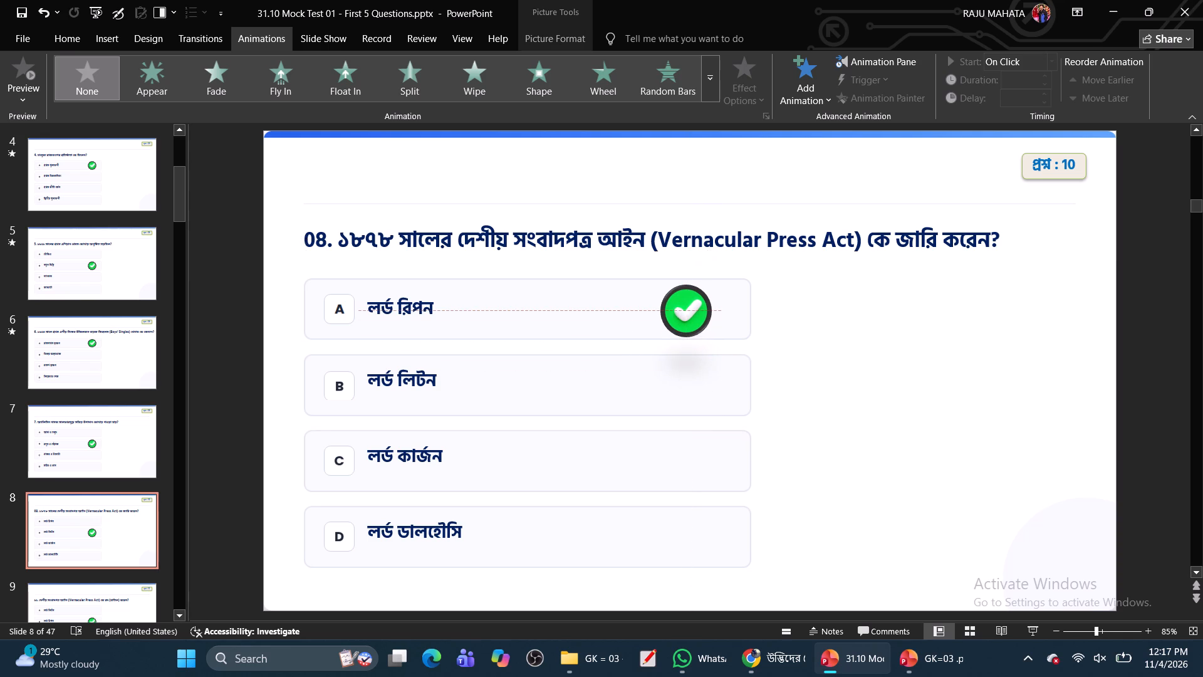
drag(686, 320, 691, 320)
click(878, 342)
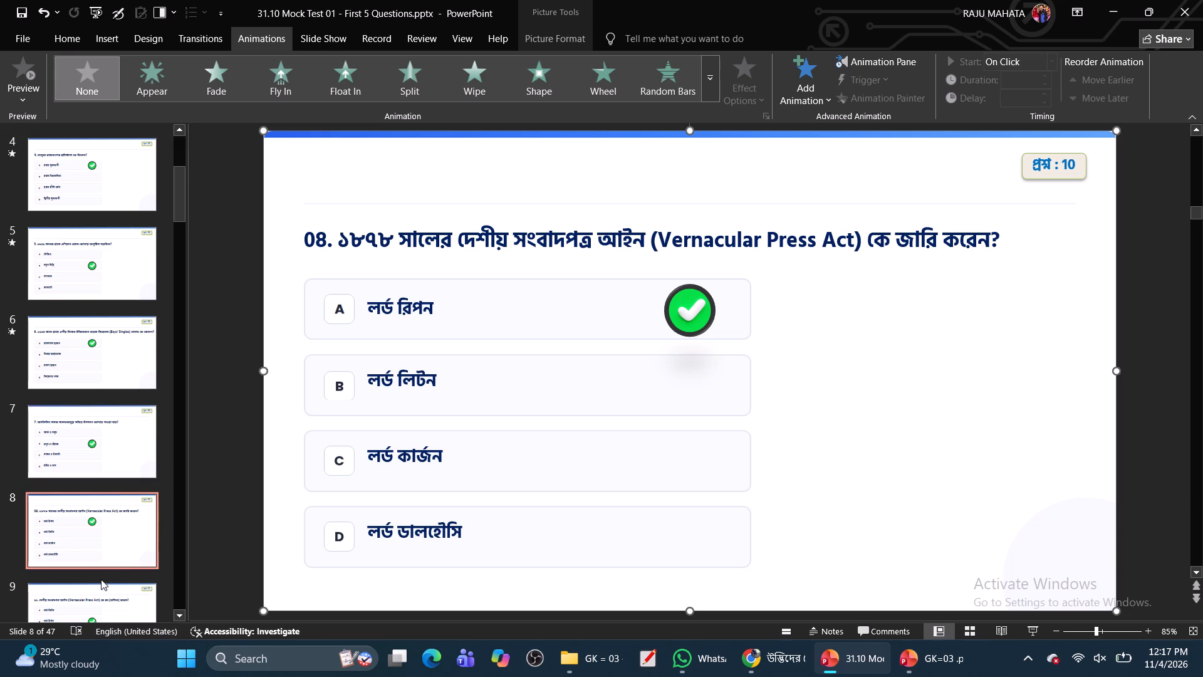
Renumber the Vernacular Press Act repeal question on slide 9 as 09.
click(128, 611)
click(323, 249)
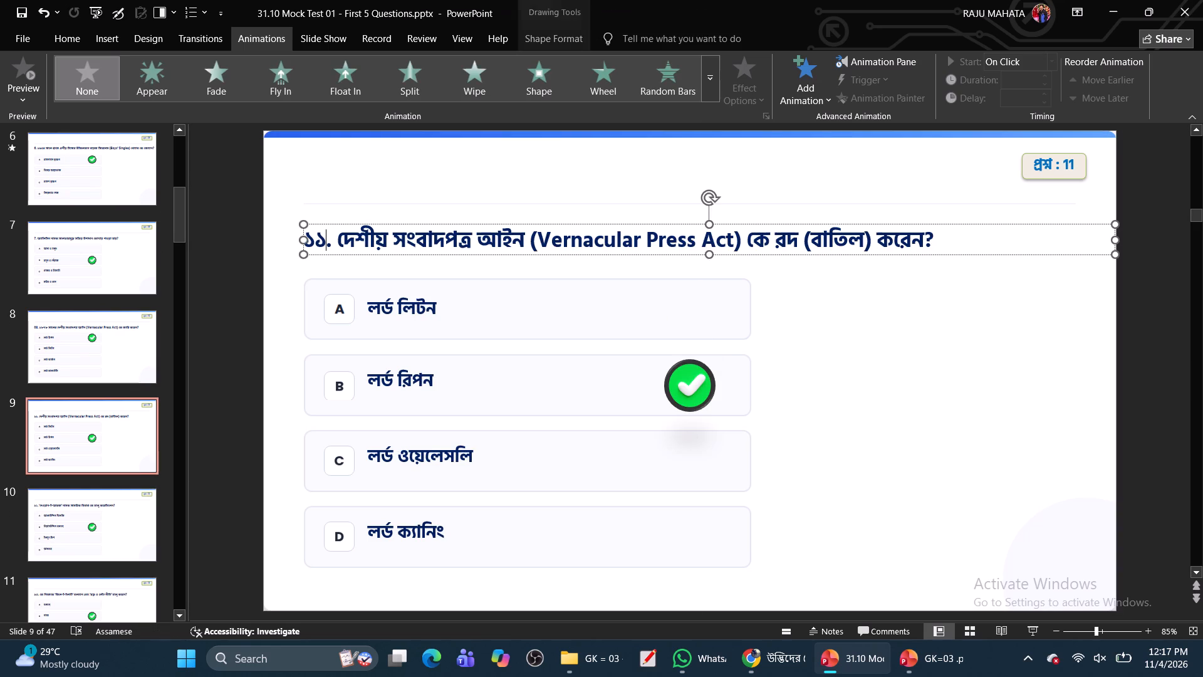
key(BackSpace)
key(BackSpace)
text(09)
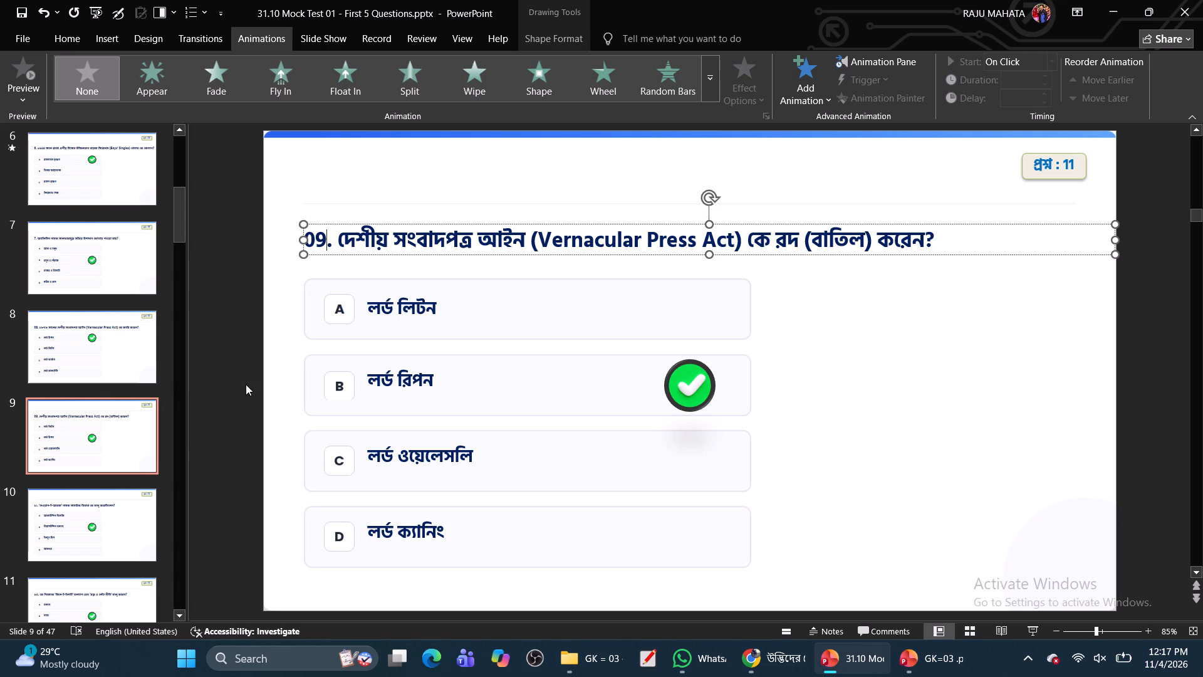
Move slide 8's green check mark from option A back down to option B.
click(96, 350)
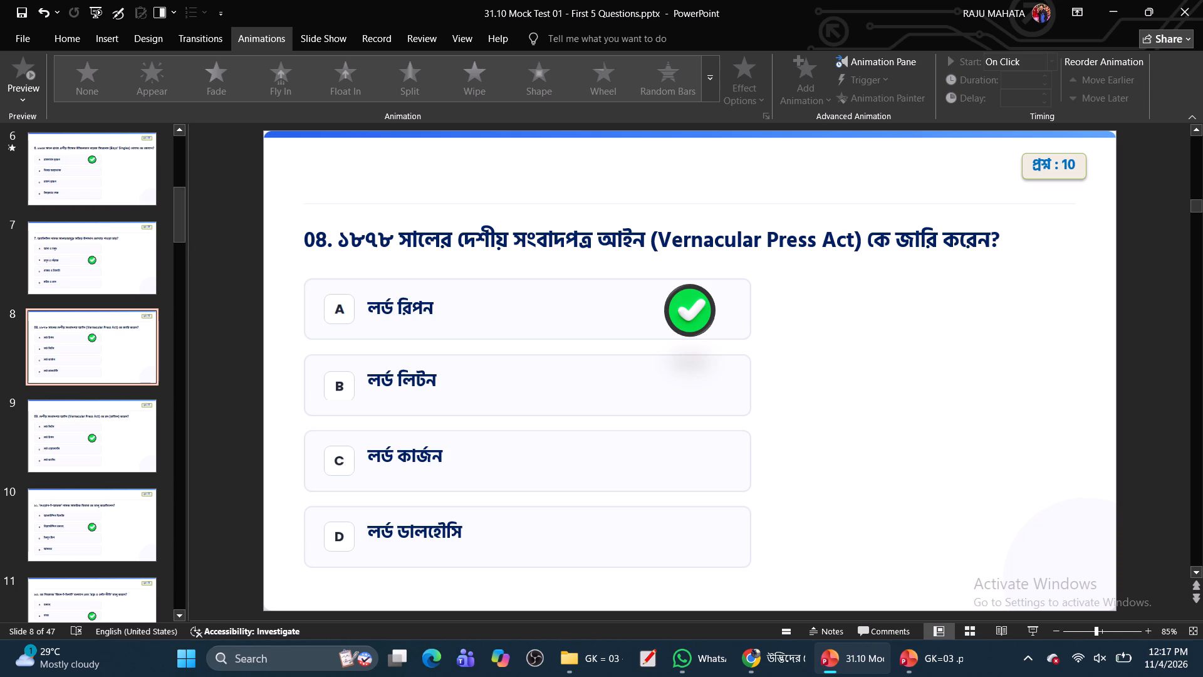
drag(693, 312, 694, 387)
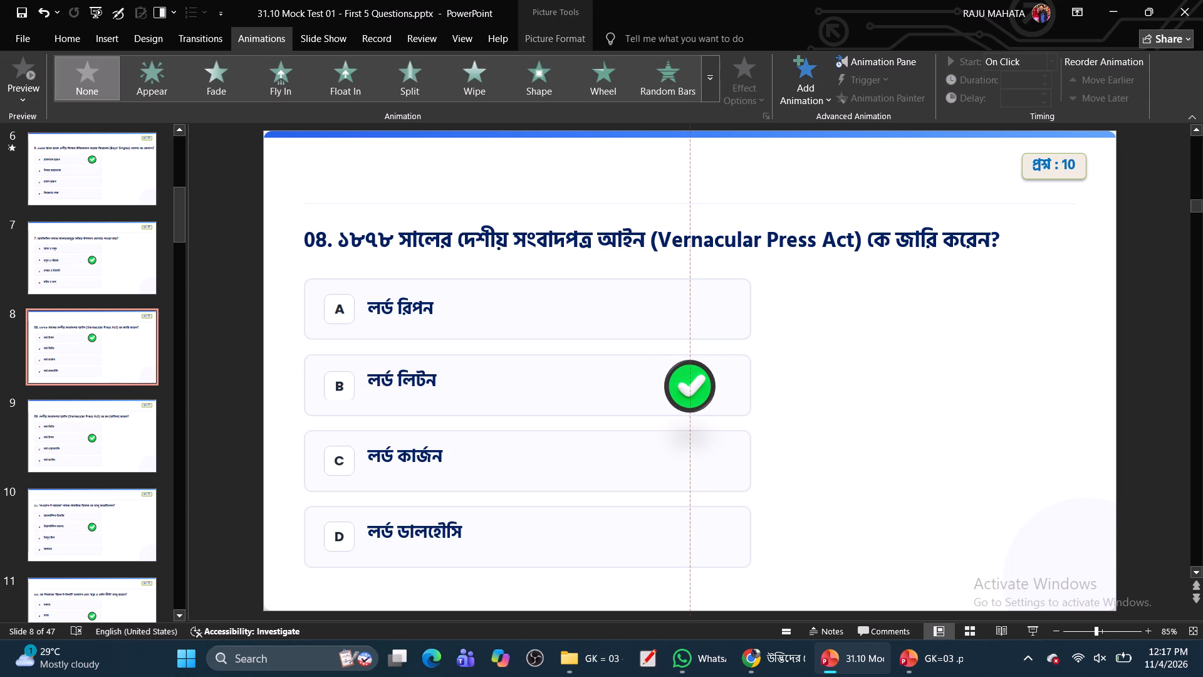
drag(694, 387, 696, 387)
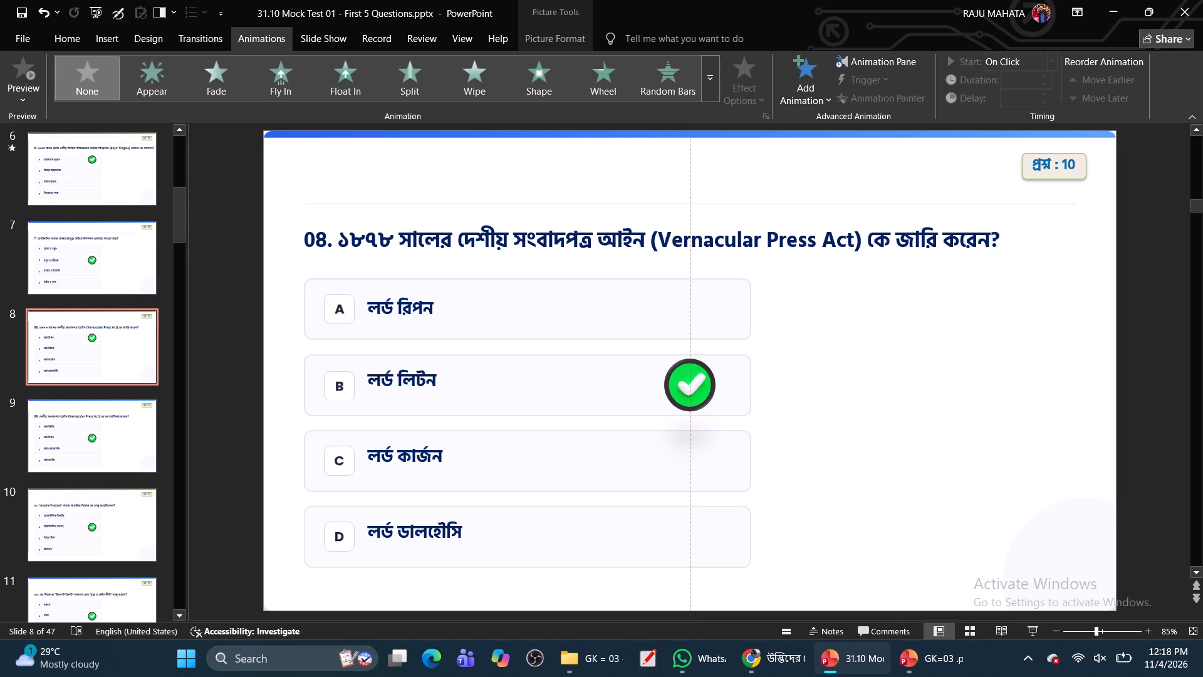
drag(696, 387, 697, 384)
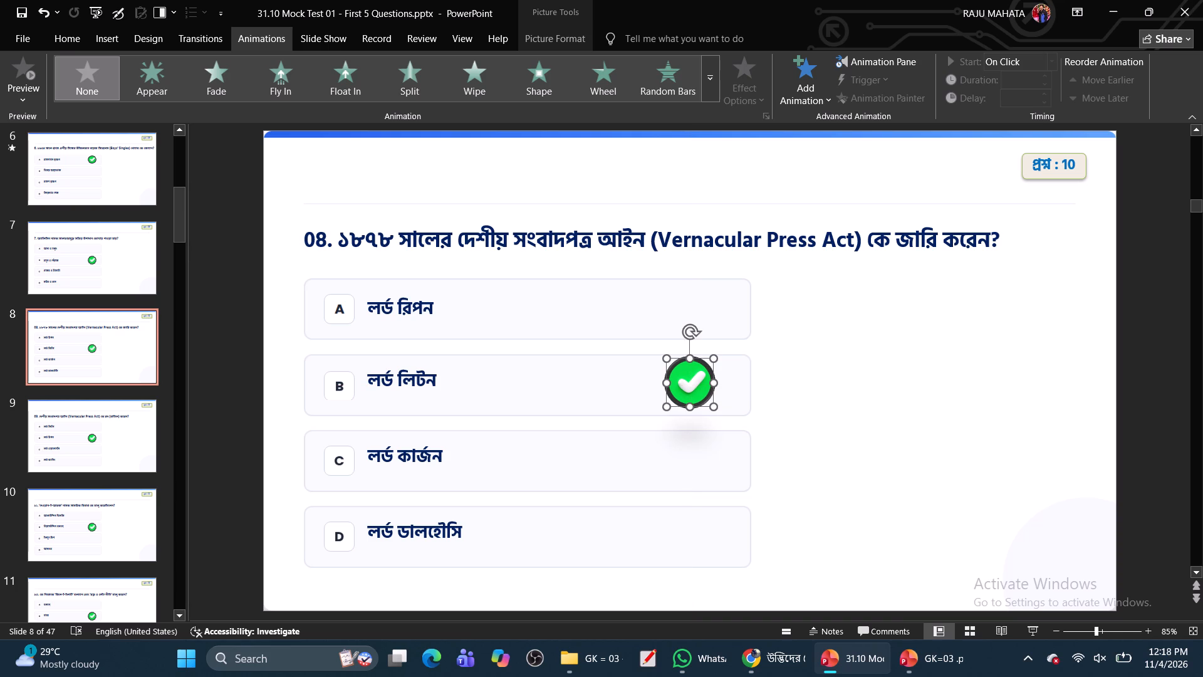
Replace the word জারি in slide 8's question with রদ (বাতিল), copied from slide 9's question.
click(114, 462)
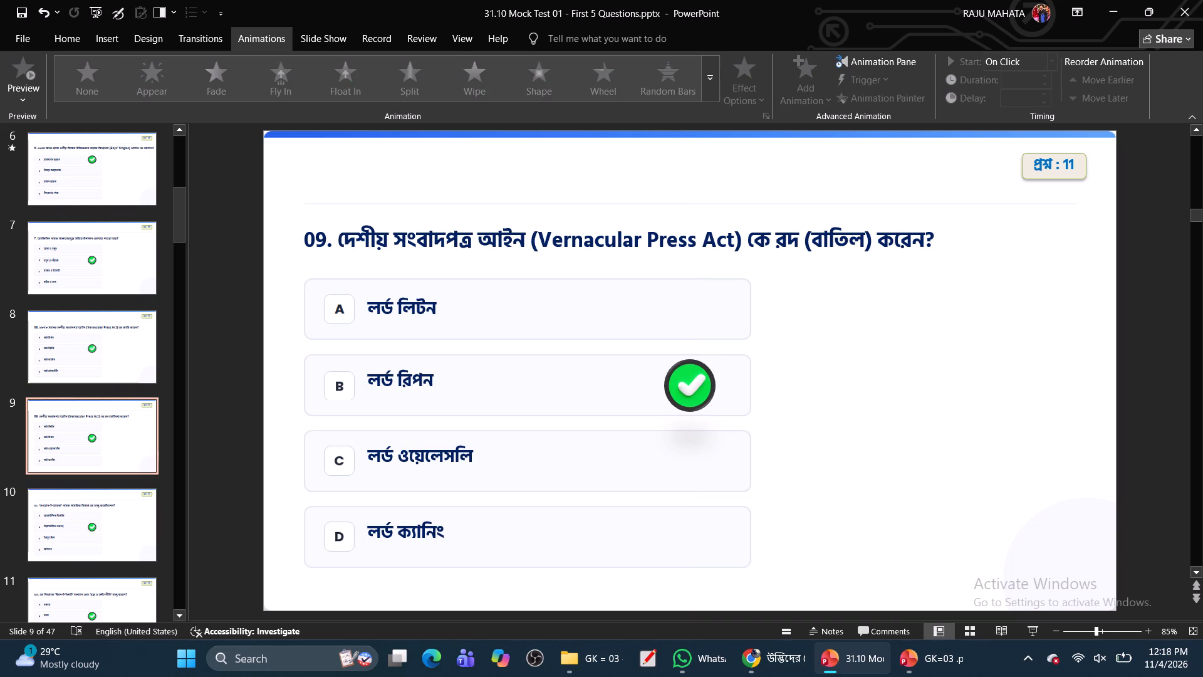
click(132, 330)
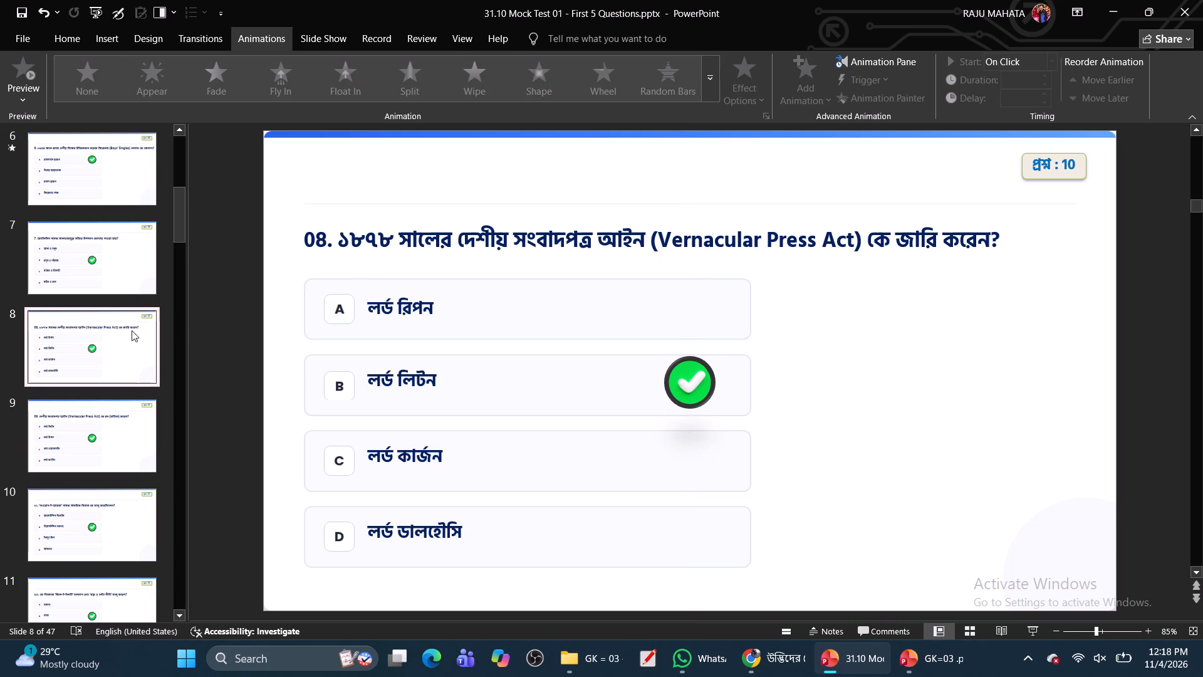
click(113, 432)
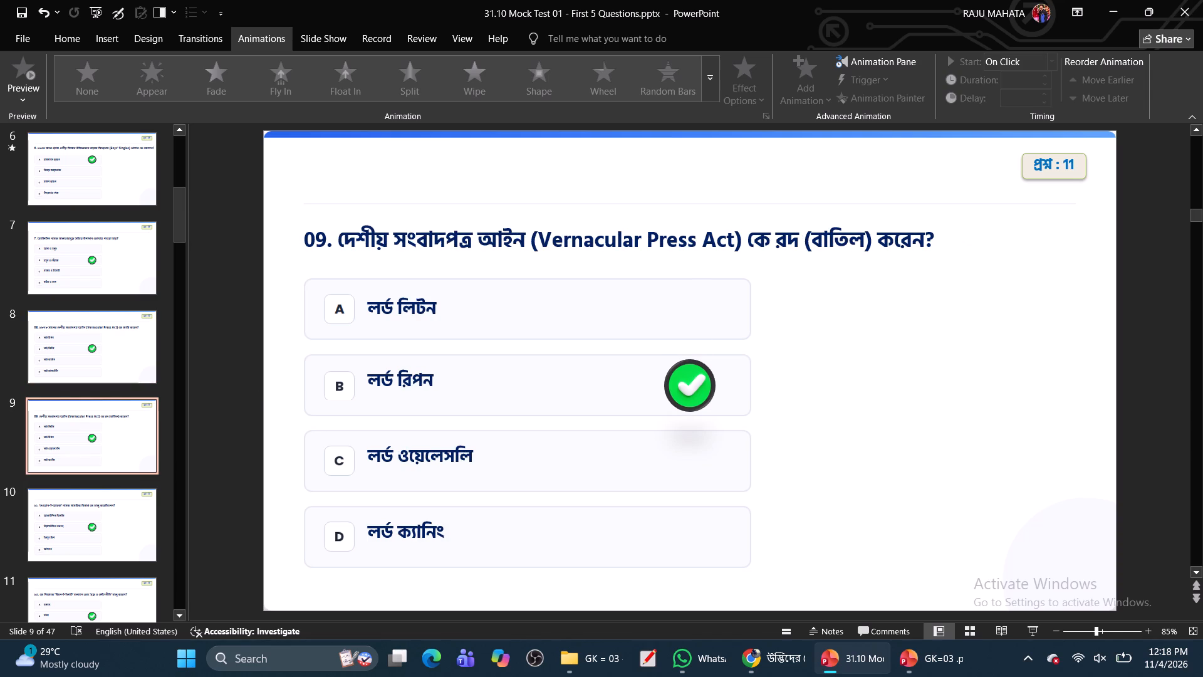
drag(777, 243, 867, 244)
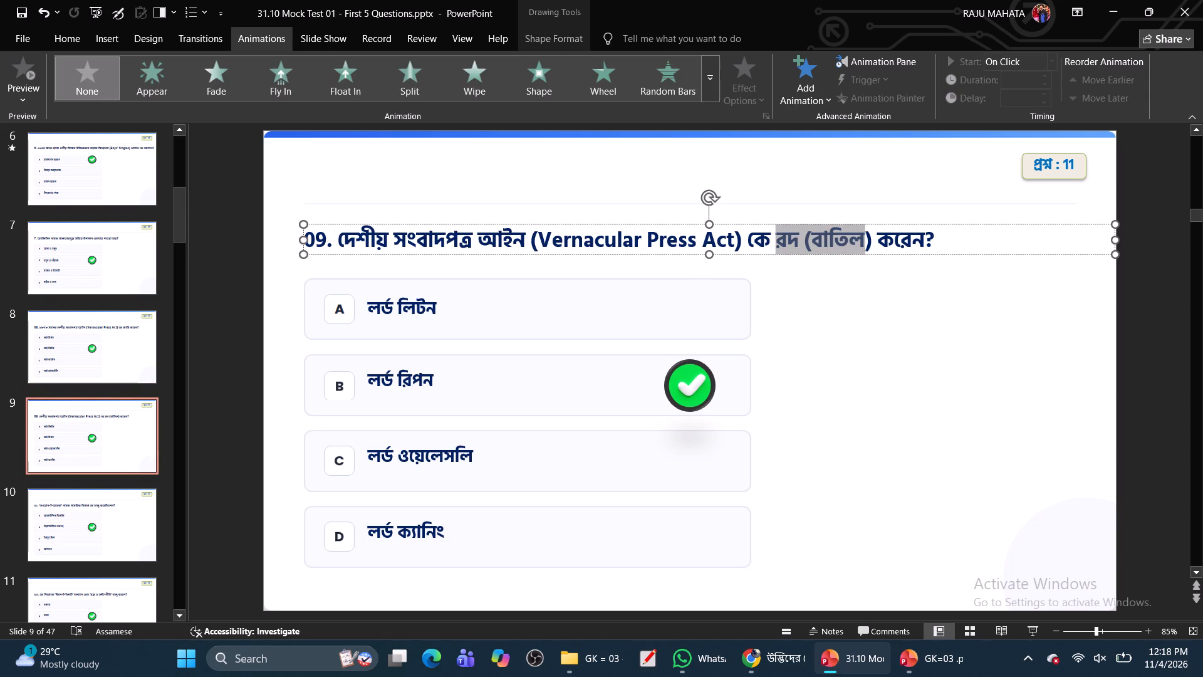
drag(867, 244, 870, 244)
key(ctrl+c)
click(143, 367)
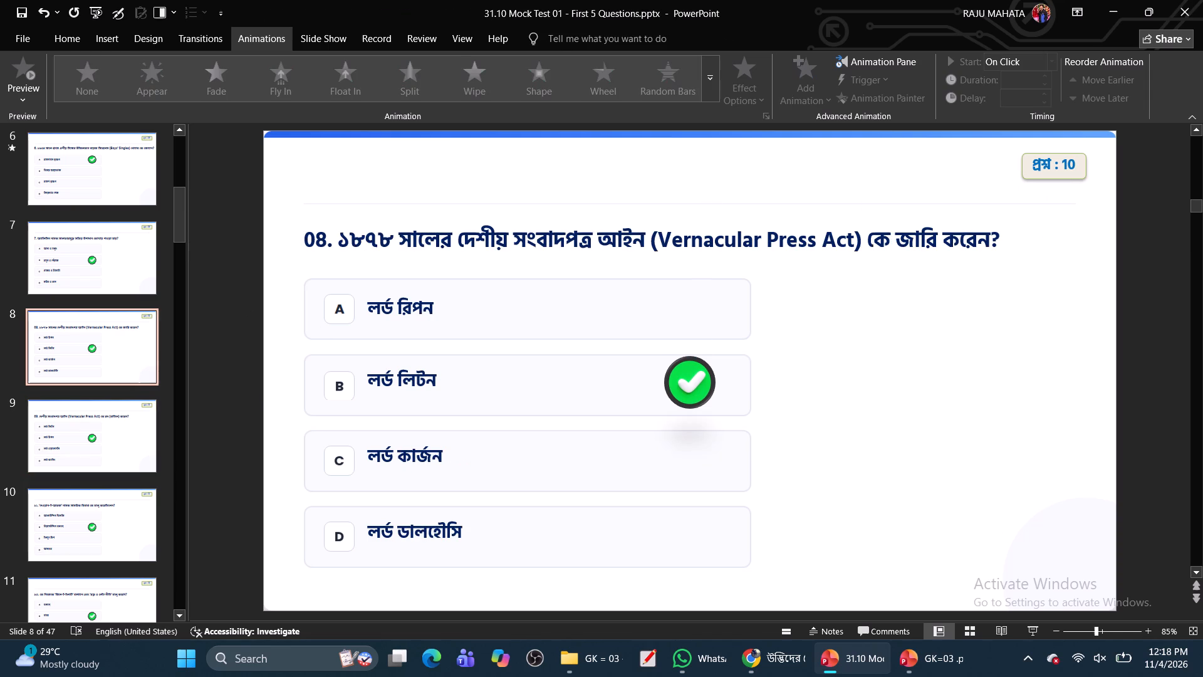
drag(900, 241, 927, 238)
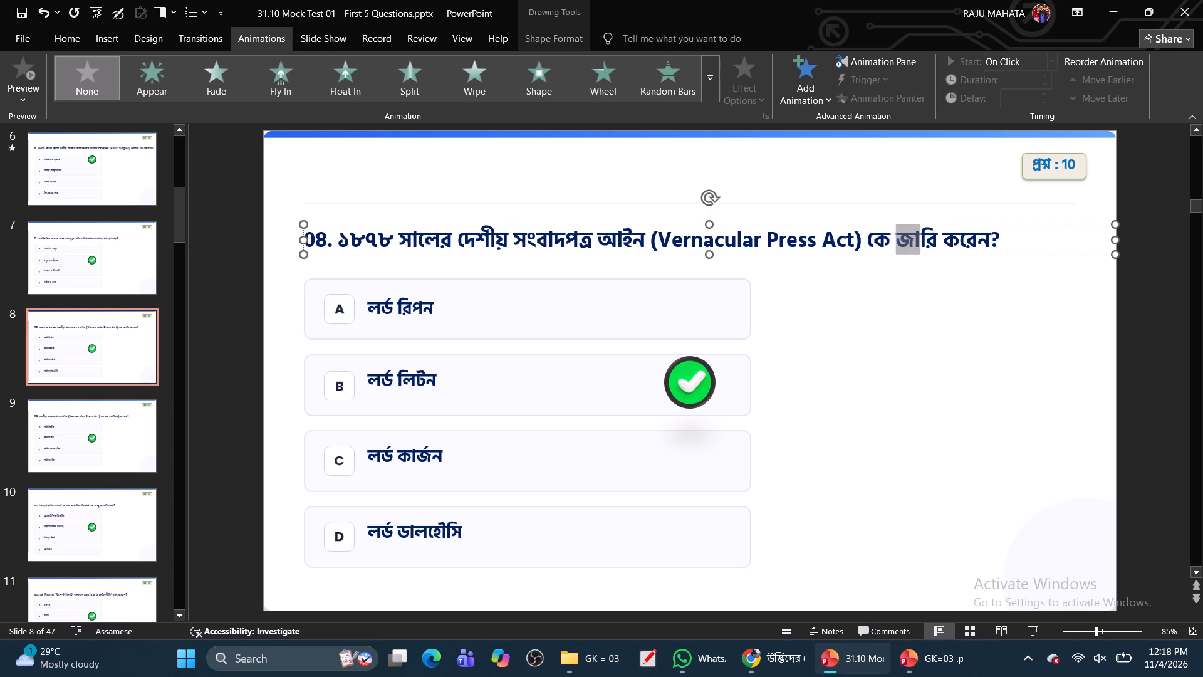
drag(927, 238, 937, 238)
key(ctrl+v)
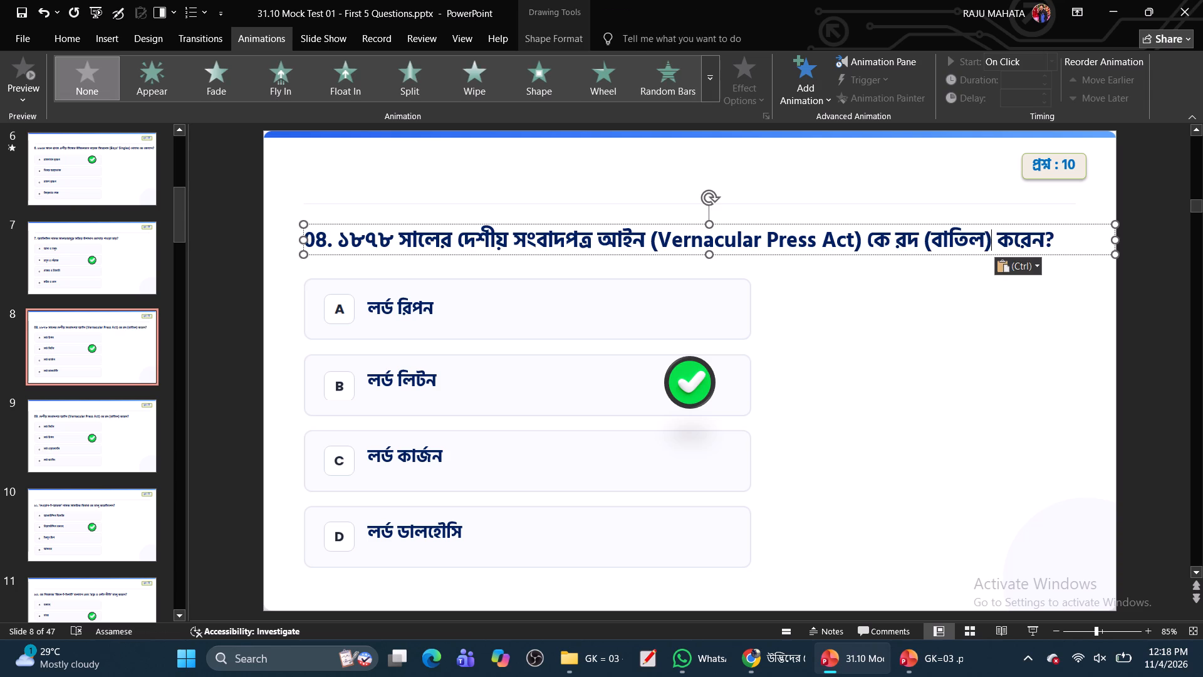
Move slide 8's green check mark from option B to option A, keeping its horizontal position.
drag(700, 381, 700, 312)
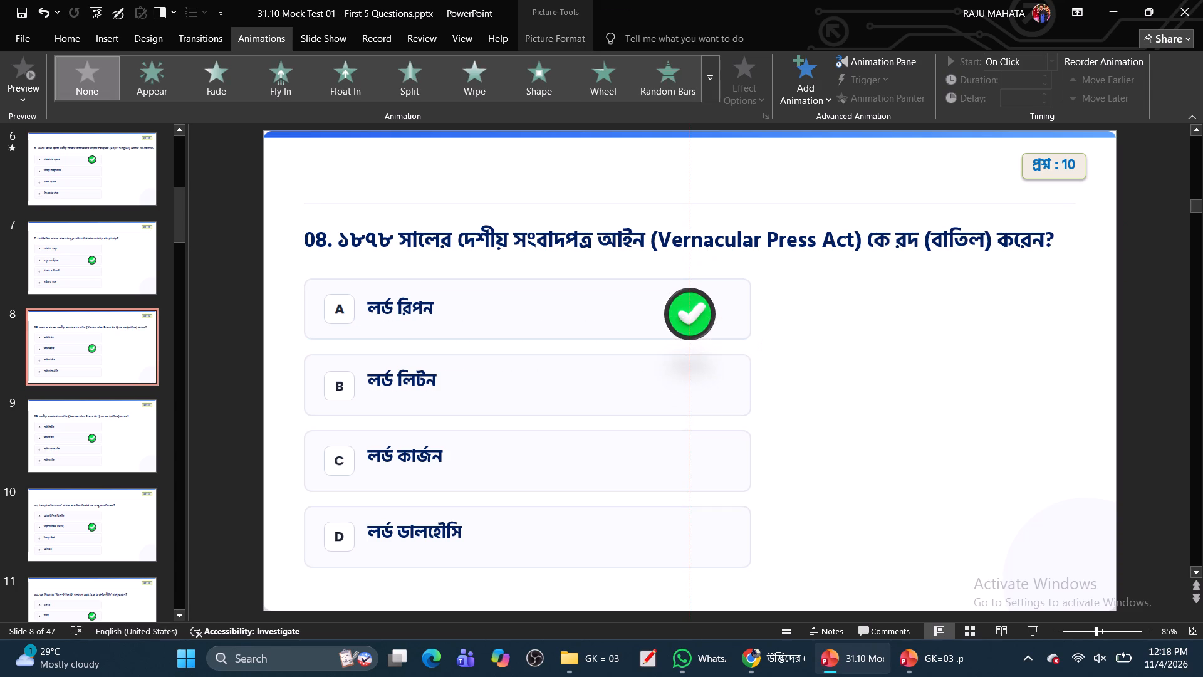
drag(700, 312, 700, 308)
click(857, 338)
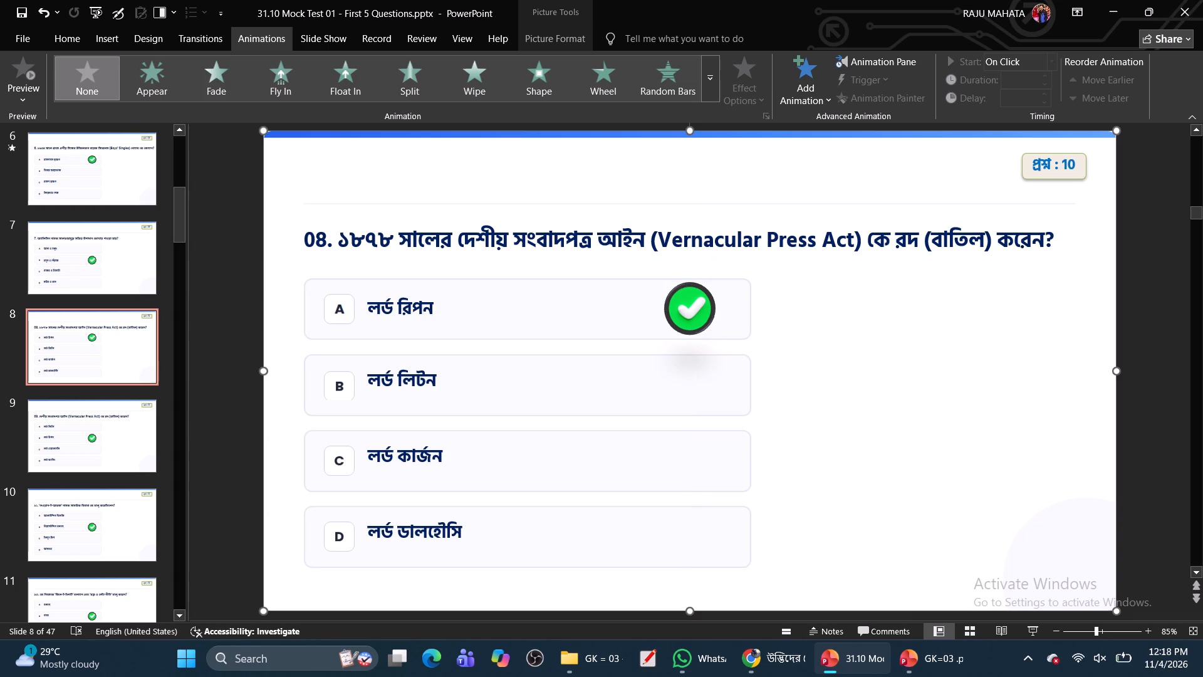
Delete slide 9, the duplicate question about the repeal of the Vernacular Press Act.
click(112, 426)
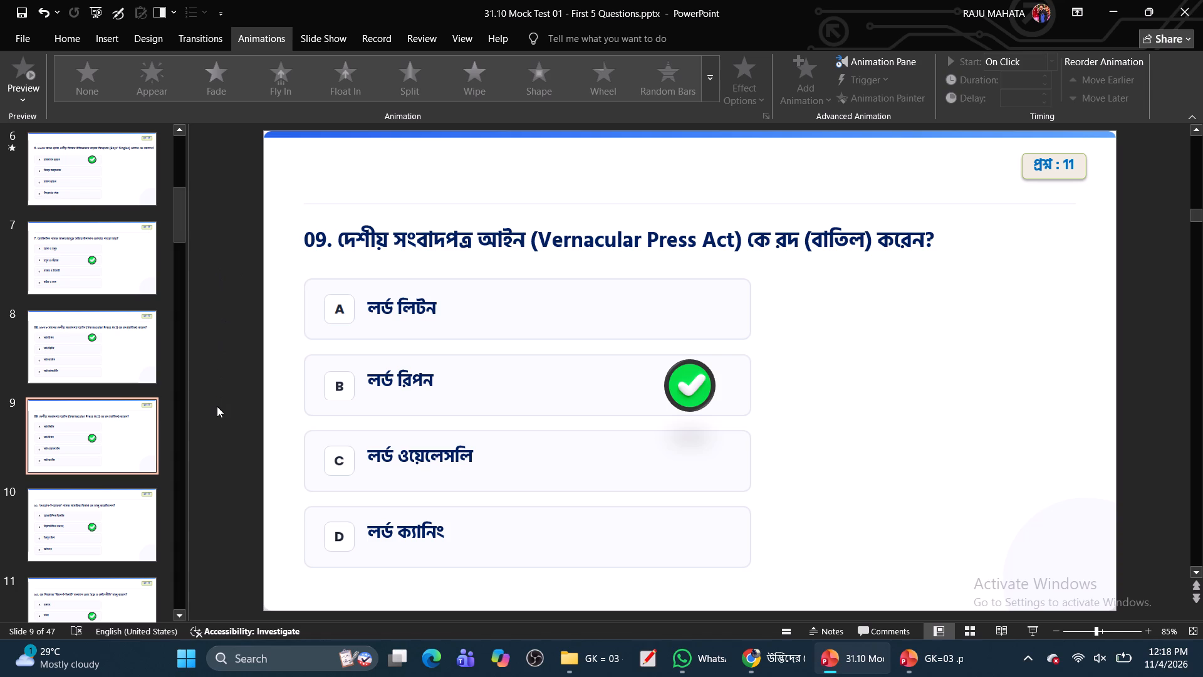
key(BackSpace)
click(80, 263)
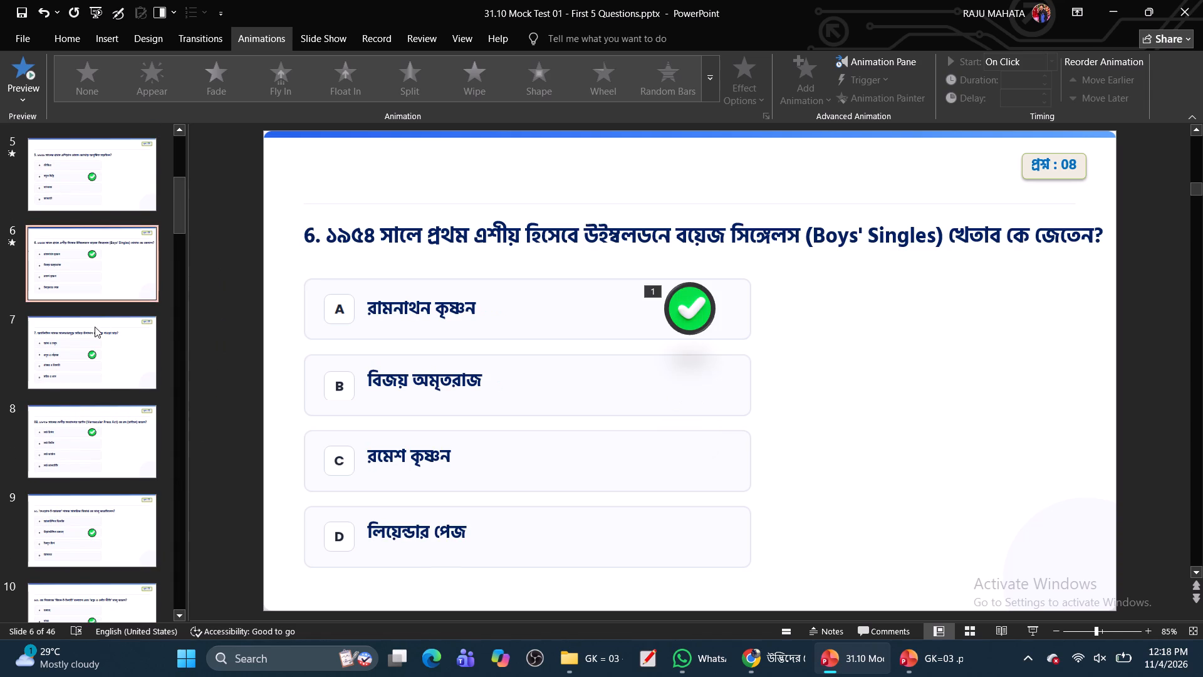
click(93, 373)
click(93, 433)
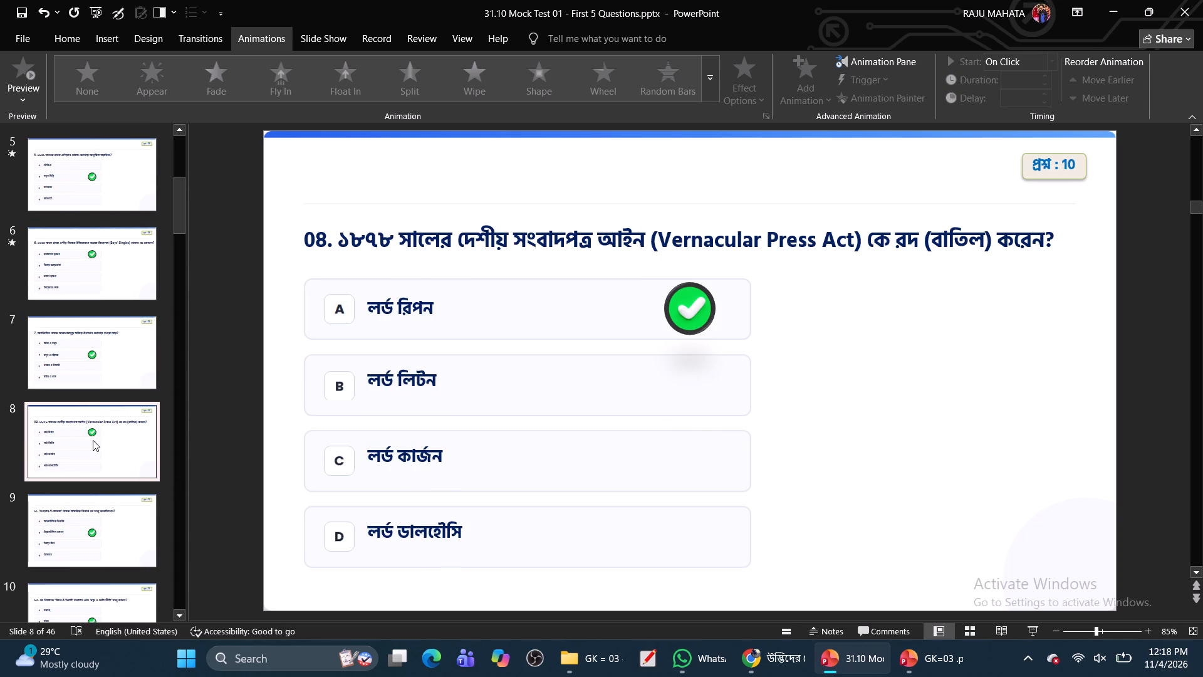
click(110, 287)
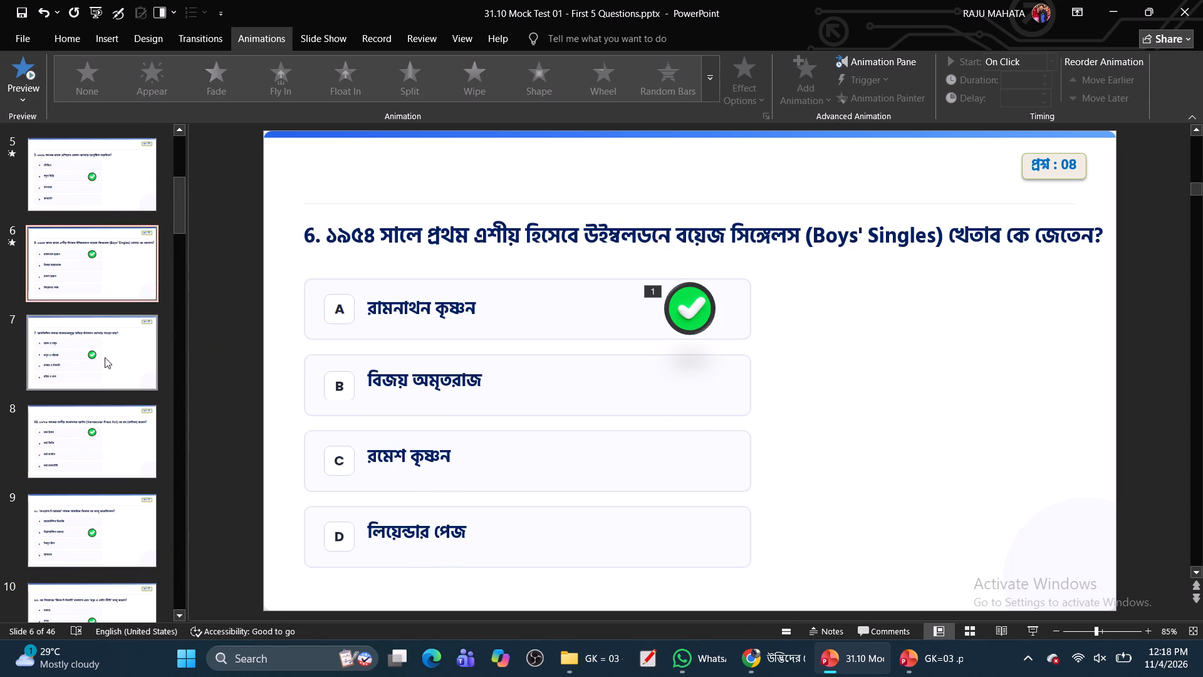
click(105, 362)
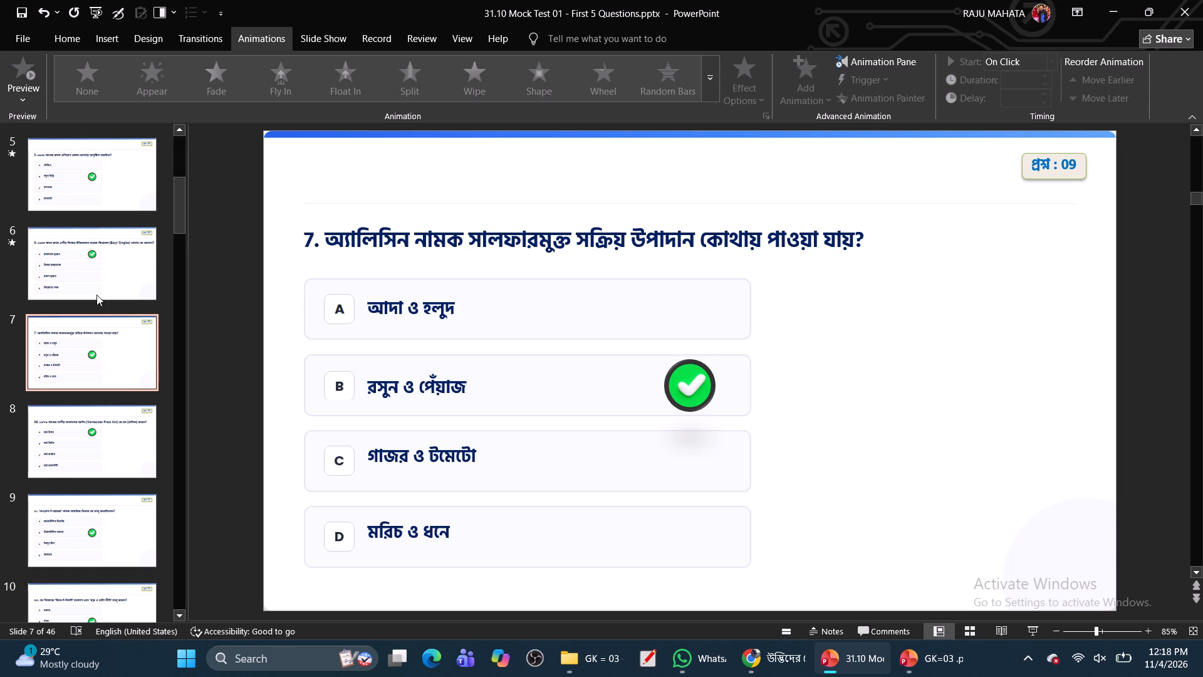
Review slides 2 to 8 and change the question number on slide 8 to 8, without the leading zero.
scroll(94, 254, up, 5)
click(93, 155)
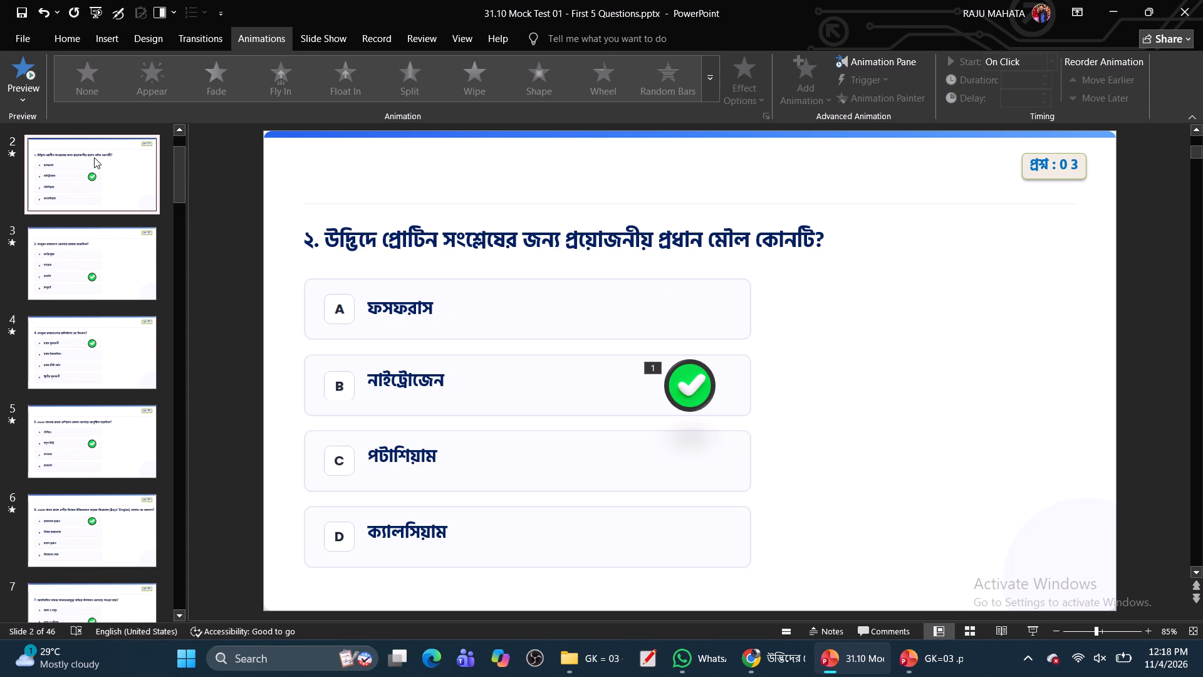
key(Down)
key(Down)
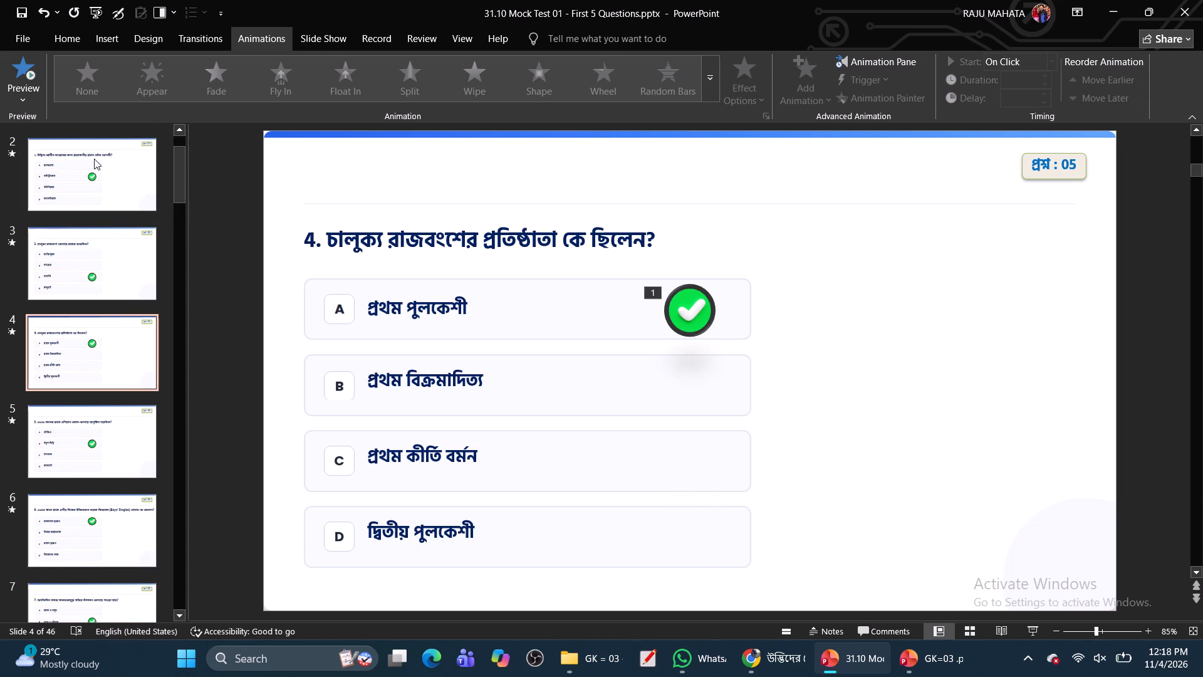
key(Down)
key(Down)
key(Down)
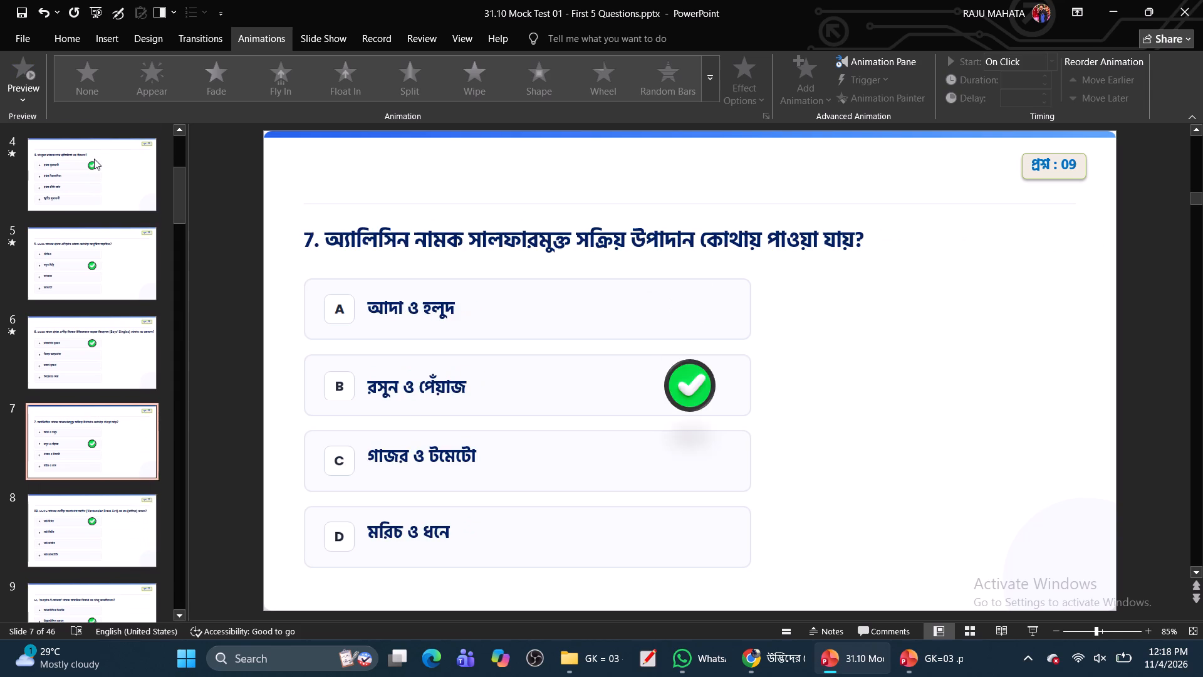
key(Down)
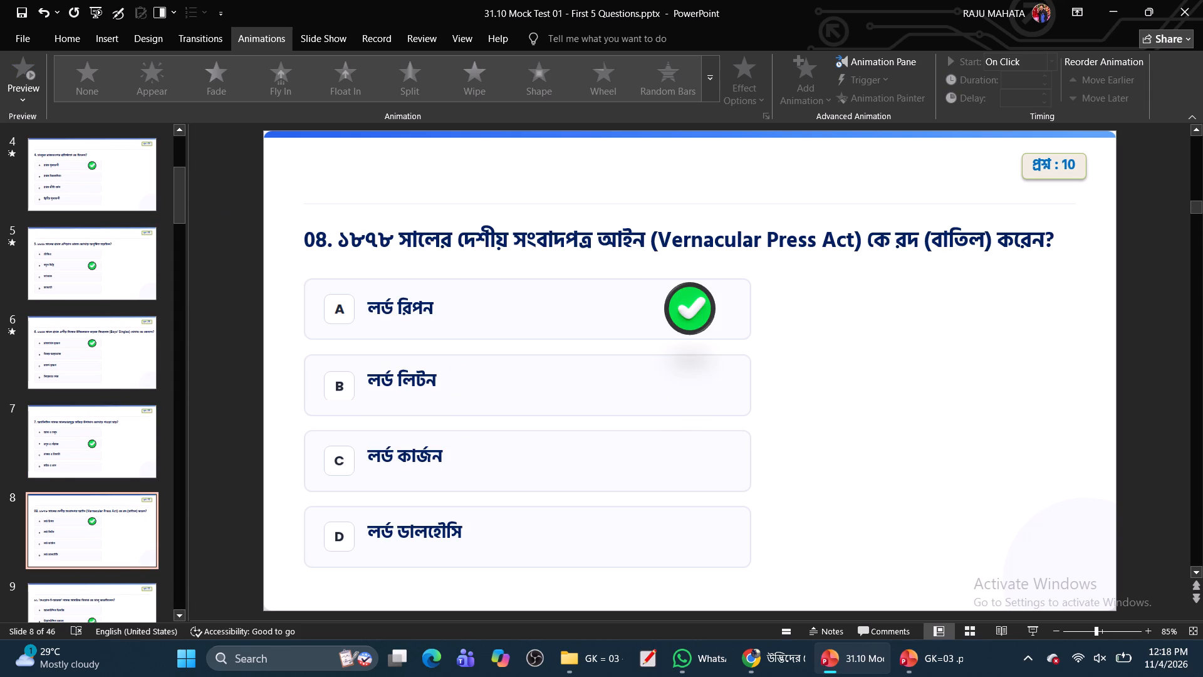
click(312, 246)
key(BackSpace)
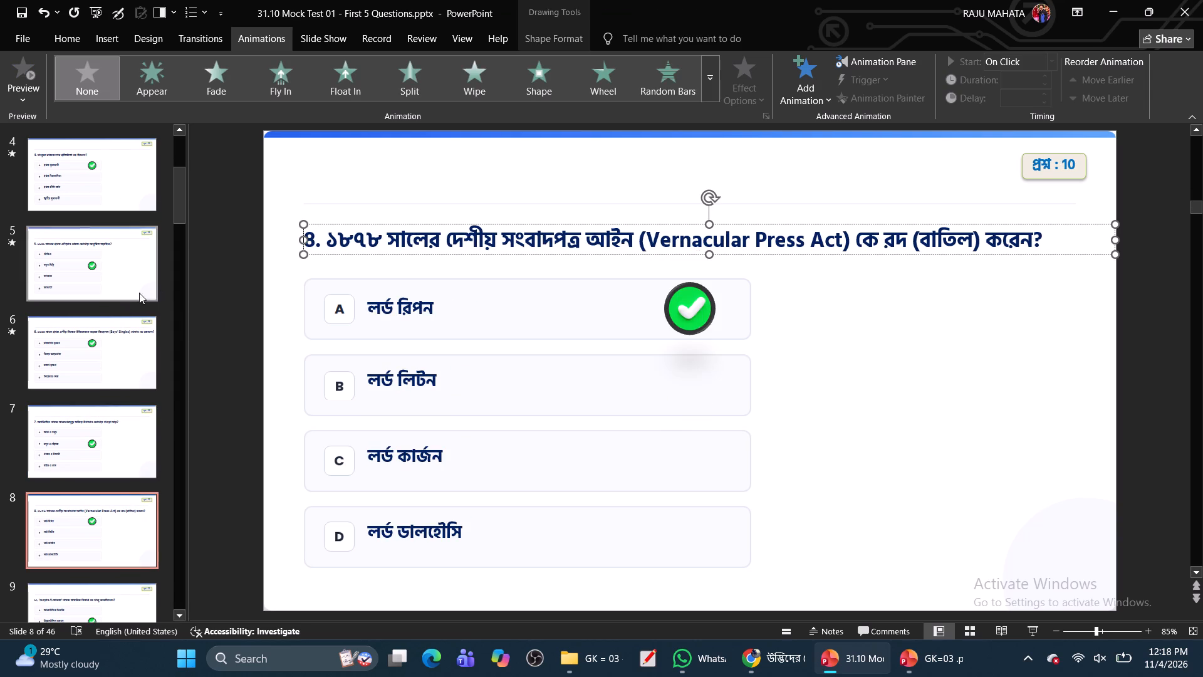
click(123, 542)
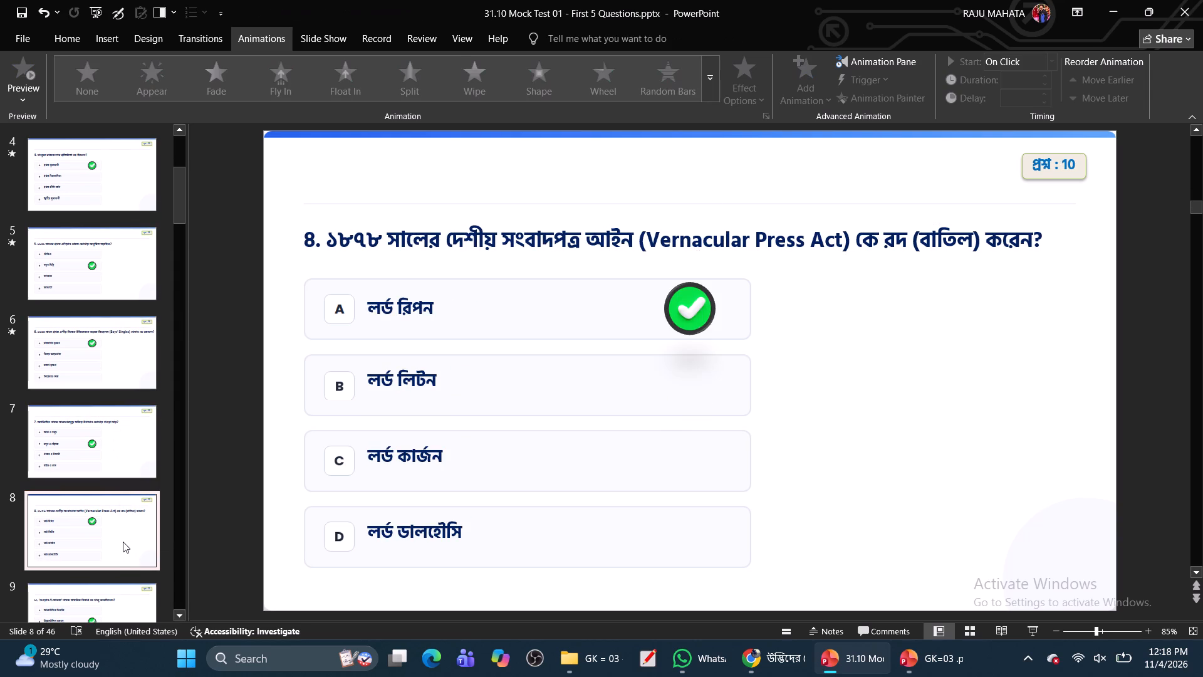
Renumber slide 9's question about 'দেওয়ান-ই-আরজ' as 9.
key(Down)
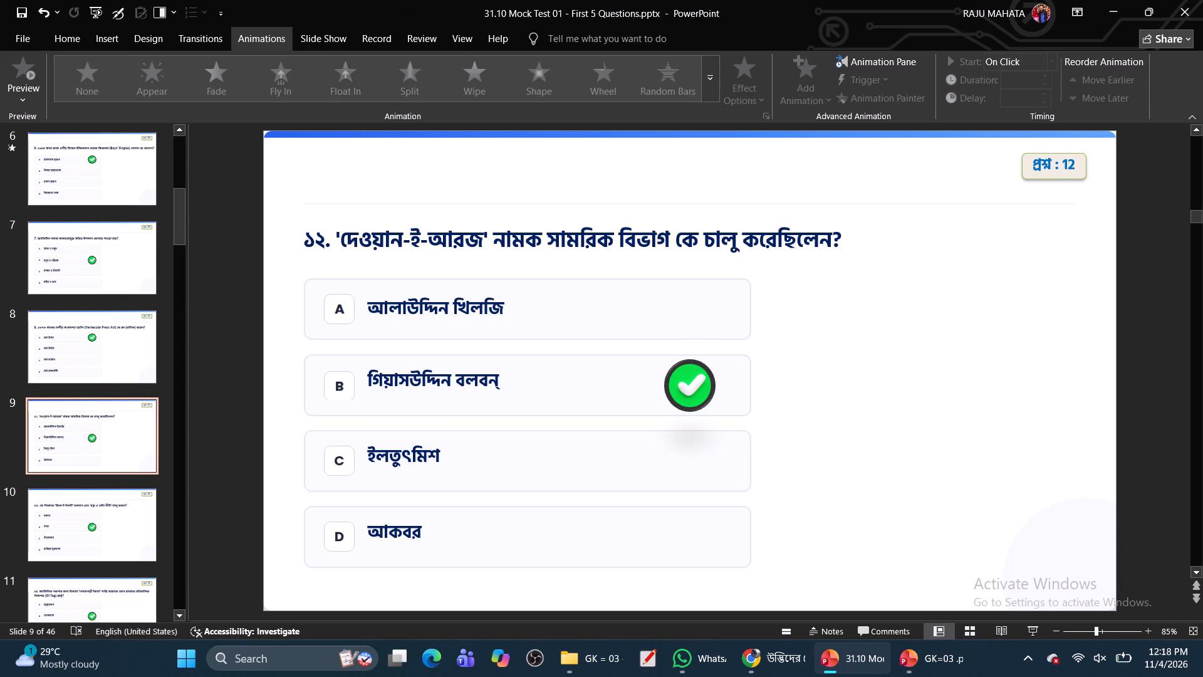
double_click(315, 236)
key(9)
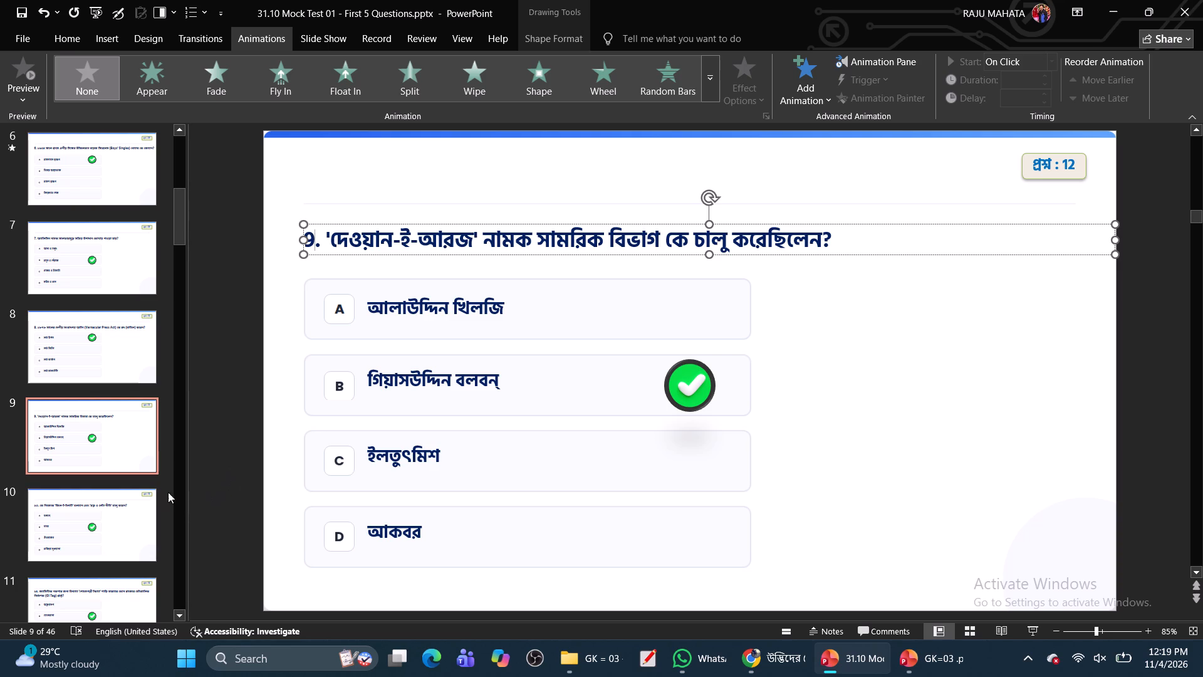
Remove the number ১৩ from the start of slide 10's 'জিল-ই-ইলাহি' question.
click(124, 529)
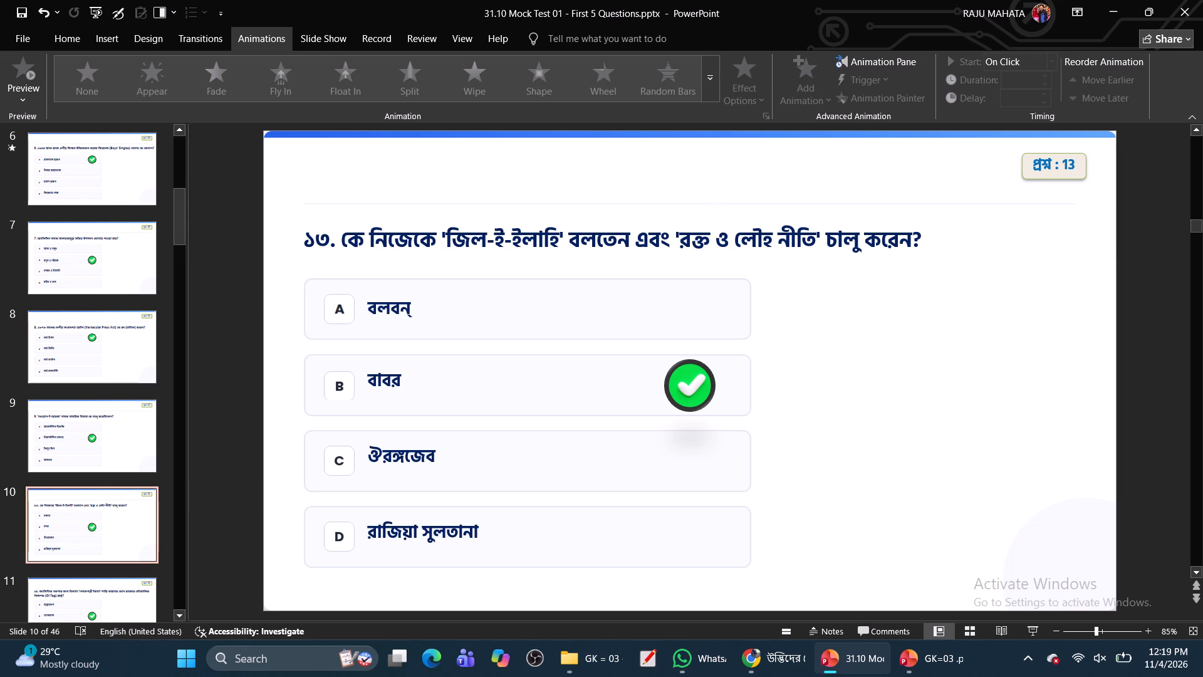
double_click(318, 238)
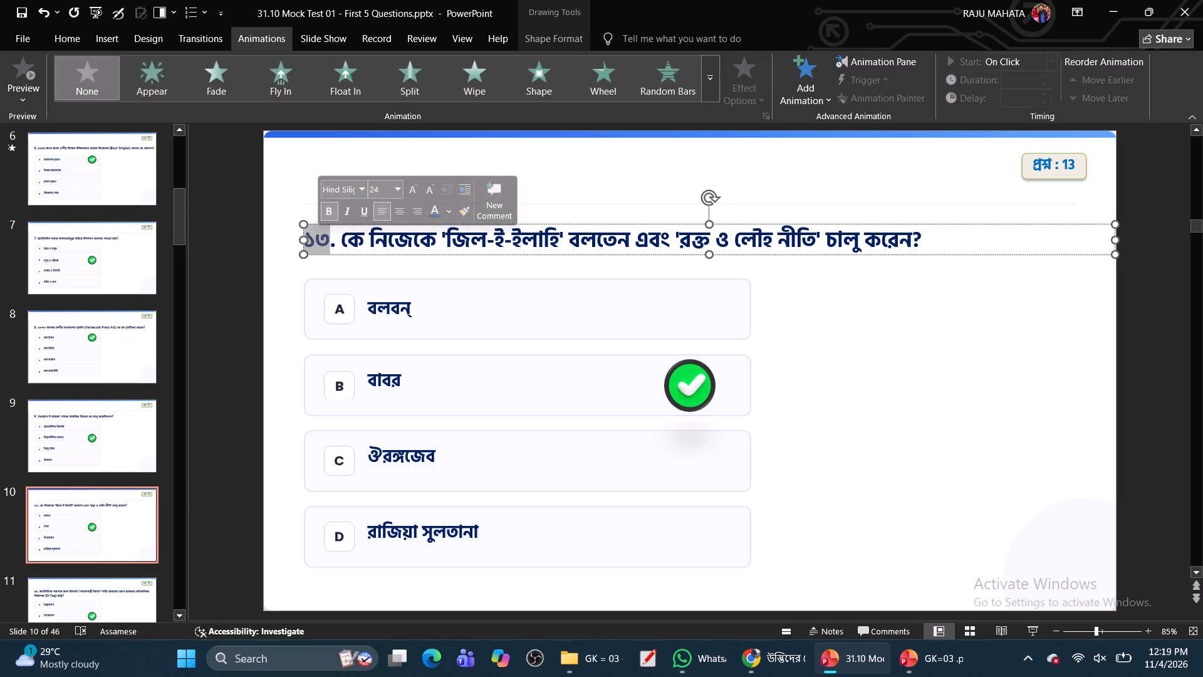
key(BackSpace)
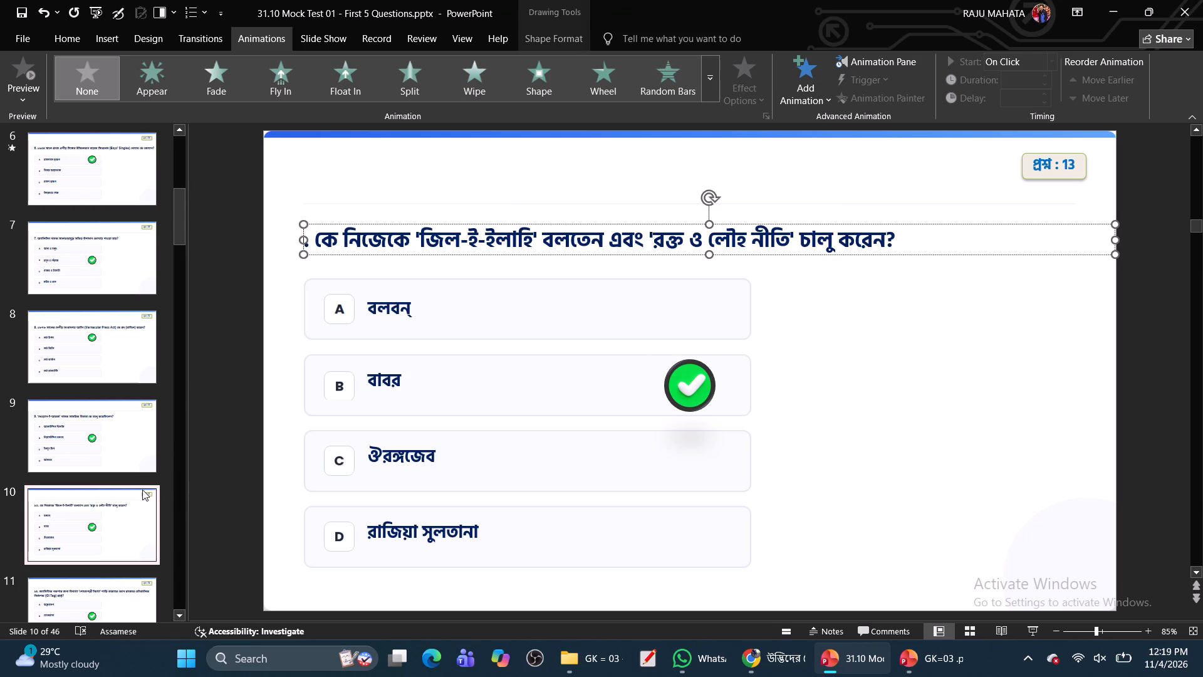
Compare slides 9 and 10, and delete slide 10 with the 'জিল-ই-ইলাহি' question.
click(91, 447)
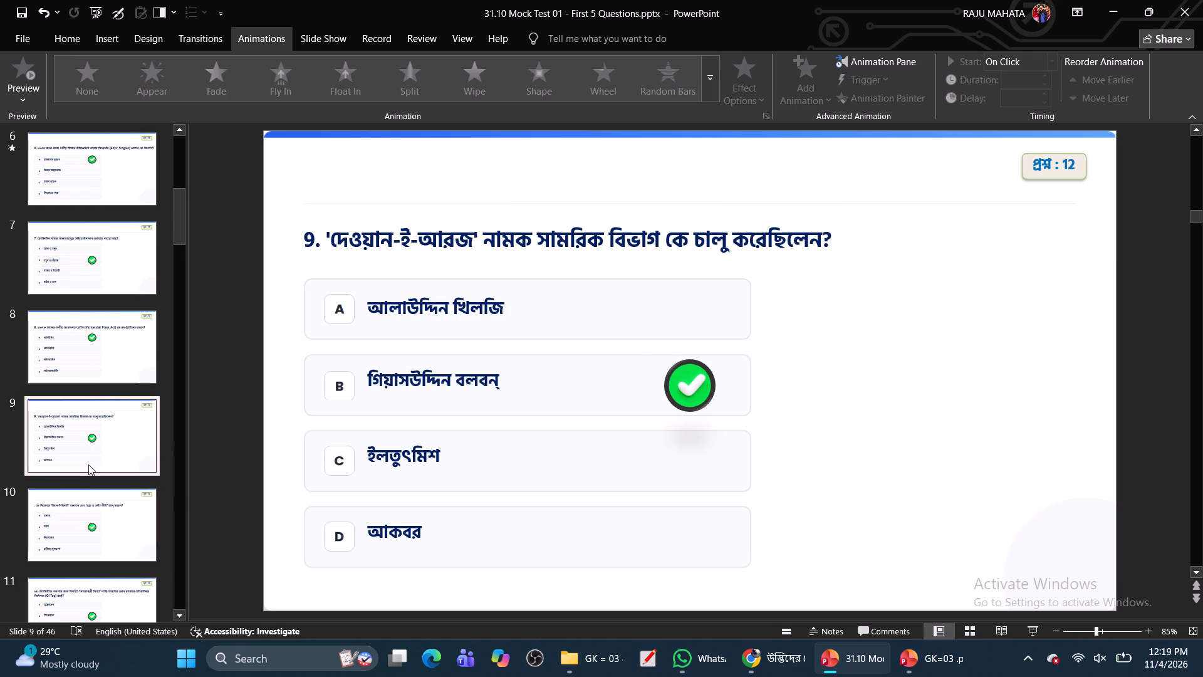
click(78, 527)
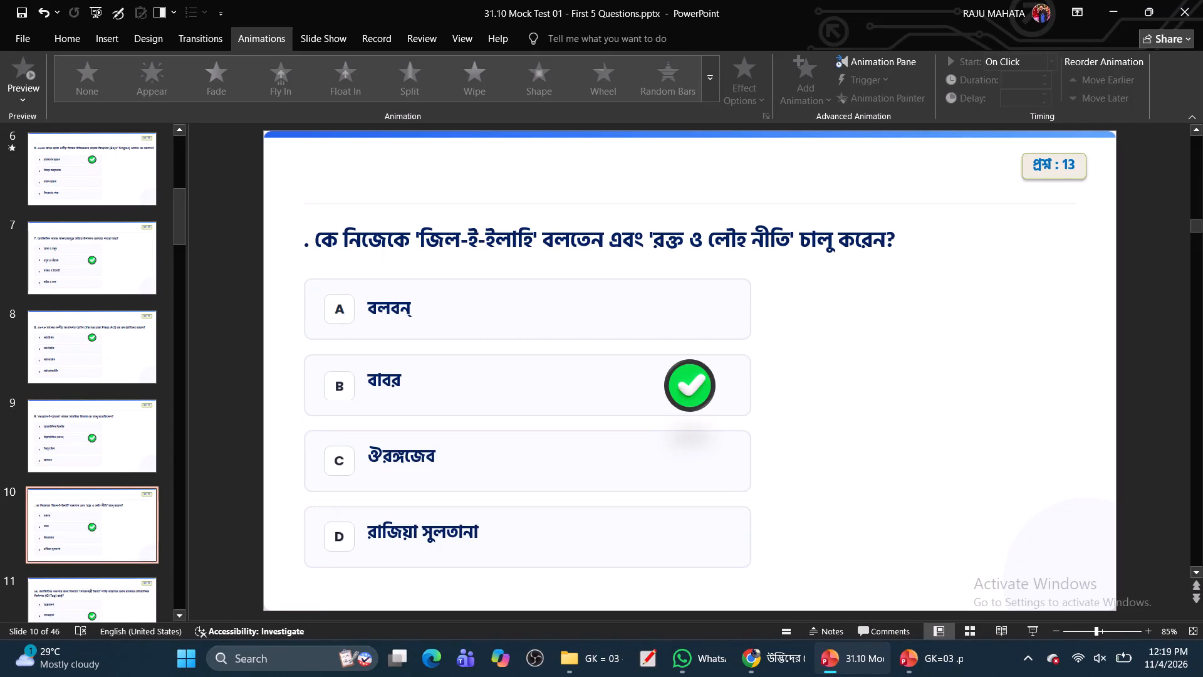
click(376, 236)
click(383, 256)
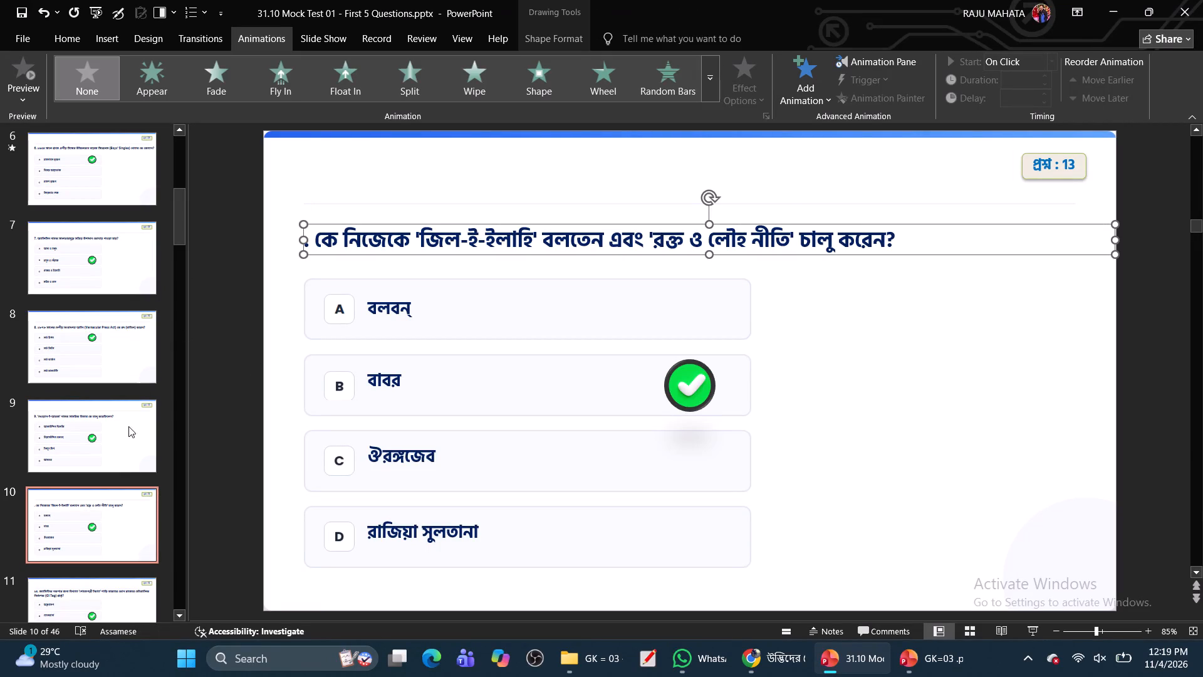
click(138, 531)
key(BackSpace)
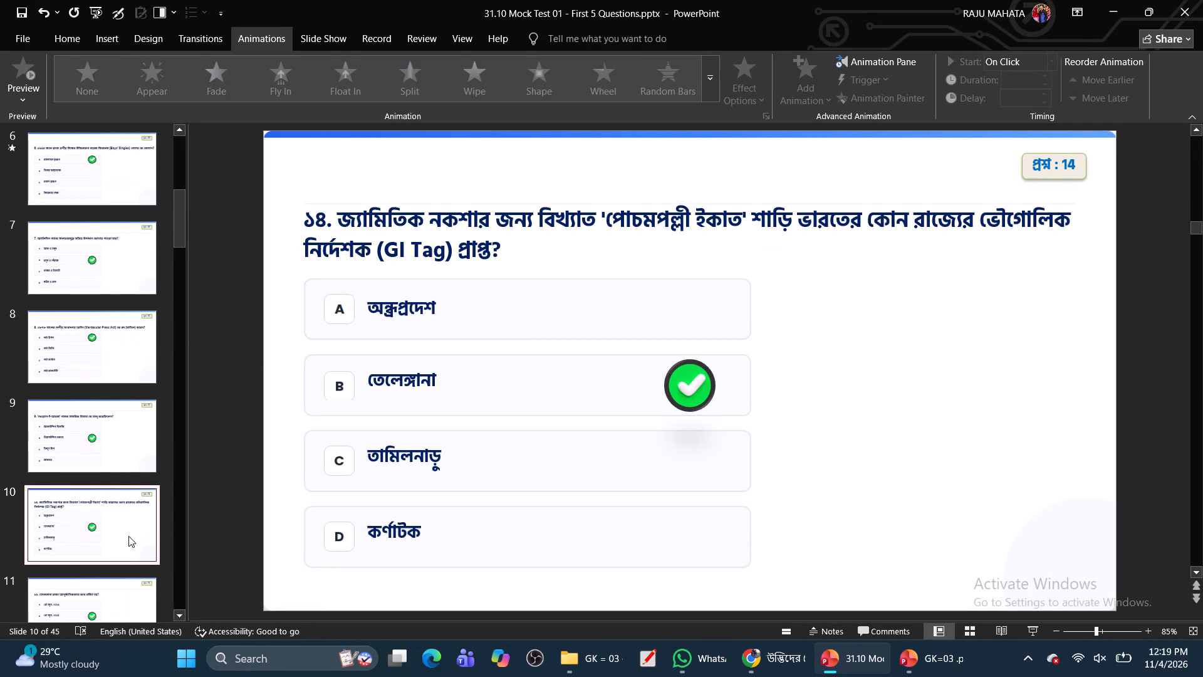
click(128, 534)
click(128, 426)
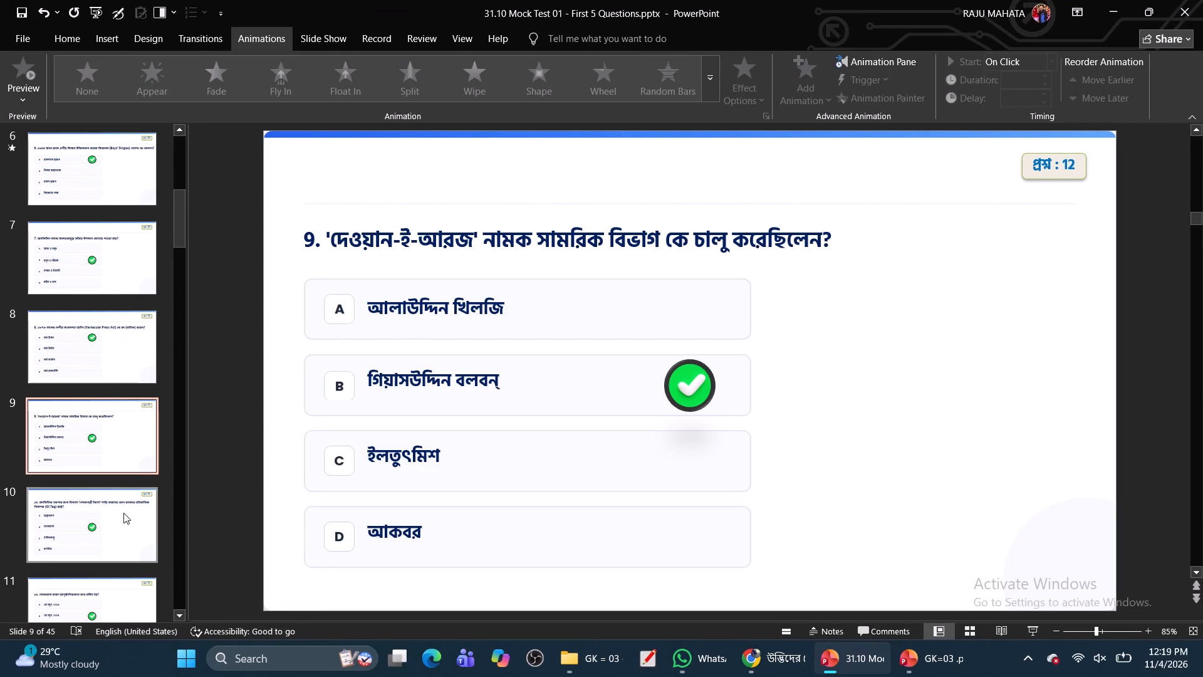
Swap two answers on slide 10's 'পোচমপল্লী ইকাত' question, placing কর্ণাটক at option B and তেলেঙ্গানা at option D.
click(123, 513)
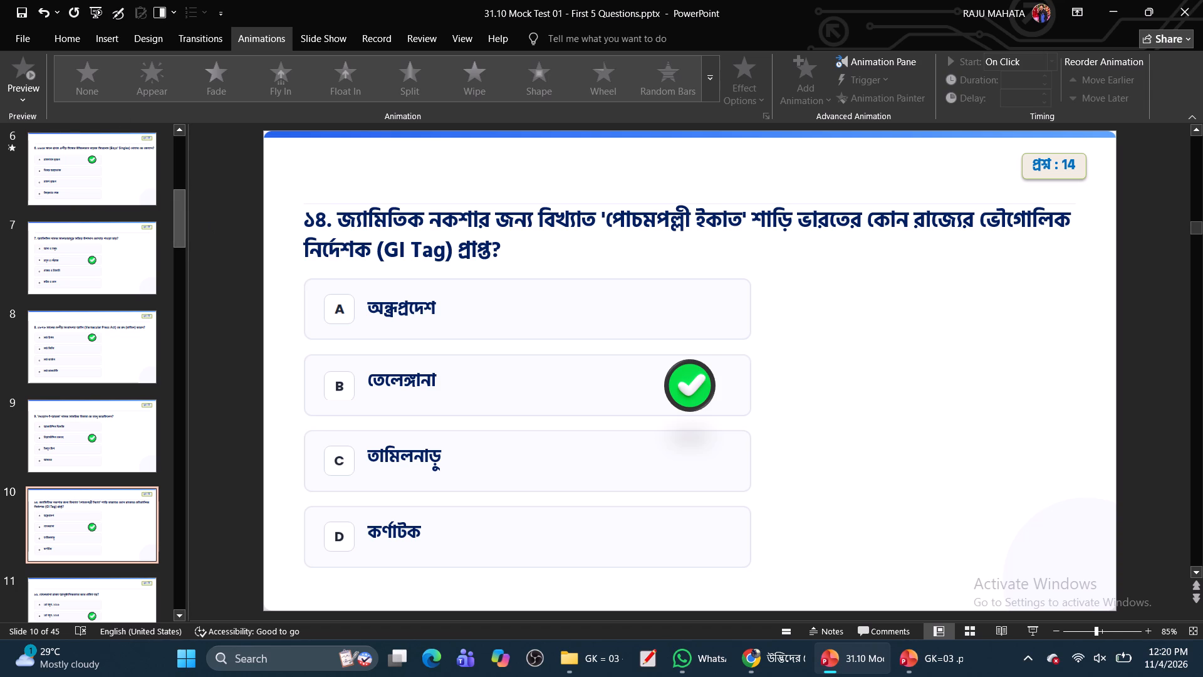
click(400, 377)
drag(397, 392, 456, 457)
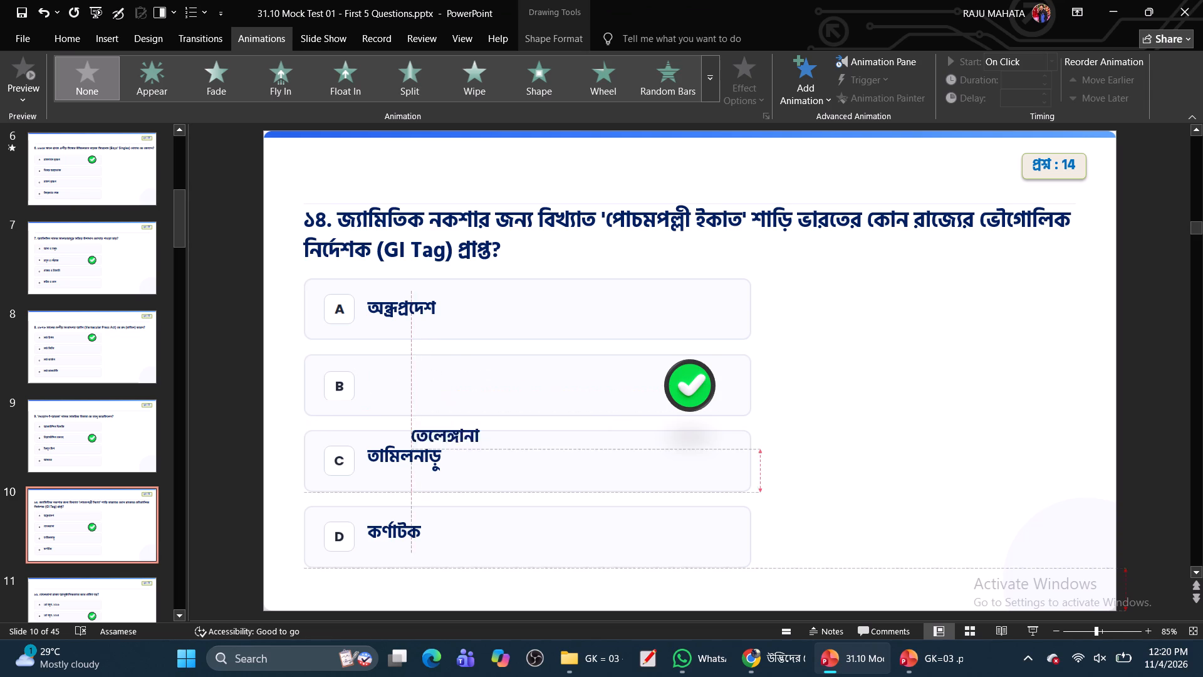
drag(456, 457, 469, 553)
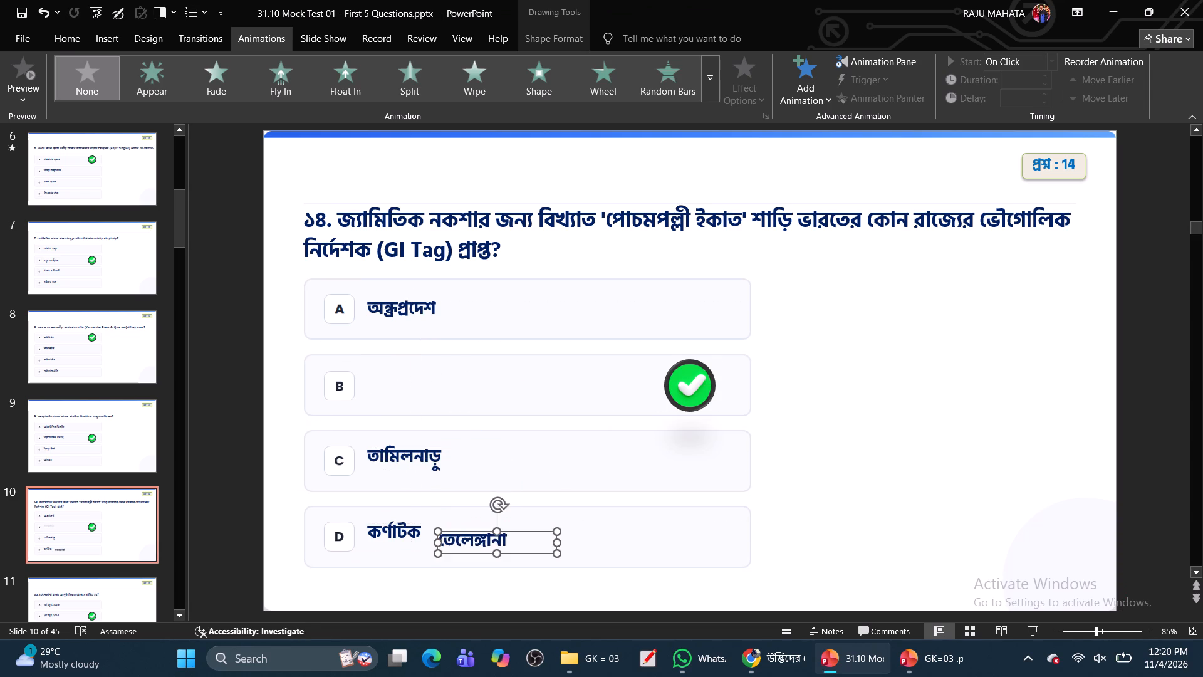
click(397, 532)
drag(392, 548, 393, 520)
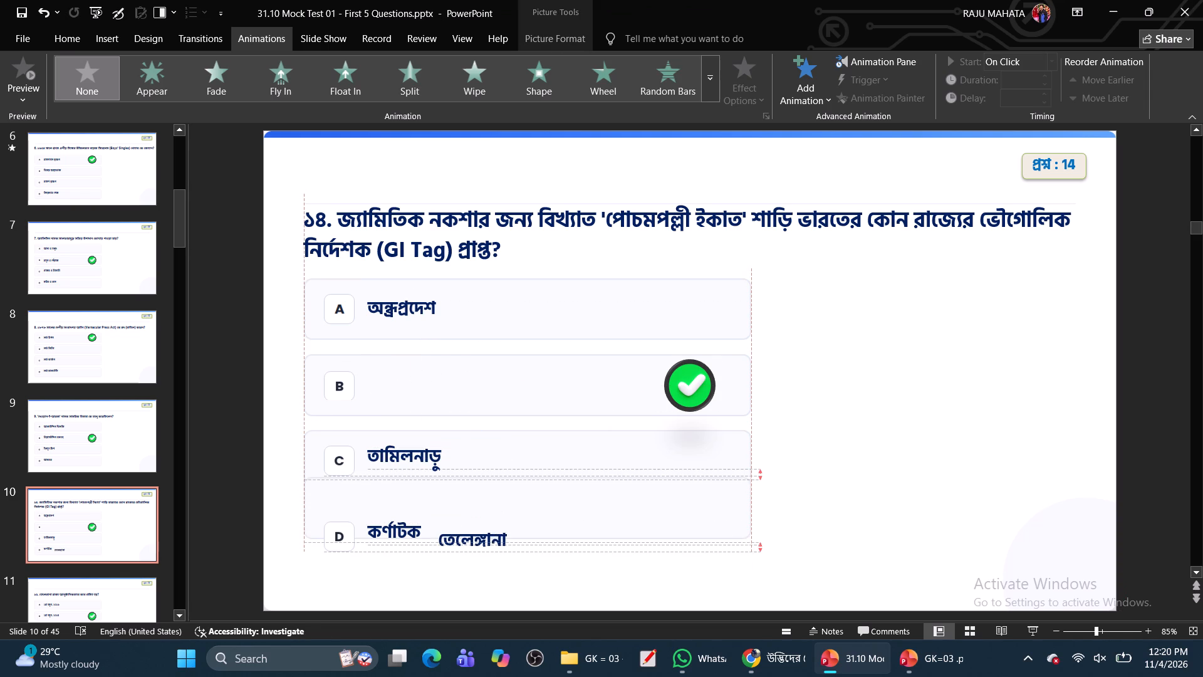
drag(393, 520, 393, 518)
click(44, 4)
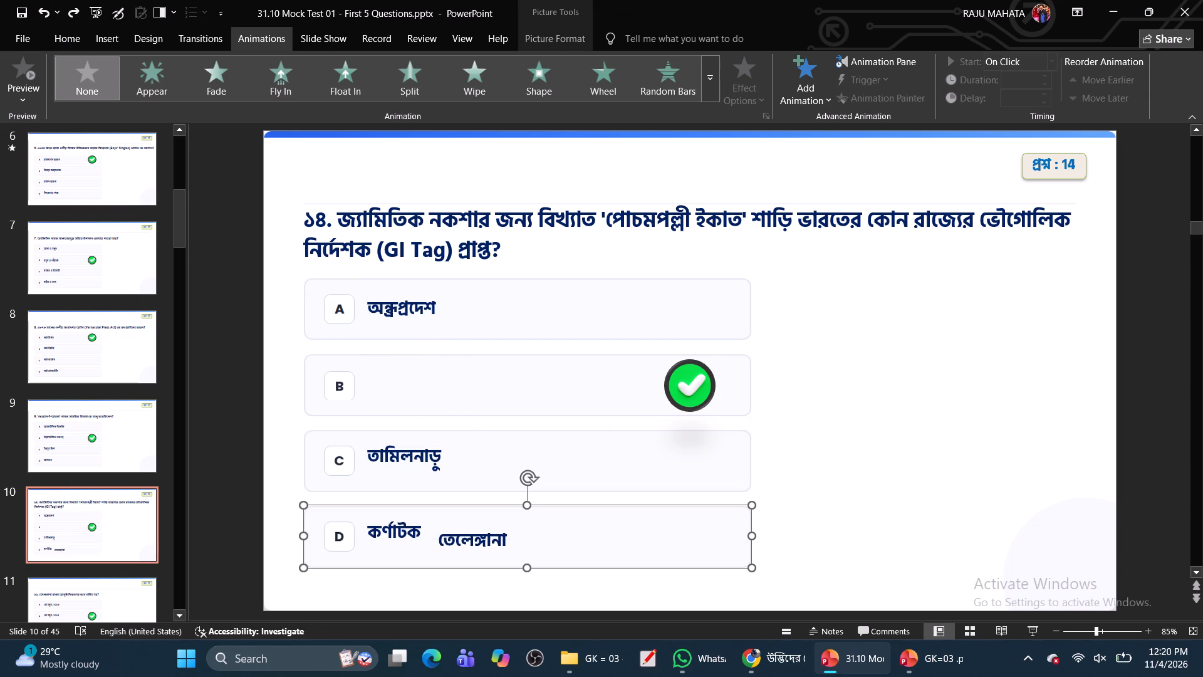
click(384, 531)
drag(391, 545, 387, 514)
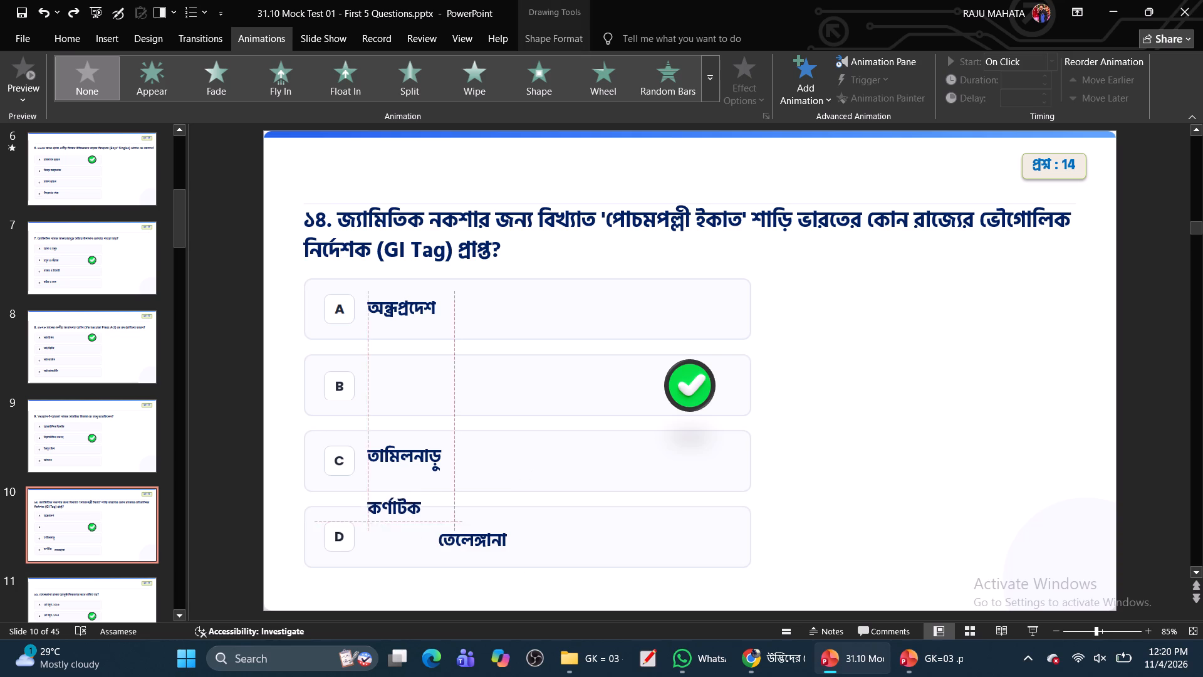
drag(387, 514, 387, 397)
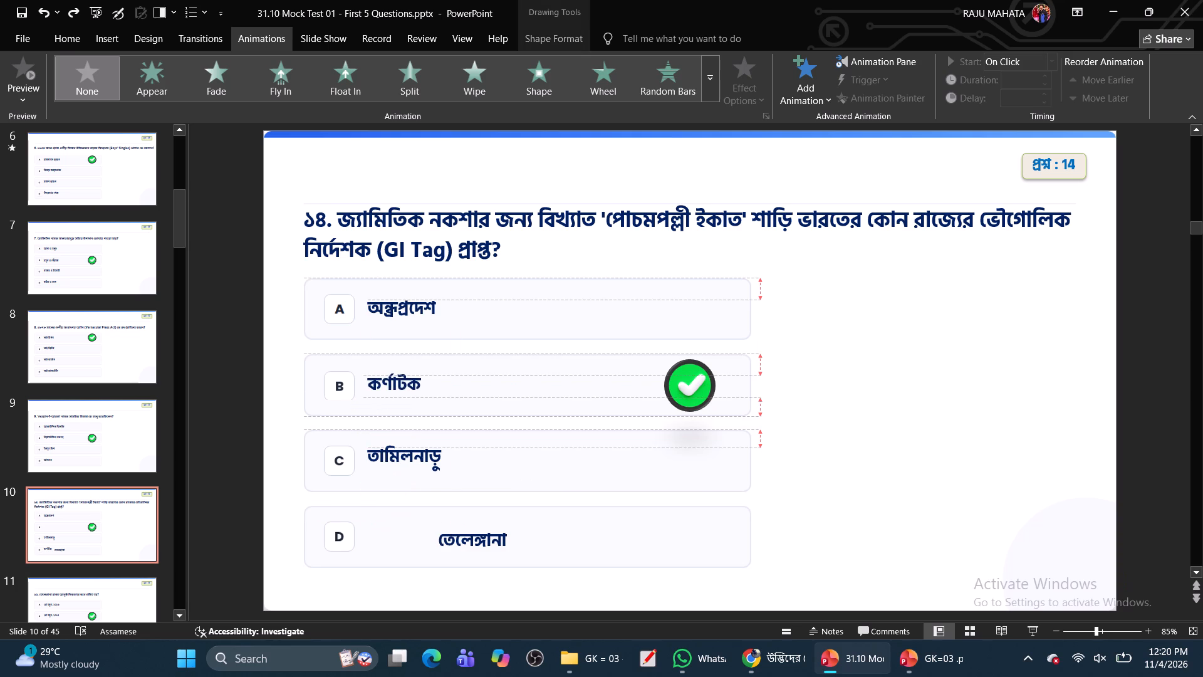
drag(387, 397, 388, 397)
click(456, 537)
drag(460, 553, 390, 543)
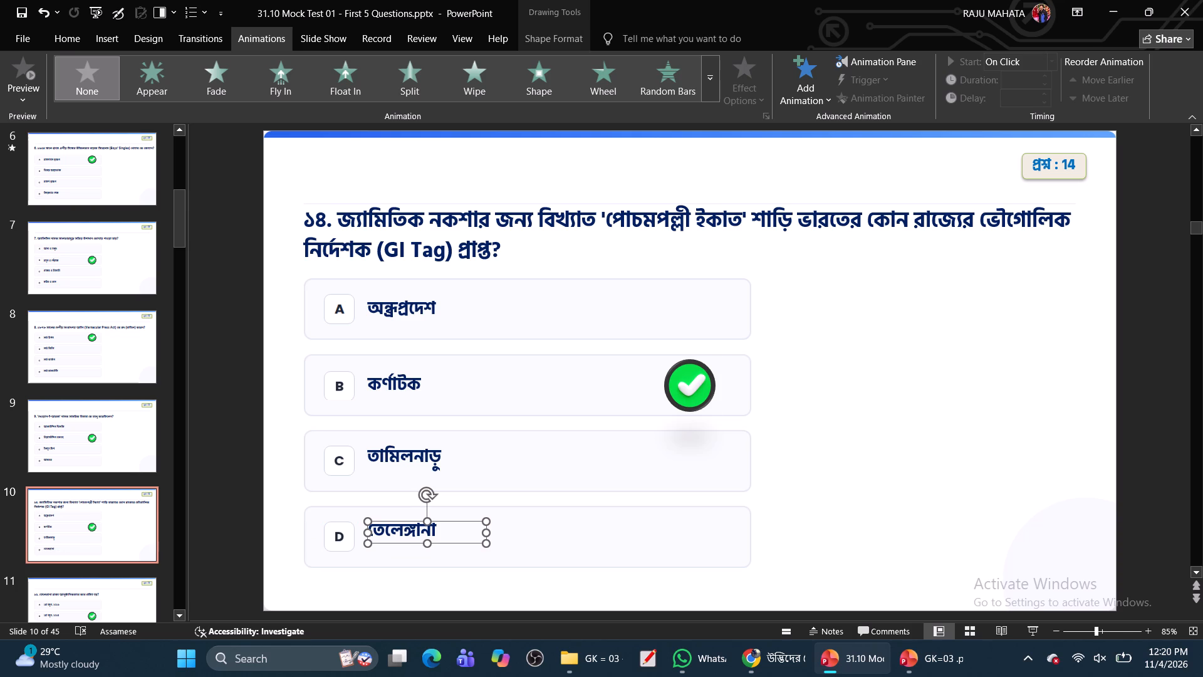
Move slide 10's green check mark from option B down to option D, keeping its original horizontal position.
drag(683, 390, 670, 544)
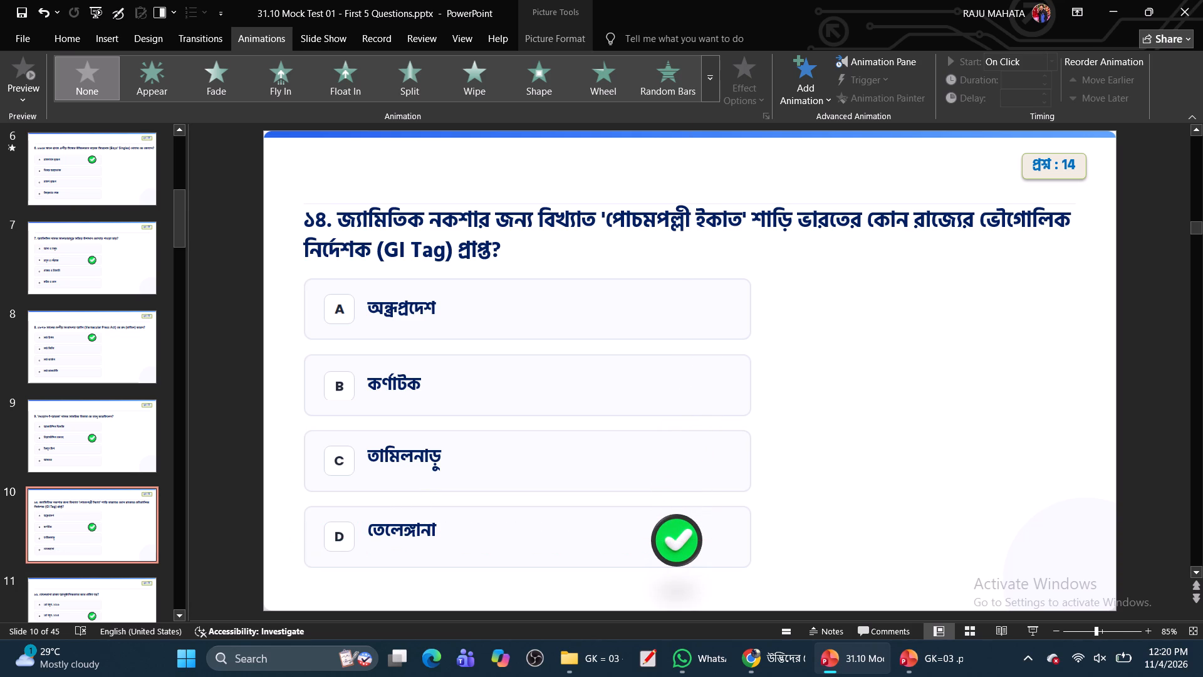
drag(670, 544, 667, 540)
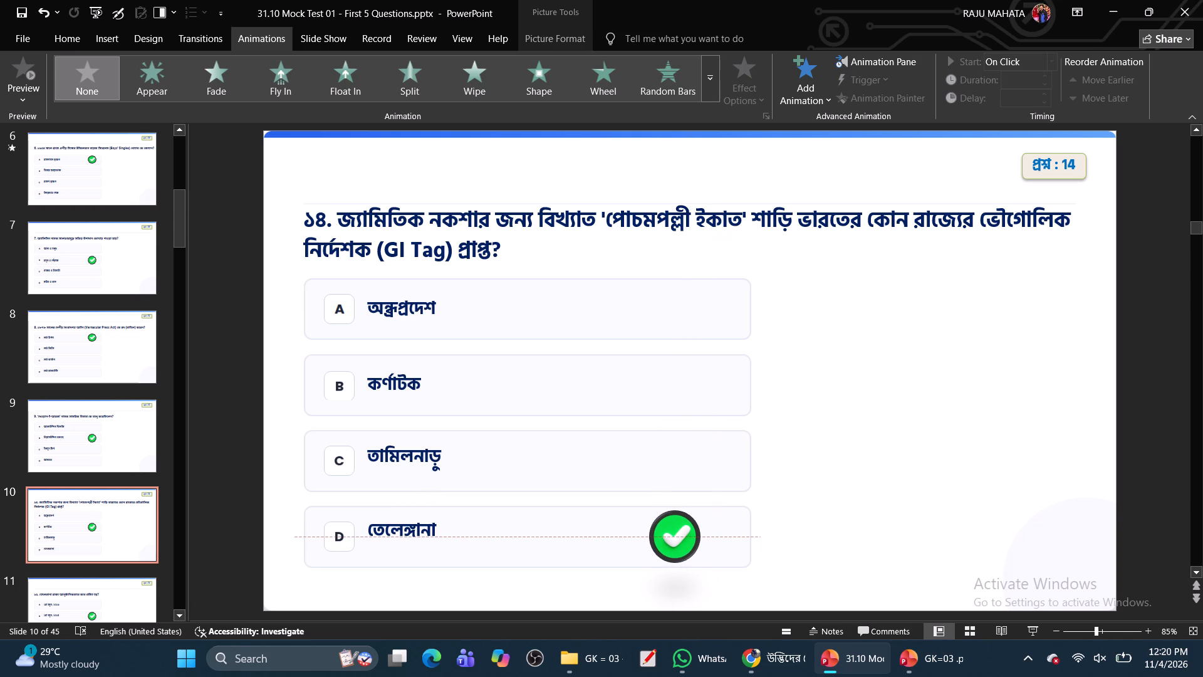
drag(667, 540, 672, 540)
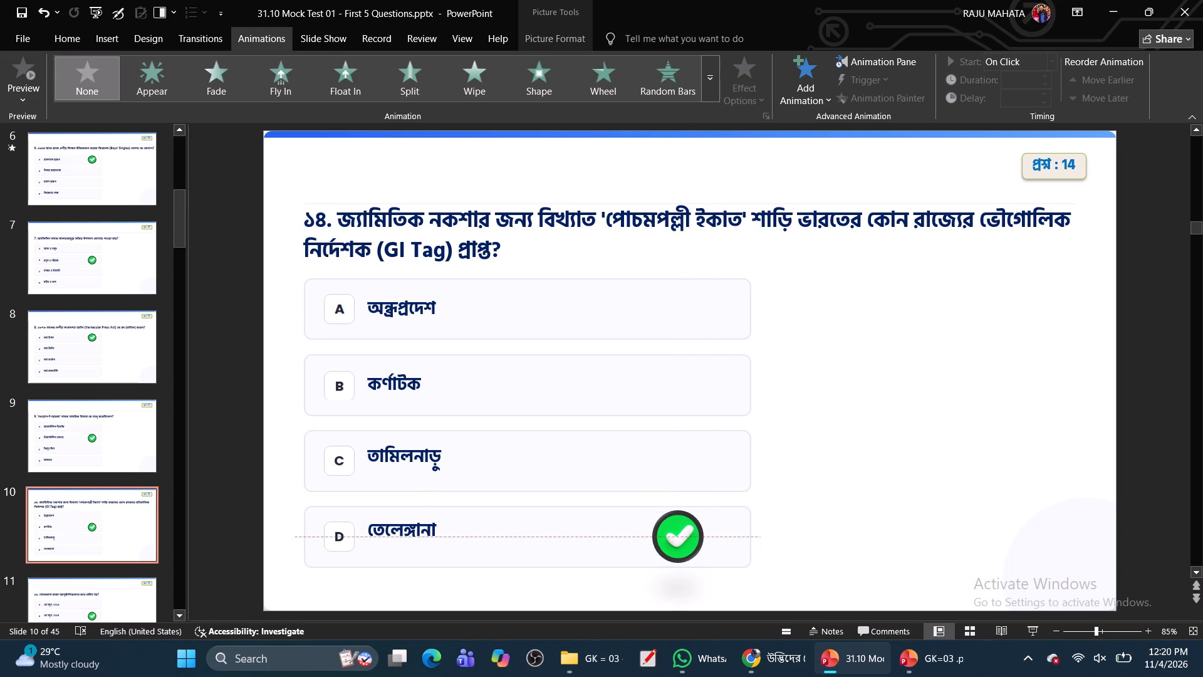
drag(672, 540, 667, 540)
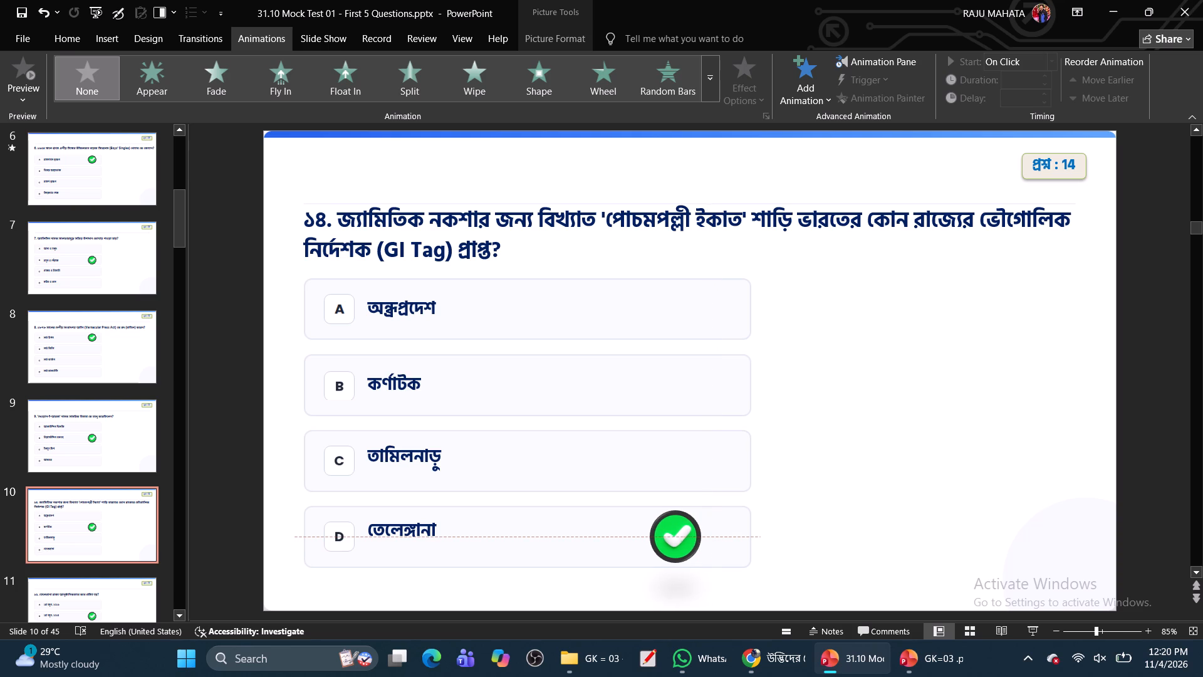
drag(667, 540, 642, 543)
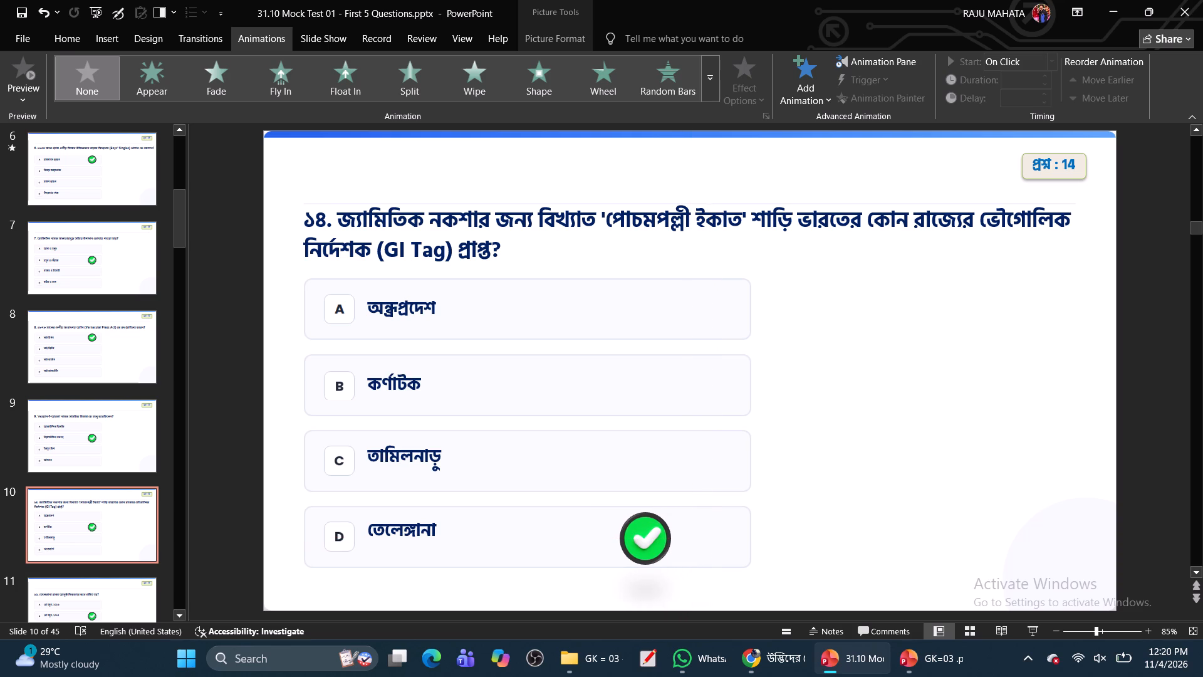
drag(642, 543, 687, 542)
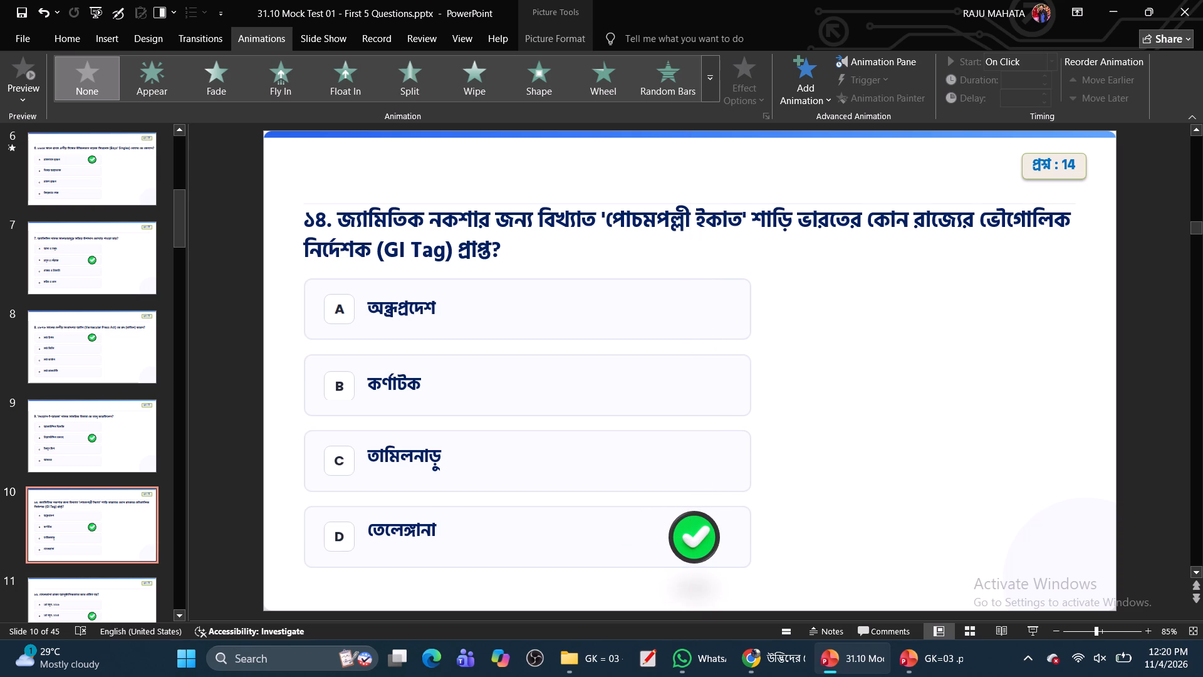
drag(687, 542, 684, 542)
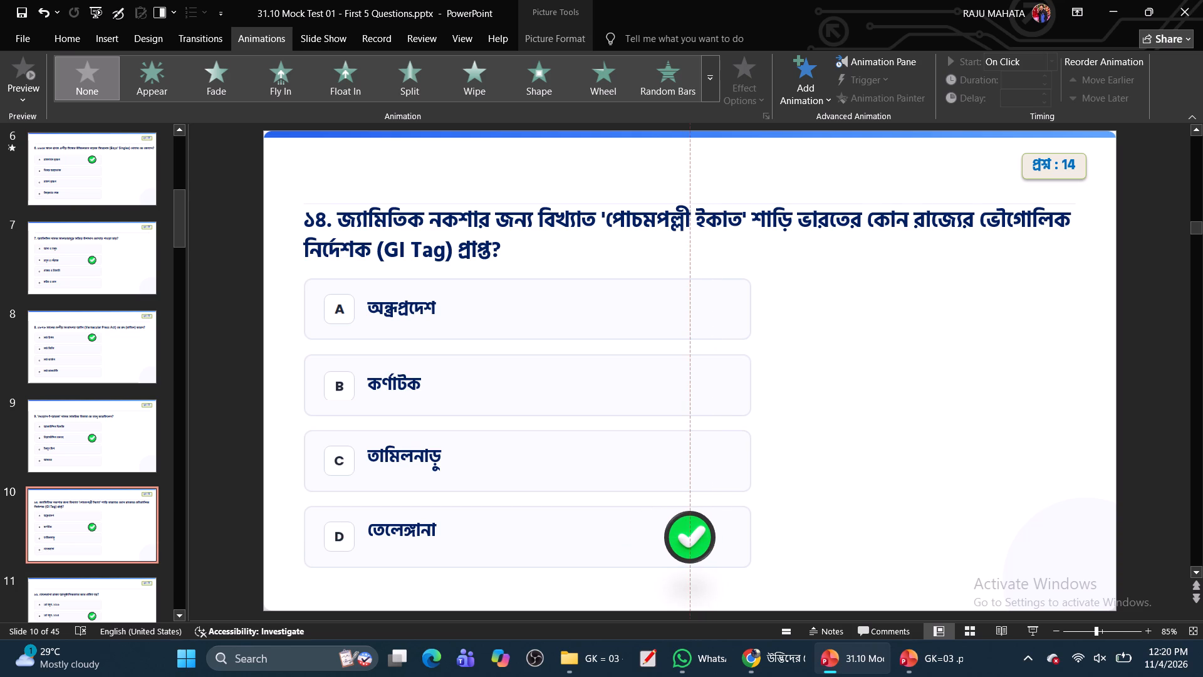
drag(684, 542, 684, 542)
Nudge the তেলেঙ্গানা text down slightly on slide 10 so it is vertically centred with the option D letter.
click(399, 528)
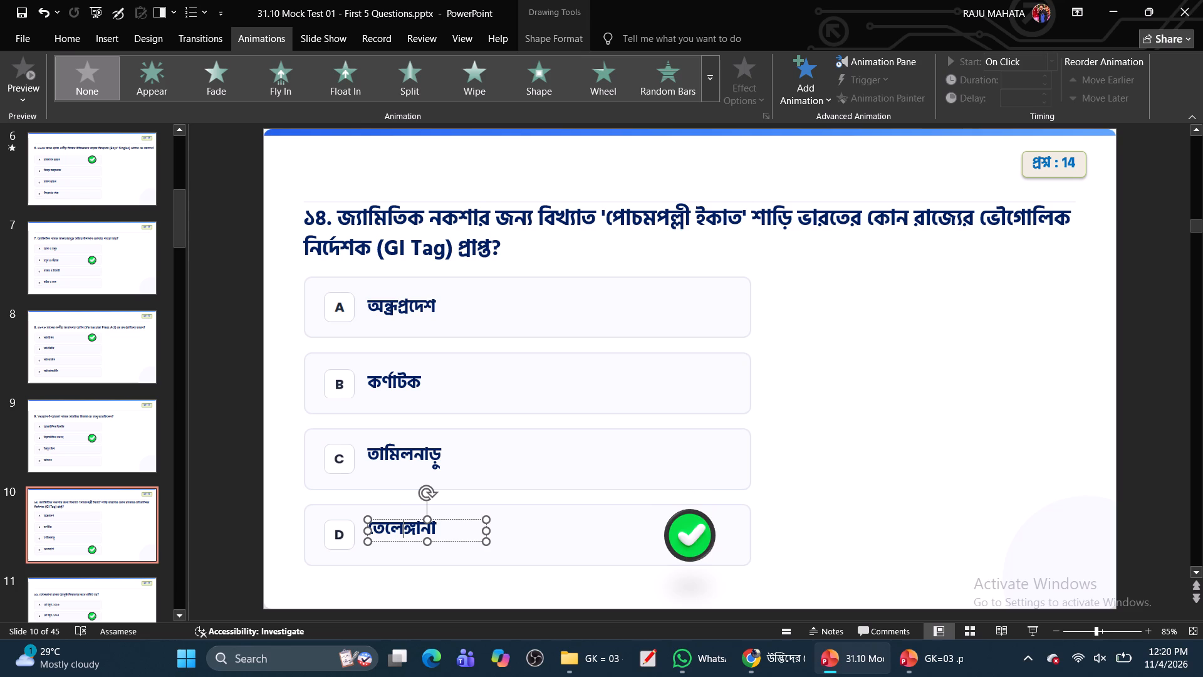
click(405, 540)
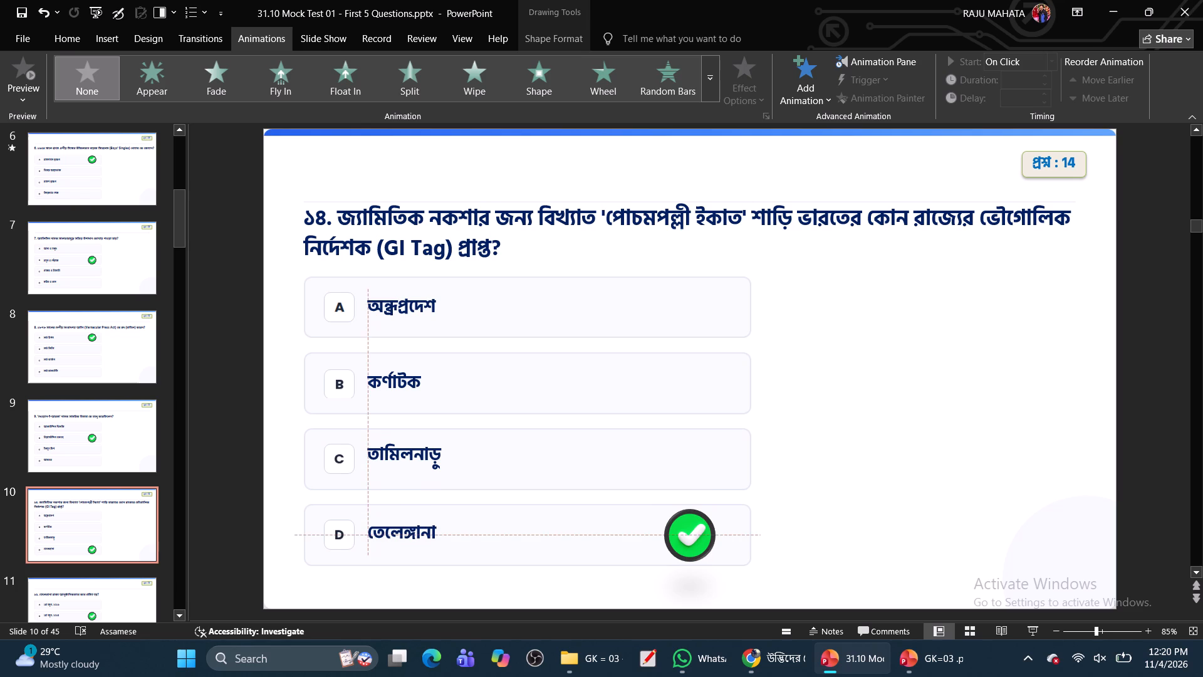
click(851, 488)
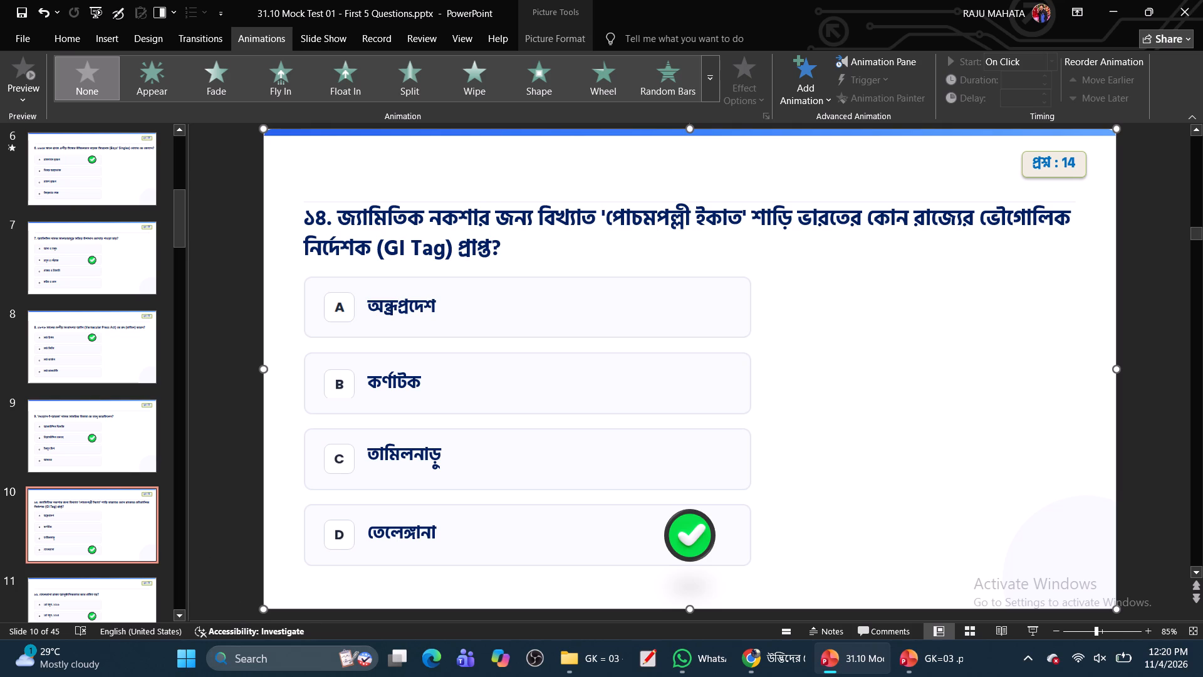
Delete slide 11 with the question about when তেলেঙ্গানা state was formed.
click(141, 603)
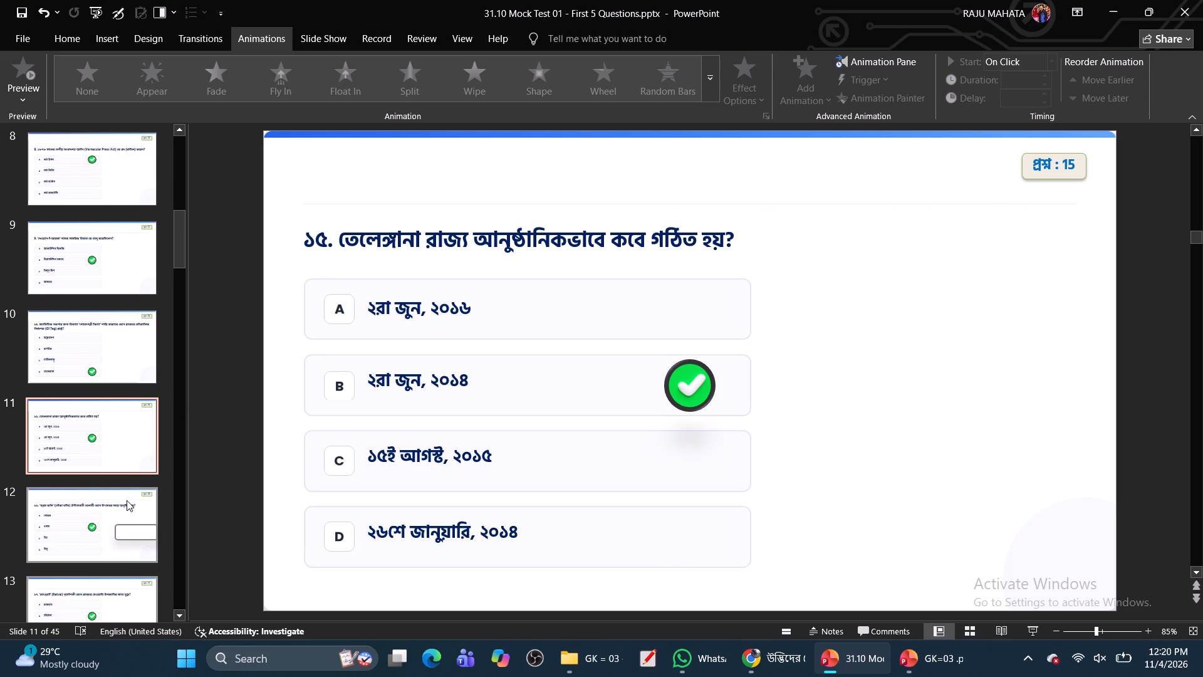
key(BackSpace)
Change the question number on slide 10's 'পোচমপল্লী ইকাত' question to 10, checking the sequence against slides 8 and 9.
click(108, 458)
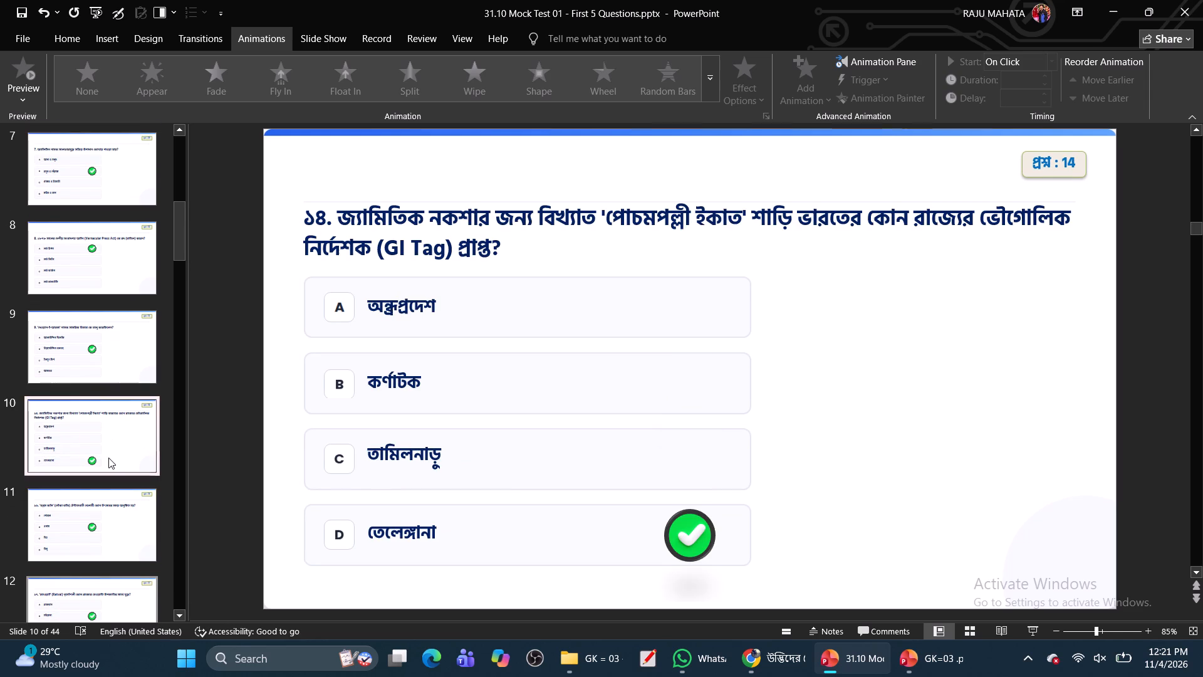
click(101, 350)
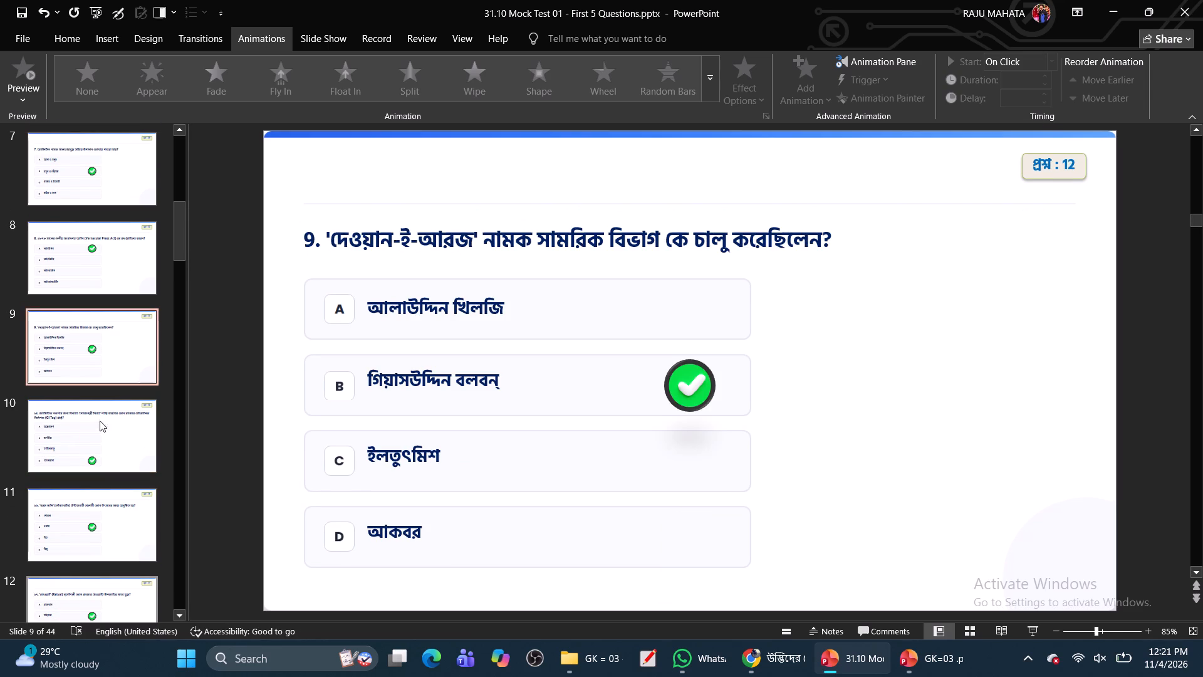
click(98, 443)
click(325, 220)
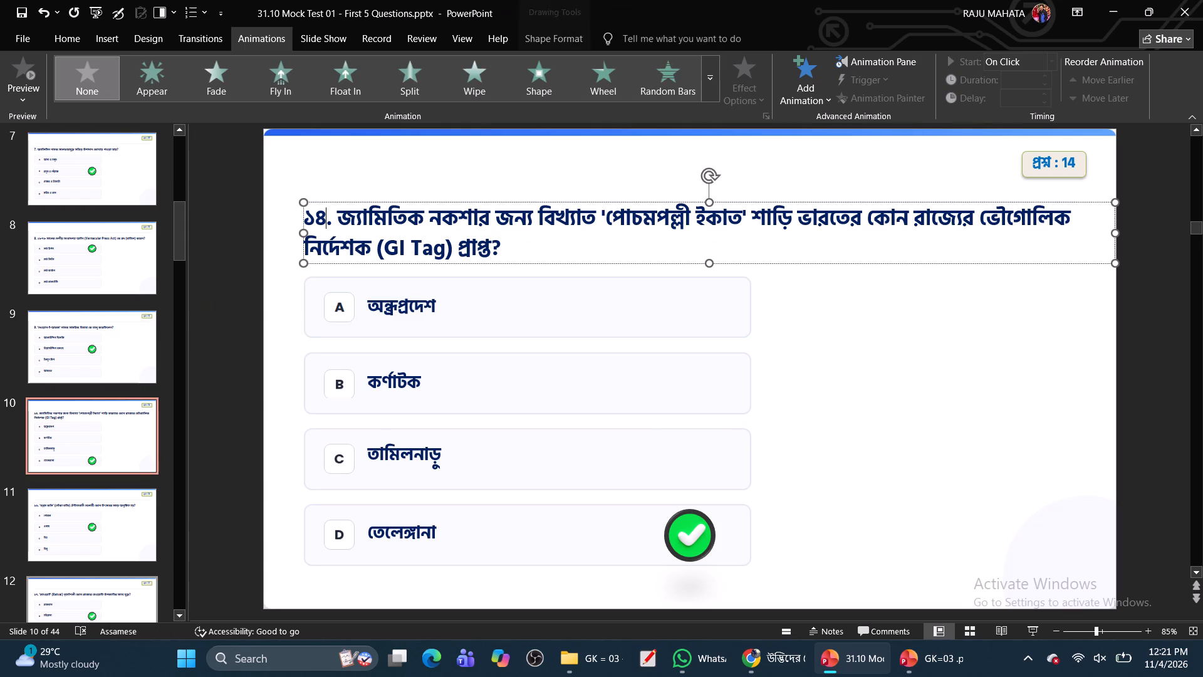
key(BackSpace)
key(BackSpace)
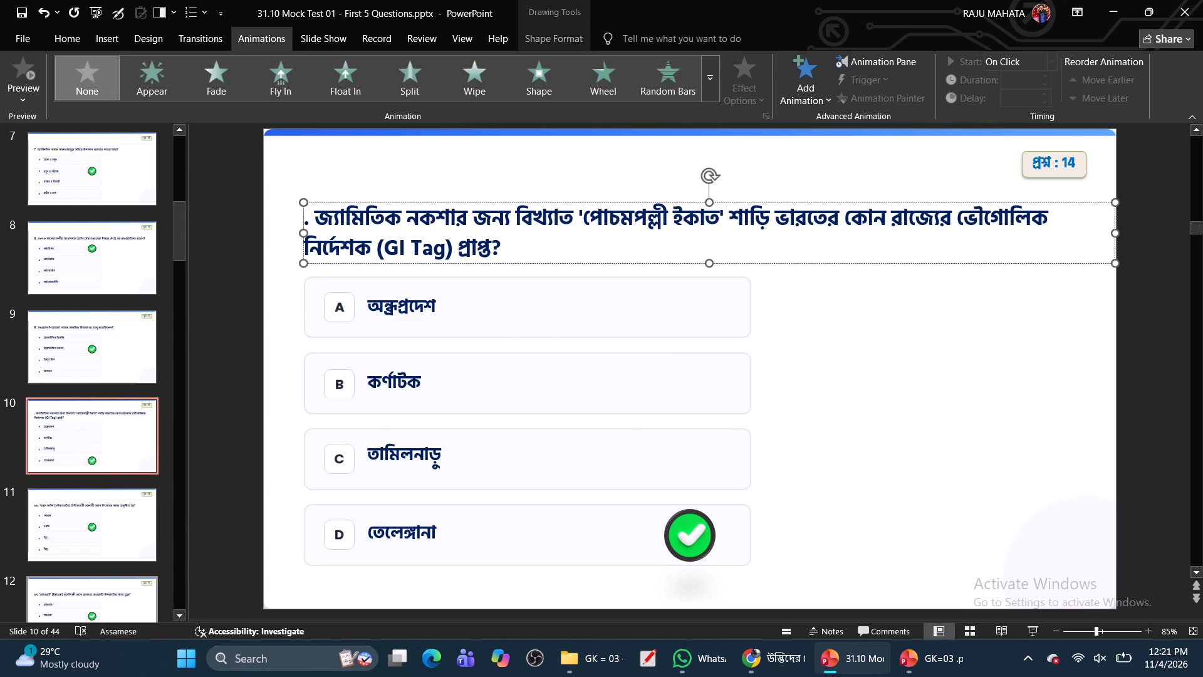
text(10)
click(105, 340)
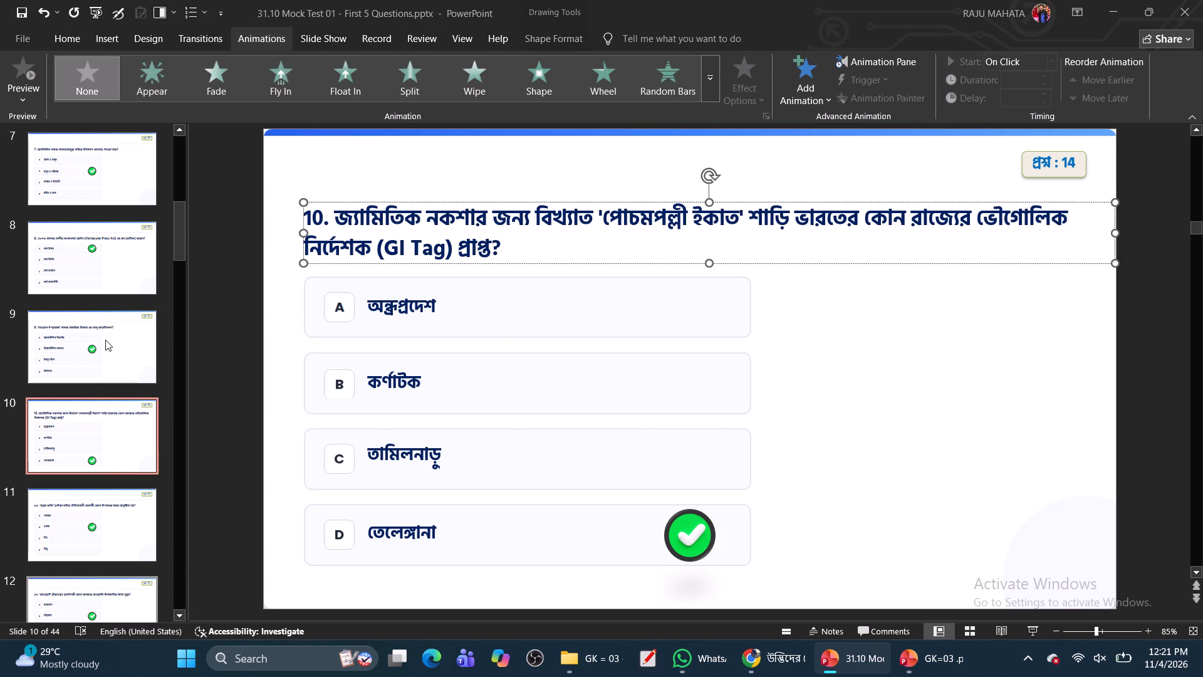
click(103, 273)
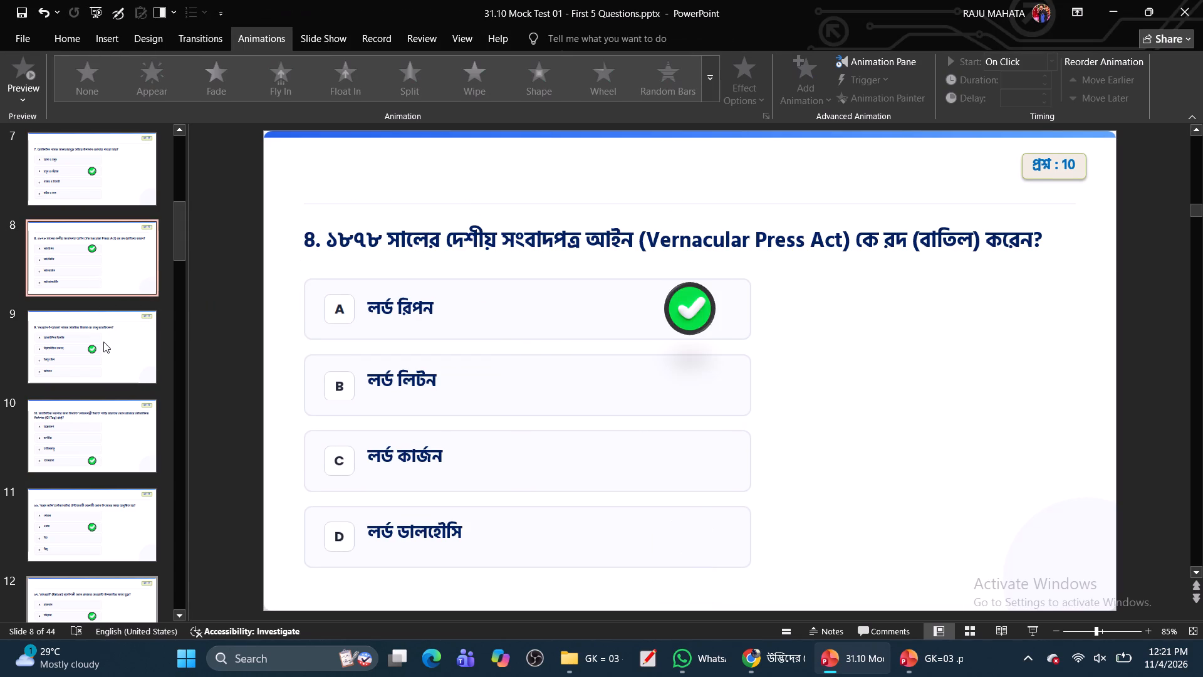
click(103, 345)
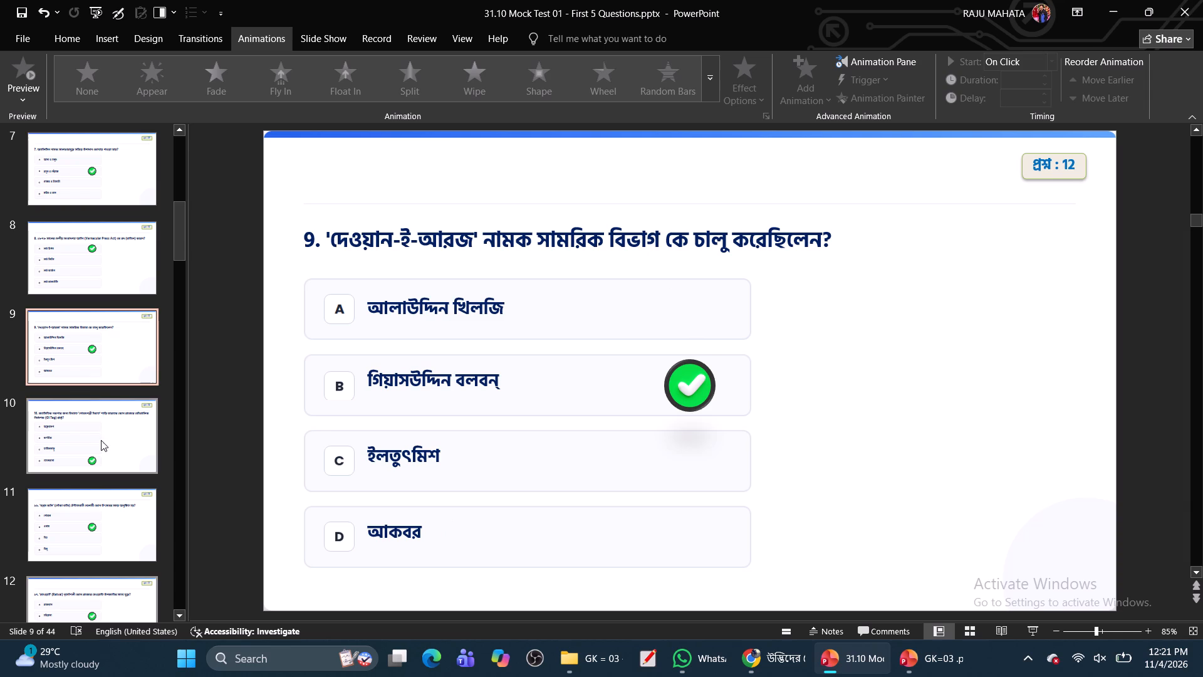
click(100, 446)
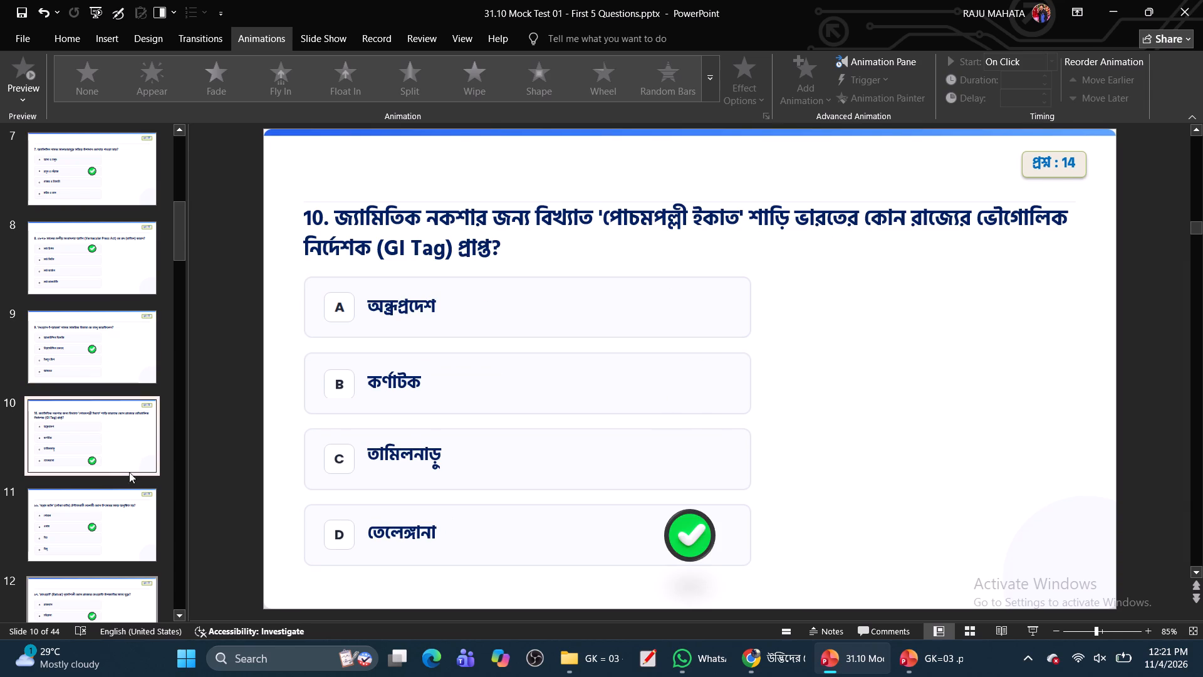
Change the question number on slide 11's 'বল্লম কলি' question to 11.
click(113, 543)
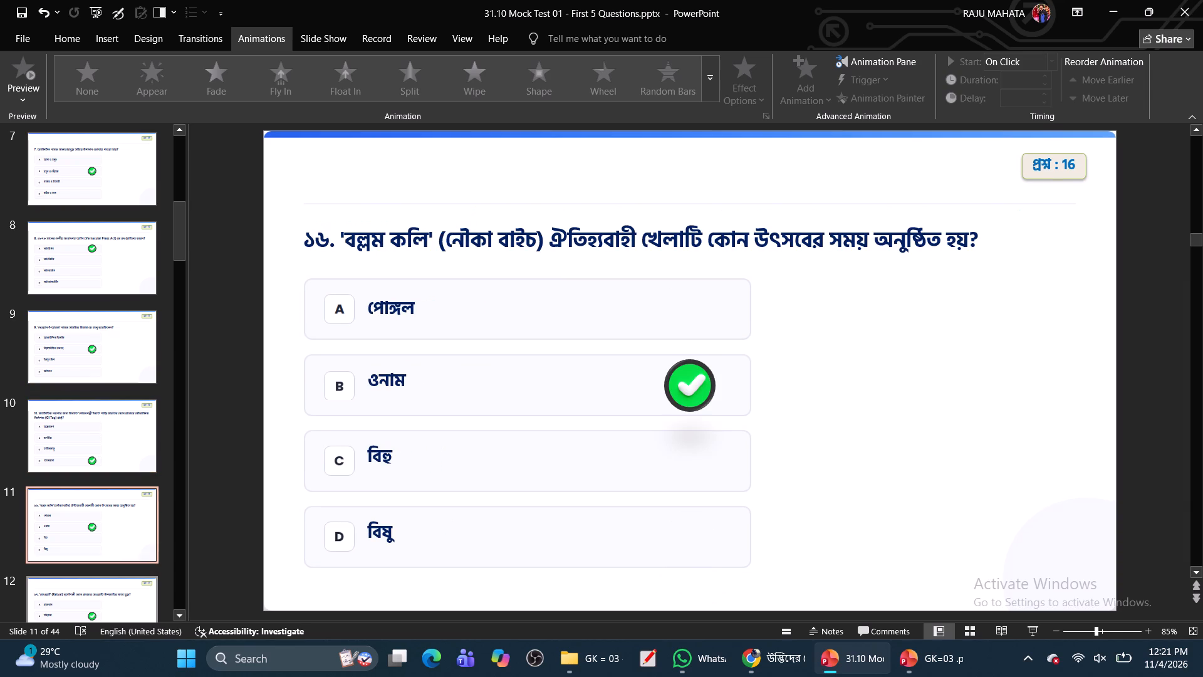
double_click(327, 245)
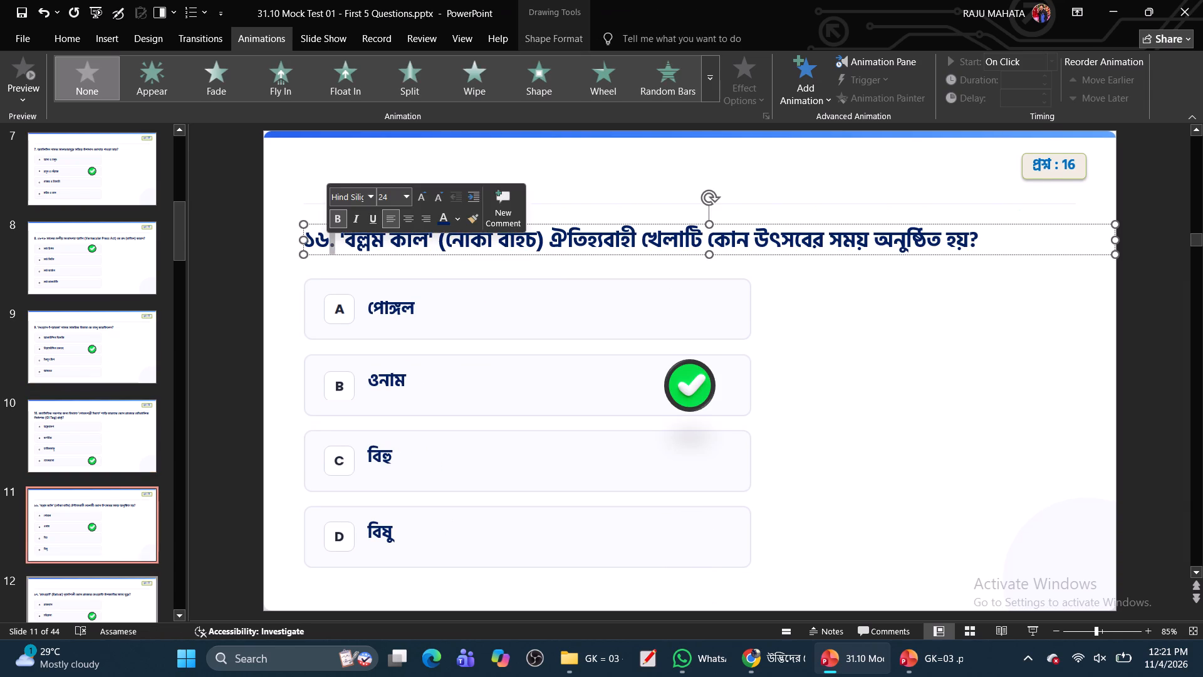
click(327, 243)
double_click(318, 244)
text(11)
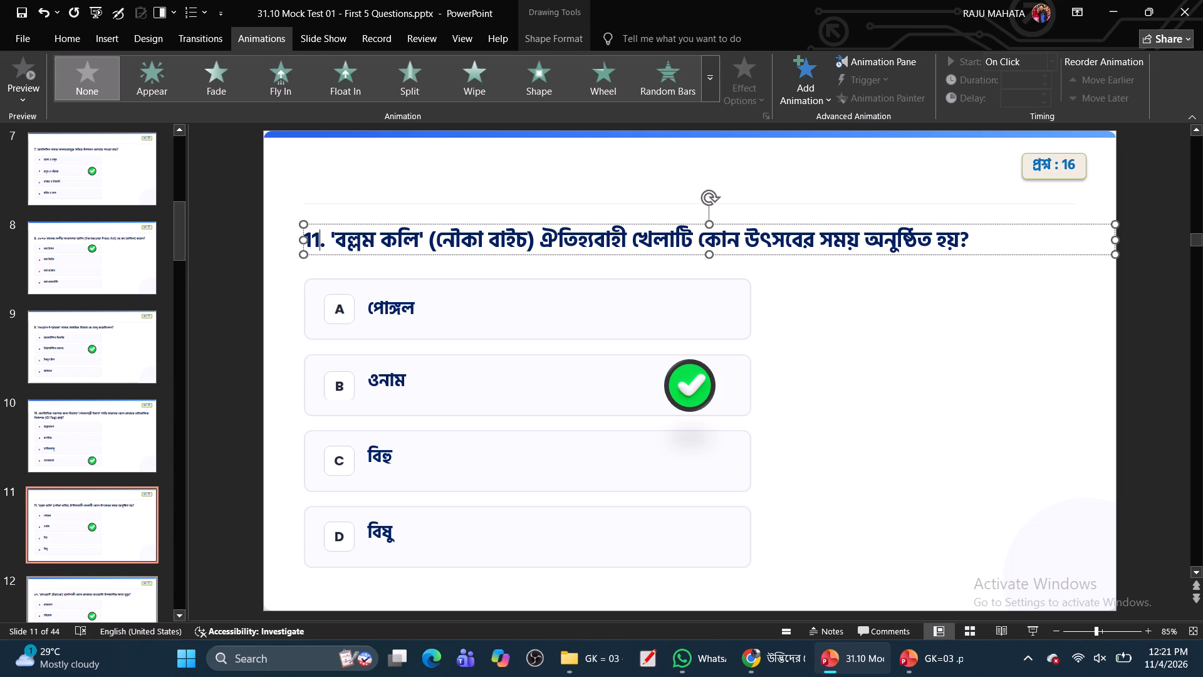
Swap the first two answers on slide 11, placing ওনাম at option A and পোঙ্গল at option B, aligned with the option letters.
click(398, 306)
drag(393, 322, 445, 397)
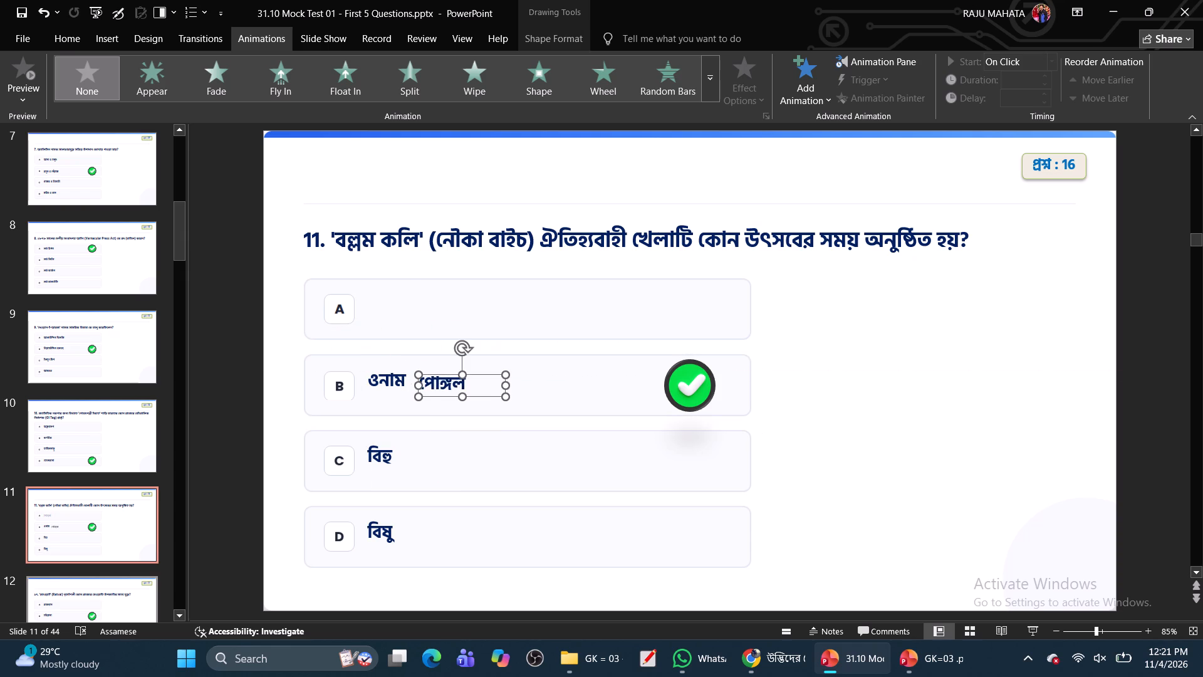
click(380, 382)
drag(390, 393, 394, 329)
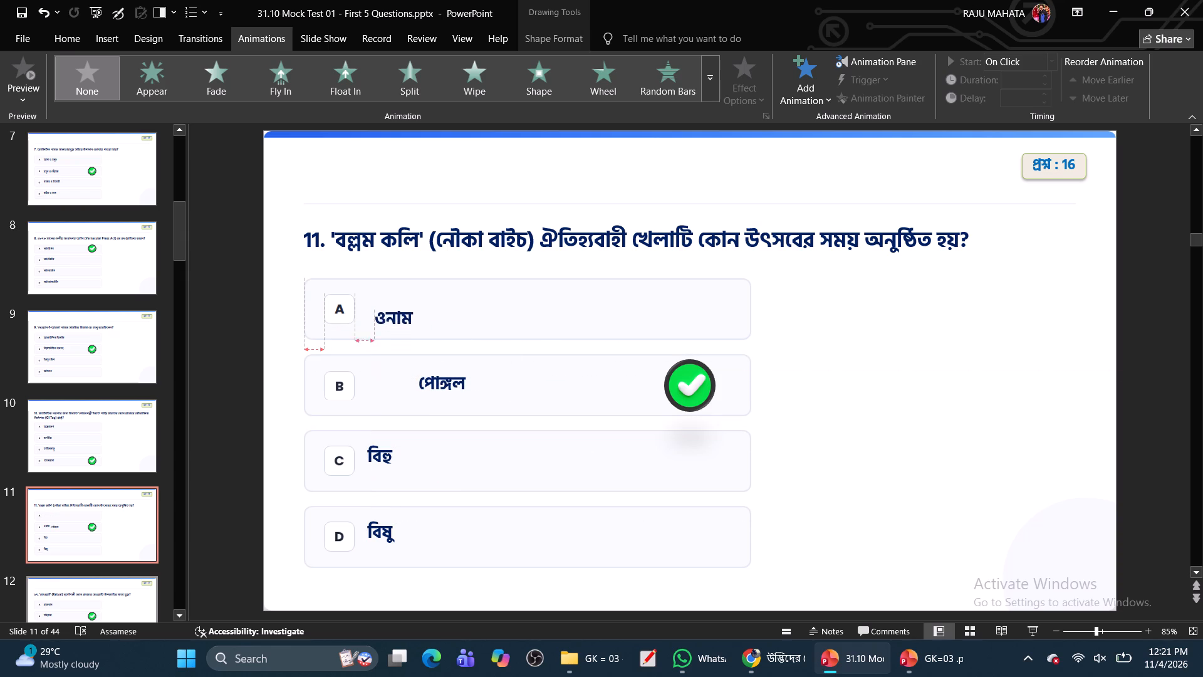
drag(394, 329, 388, 321)
click(442, 386)
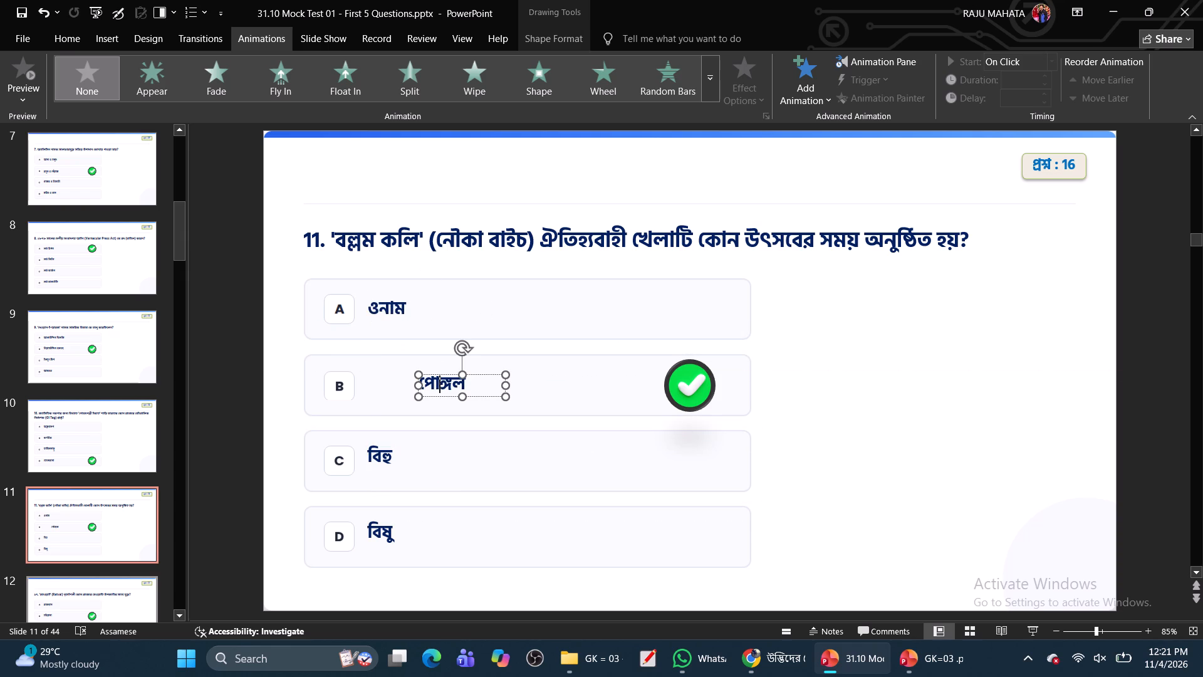
click(441, 397)
drag(441, 397, 394, 399)
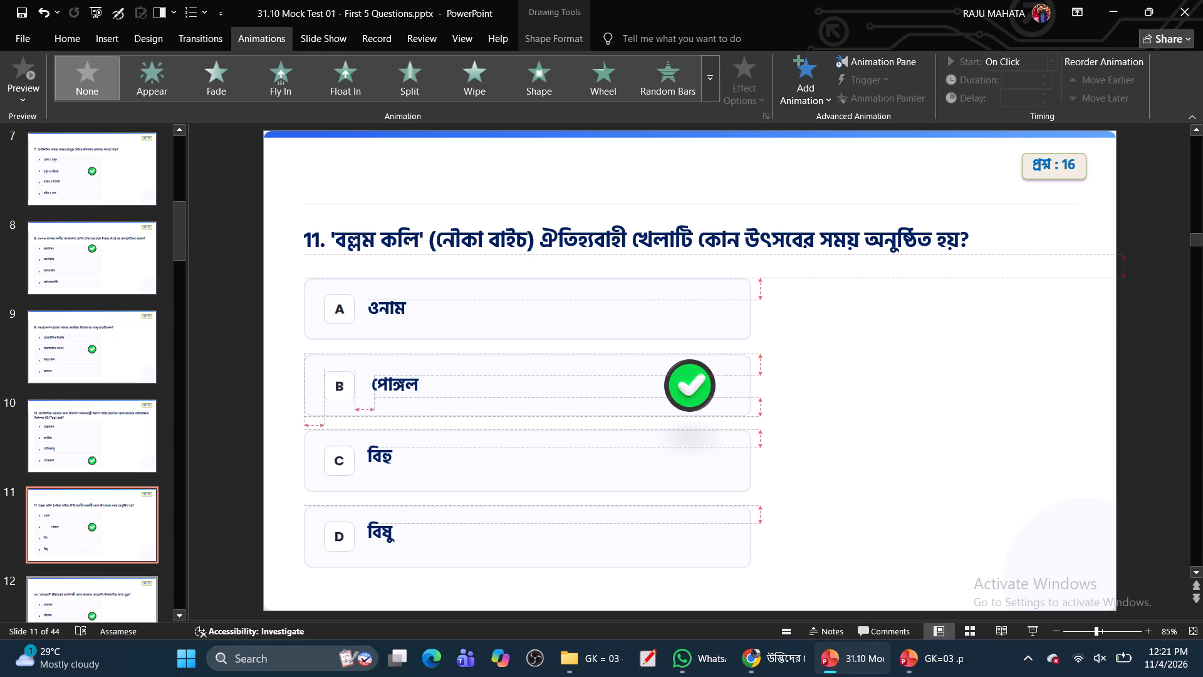
drag(394, 399, 389, 399)
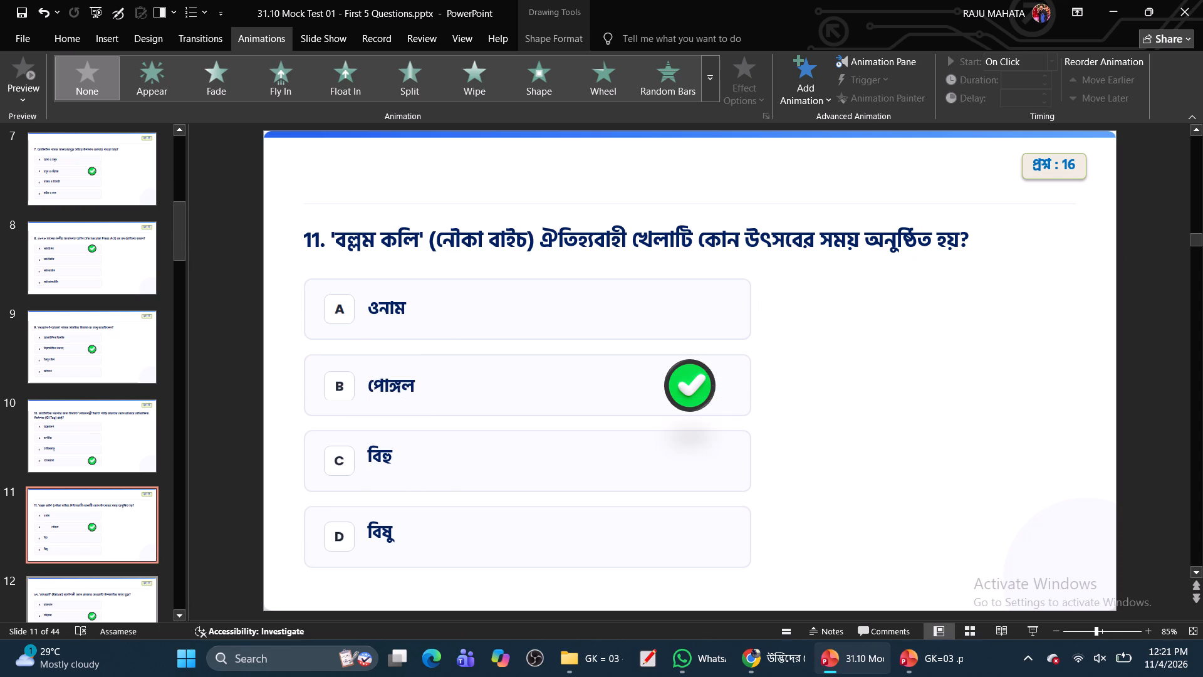
drag(389, 399, 390, 399)
Move slide 11's green check mark from option B up to option A, vertically centred in the answer box.
click(691, 386)
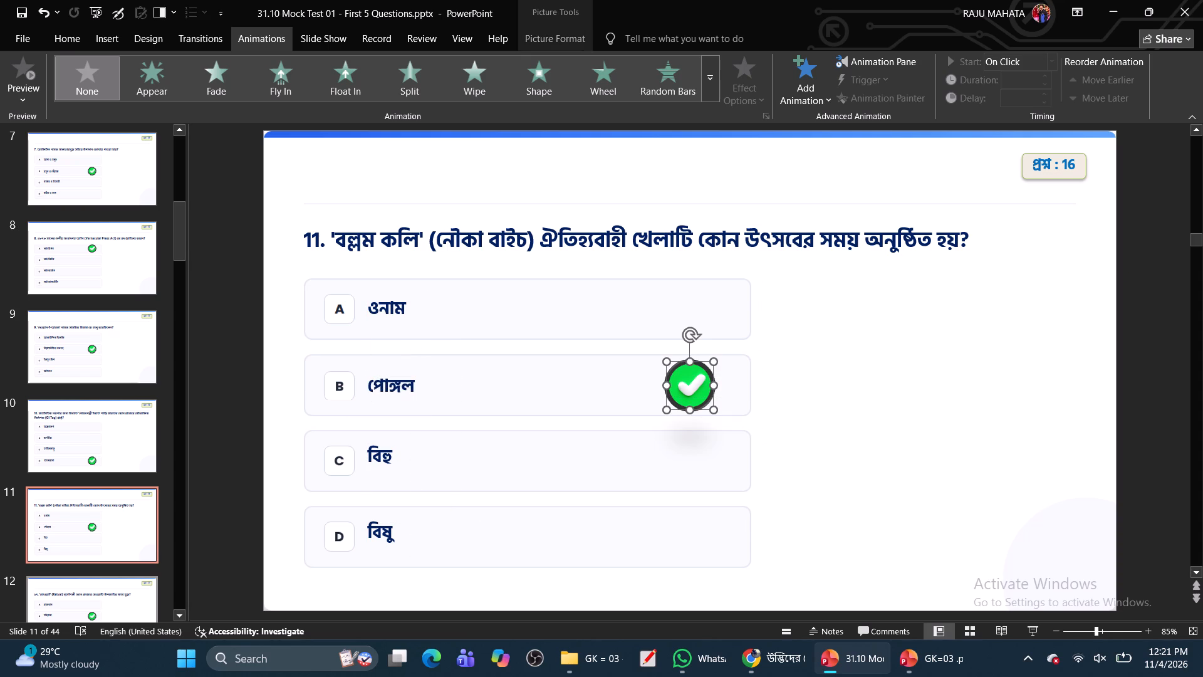
drag(690, 387, 683, 312)
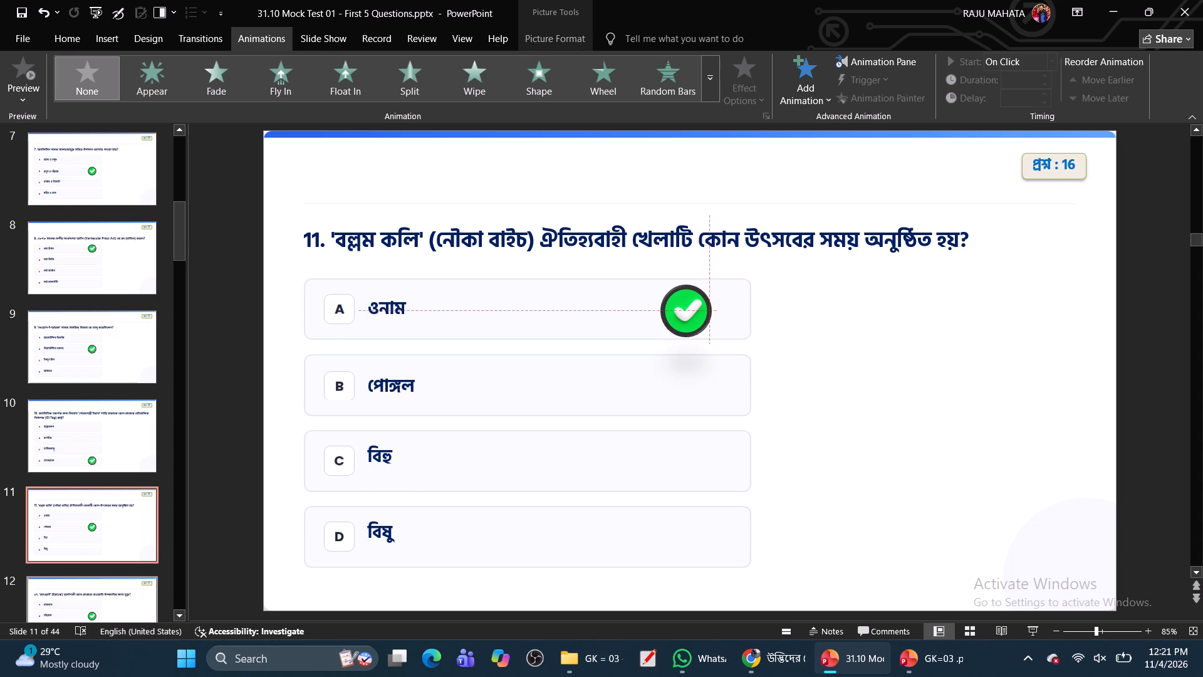
drag(683, 312, 668, 315)
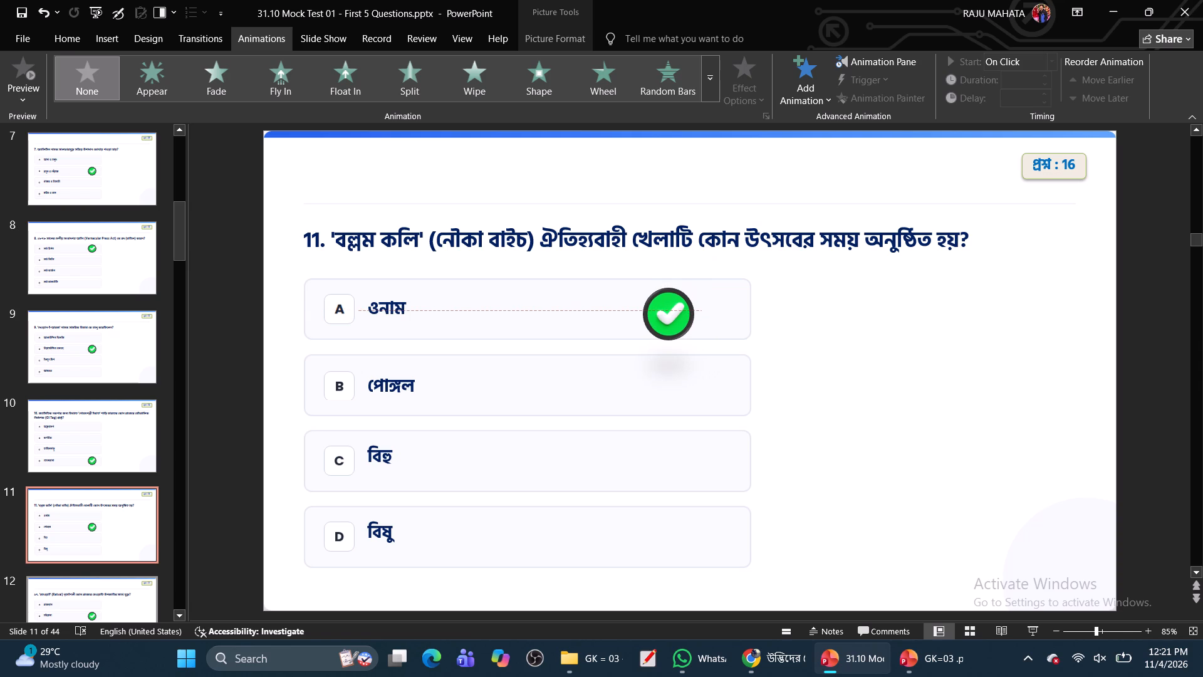
drag(668, 315, 667, 308)
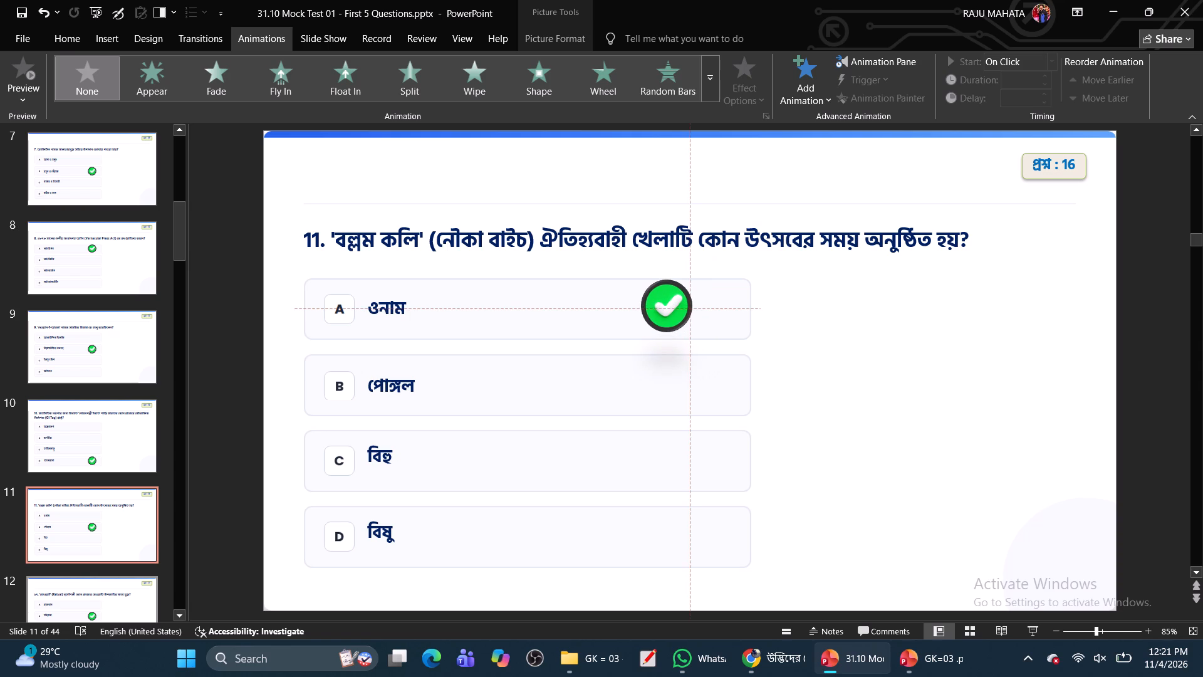
drag(667, 308, 668, 311)
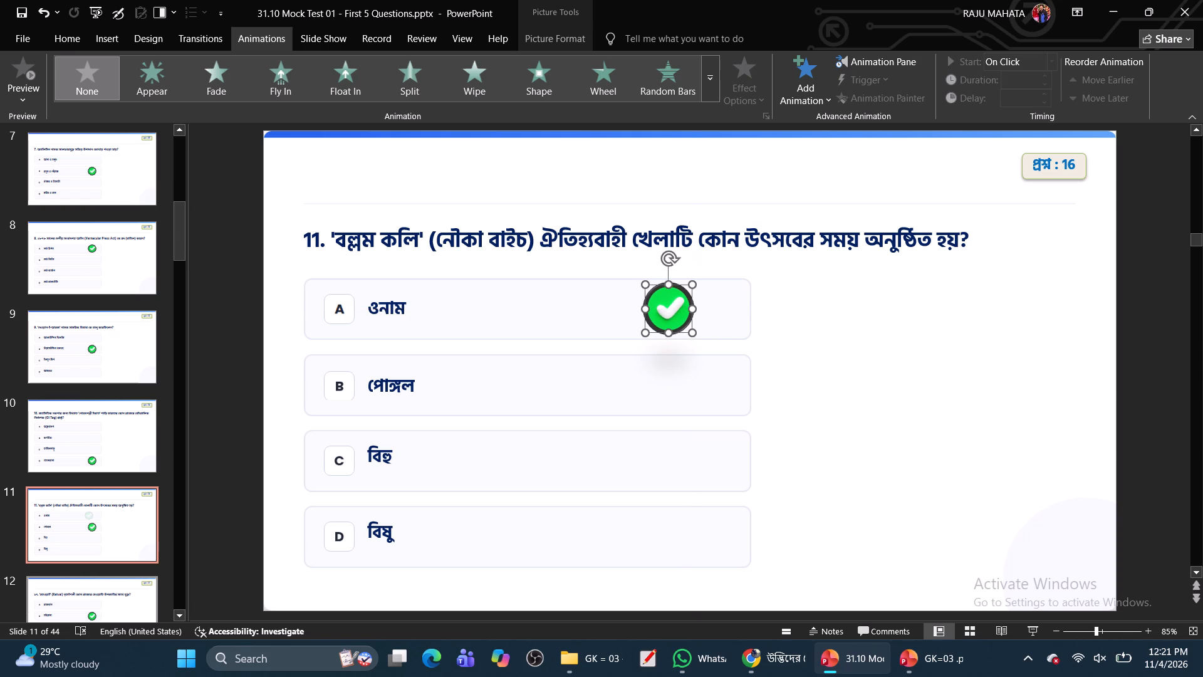
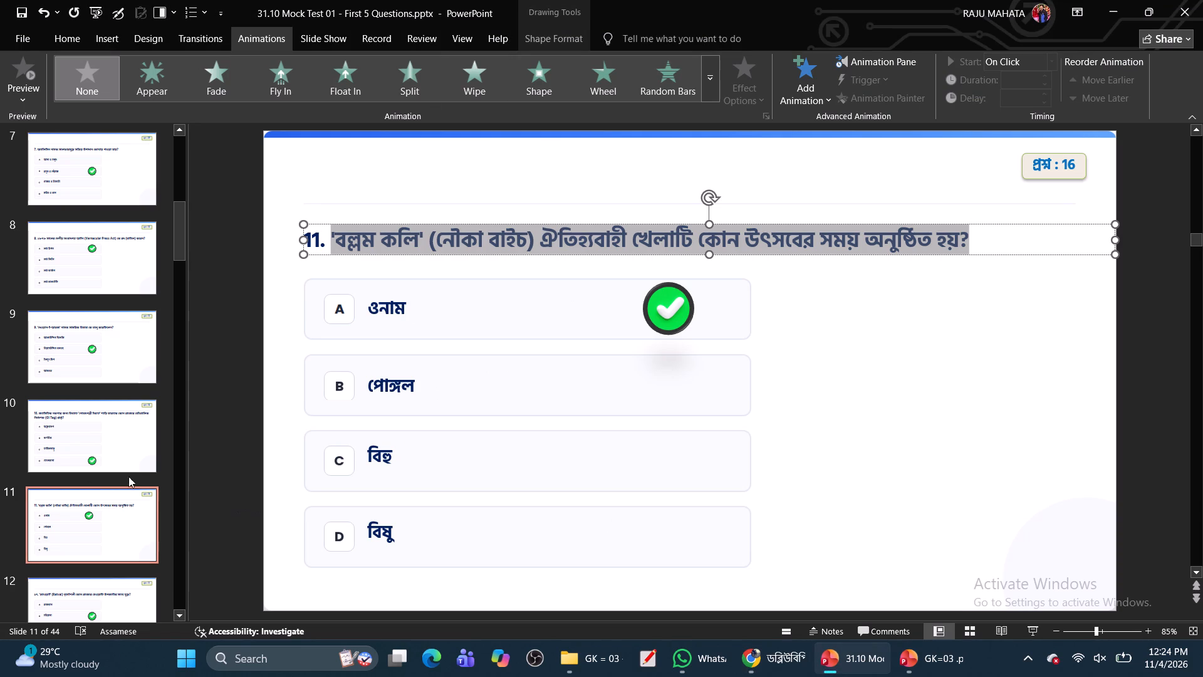
click(91, 434)
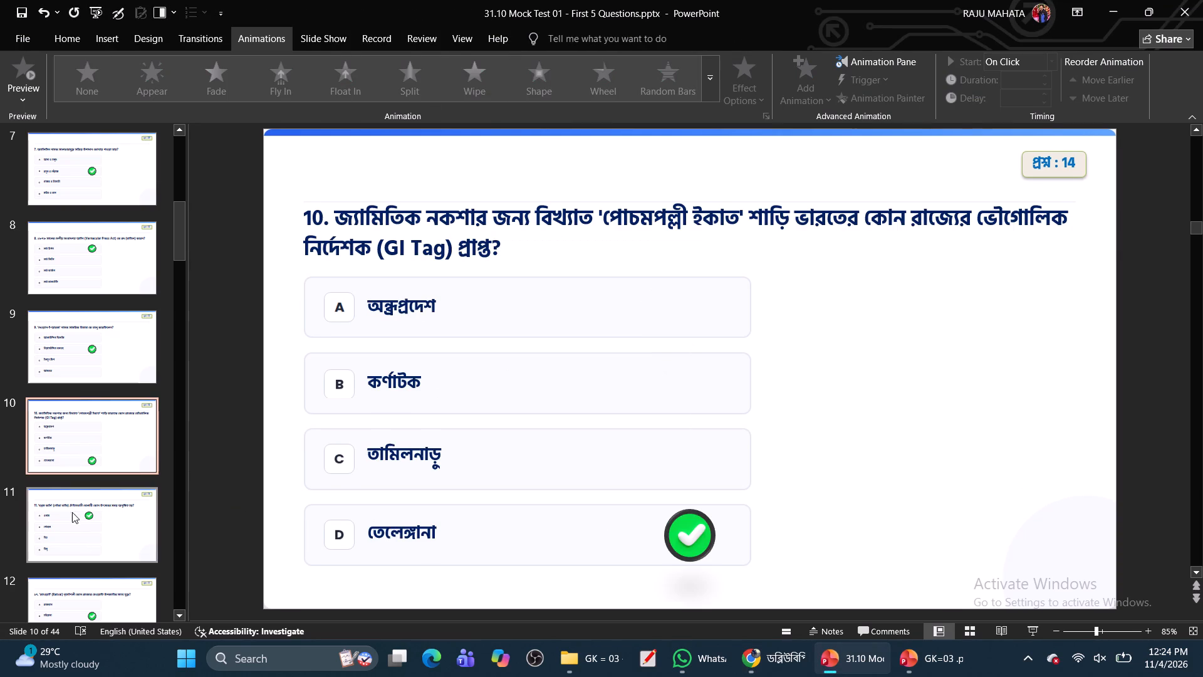
click(65, 525)
click(94, 589)
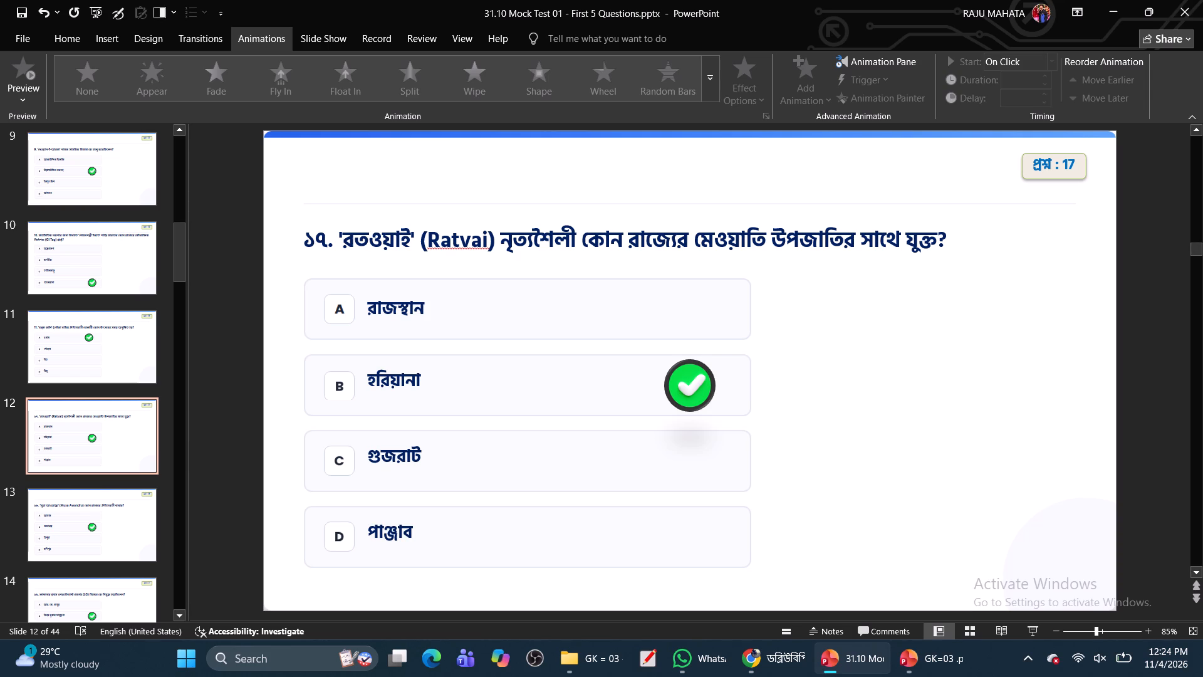
Swap slide 12's answers হরিয়ানা and গুজরাট, placing গুজরাট at option B and হরিয়ানা at option C, aligned with the other answers.
click(395, 453)
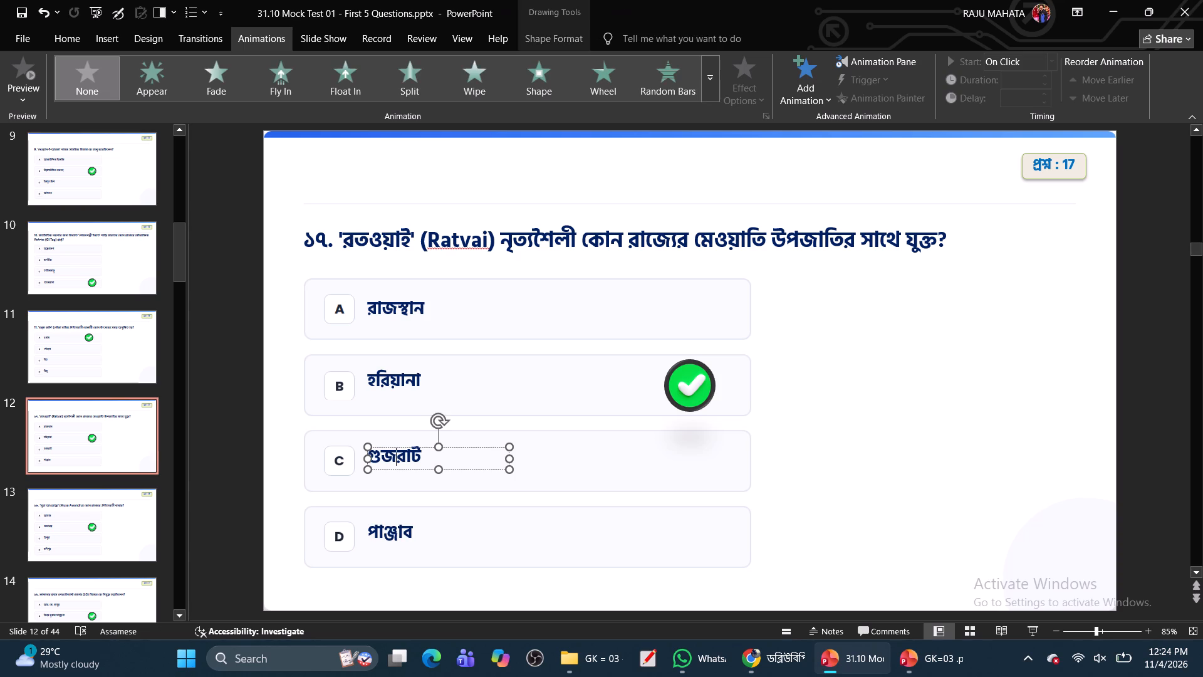
drag(407, 470, 482, 391)
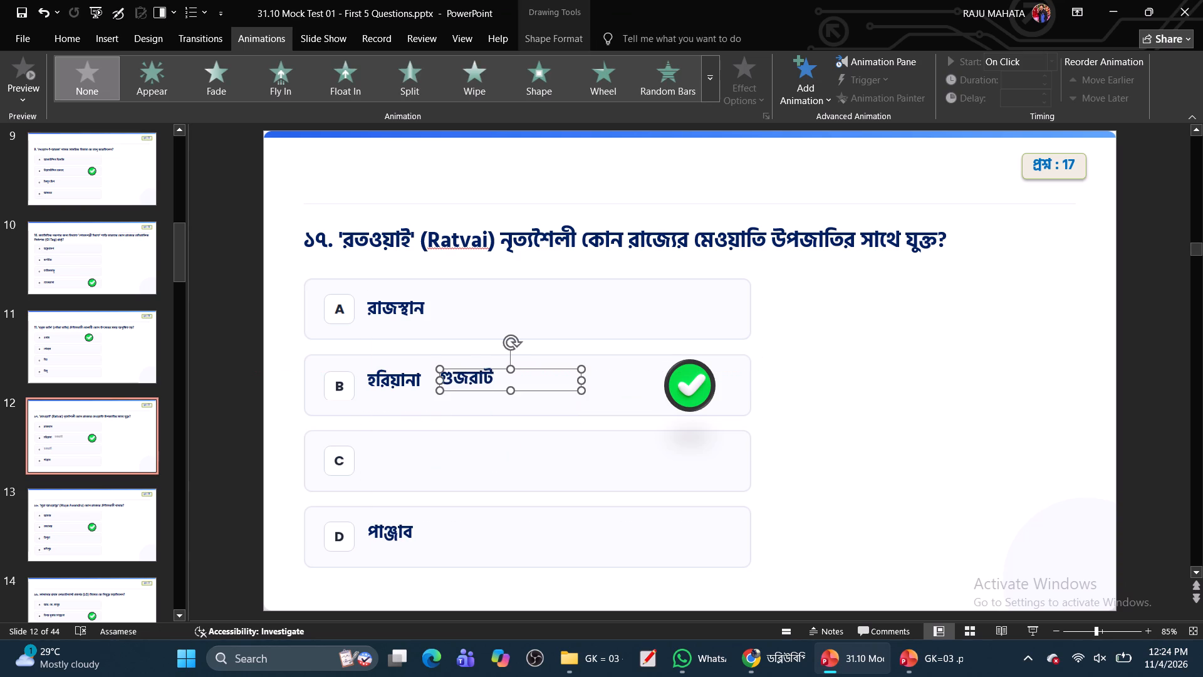
click(392, 380)
drag(393, 394, 398, 429)
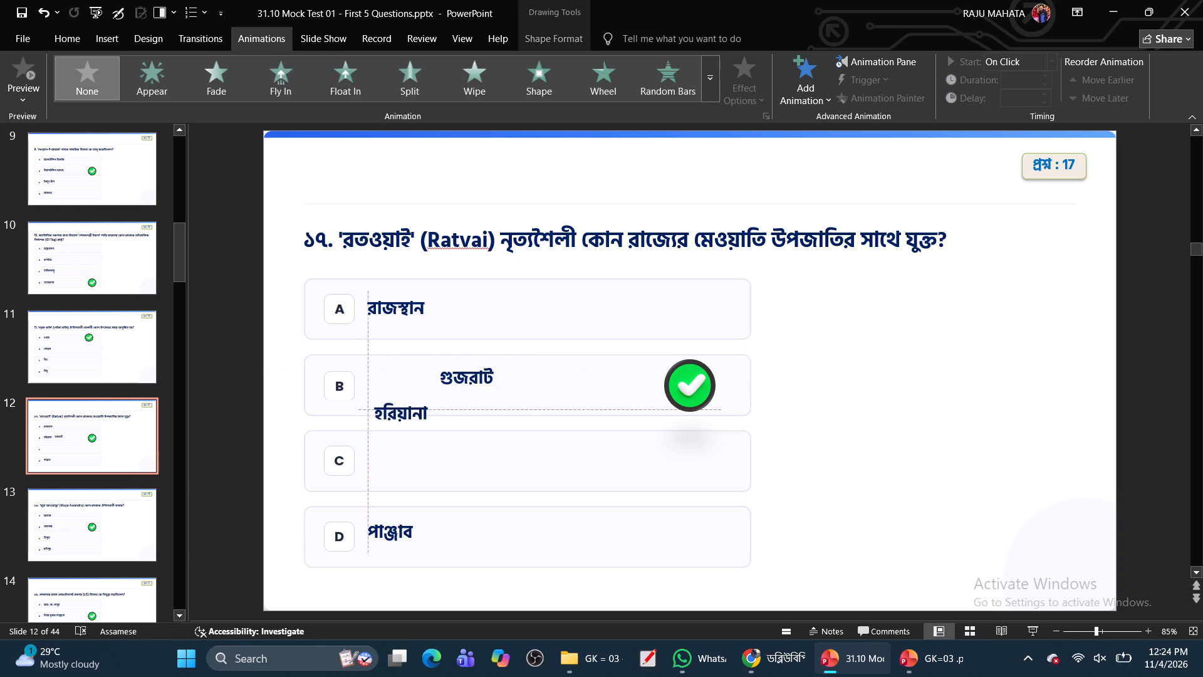
drag(398, 429, 389, 472)
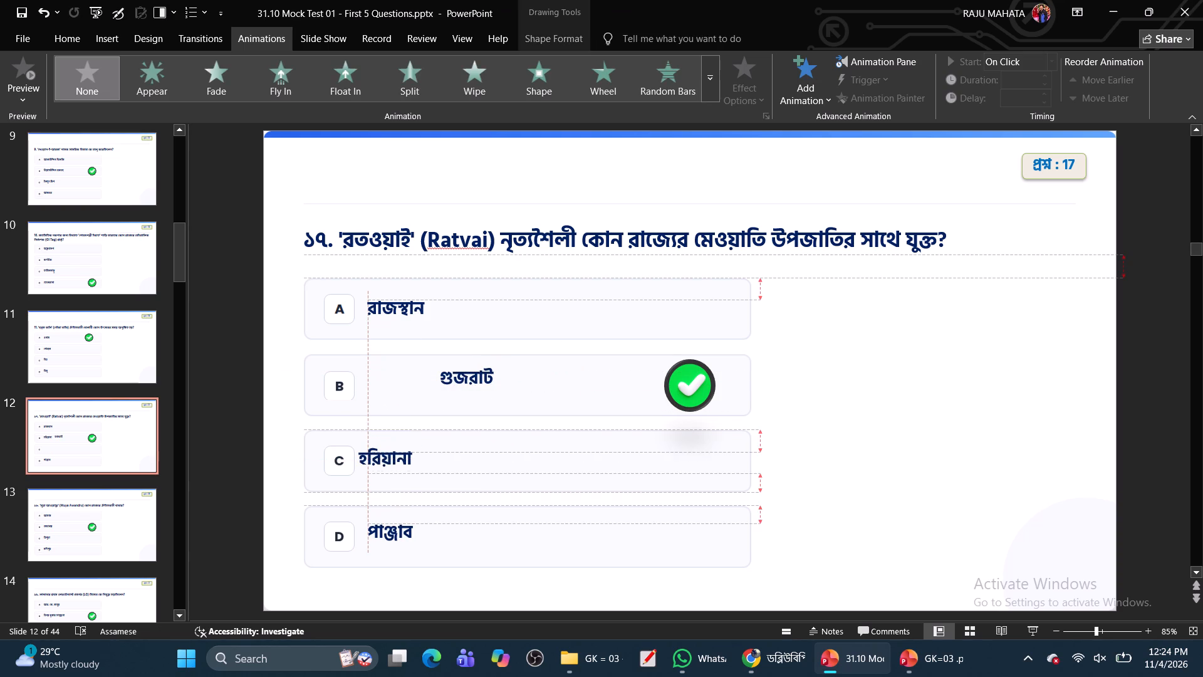
drag(389, 472, 394, 472)
click(464, 380)
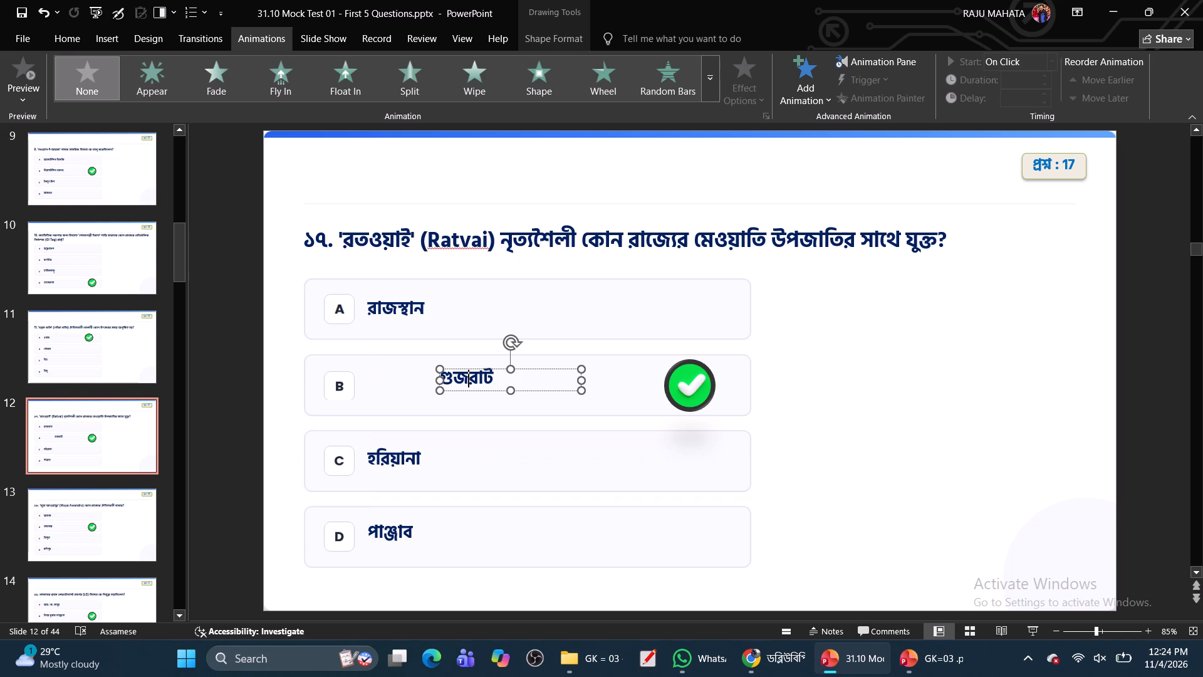
drag(468, 392, 403, 397)
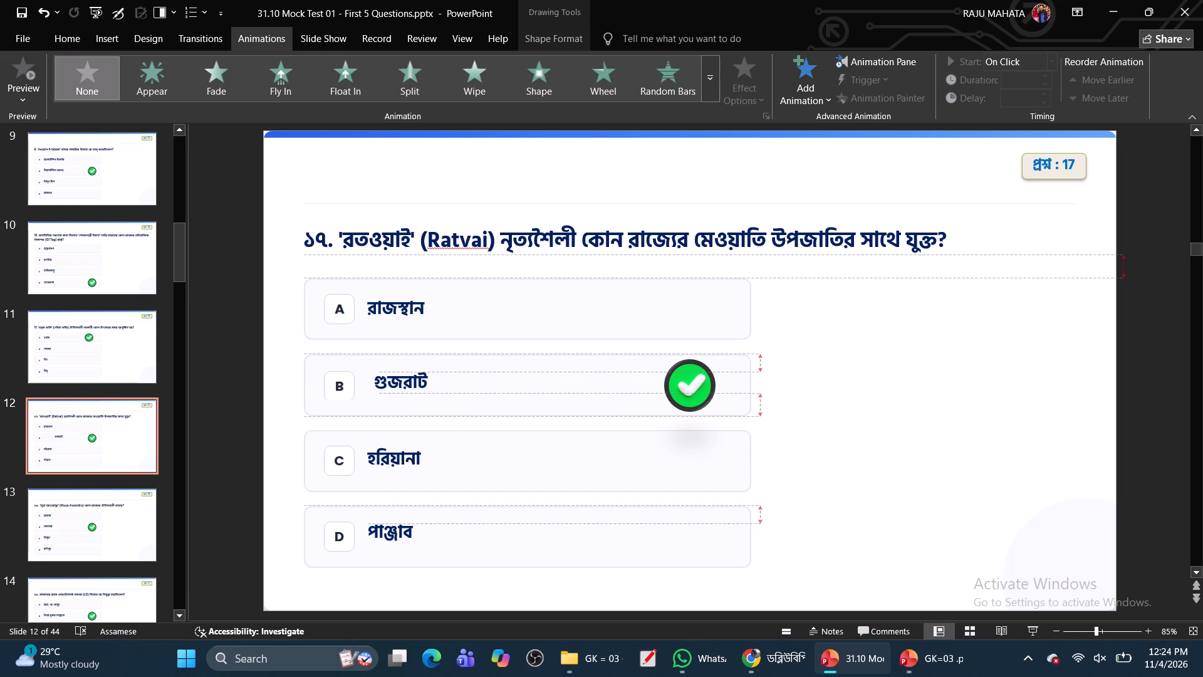
drag(403, 397, 395, 394)
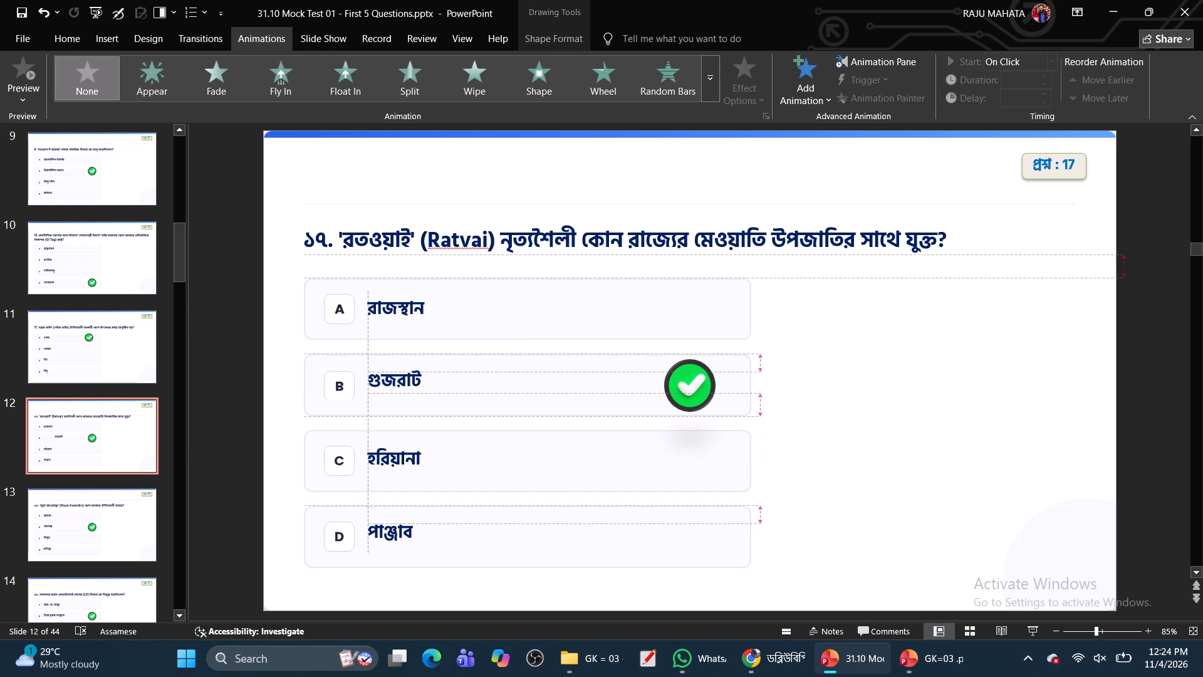
drag(395, 394, 395, 399)
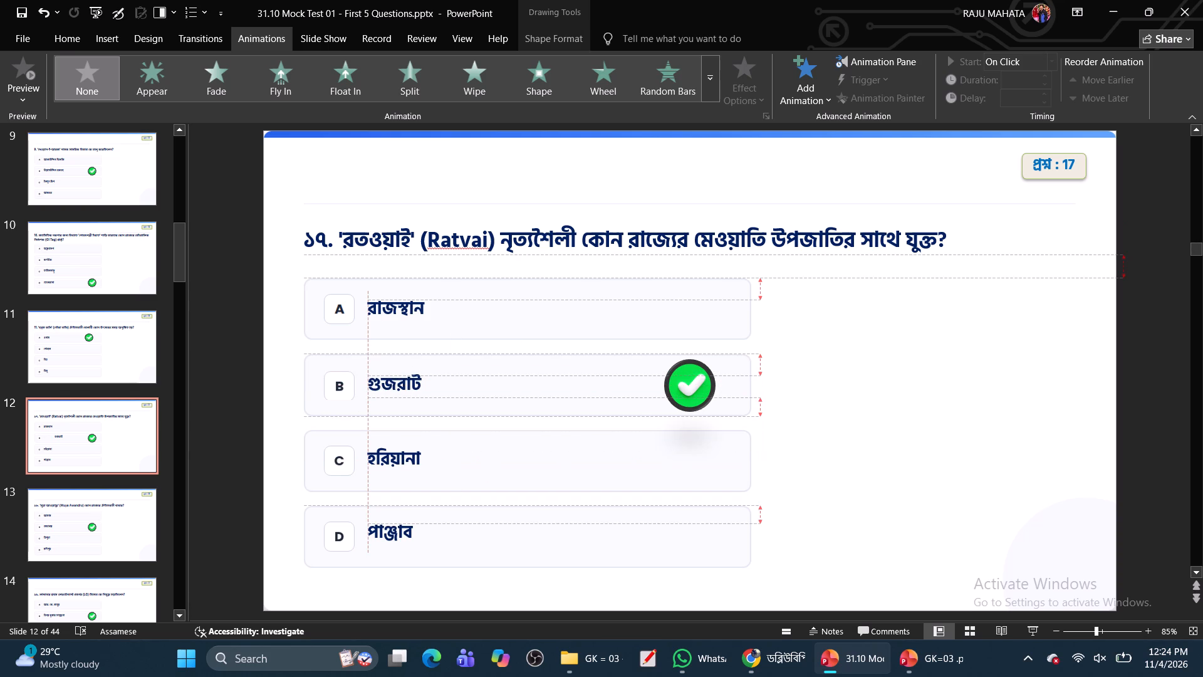
drag(395, 399, 394, 397)
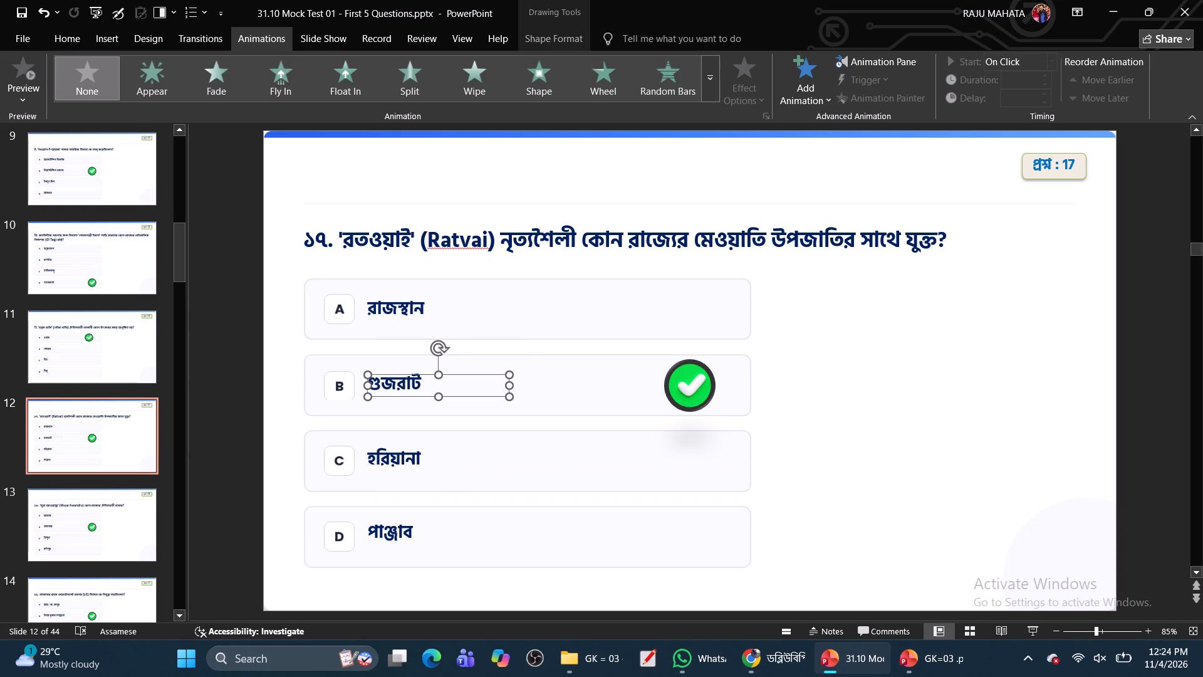
Move slide 12's green check mark from option B down to option C, vertically centred in the answer box.
drag(679, 389, 669, 466)
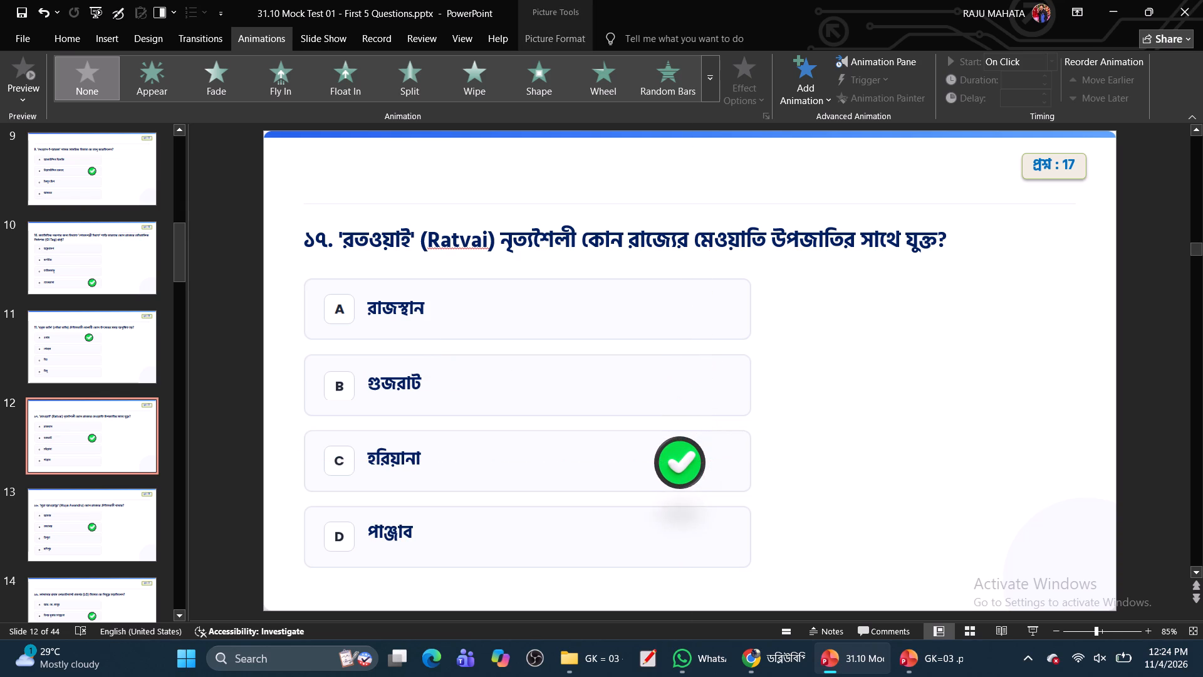
drag(669, 466, 668, 463)
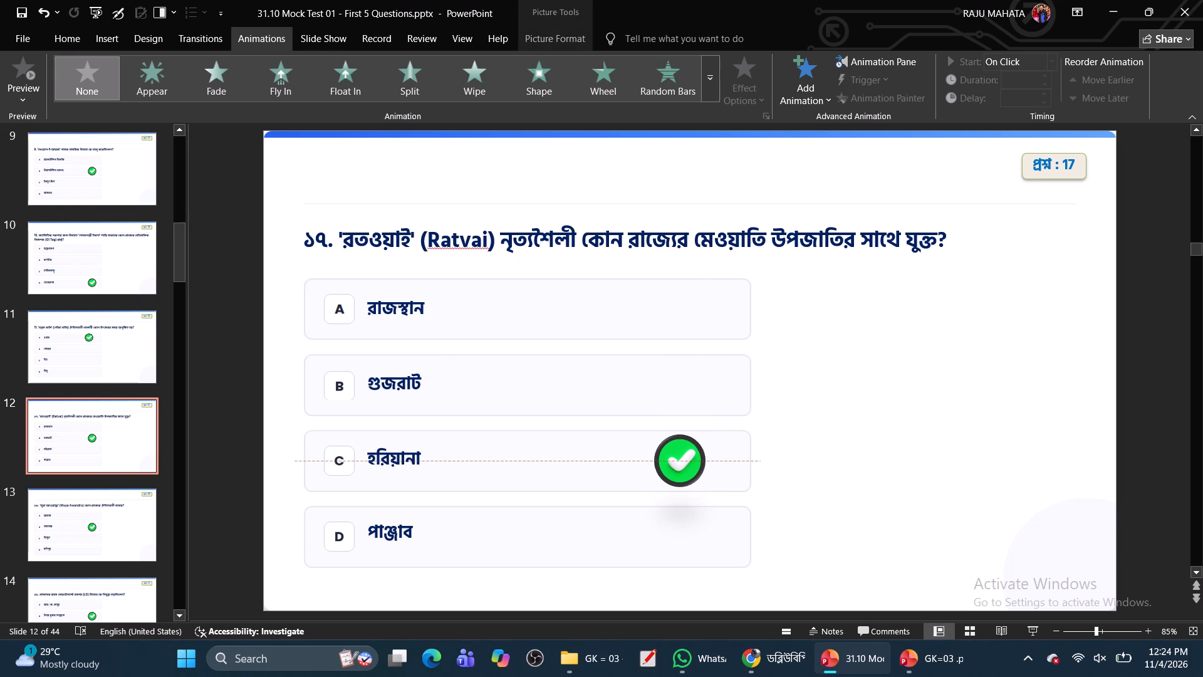
drag(668, 463, 671, 463)
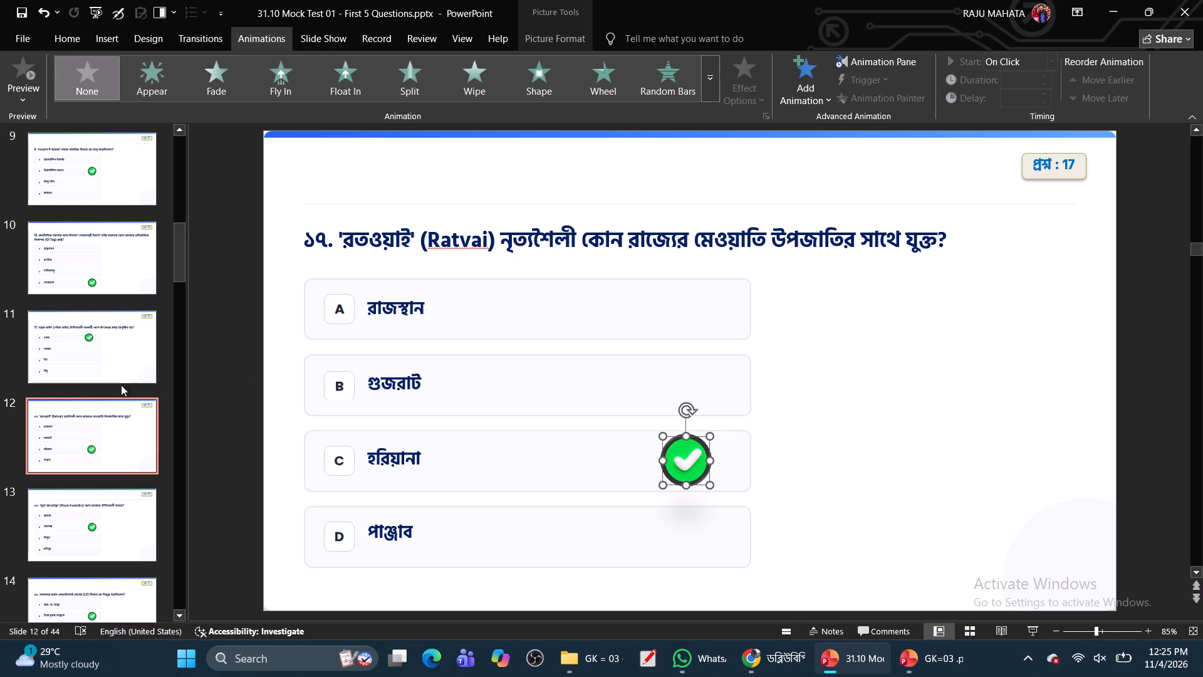
Change the question number in slide 12's 'রতওয়াই' question text to 12.
click(95, 341)
click(99, 430)
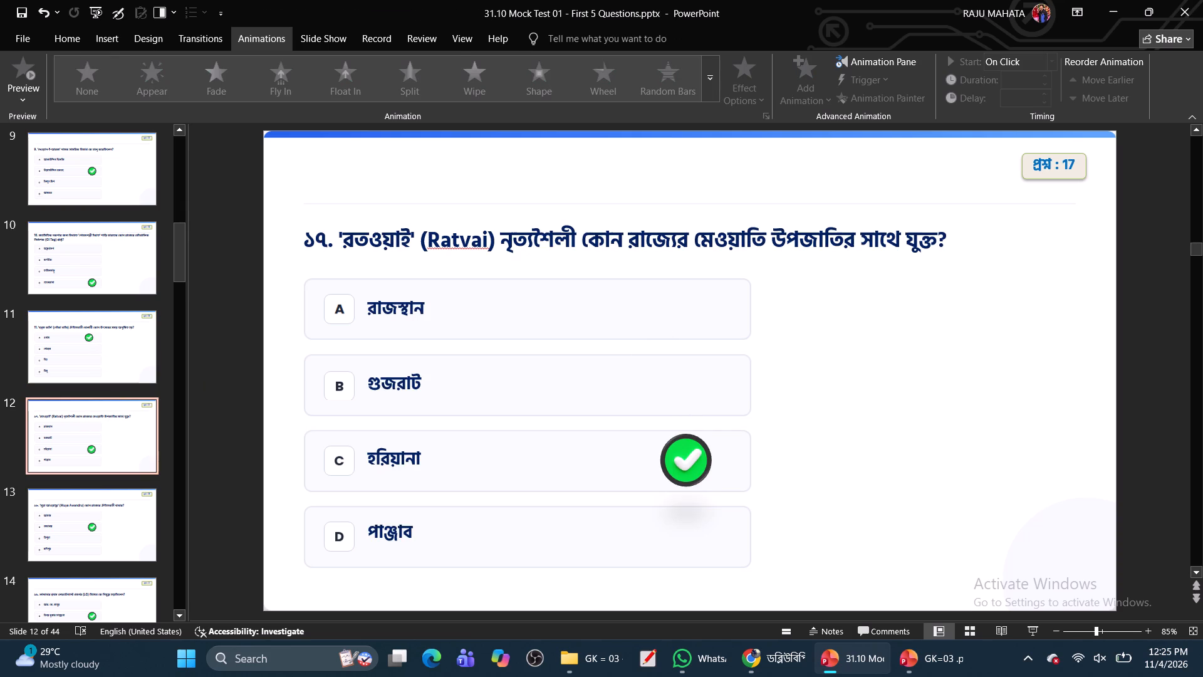
double_click(309, 244)
key(1)
key(2)
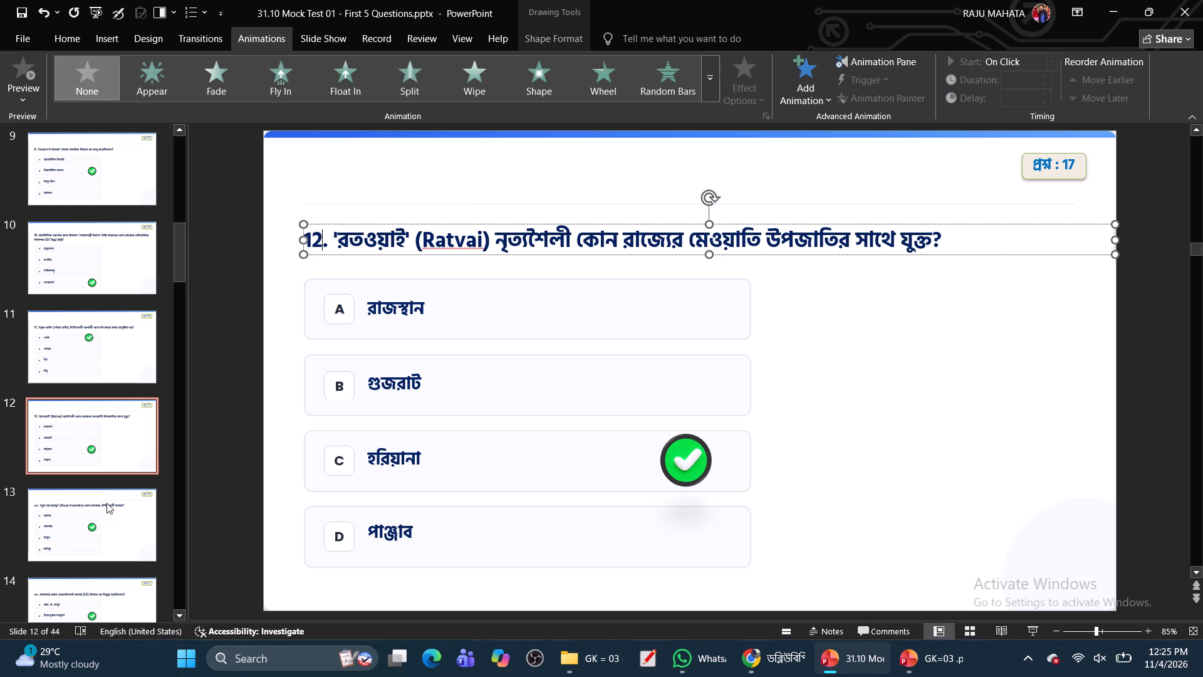
On slide 13's 'মুয়া আওয়ান্দ্রু' question, move the green check mark from option B to option C, ত্রিপুরা, centred in its box.
click(109, 540)
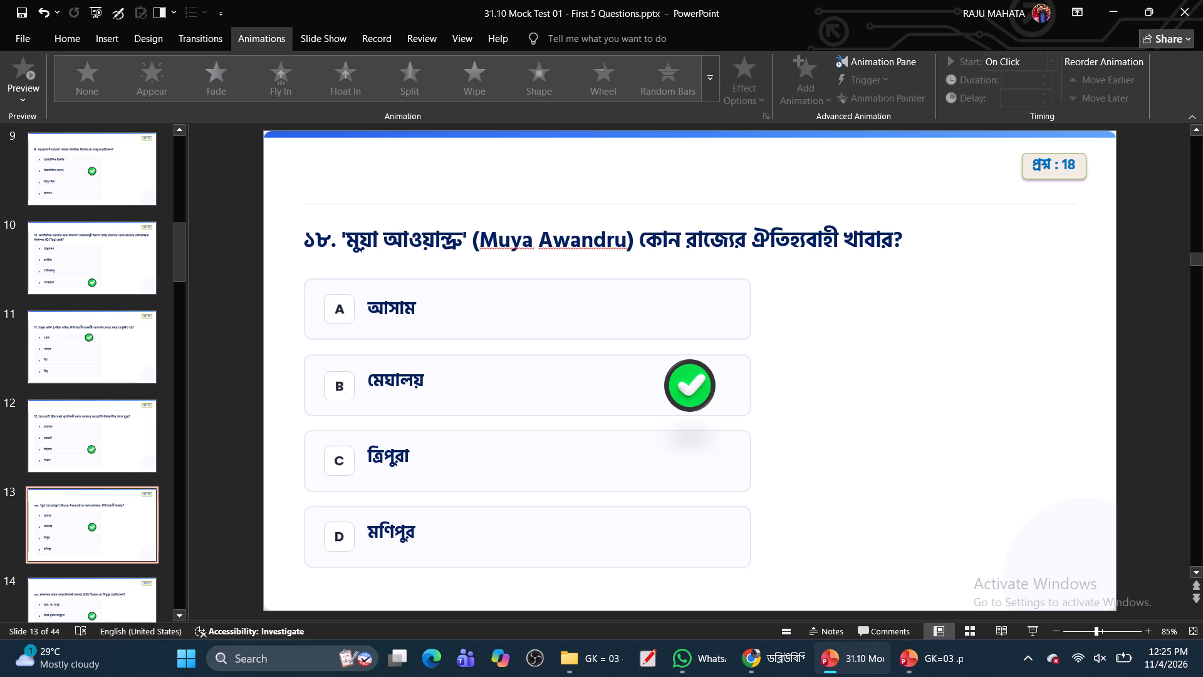
drag(690, 384, 687, 464)
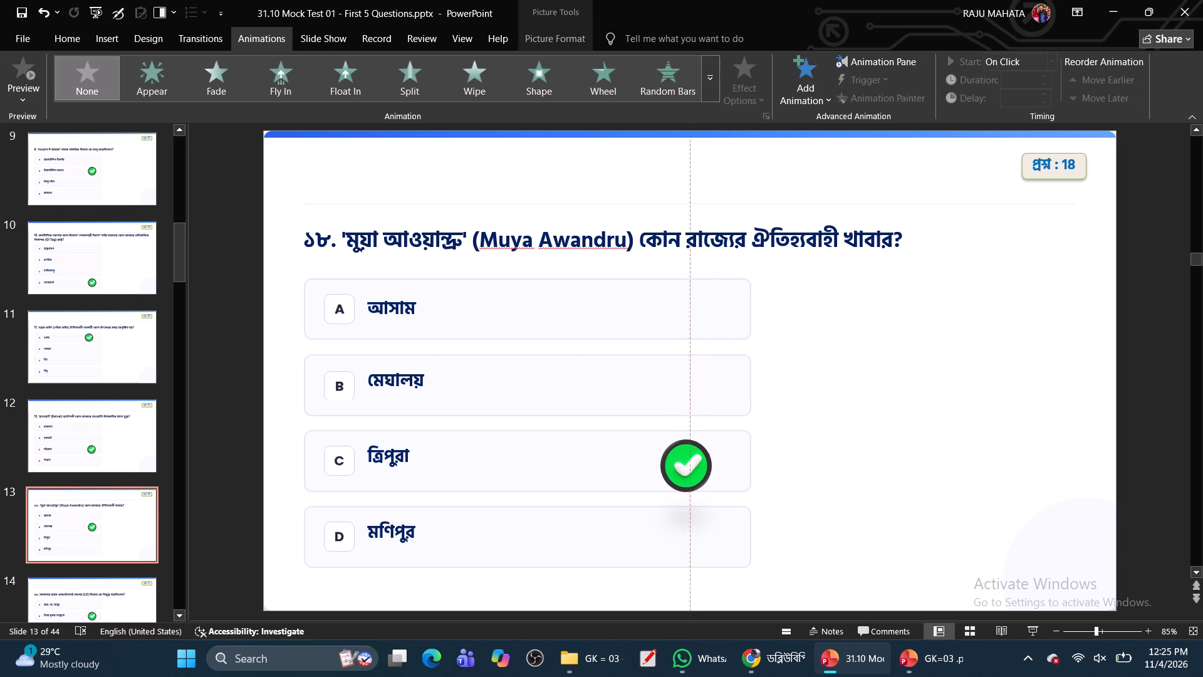
drag(687, 464, 682, 457)
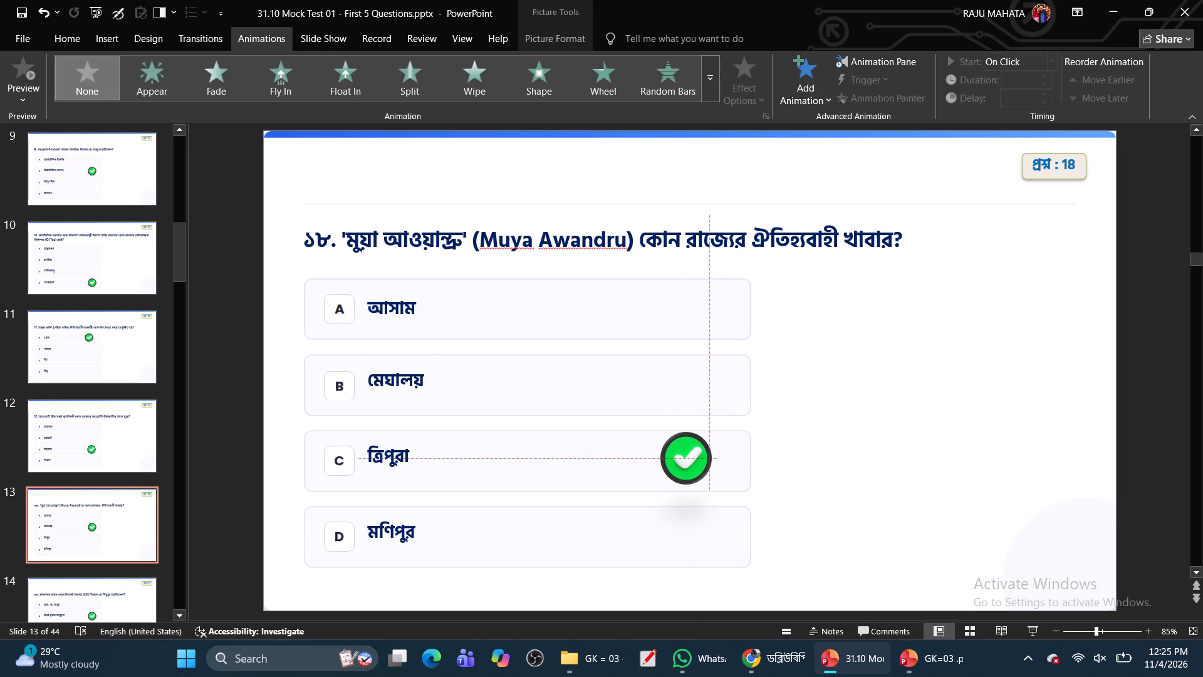
drag(682, 457, 684, 458)
drag(684, 458, 688, 460)
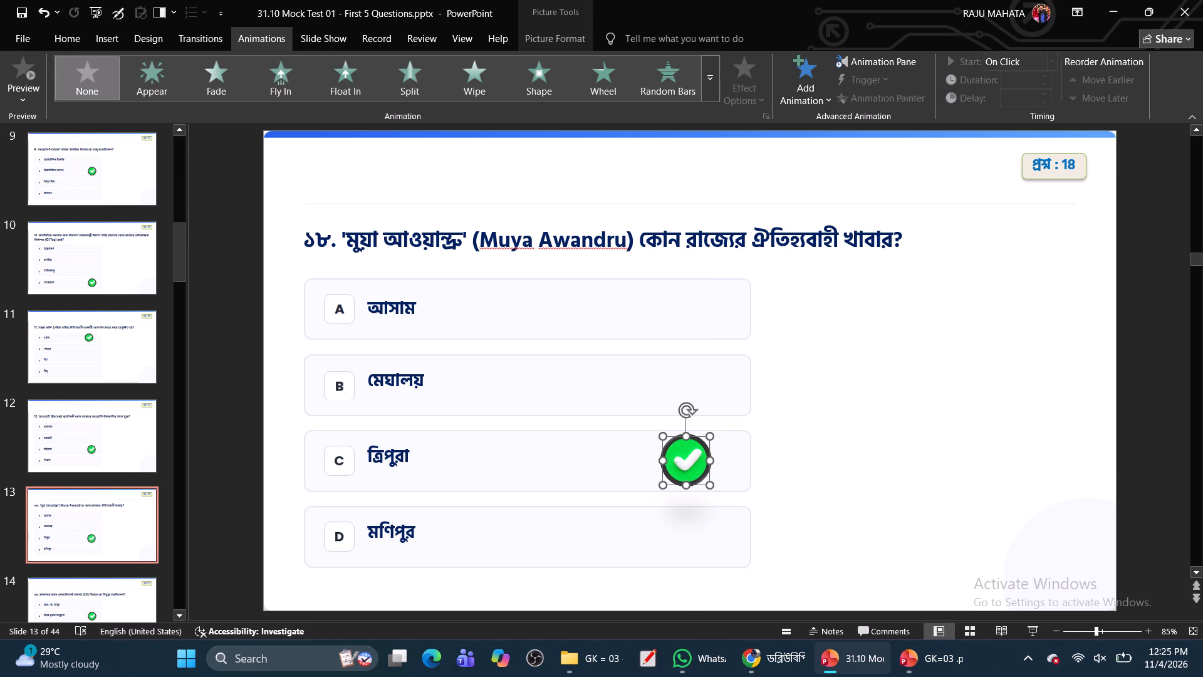
click(830, 444)
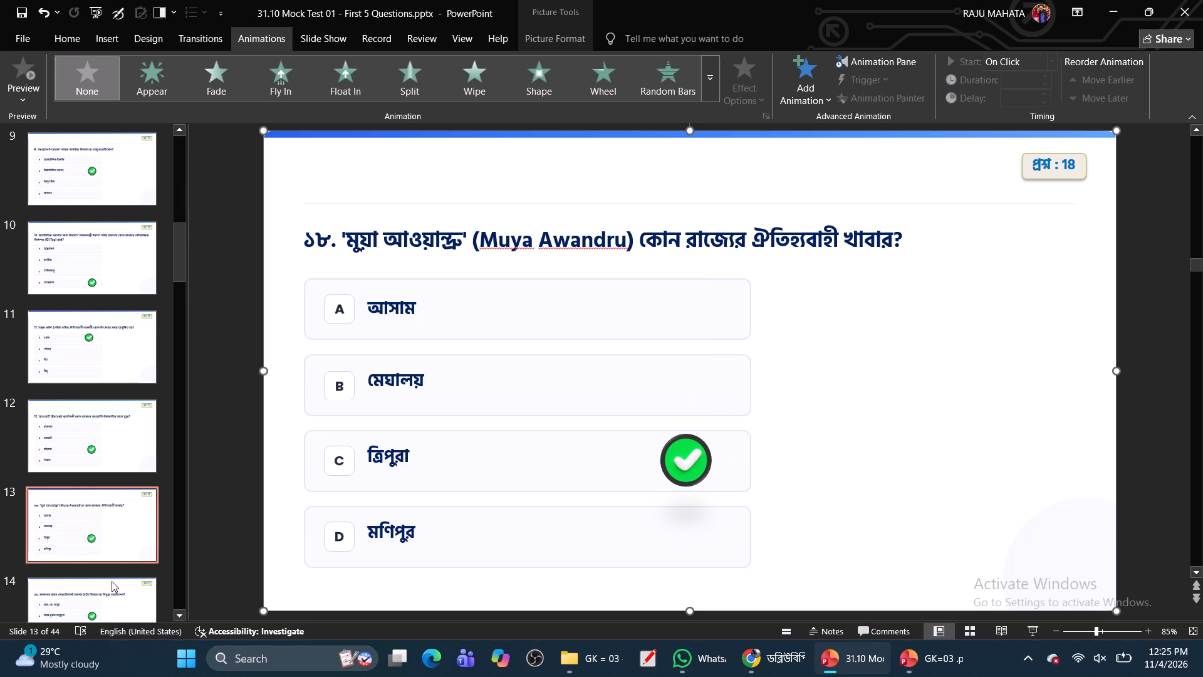
On slide 14's Ladakh Lieutenant Governor question, move the green check mark from option B to option A, centred in its box.
click(108, 599)
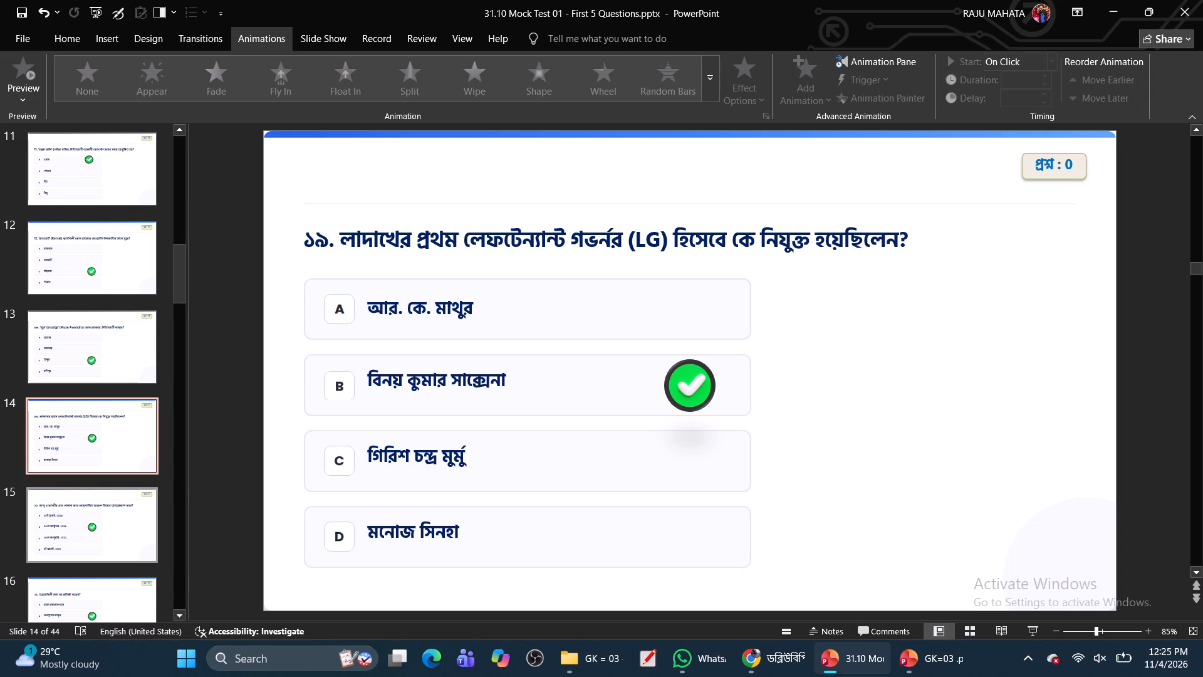
drag(694, 391, 689, 321)
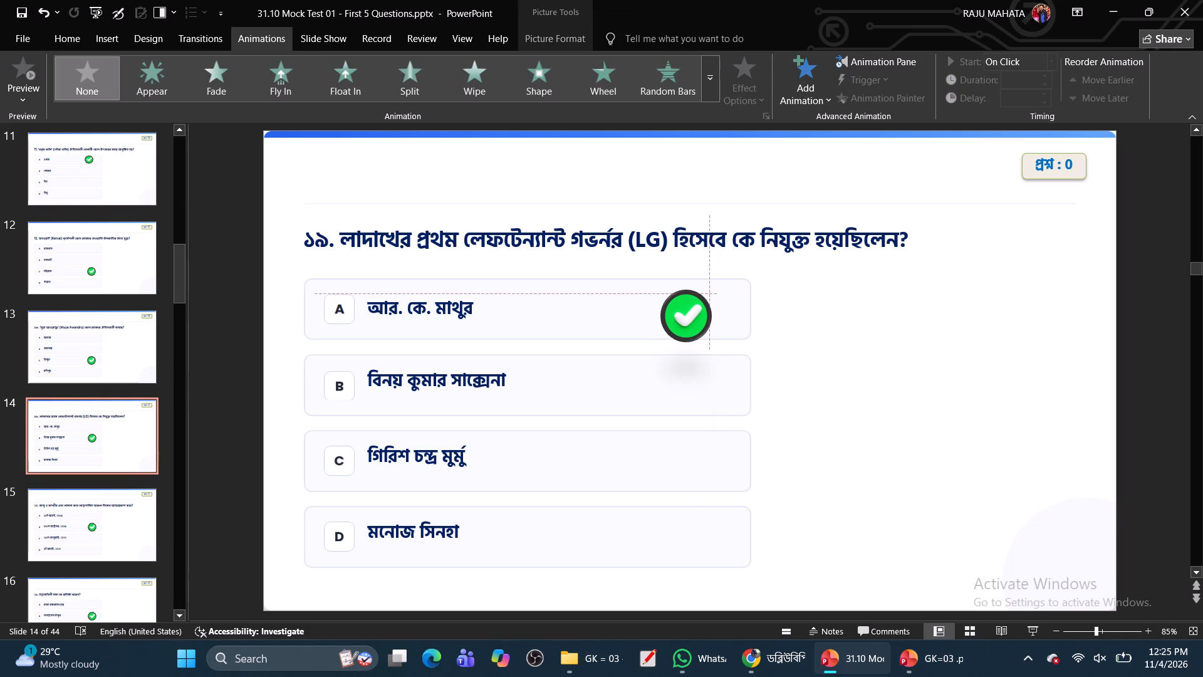
drag(689, 321, 690, 315)
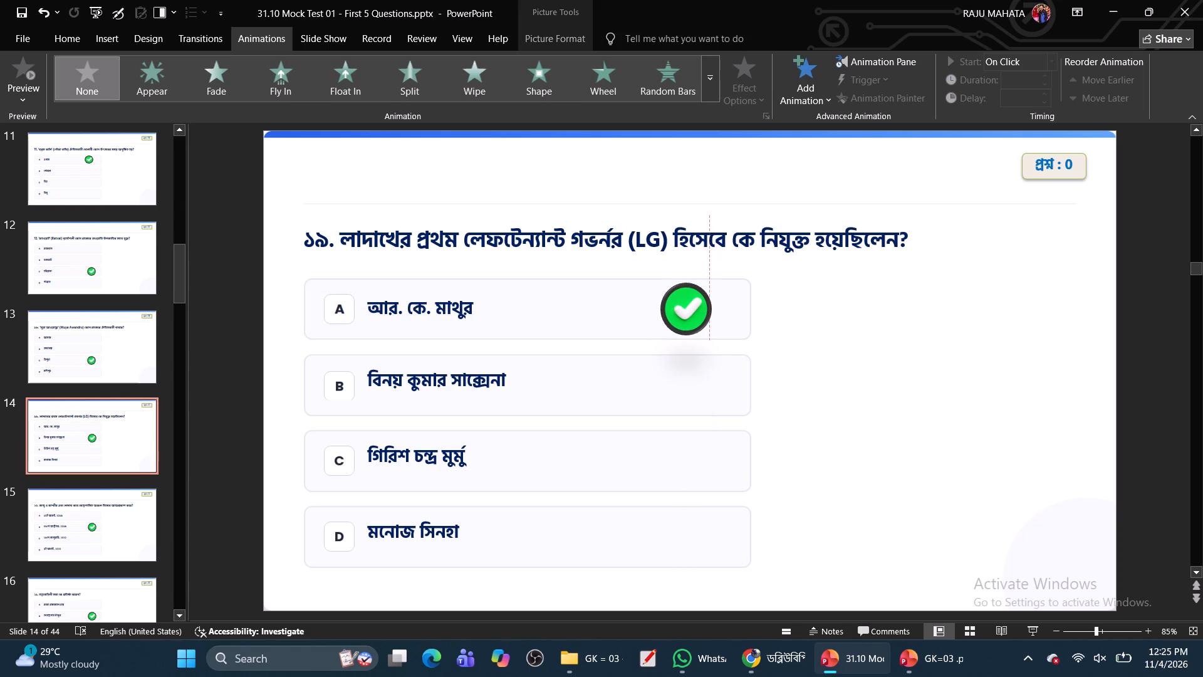
drag(690, 315, 682, 316)
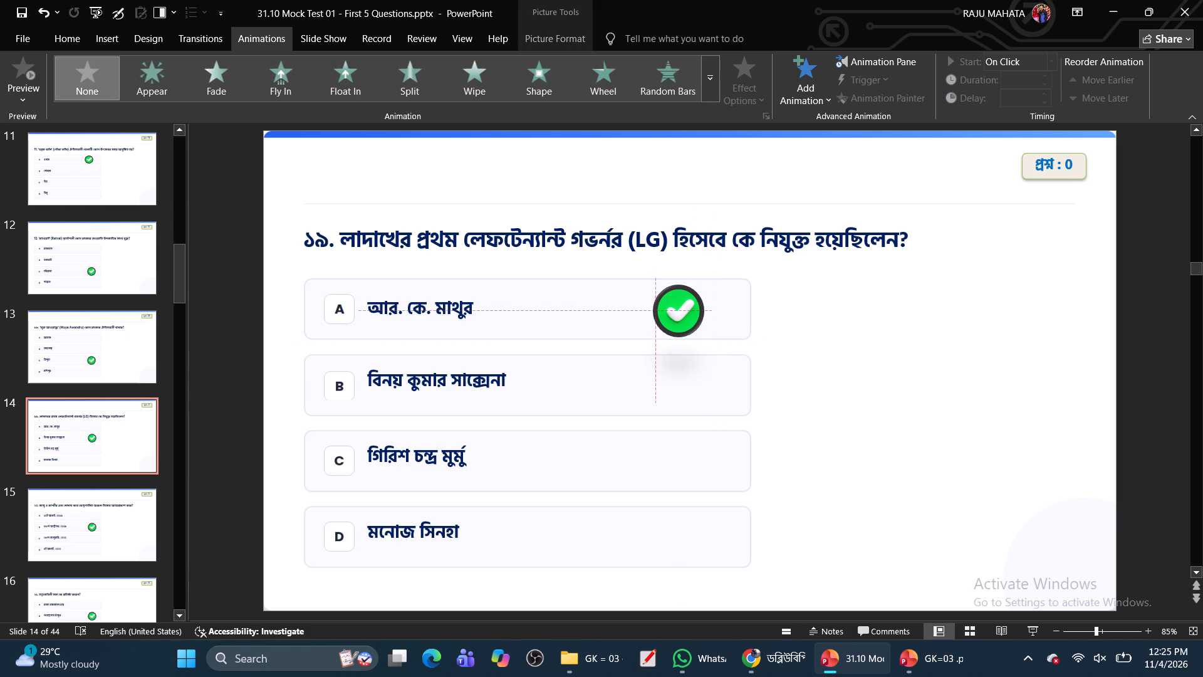
drag(682, 316, 692, 319)
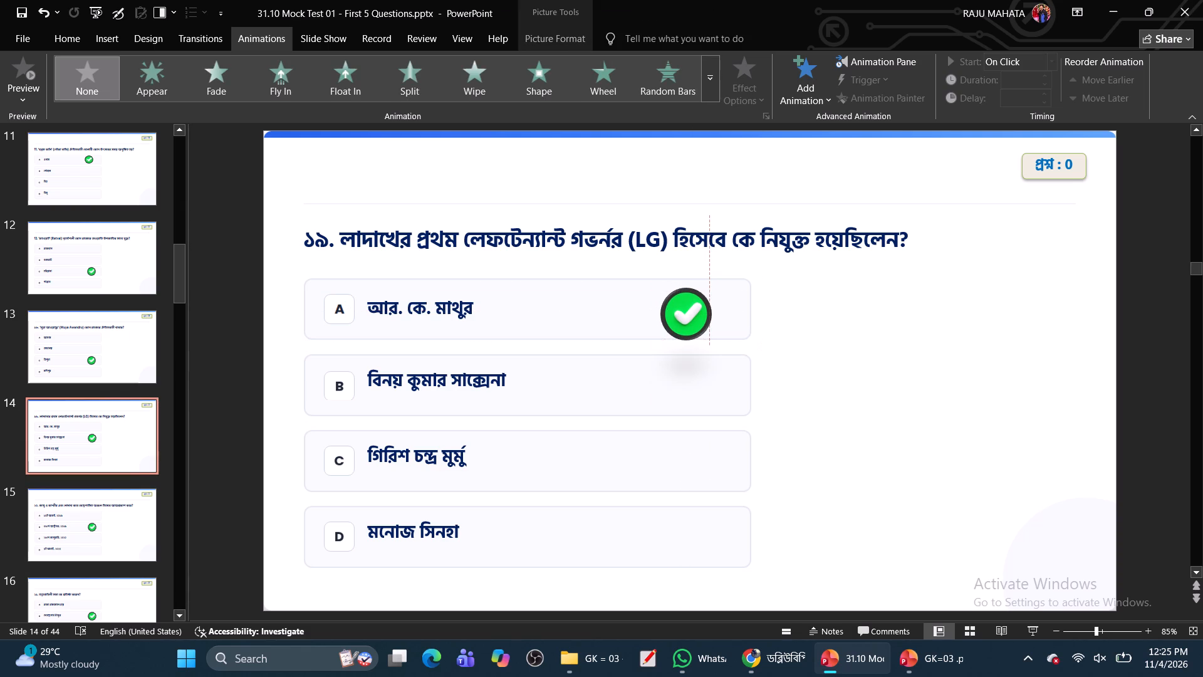
drag(692, 319, 685, 318)
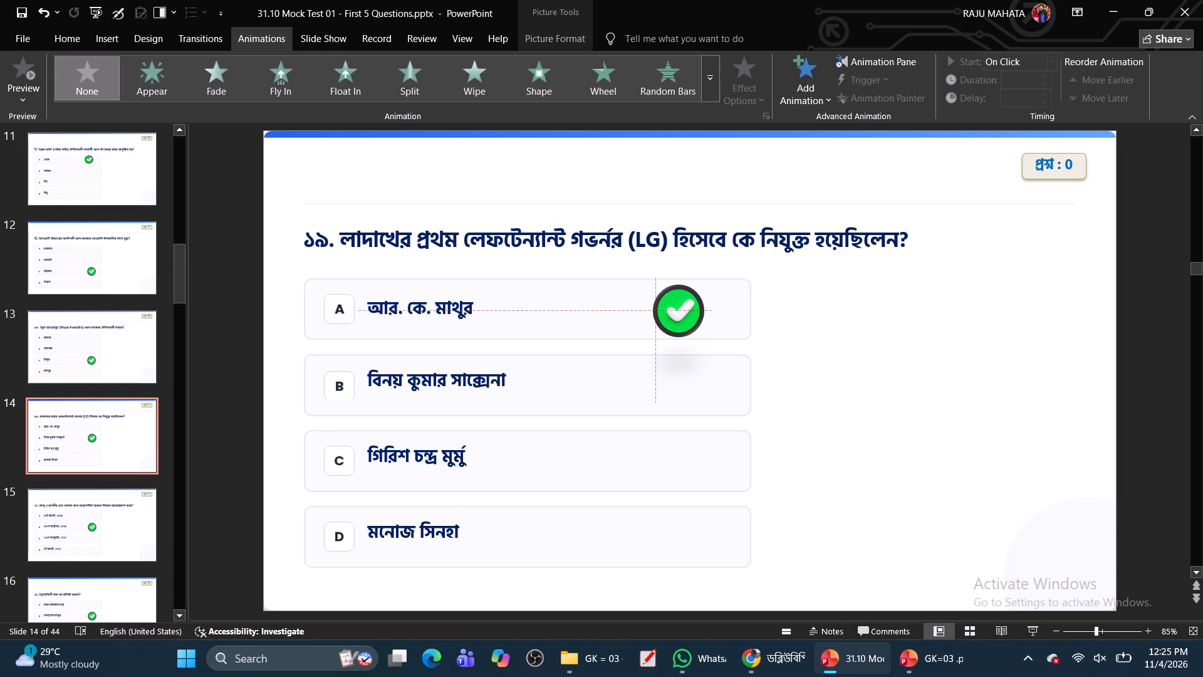
drag(685, 318, 688, 318)
click(872, 341)
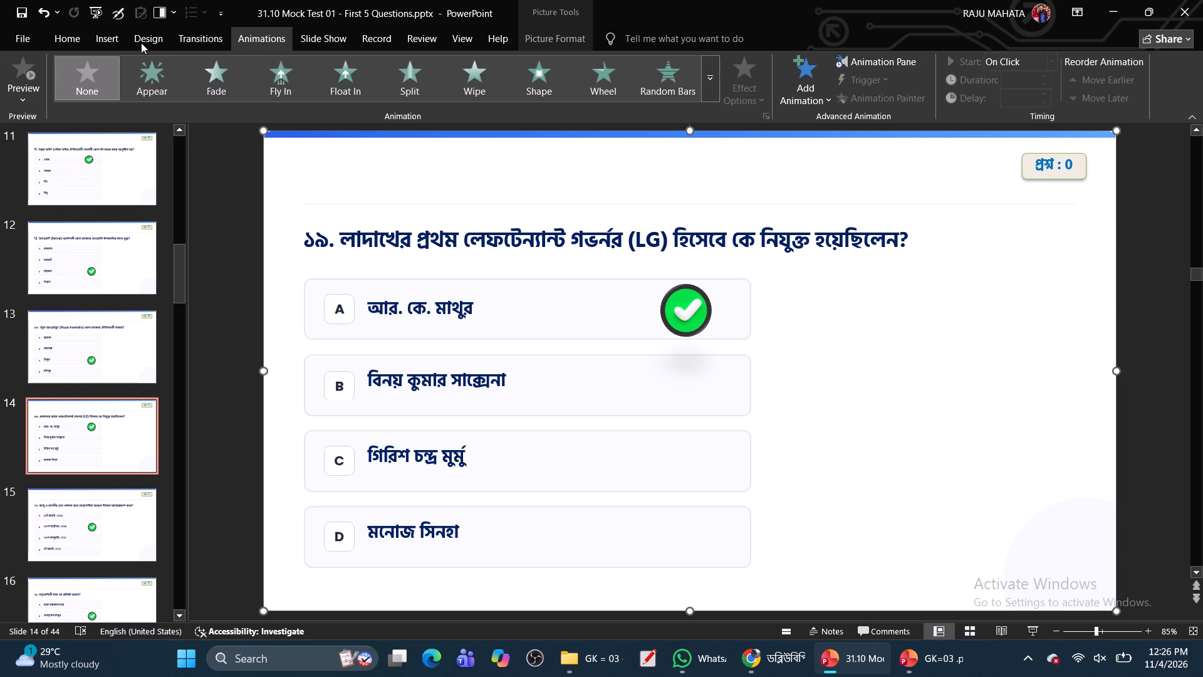
Delete slide 15, the question on when জম্মু ও কাশ্মীর and লাদাখ became union territories.
click(126, 539)
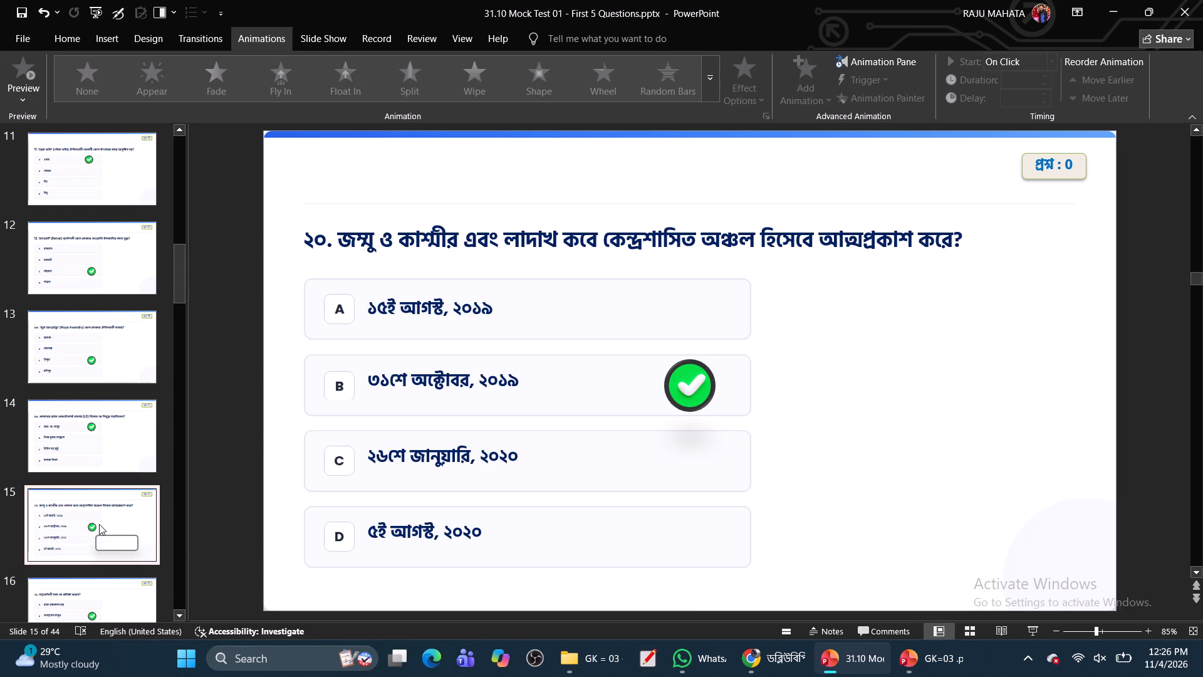
key(BackSpace)
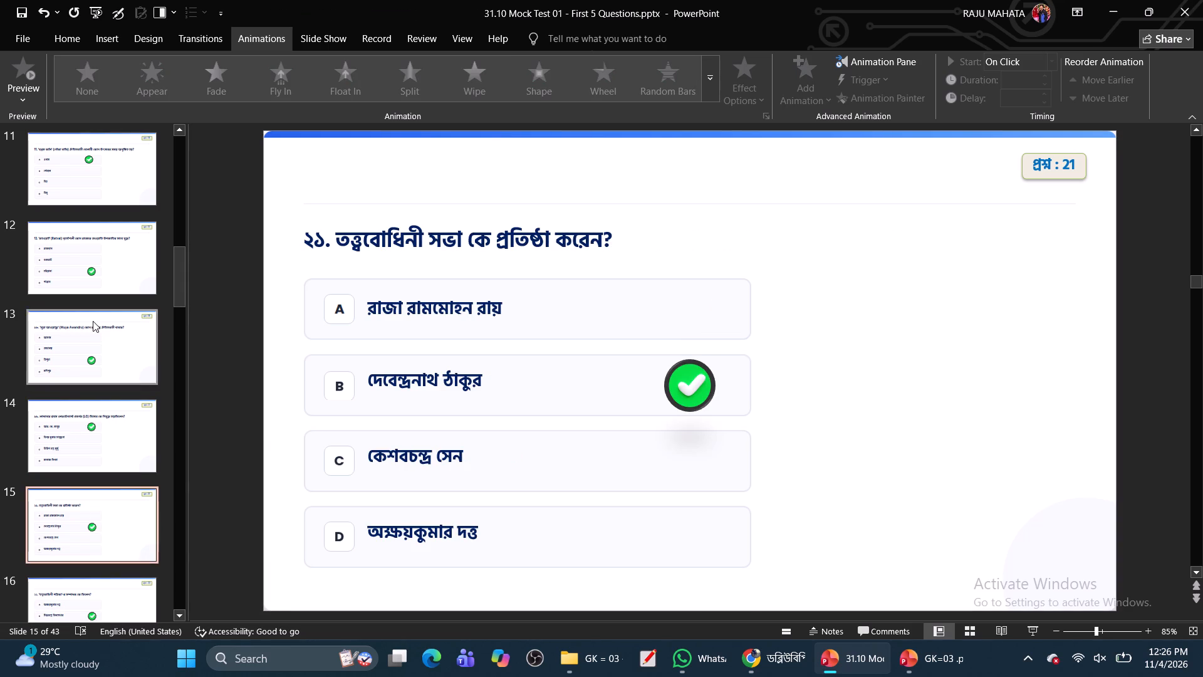
Change the question number in slide 13's 'মুয়া আওয়ান্দ্রু' question text to 13.
click(93, 321)
click(103, 275)
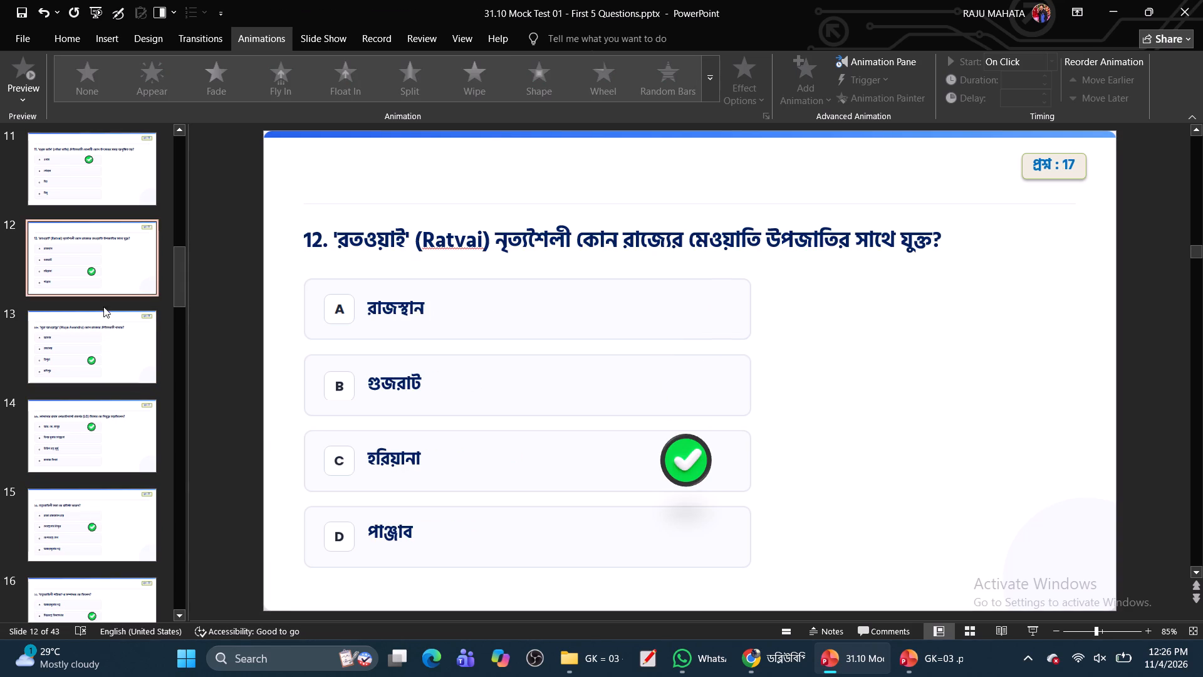
click(103, 337)
double_click(318, 241)
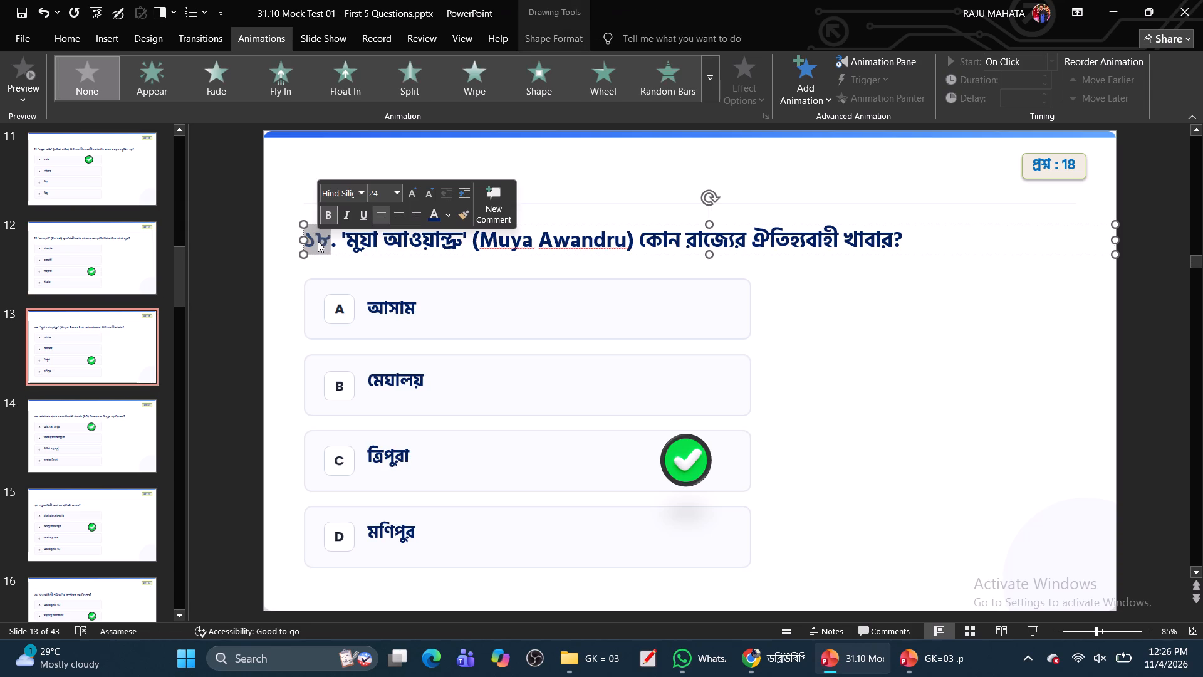
text(13)
Change the question number in slide 14's Ladakh Lieutenant Governor question text to 14.
click(75, 438)
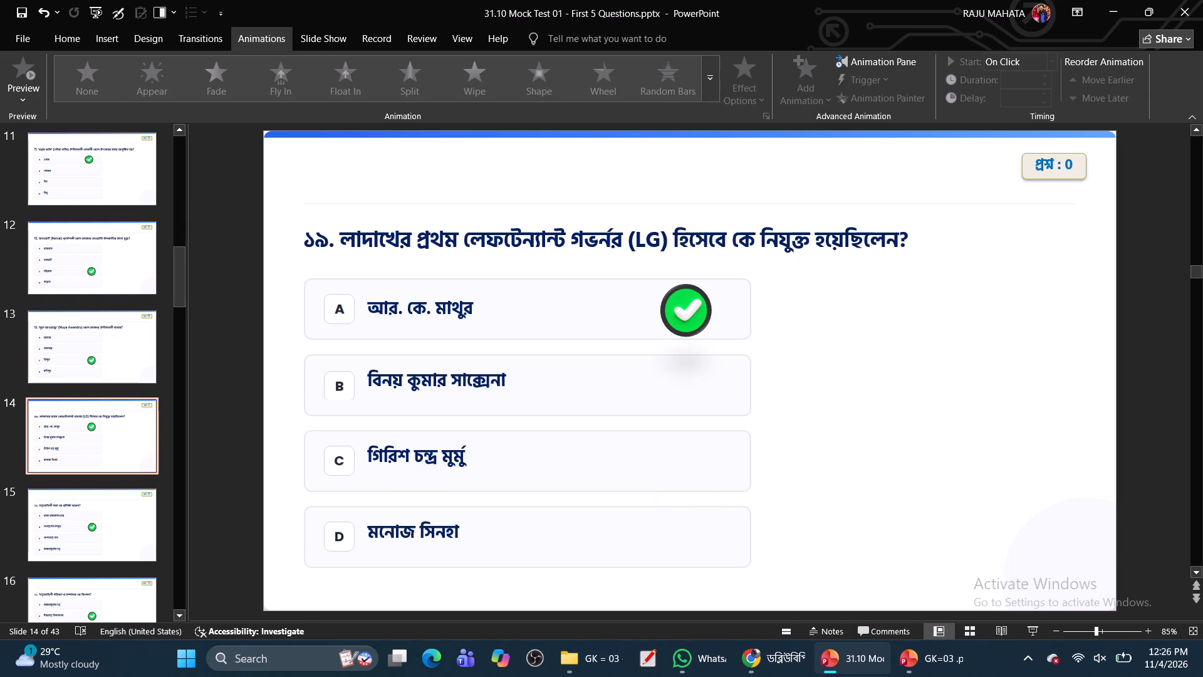
double_click(316, 243)
text(14)
Change the question number in slide 15's তত্ত্ববোধিনী সভা question text to 15.
click(102, 532)
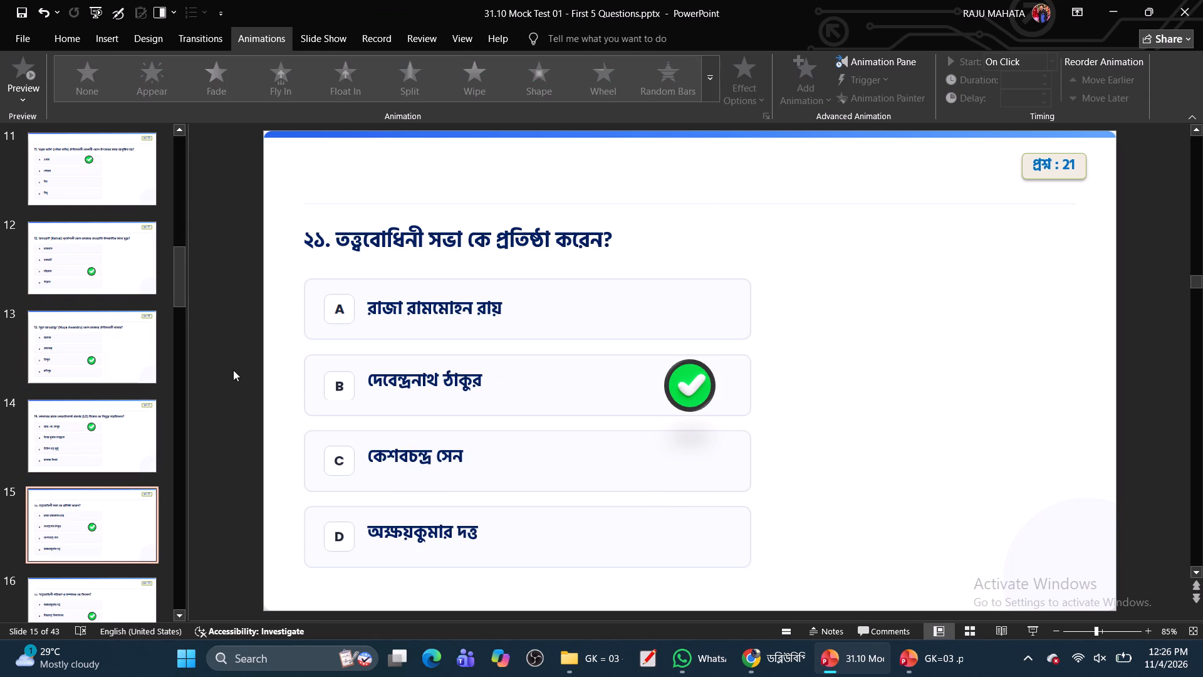
double_click(318, 239)
text(15)
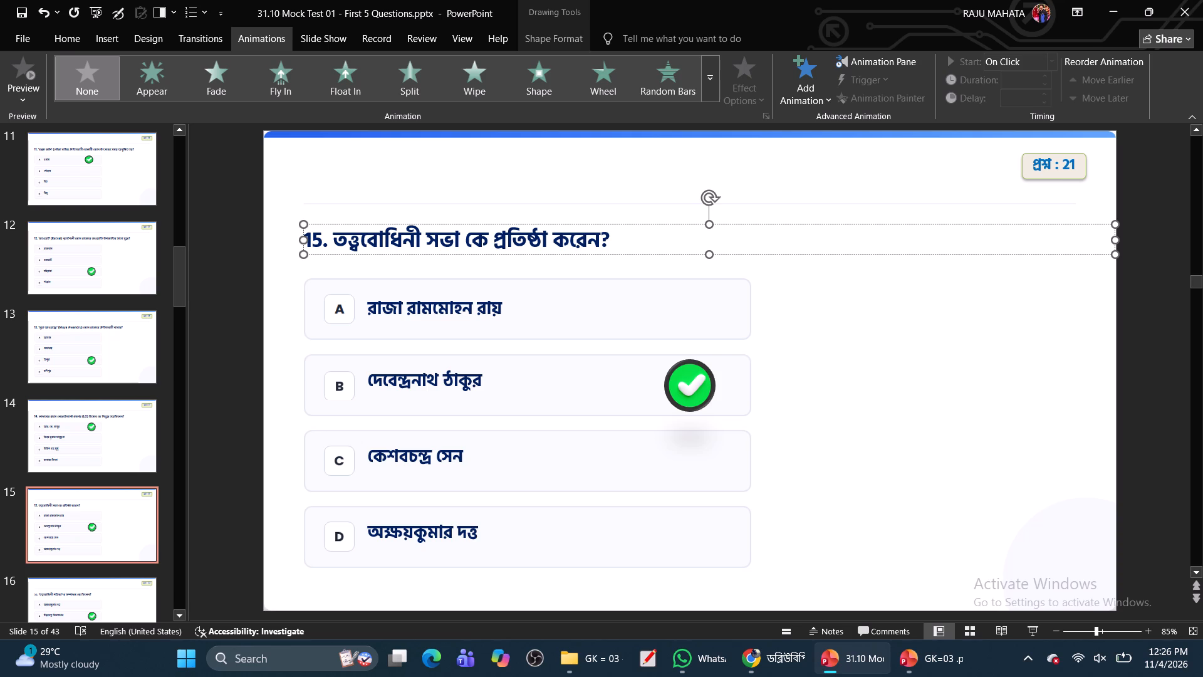
click(689, 386)
click(689, 386)
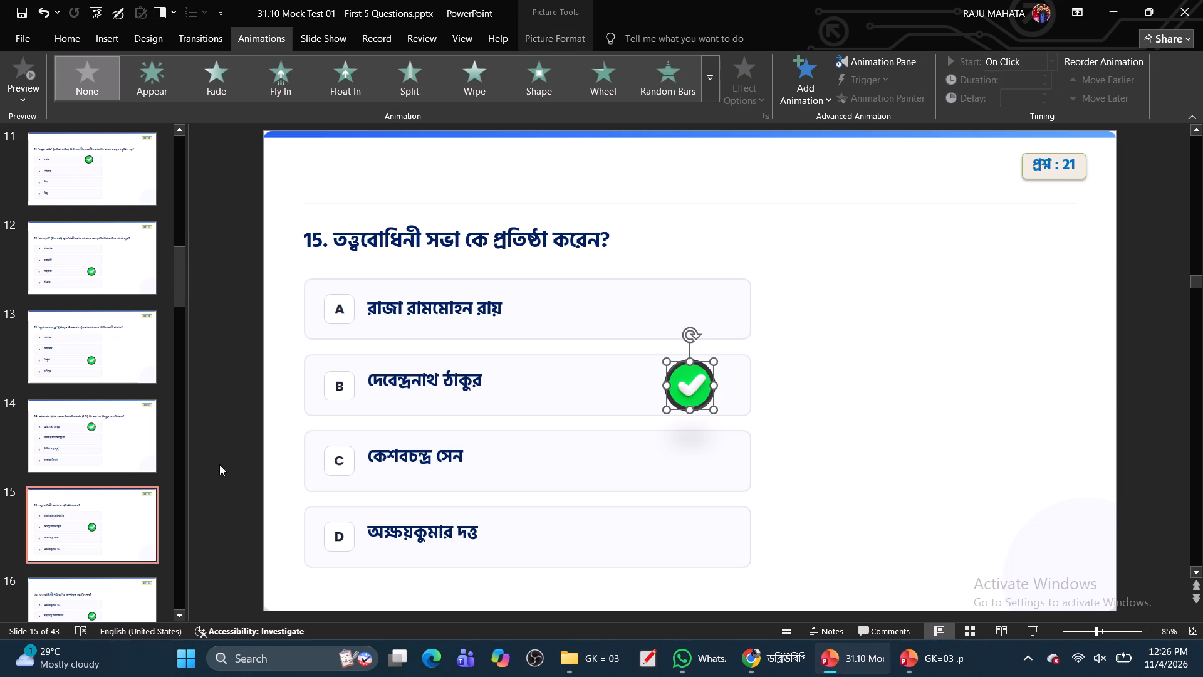
Delete slide 16, the question on the editor of 'তত্ত্ববোধিনী পত্রিকা'.
click(120, 601)
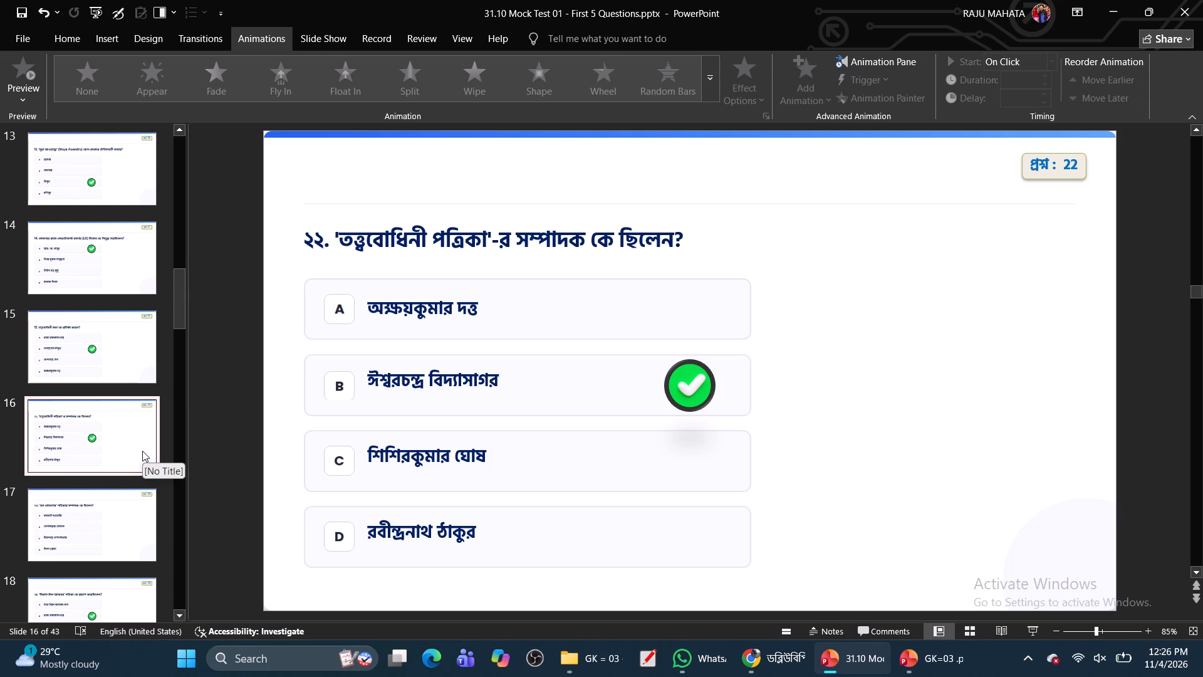
key(BackSpace)
Copy the green check mark from slide 15 onto slide 16's 'রস্ত গোফতার' question and place it in option A, দাদাভাই নওরোজি.
click(77, 359)
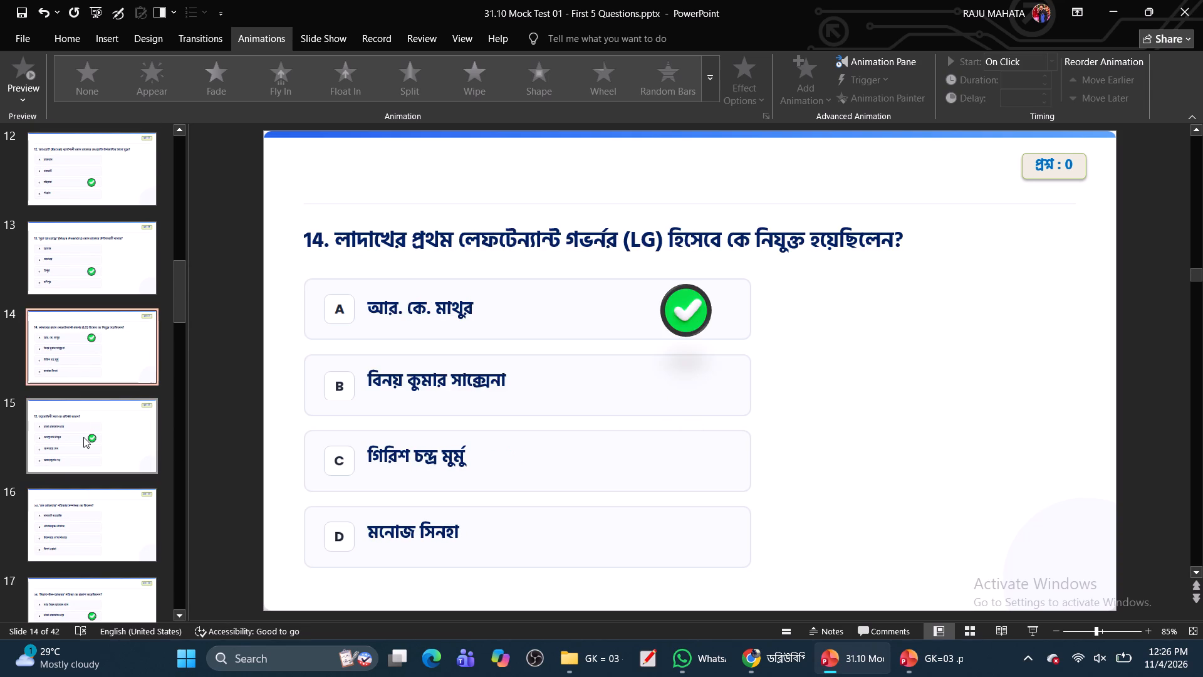
click(83, 437)
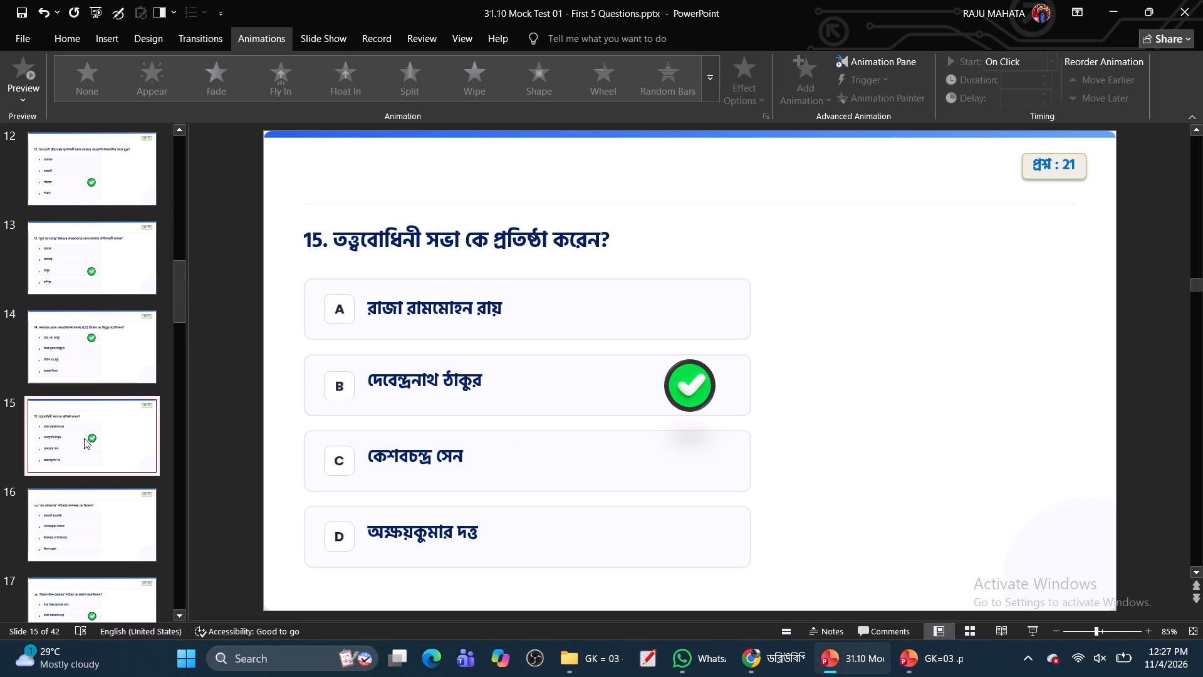
click(89, 538)
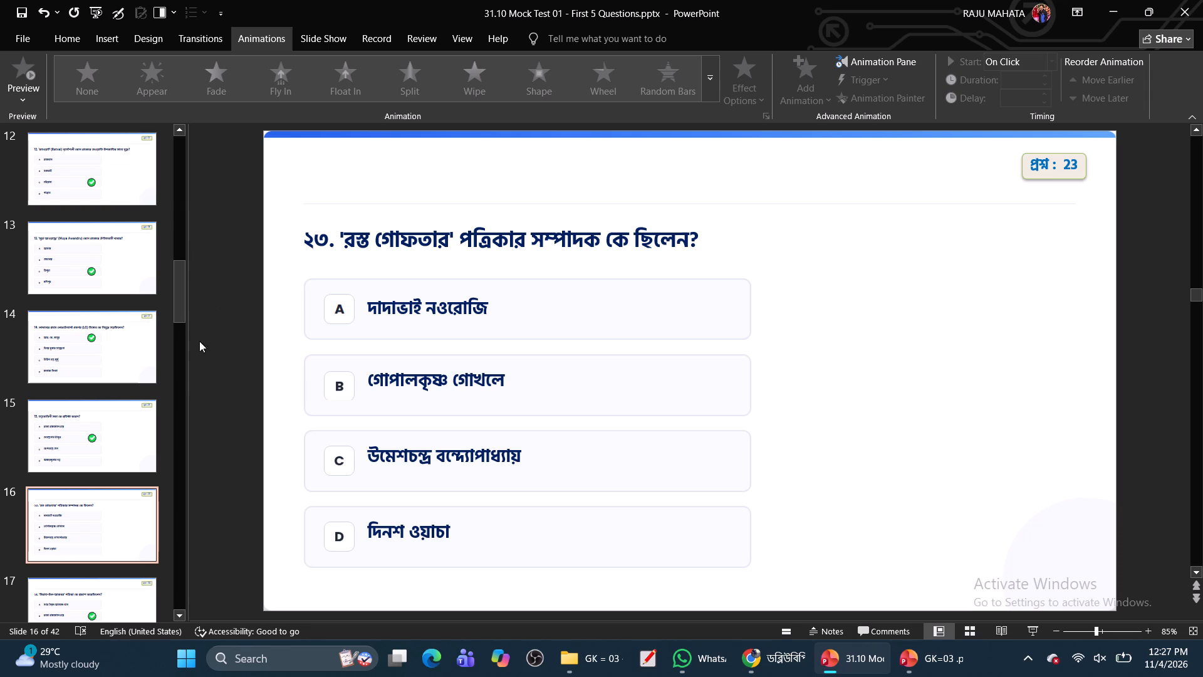
click(93, 434)
click(683, 386)
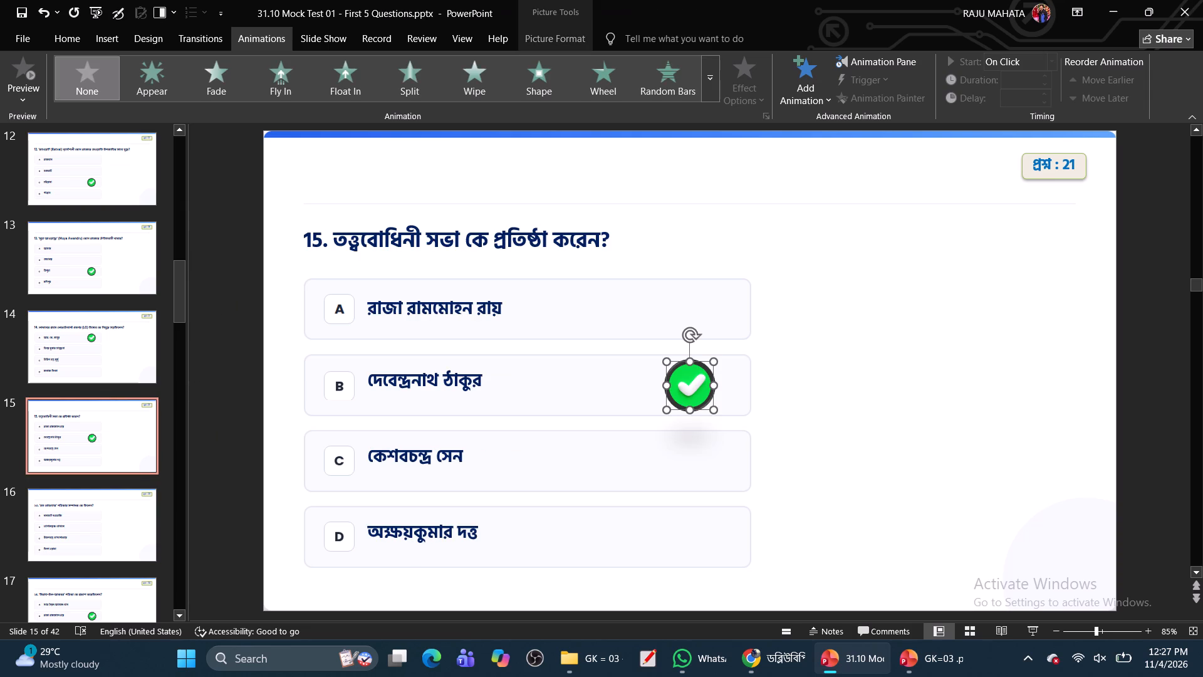
key(ctrl+c)
click(93, 513)
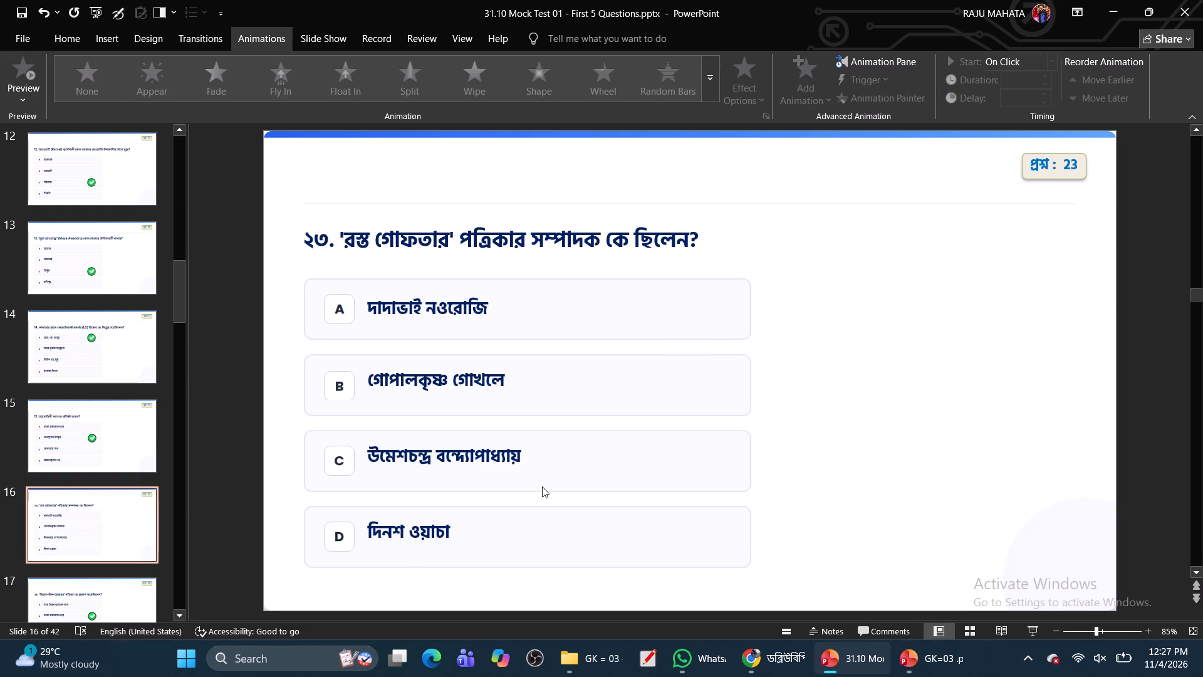
key(ctrl+v)
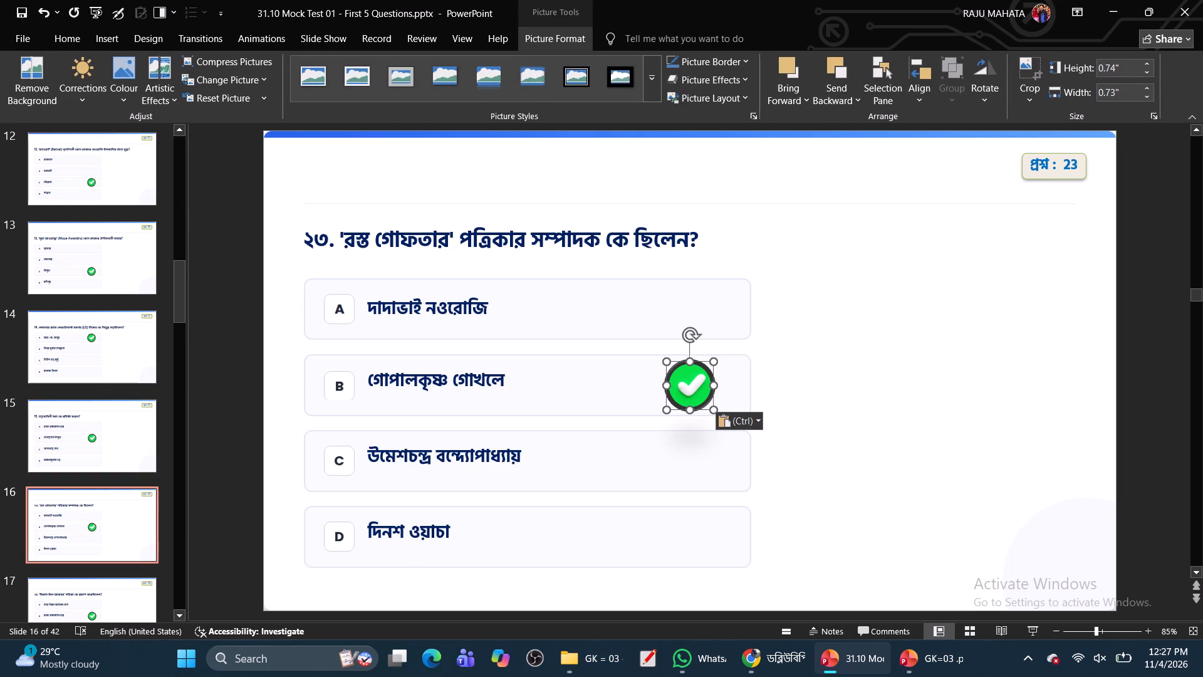
drag(692, 390, 688, 318)
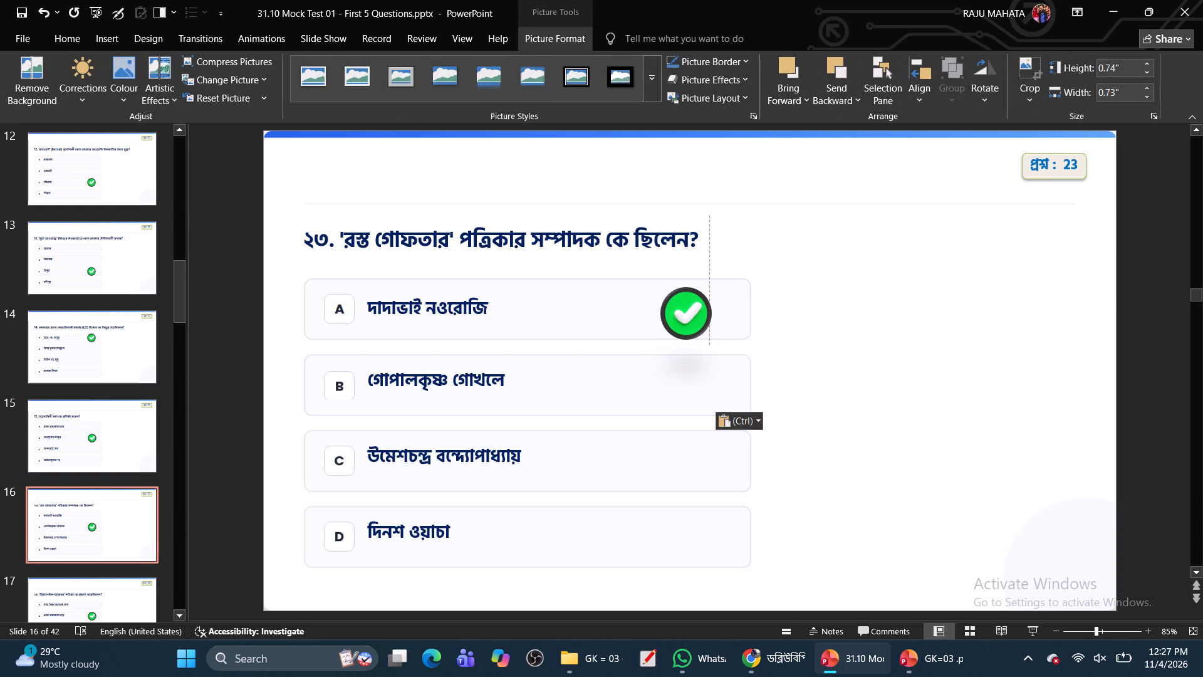
drag(688, 318, 692, 313)
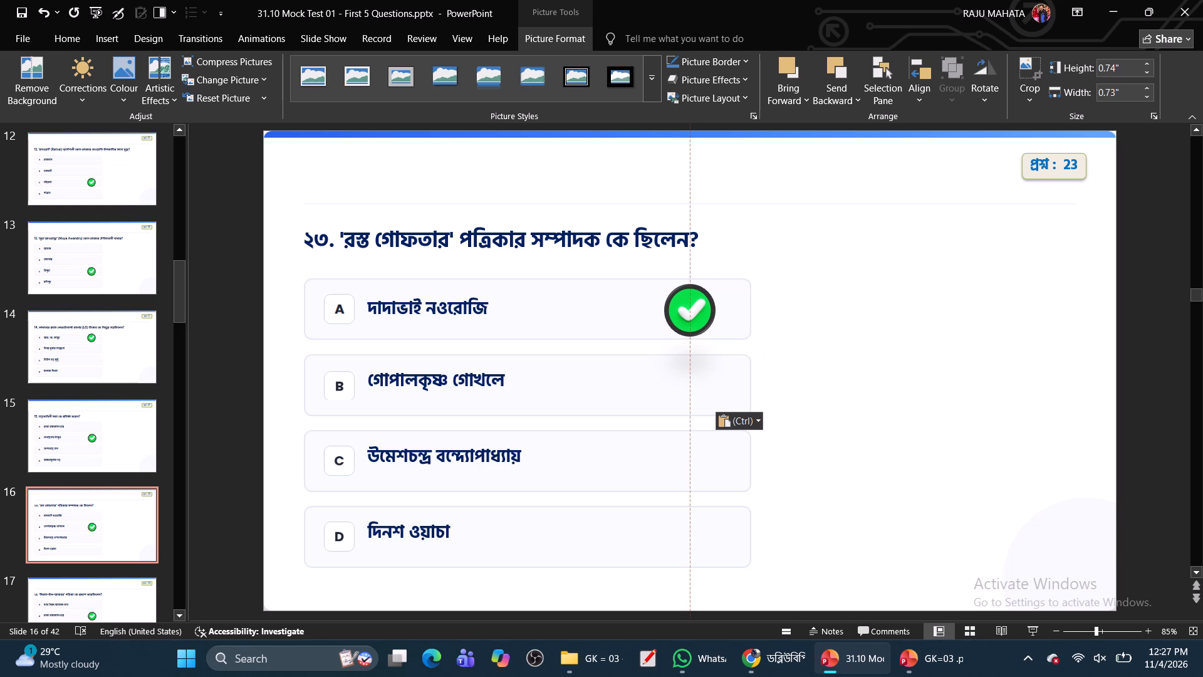
drag(692, 313, 692, 314)
click(890, 349)
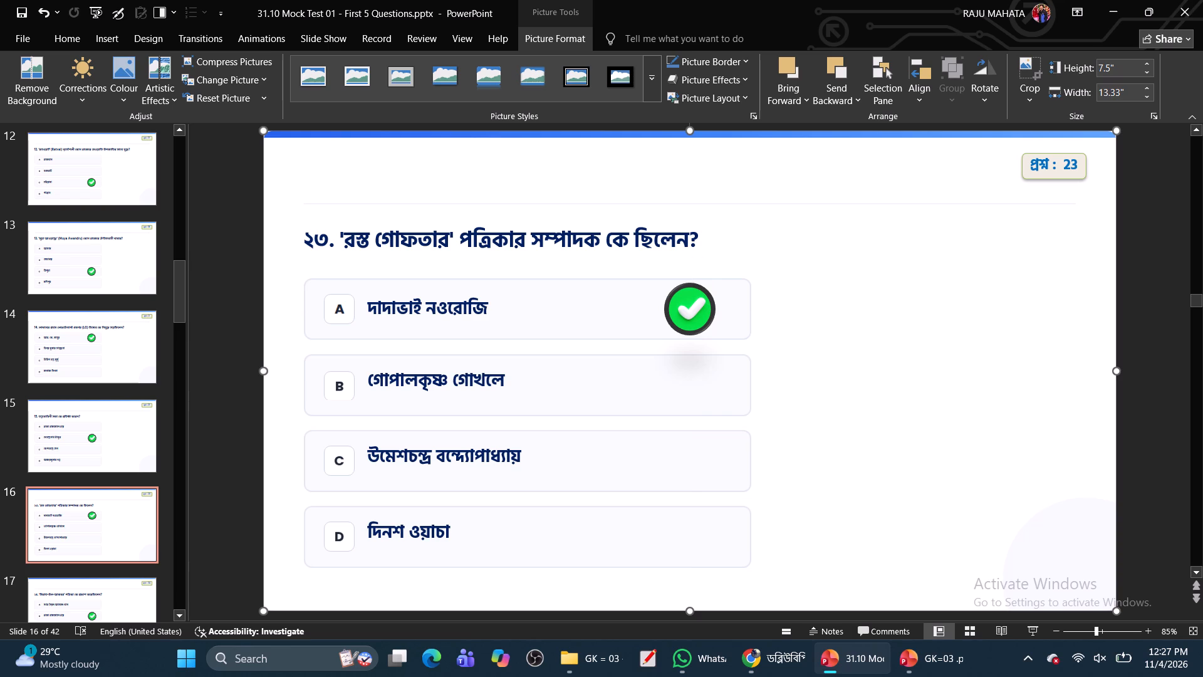
Change the question number in slide 16's 'রস্ত গোফতার' question text to 16.
click(104, 420)
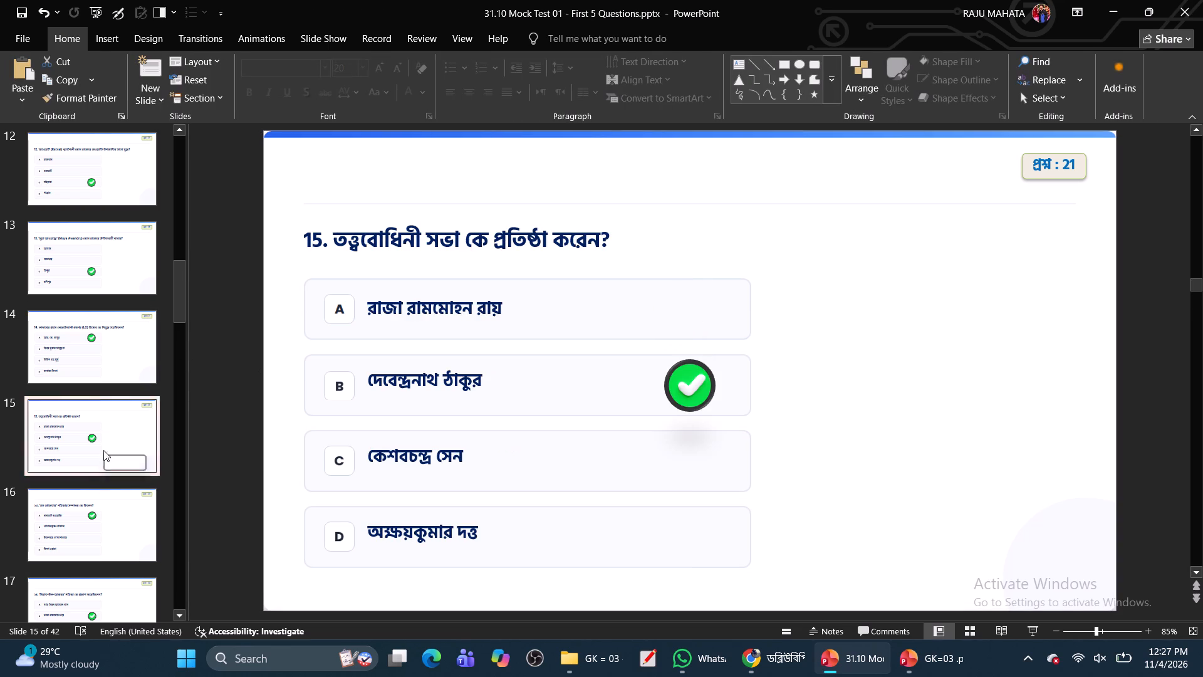
click(86, 525)
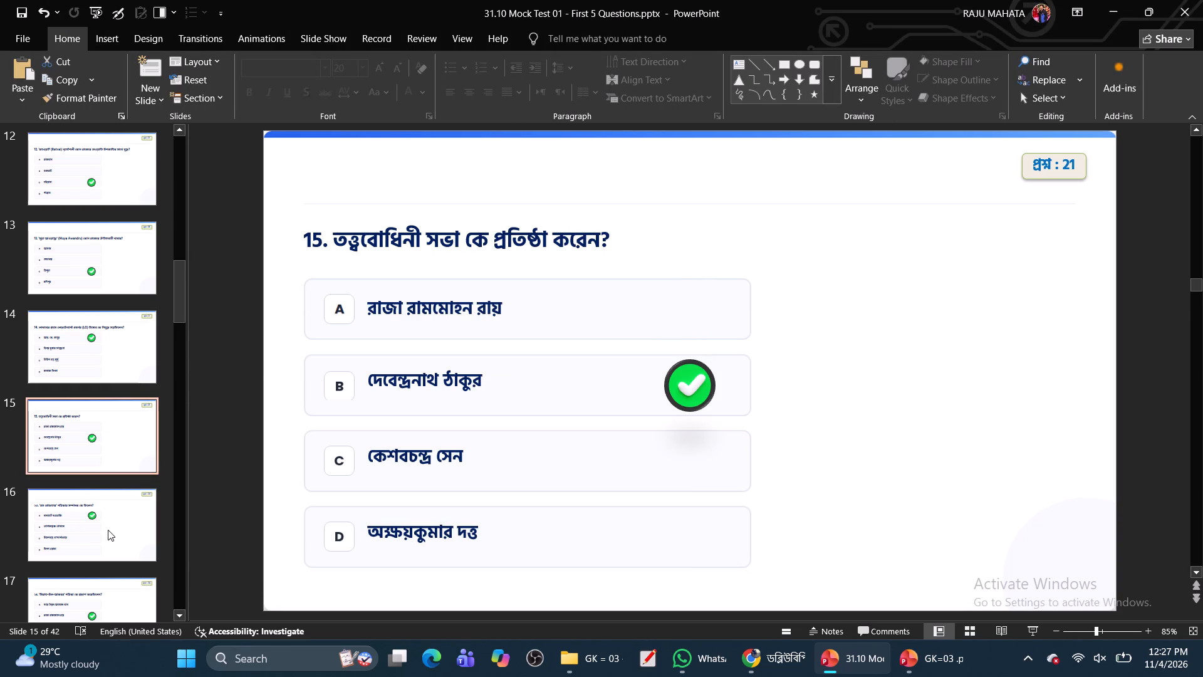
click(108, 530)
double_click(311, 242)
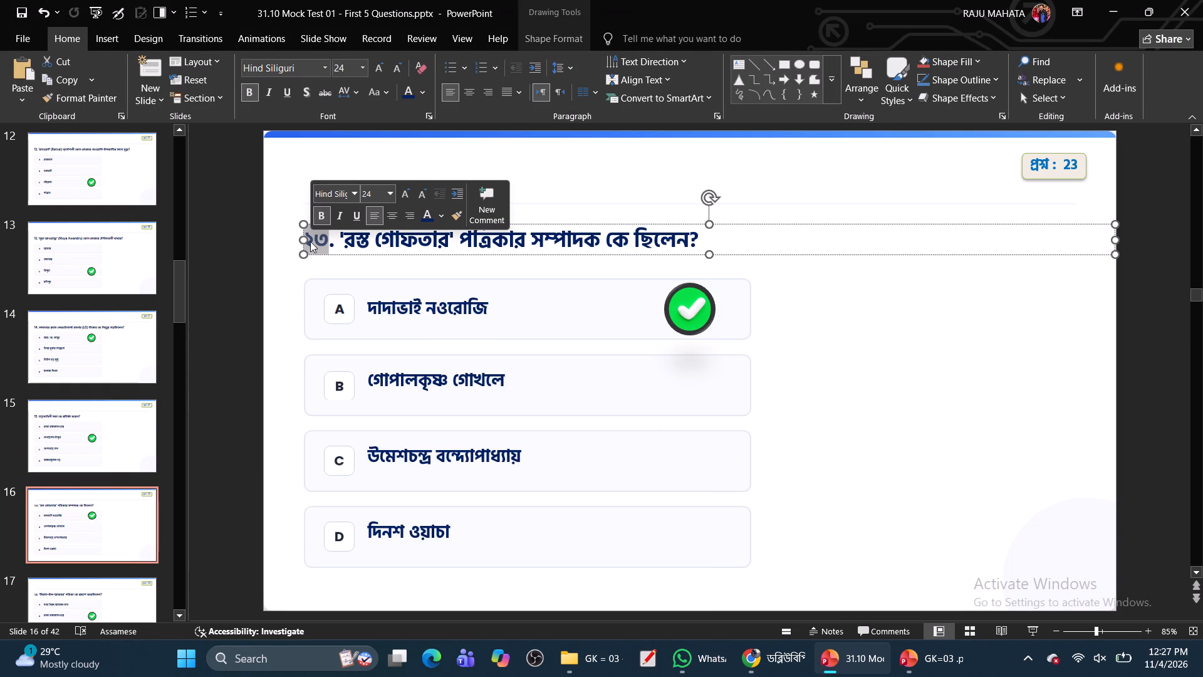
text(16)
Delete slide 17, the question on who published 'মিরাত-উল-আকবর'.
click(110, 601)
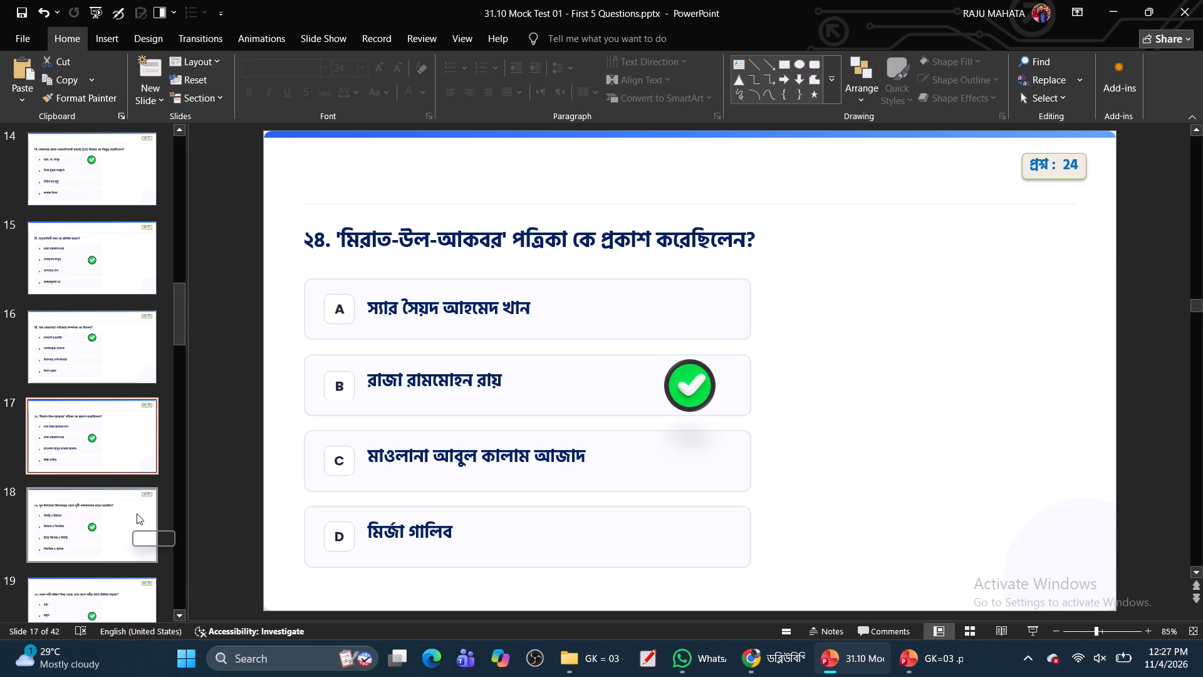
key(BackSpace)
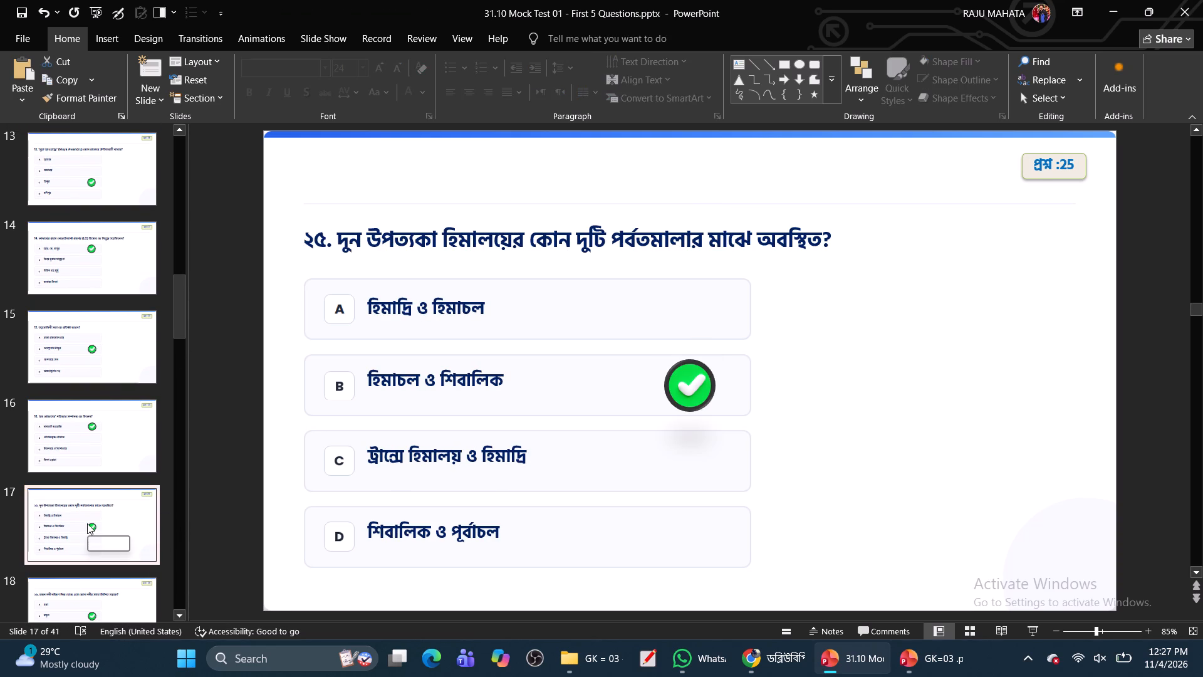
Change the question number in slide 17's দুন উপত্যকা question text to 17.
click(86, 436)
click(88, 537)
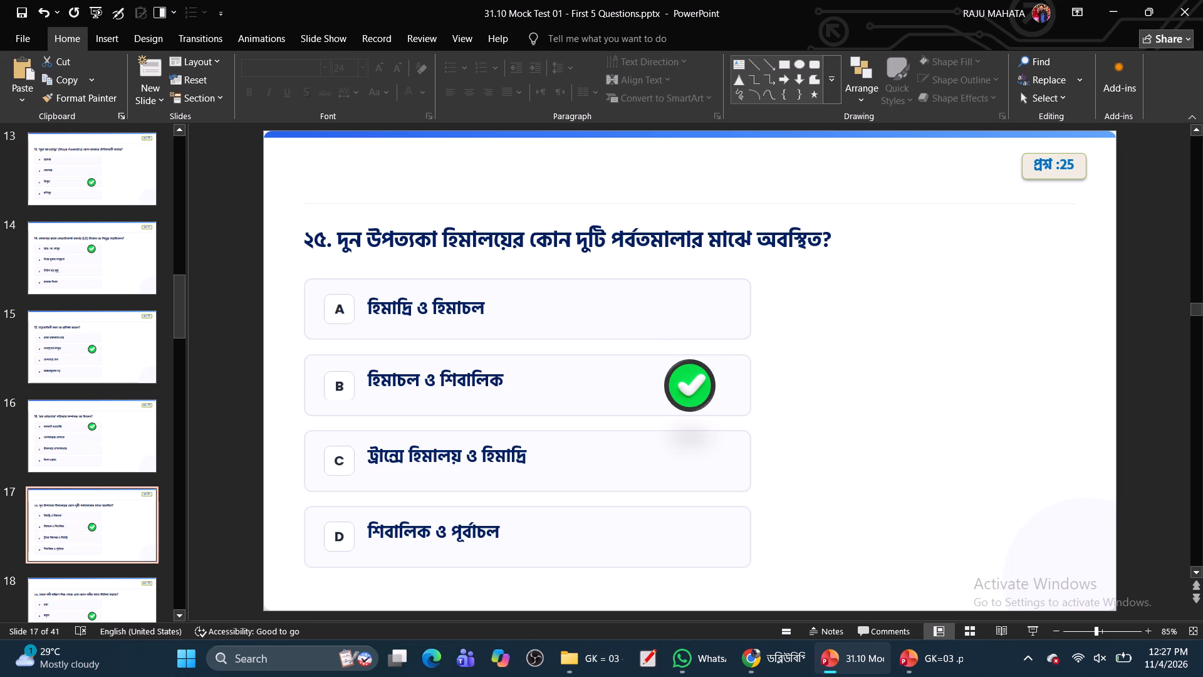
double_click(314, 238)
text(17)
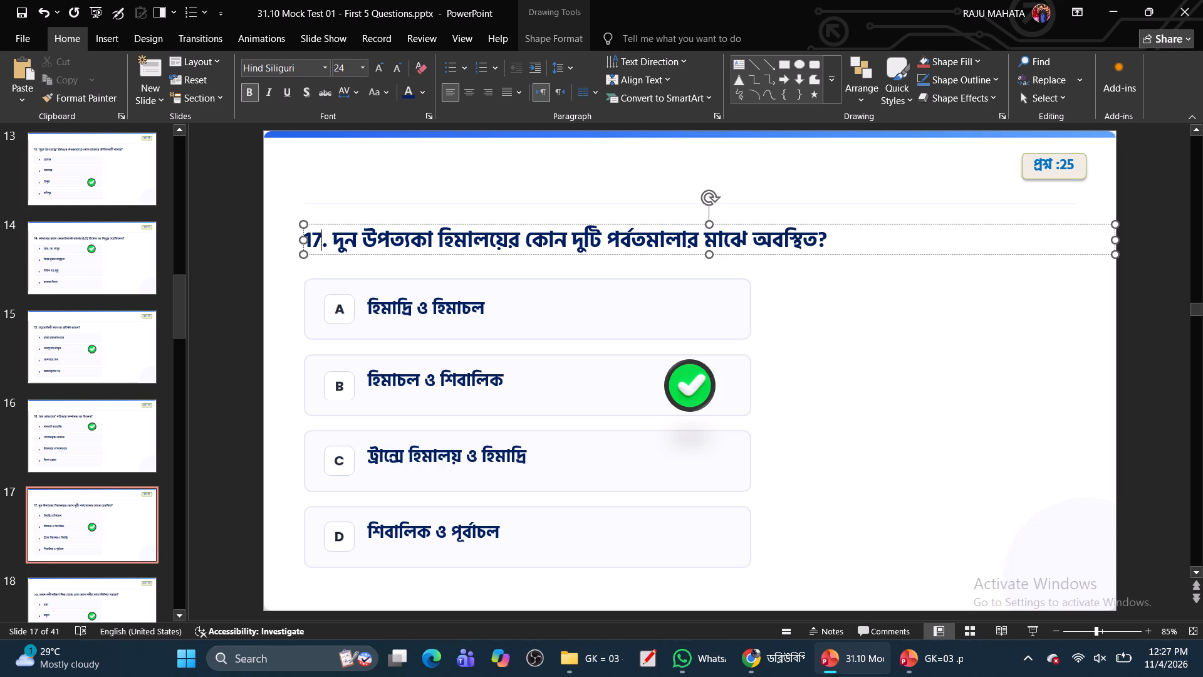
Change the question number in slide 18's চম্বল নদী question text to 18.
click(103, 617)
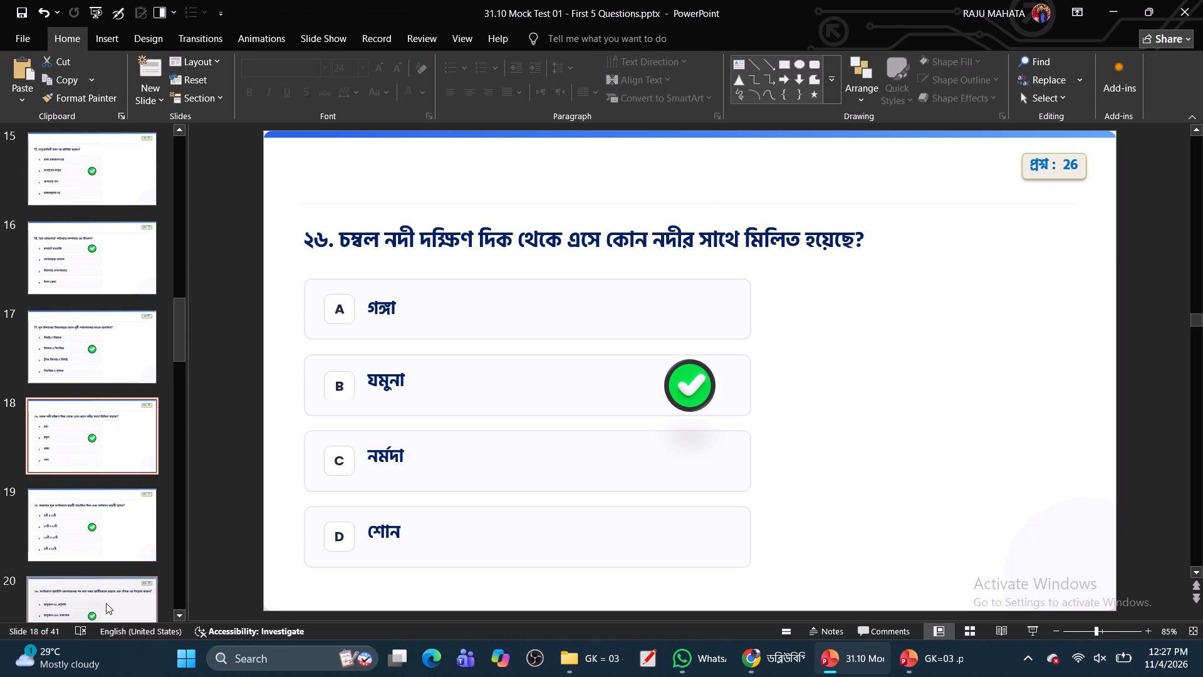
click(93, 435)
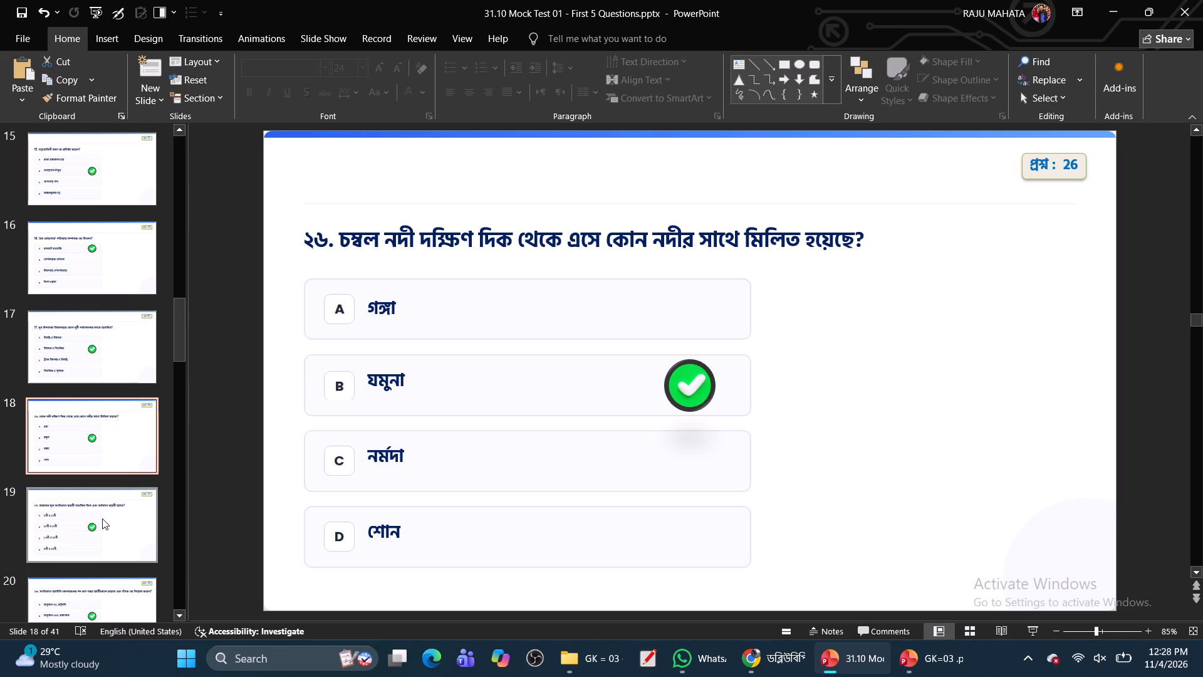
click(113, 354)
click(106, 417)
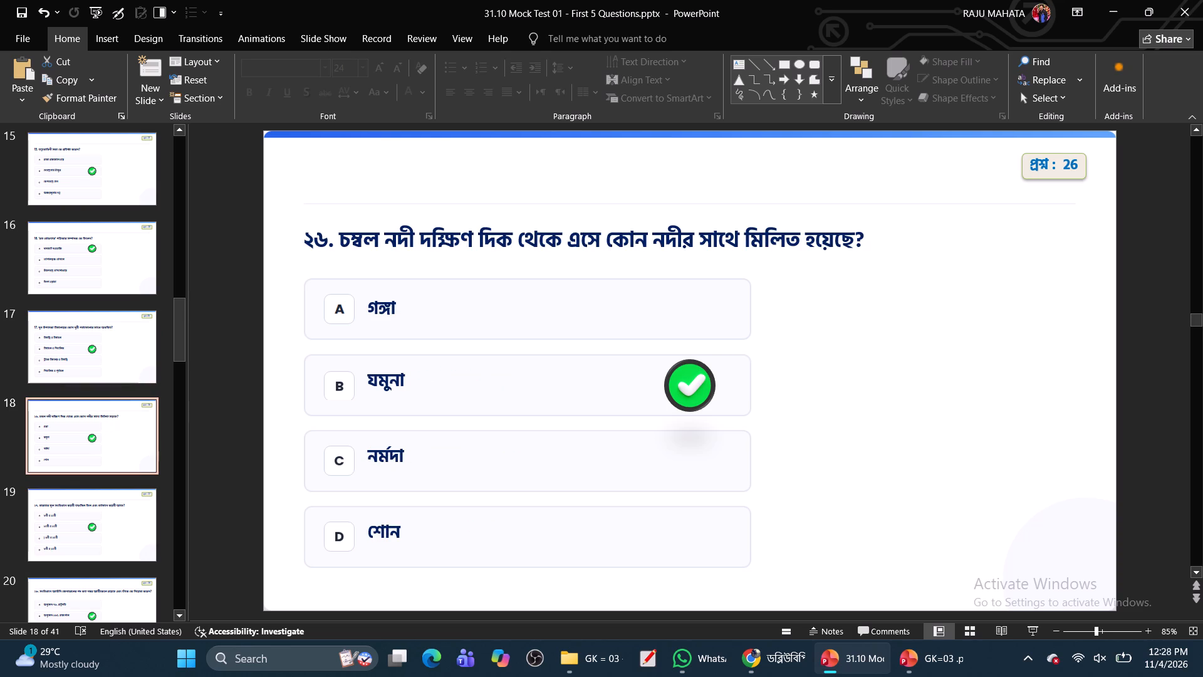
double_click(316, 240)
text(18)
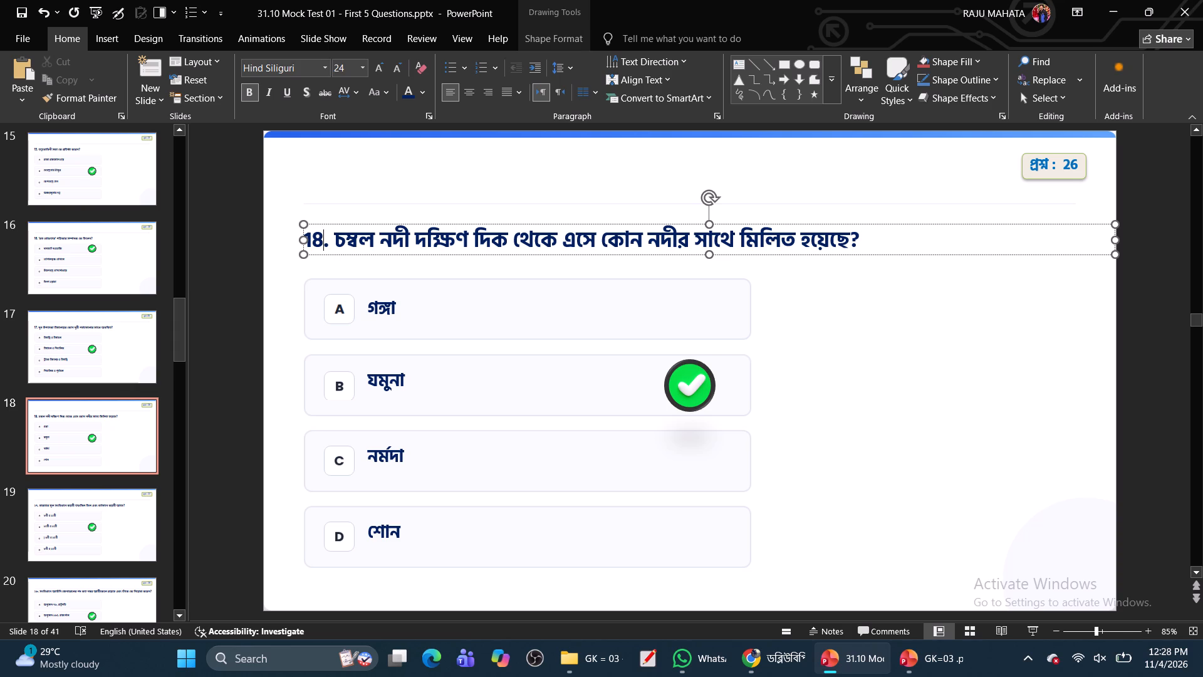
Swap slide 18's option texts so নর্মদা sits in option B and যমুনা in option C, both aligned with the other options.
click(385, 380)
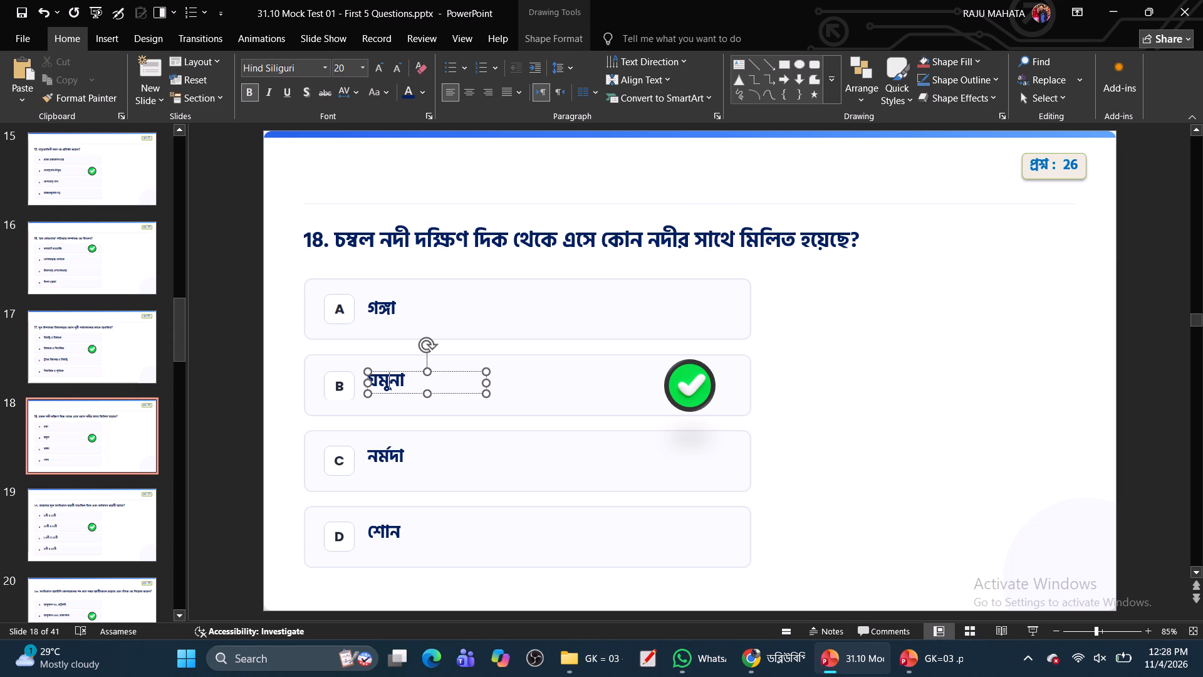
drag(392, 393, 444, 472)
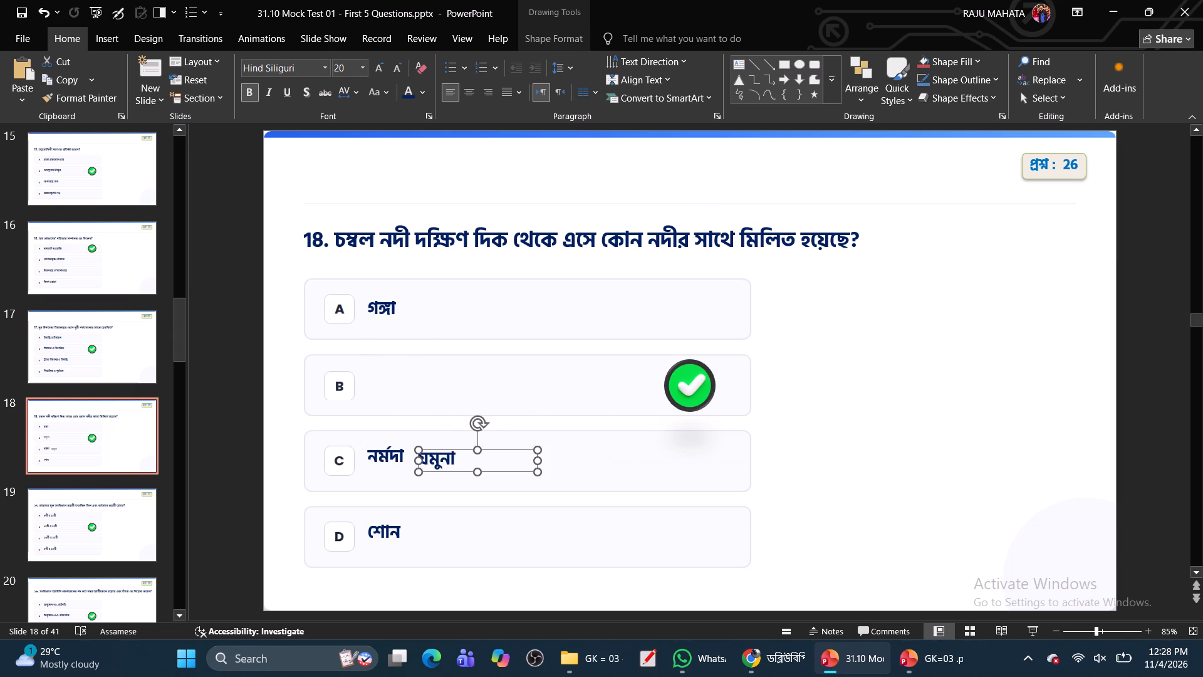
click(393, 459)
drag(392, 468, 392, 461)
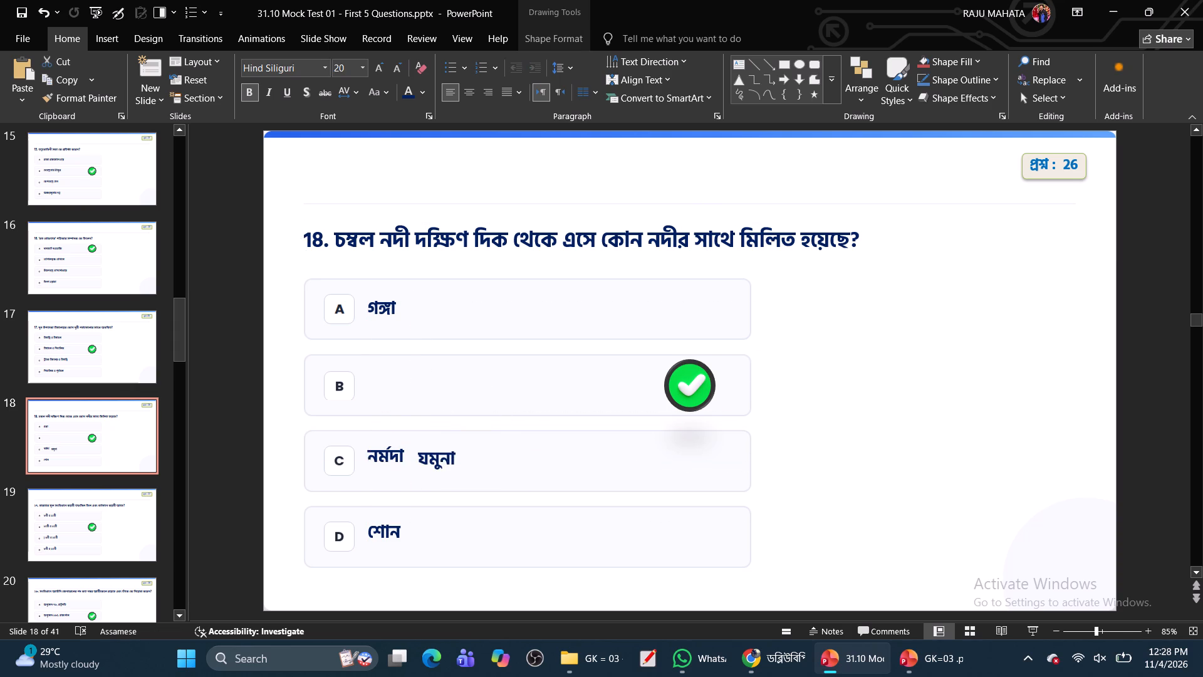
drag(392, 461, 400, 394)
click(449, 463)
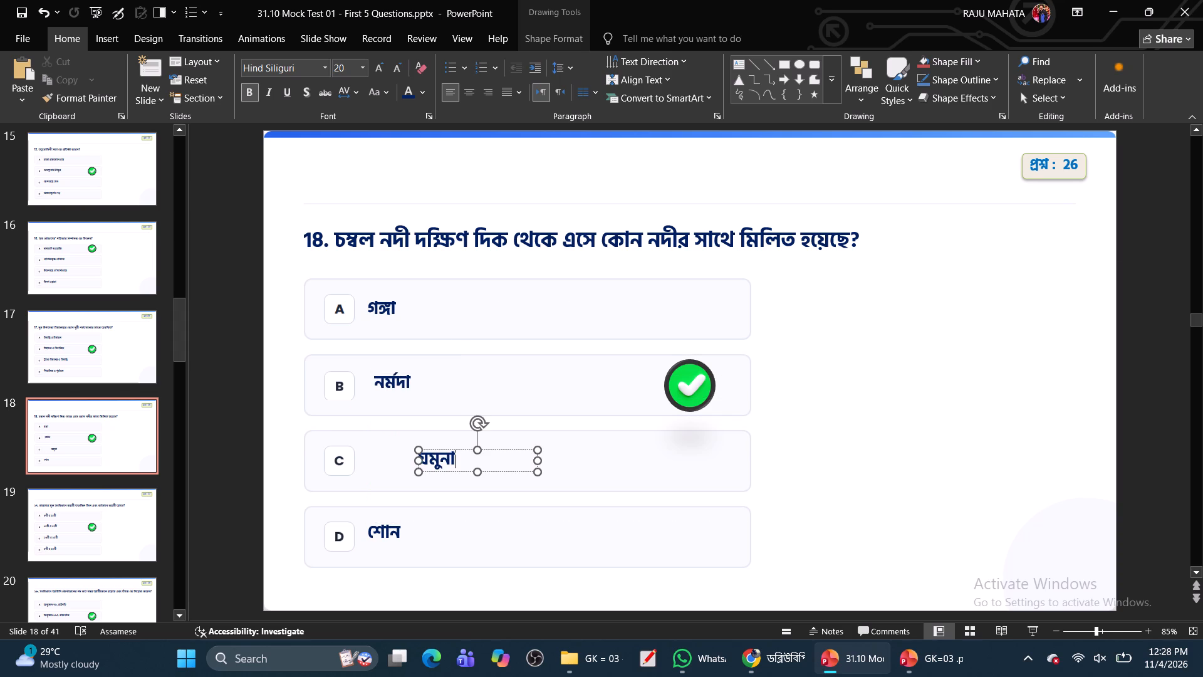
drag(440, 471, 399, 472)
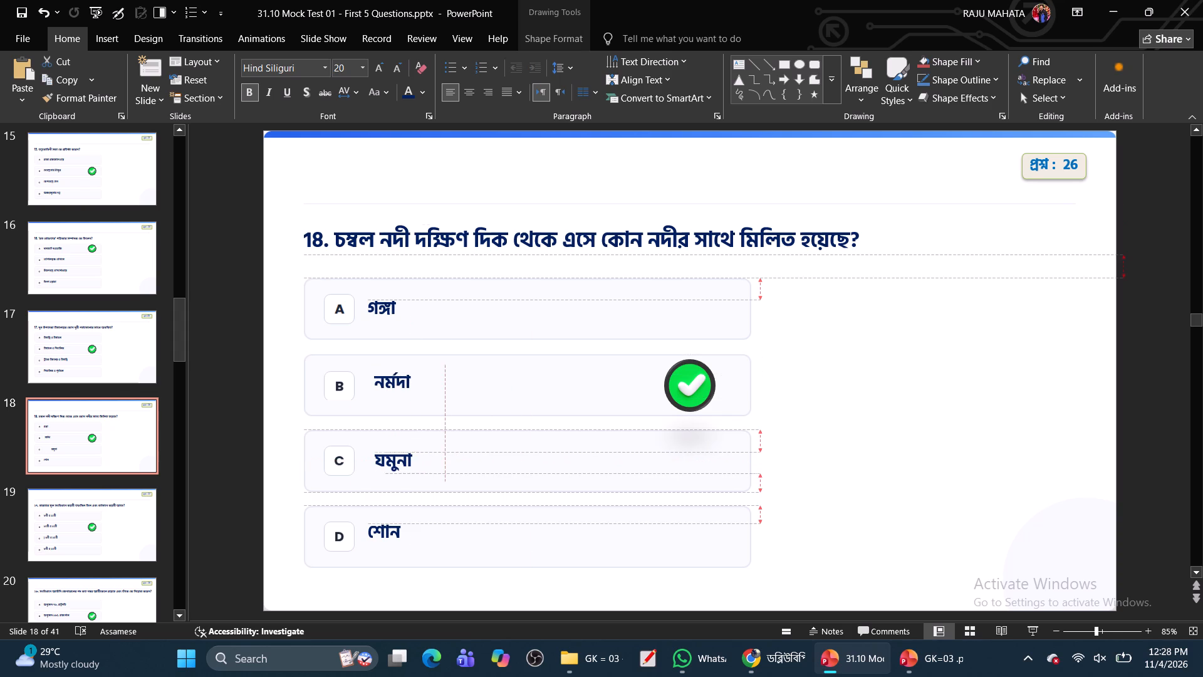
drag(399, 472, 396, 472)
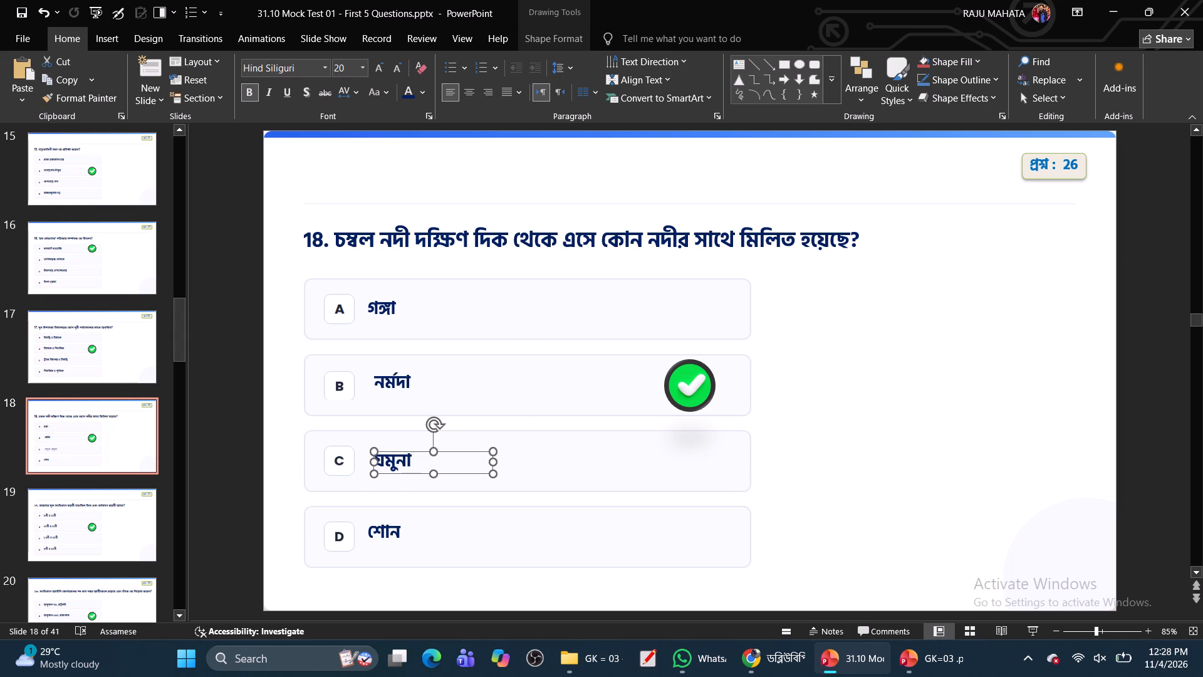
click(402, 380)
drag(400, 396, 395, 396)
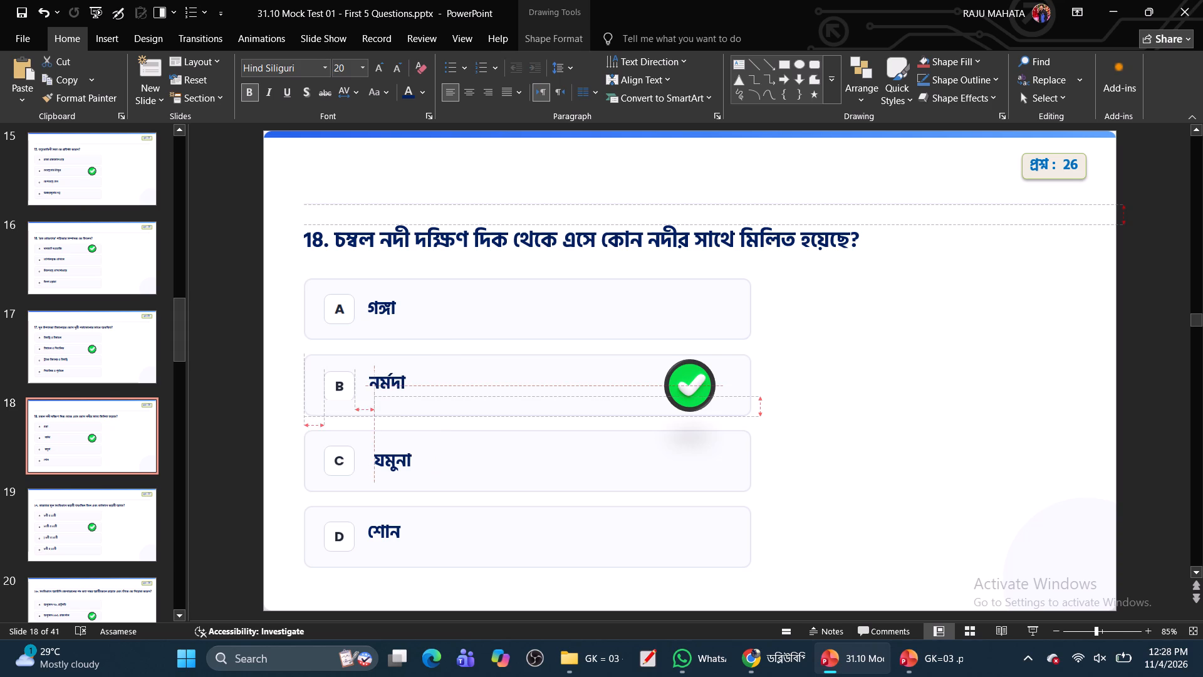
drag(395, 396, 394, 395)
click(397, 459)
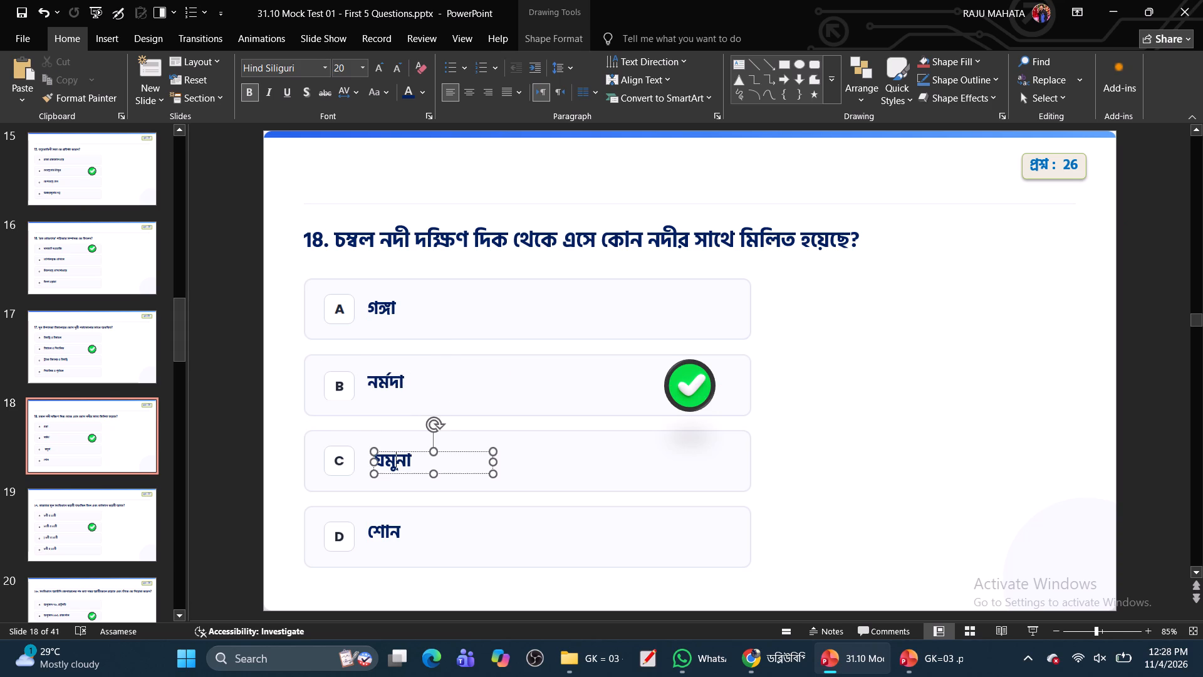
click(386, 473)
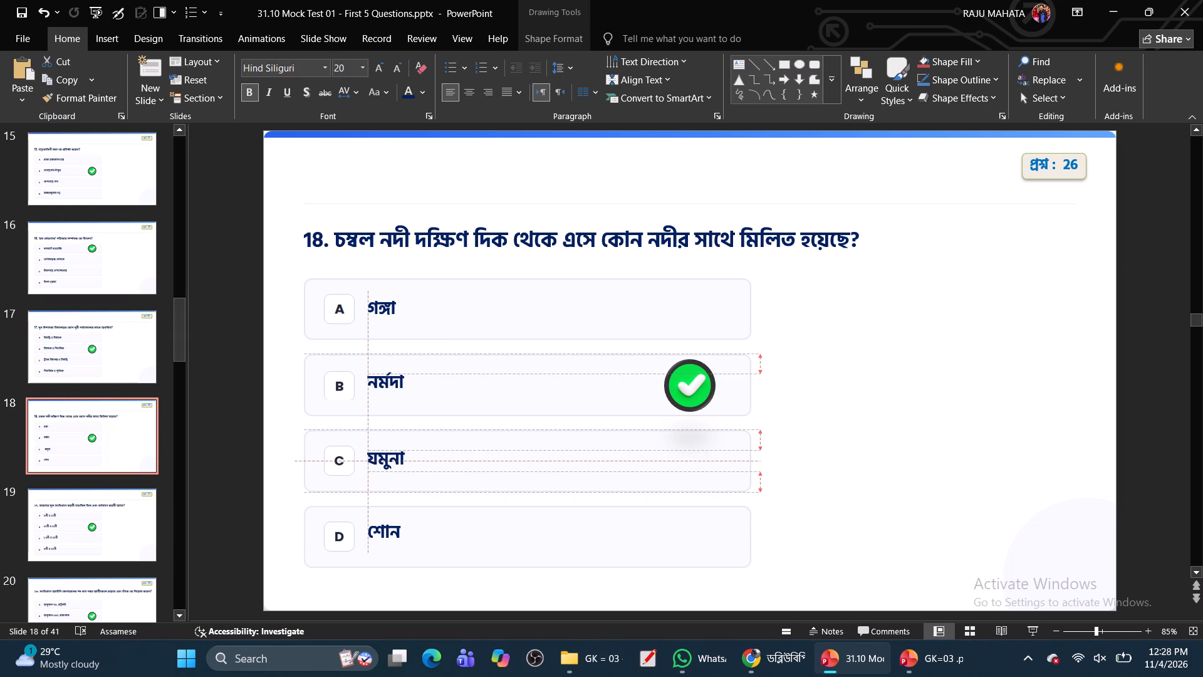
Move slide 18's green check mark from option B to option C, যমুনা, centred in its box.
click(677, 387)
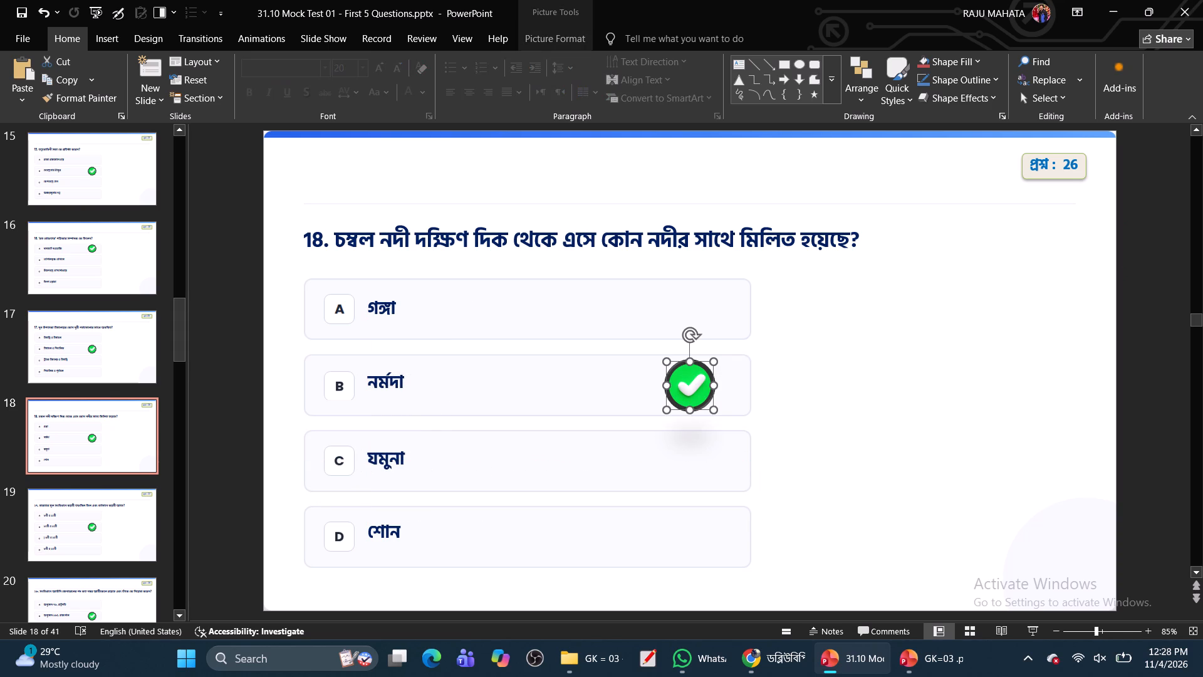
drag(686, 392, 679, 466)
click(905, 392)
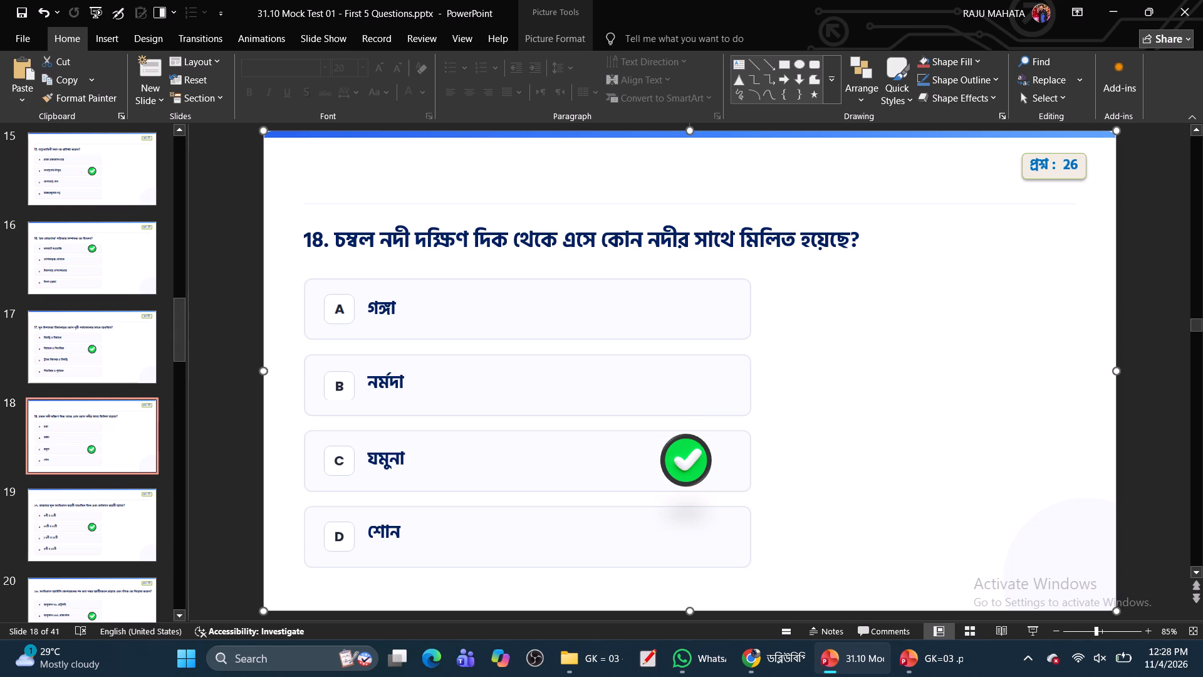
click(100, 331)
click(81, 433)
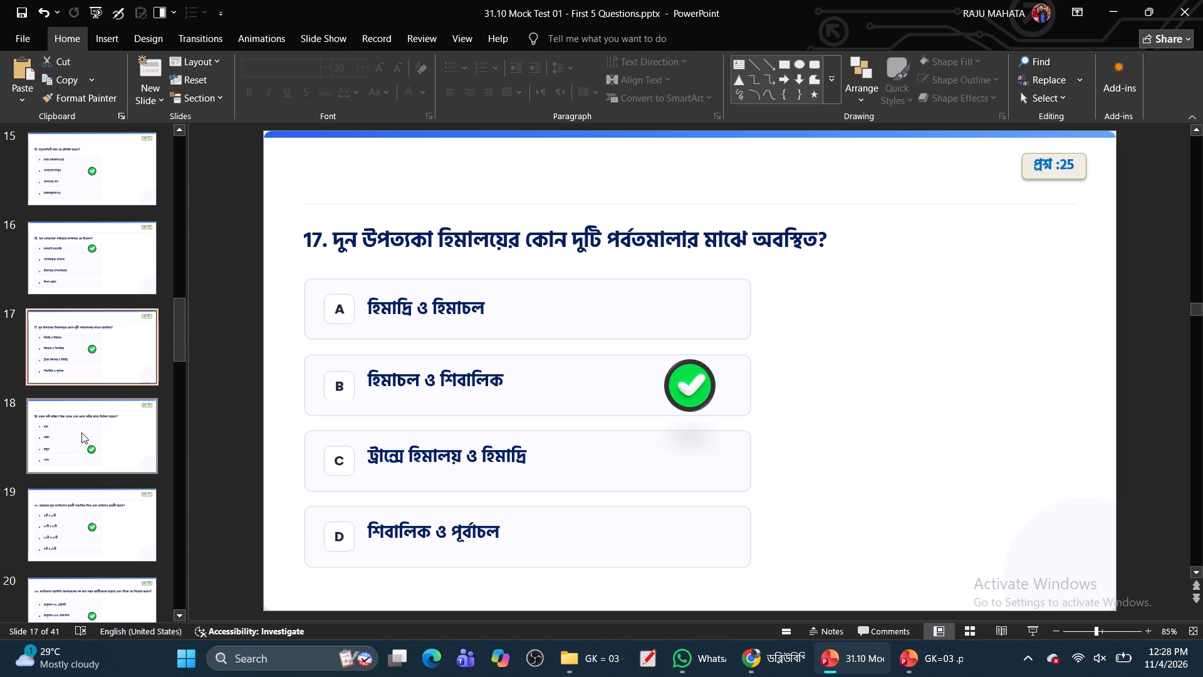
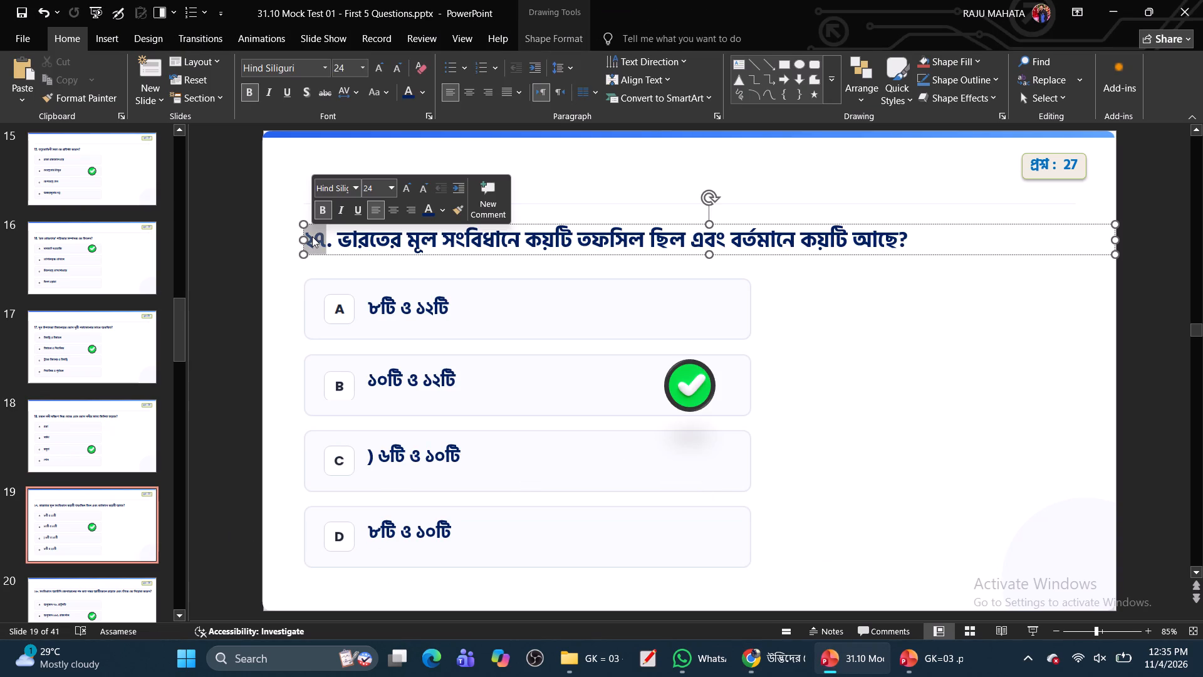
text(19)
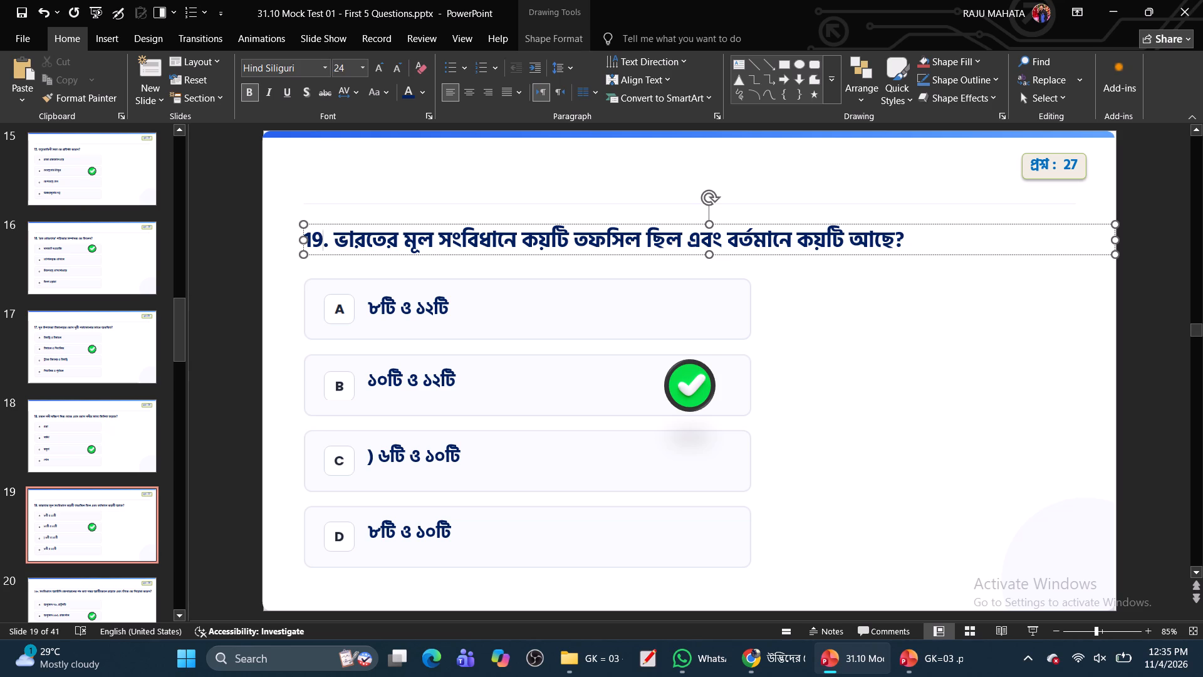
Delete the stray closing parenthesis at the start of option C on slide 19.
click(370, 466)
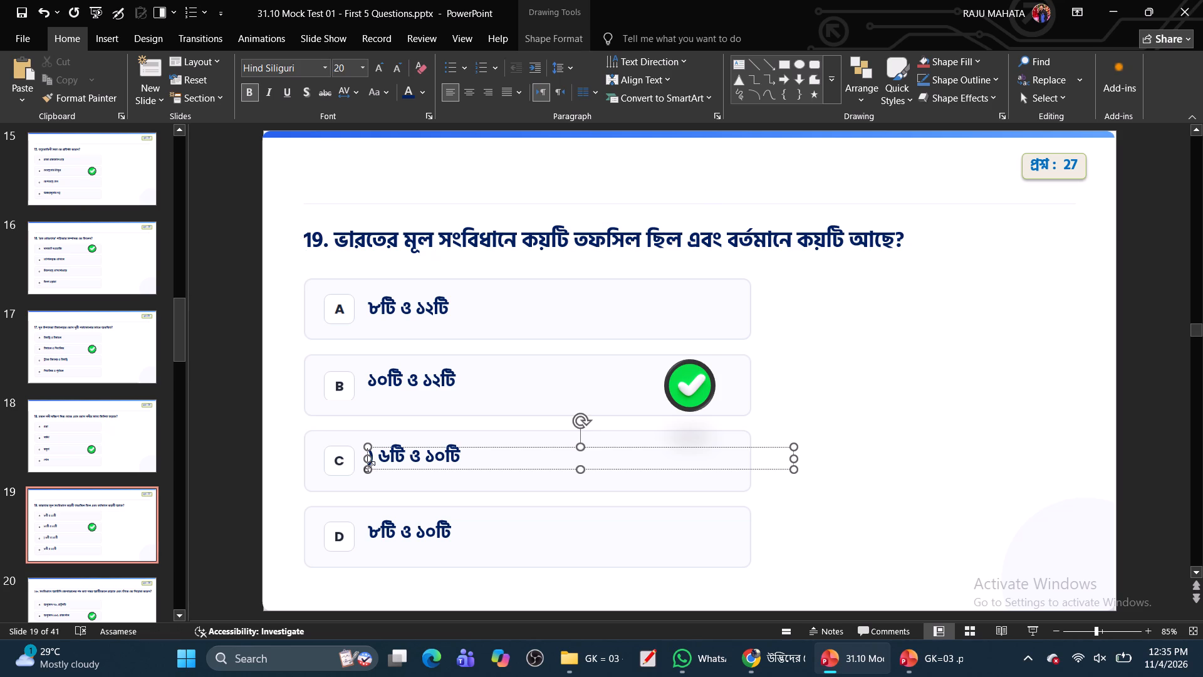
click(373, 459)
key(BackSpace)
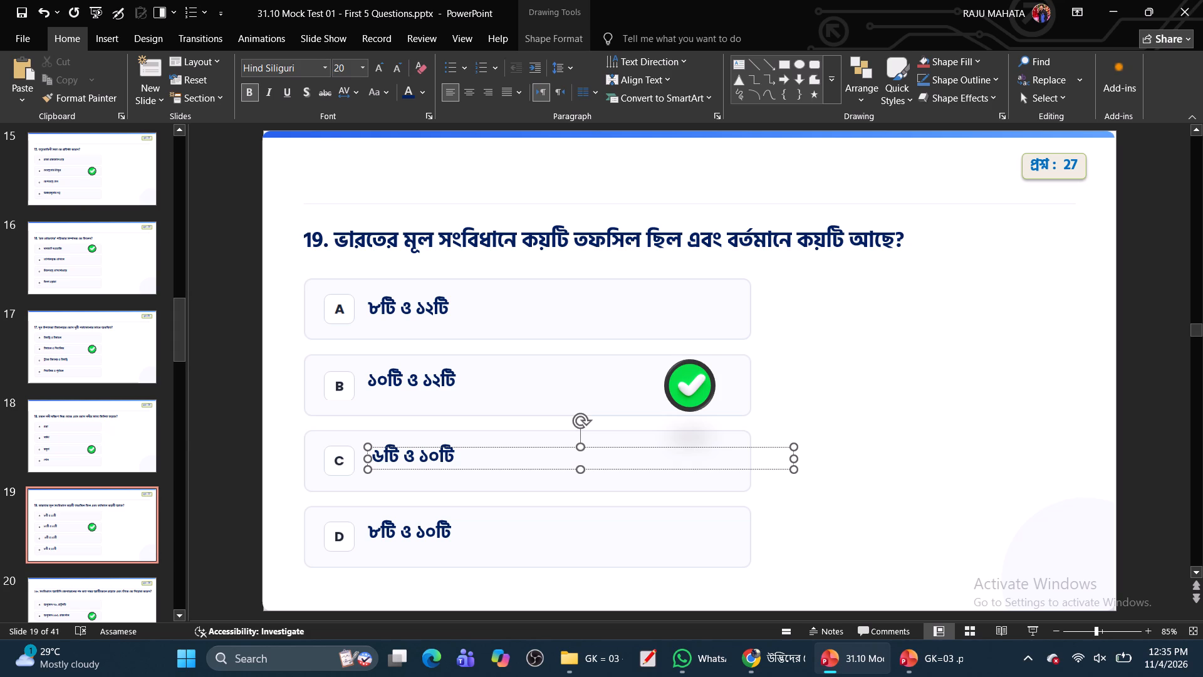
Move slide 19's green check mark into option A's box, level with its text, and apply the Fly In animation.
click(691, 389)
drag(691, 389, 682, 333)
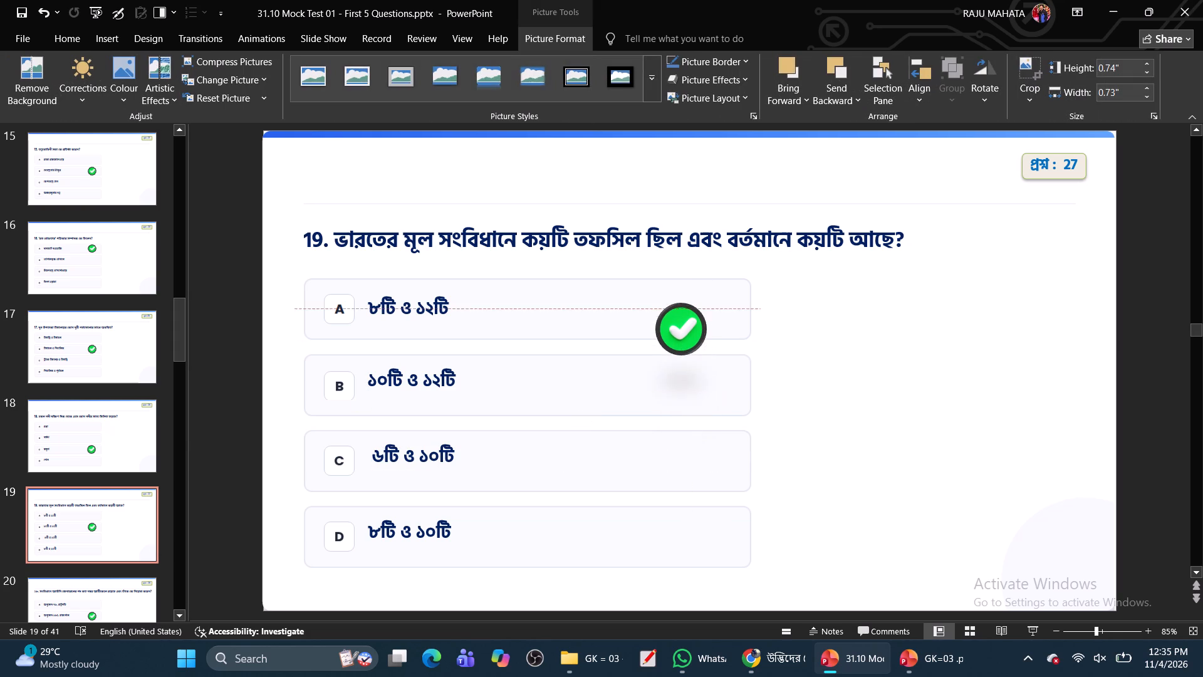
drag(682, 333, 686, 313)
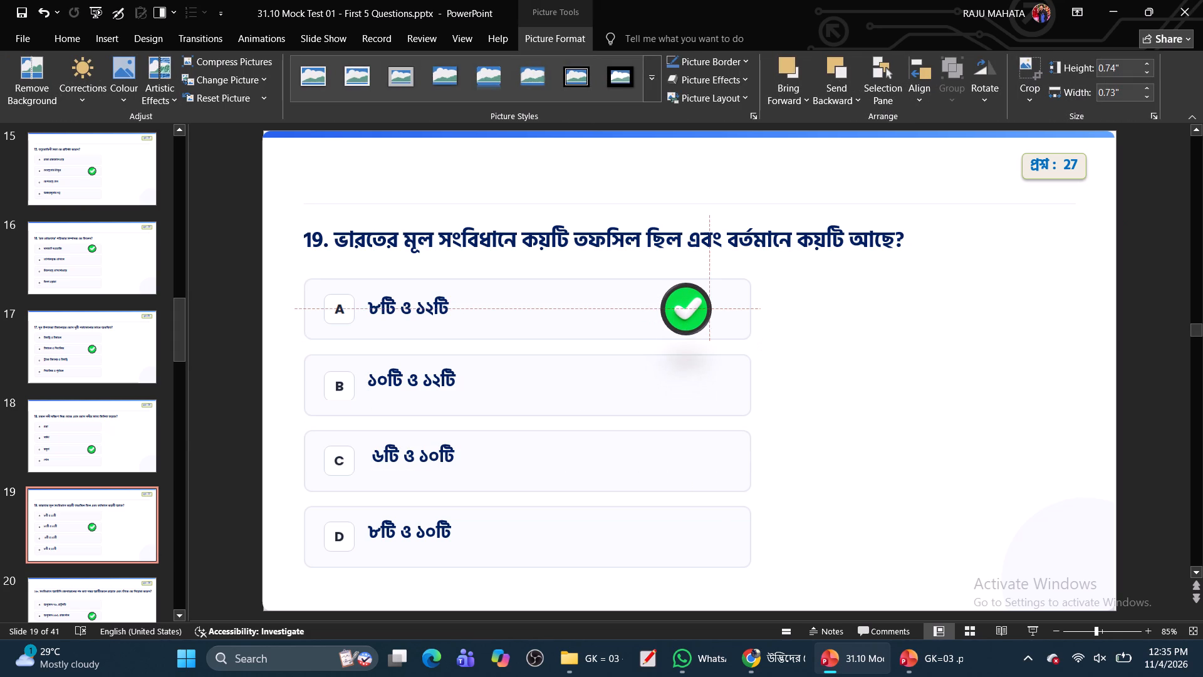
drag(686, 313, 684, 315)
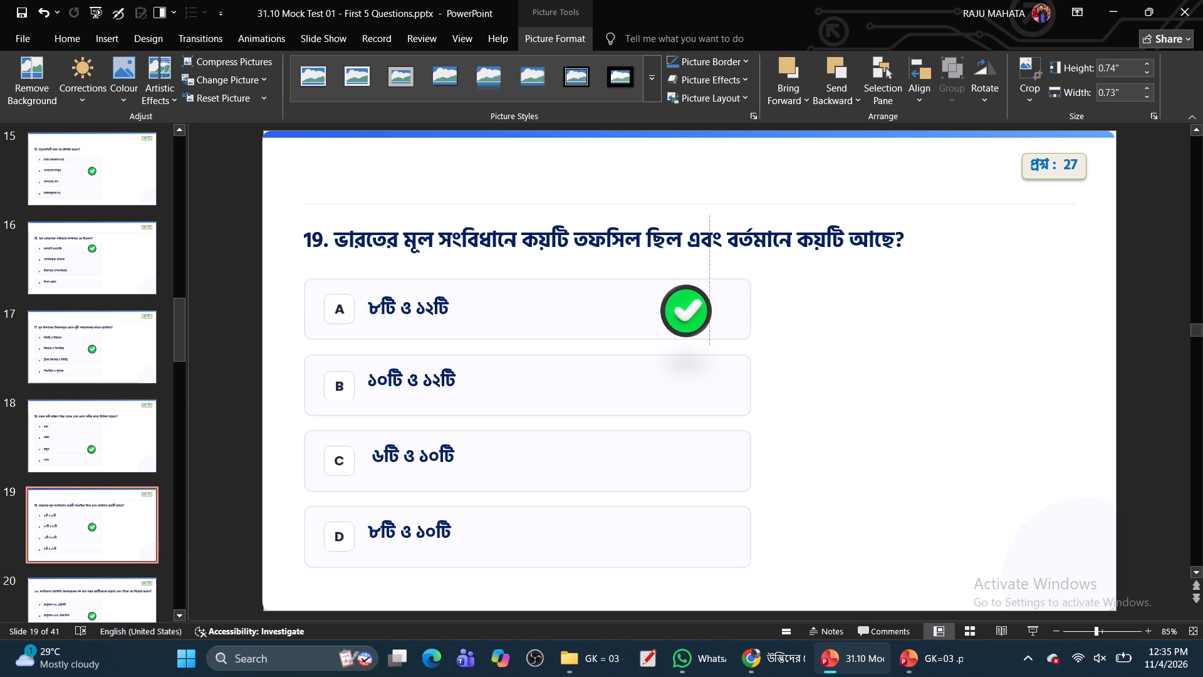
drag(684, 315, 690, 315)
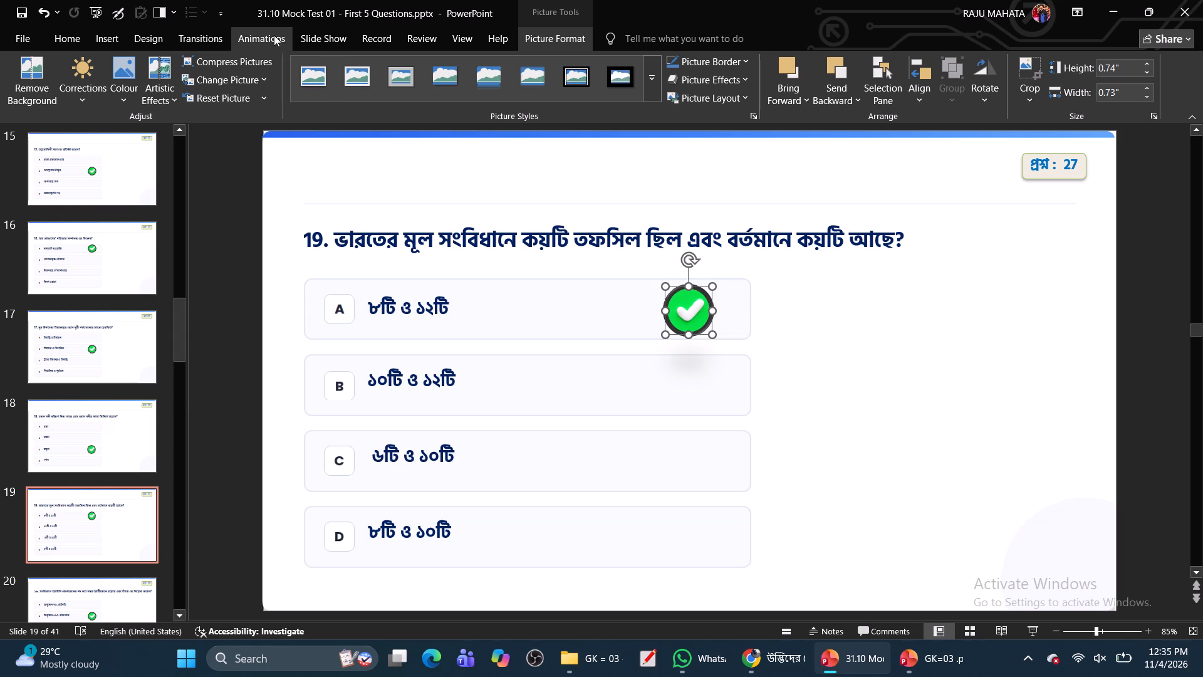
click(274, 35)
click(275, 91)
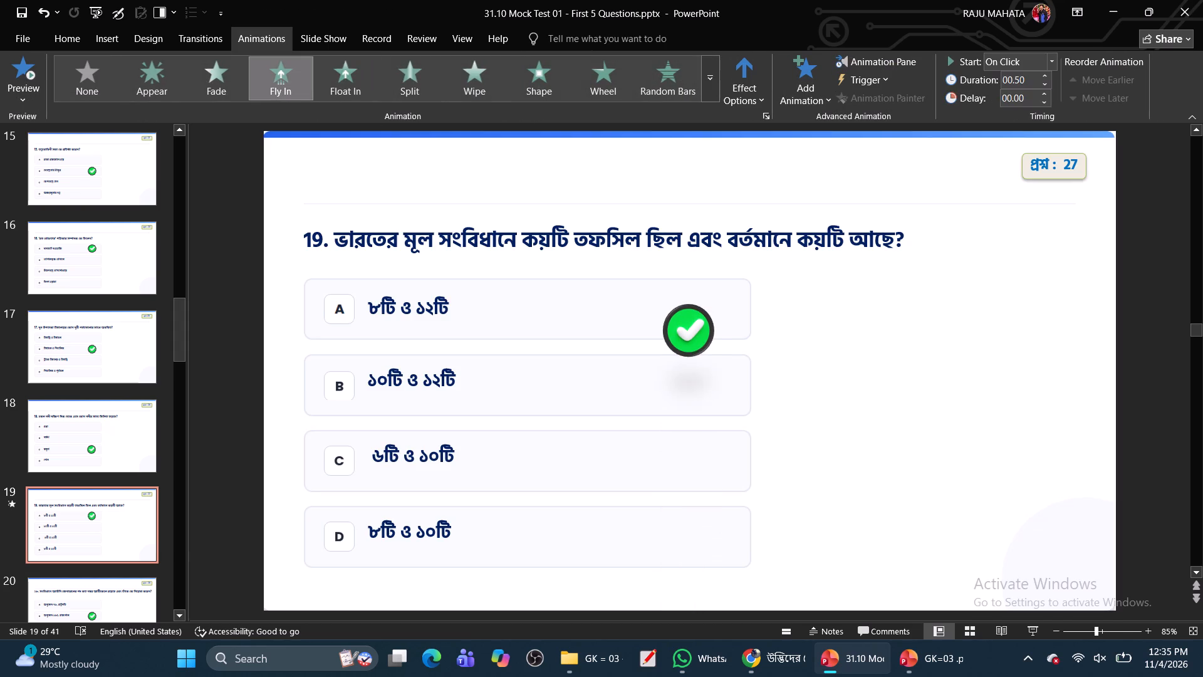
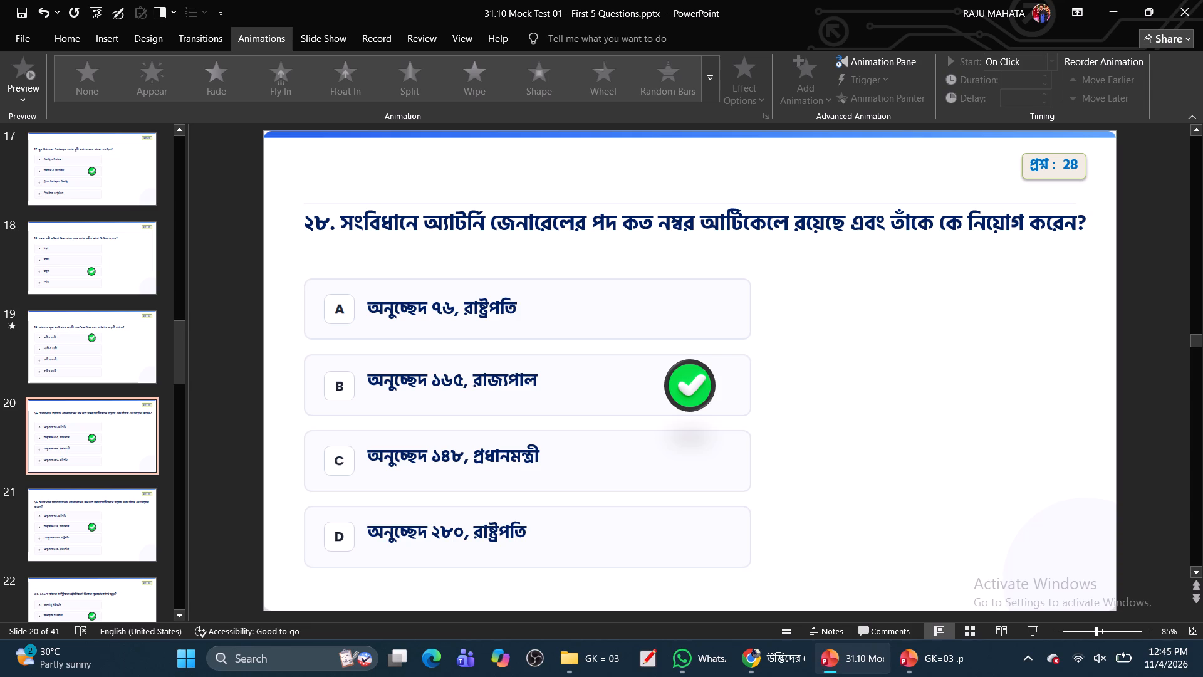
drag(695, 392, 689, 317)
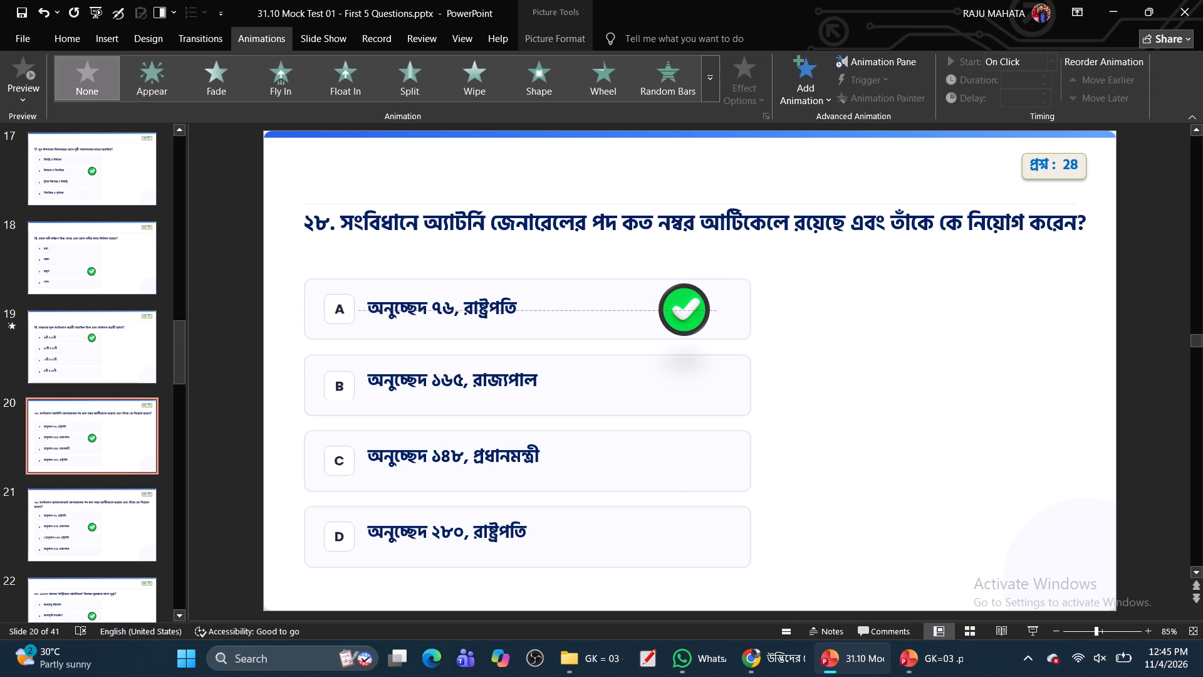
drag(689, 317, 690, 317)
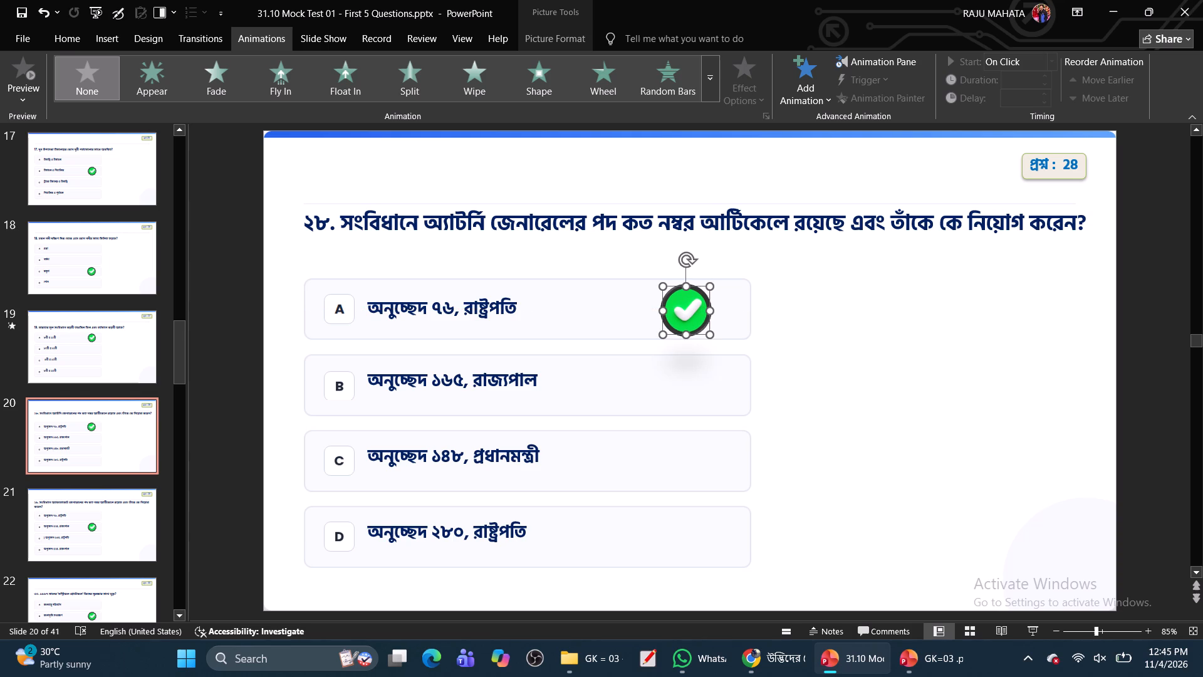
Renumber the Attorney General question on slide 20 as 20.
click(102, 340)
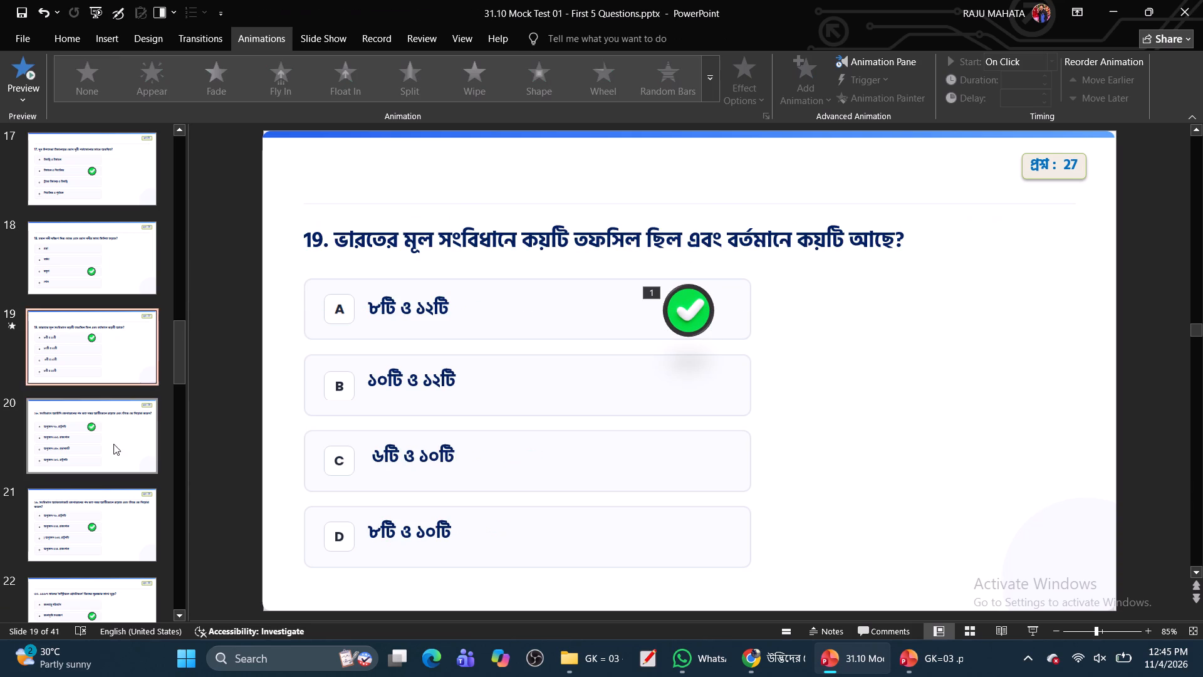
click(113, 444)
double_click(318, 218)
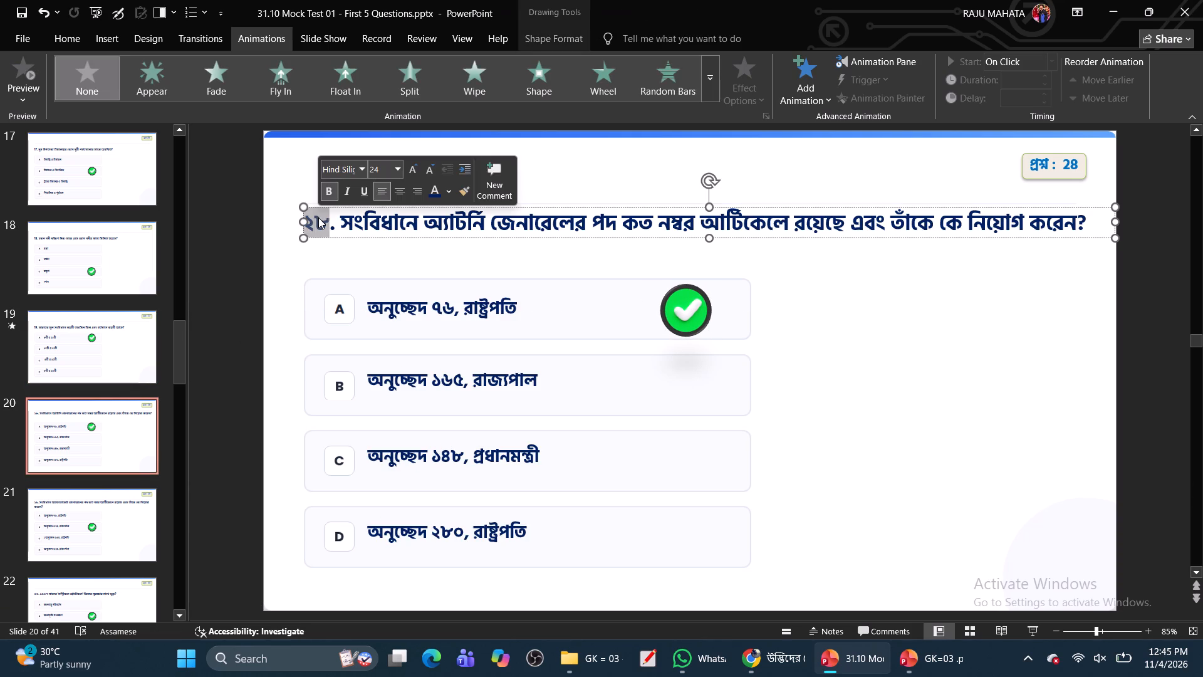
text(20)
Delete slide 21 with the Advocate General question and recheck the slides before it.
click(88, 553)
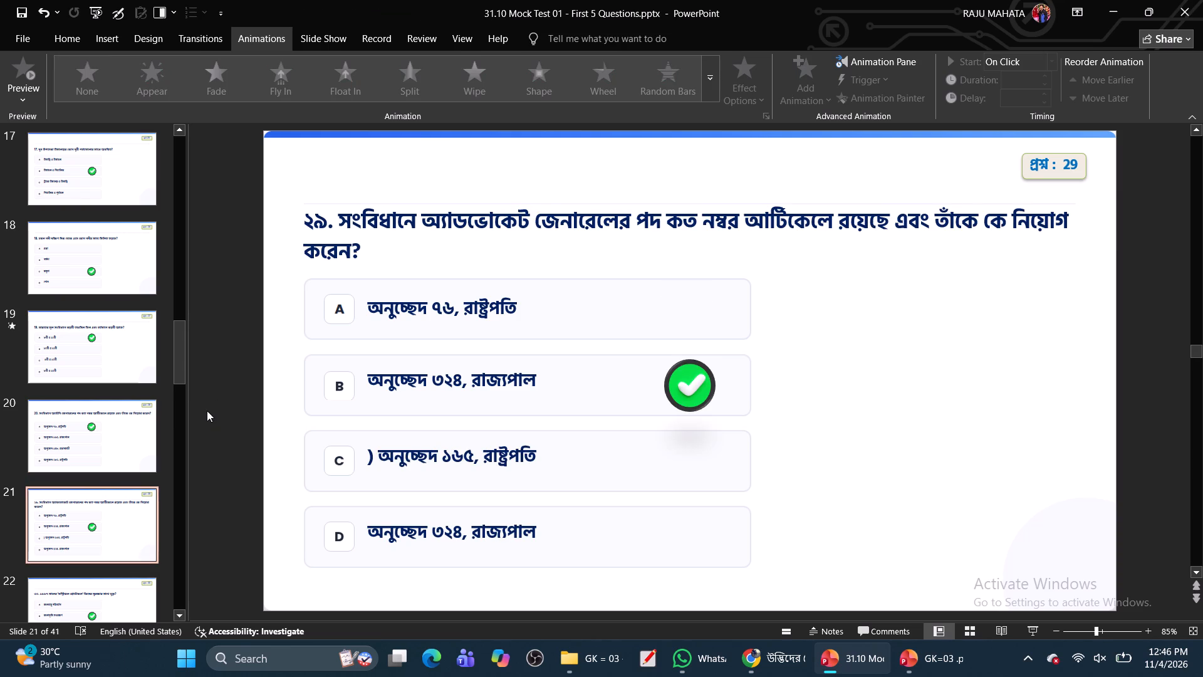
key(BackSpace)
click(77, 349)
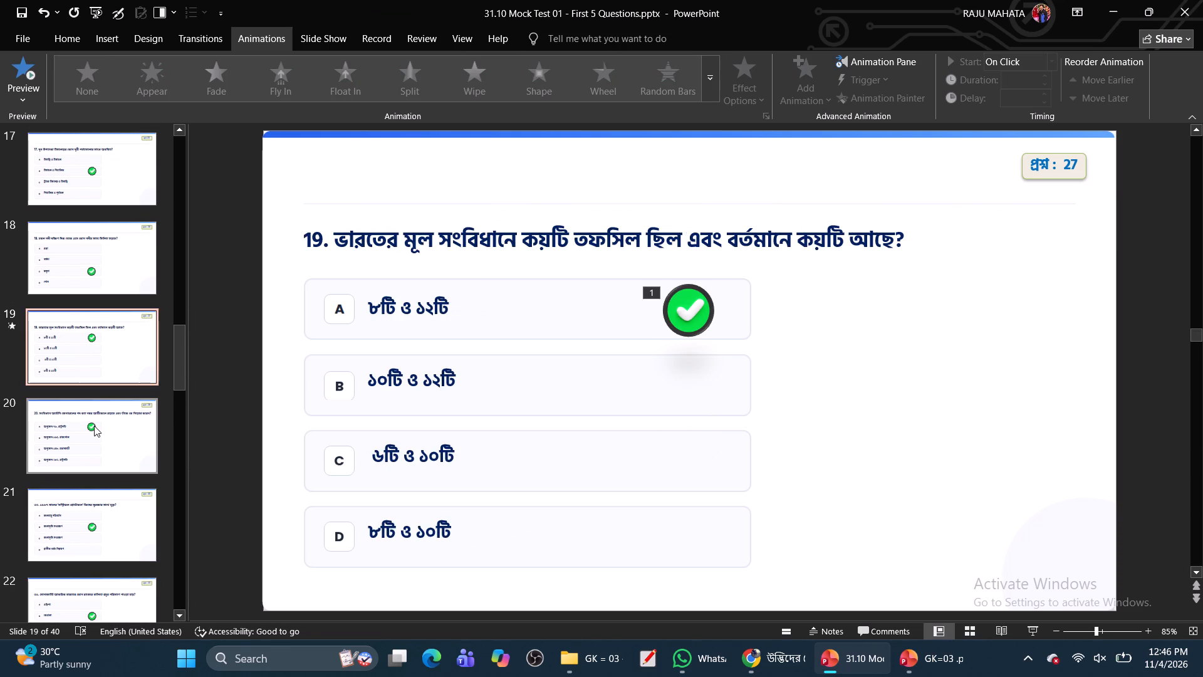
click(94, 426)
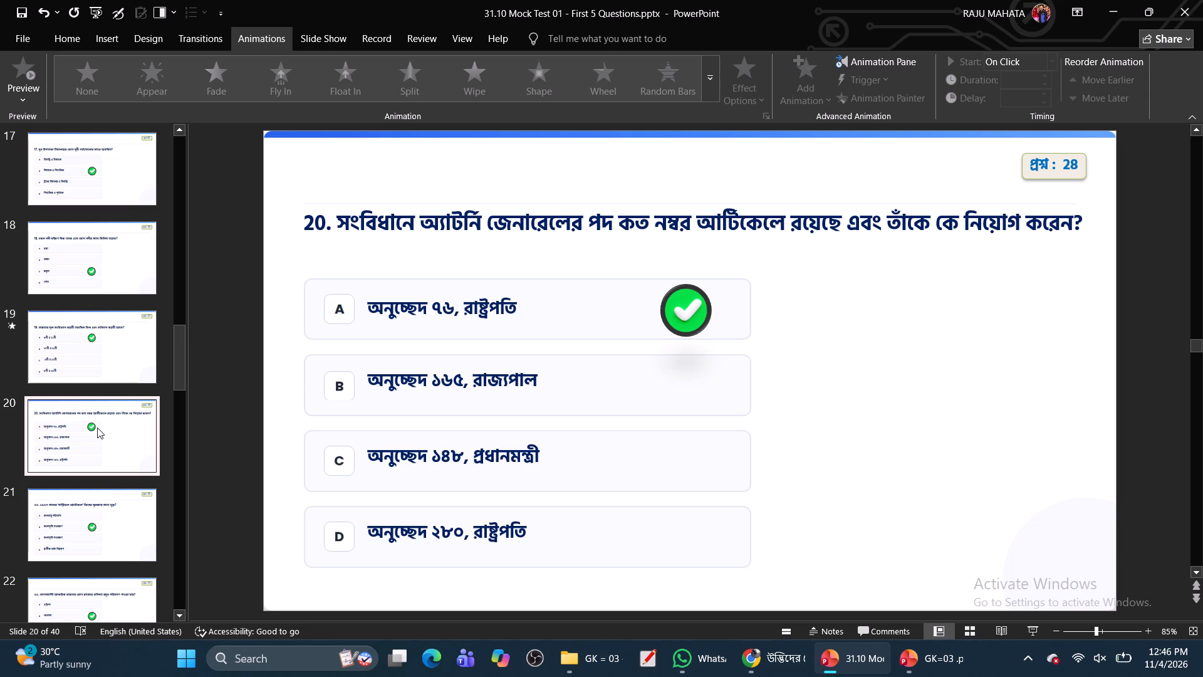
Renumber the 1987 Montreal Protocol question on slide 21 as 21.
click(111, 556)
double_click(316, 243)
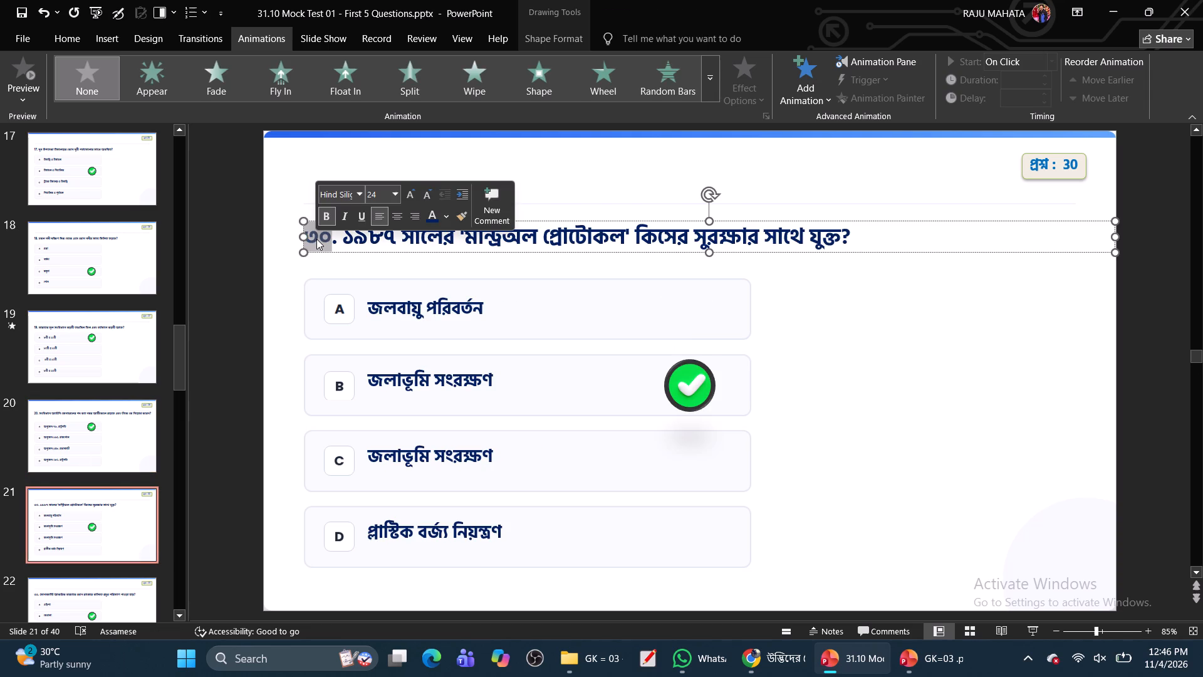
text(21)
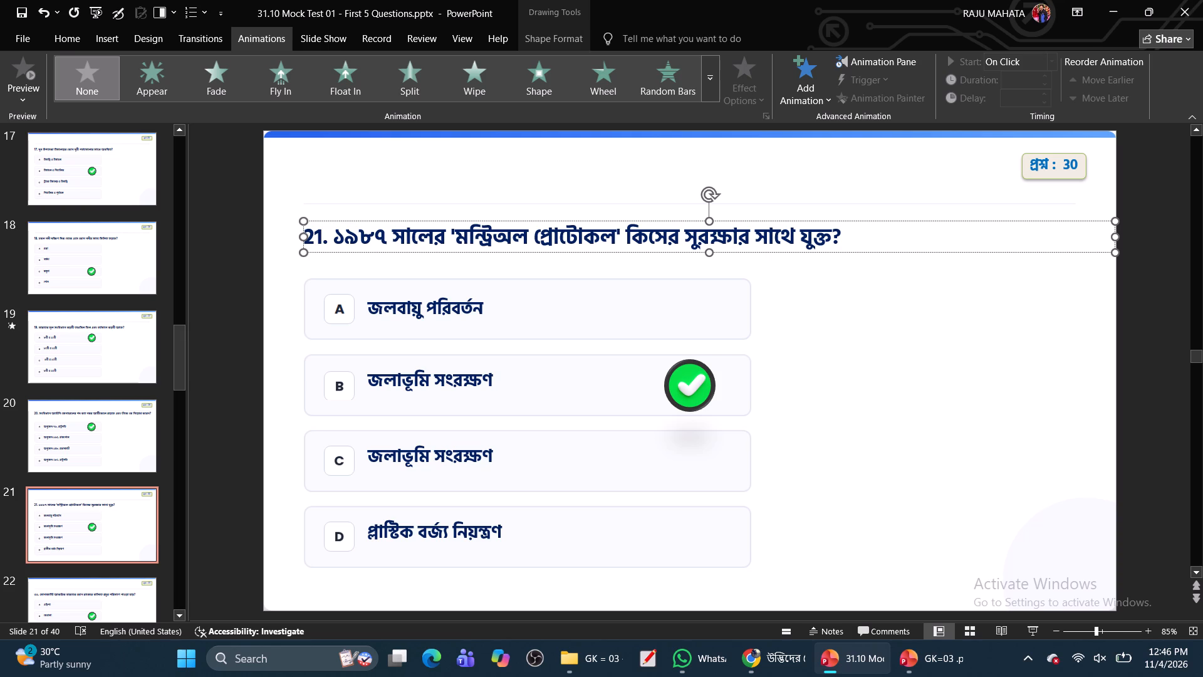
Insert the English name "( Montreal Protocol)" directly after the quoted Bengali protocol name in slide 21's question.
click(618, 239)
text(( Mon)
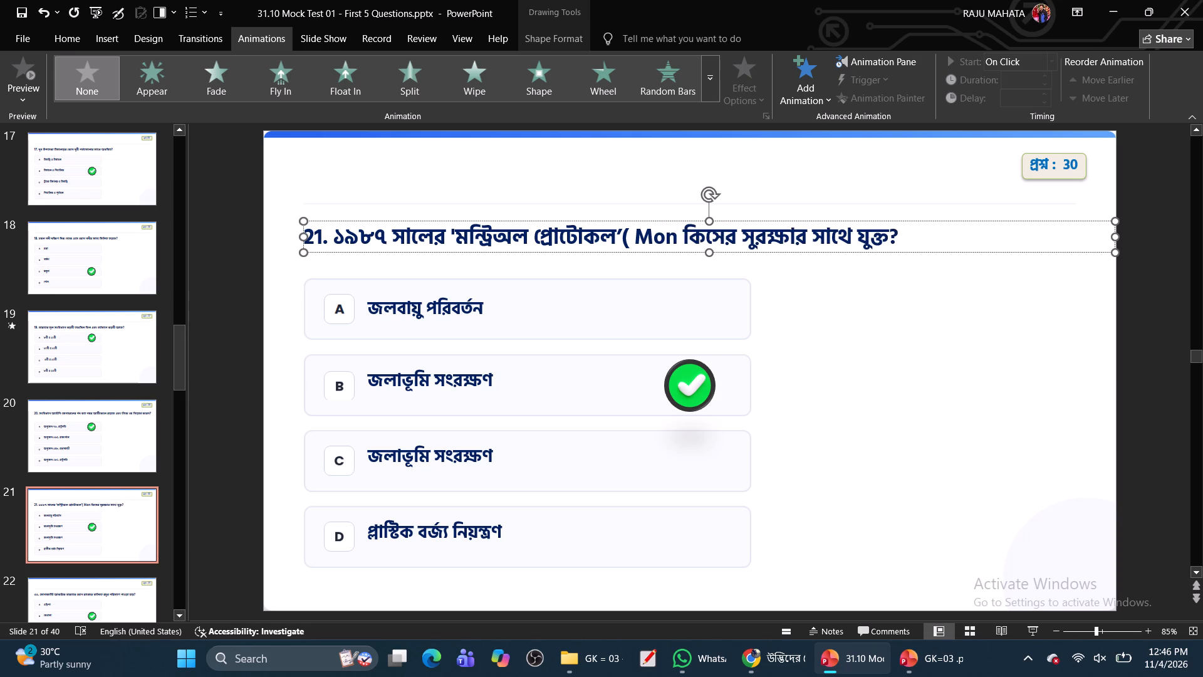
text(tre)
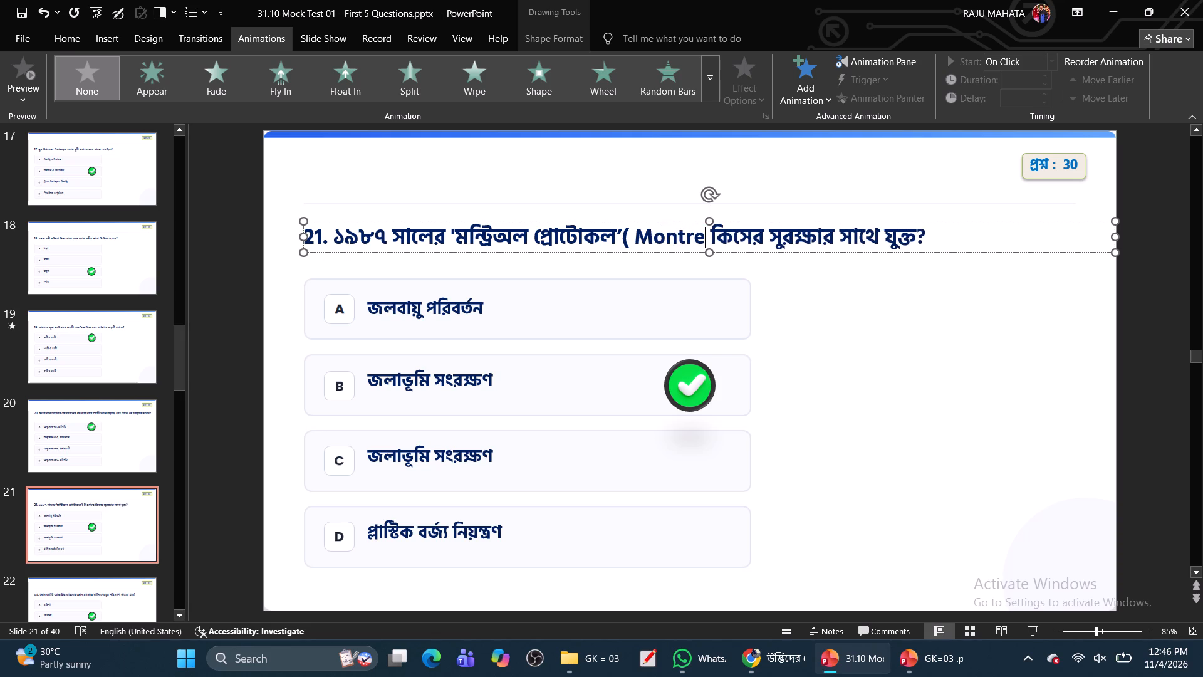
text(al Proto)
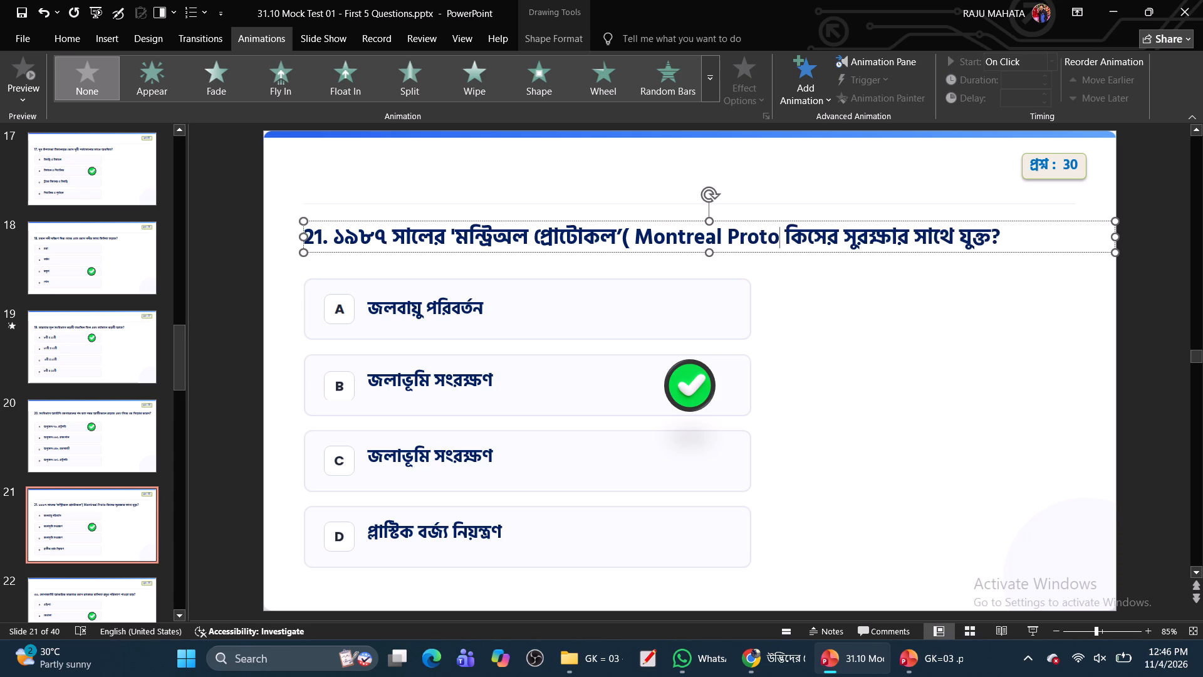
text(col)
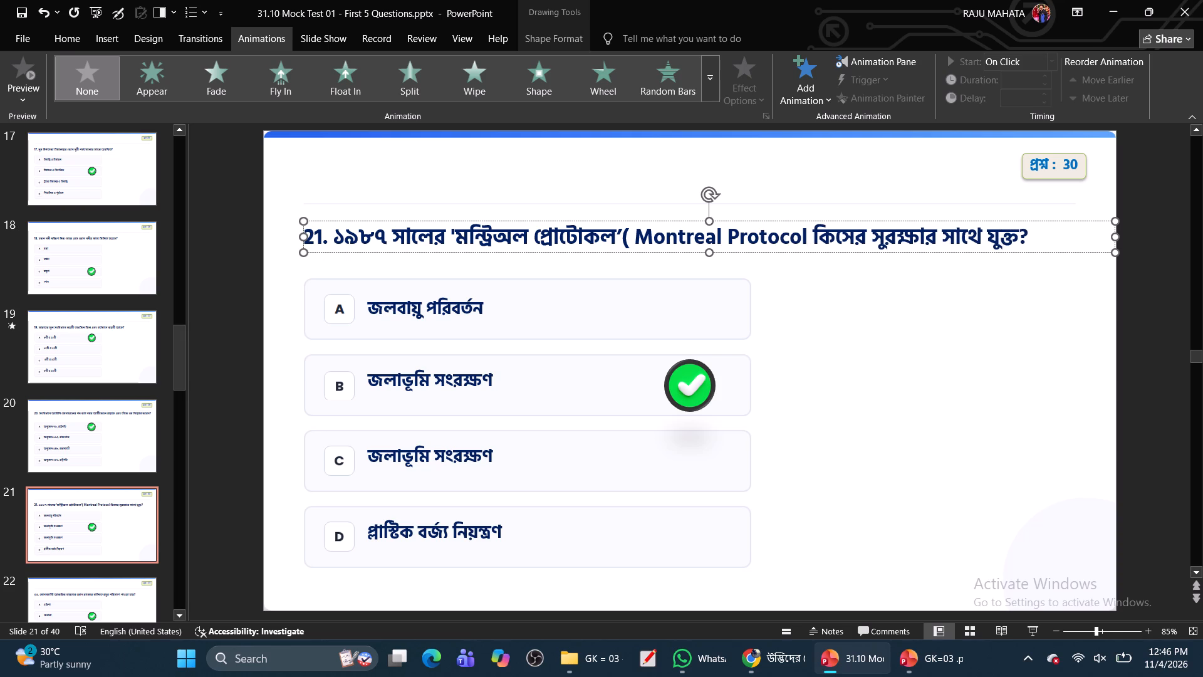
key(shift+parenright)
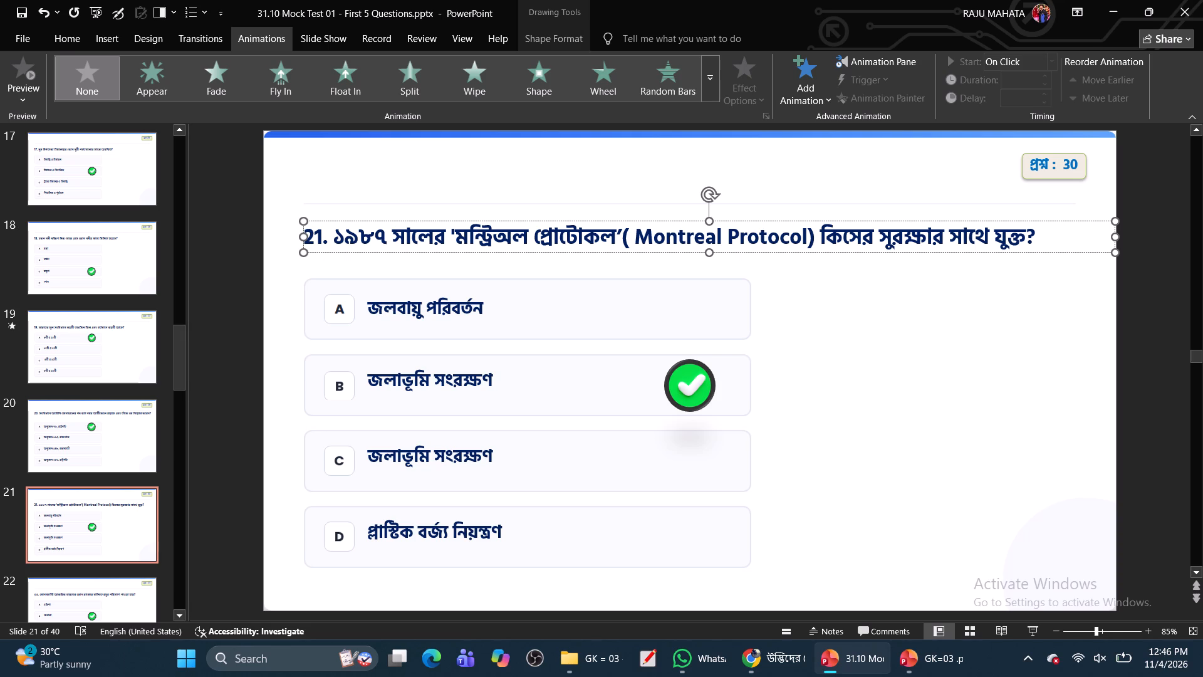
drag(637, 238, 798, 231)
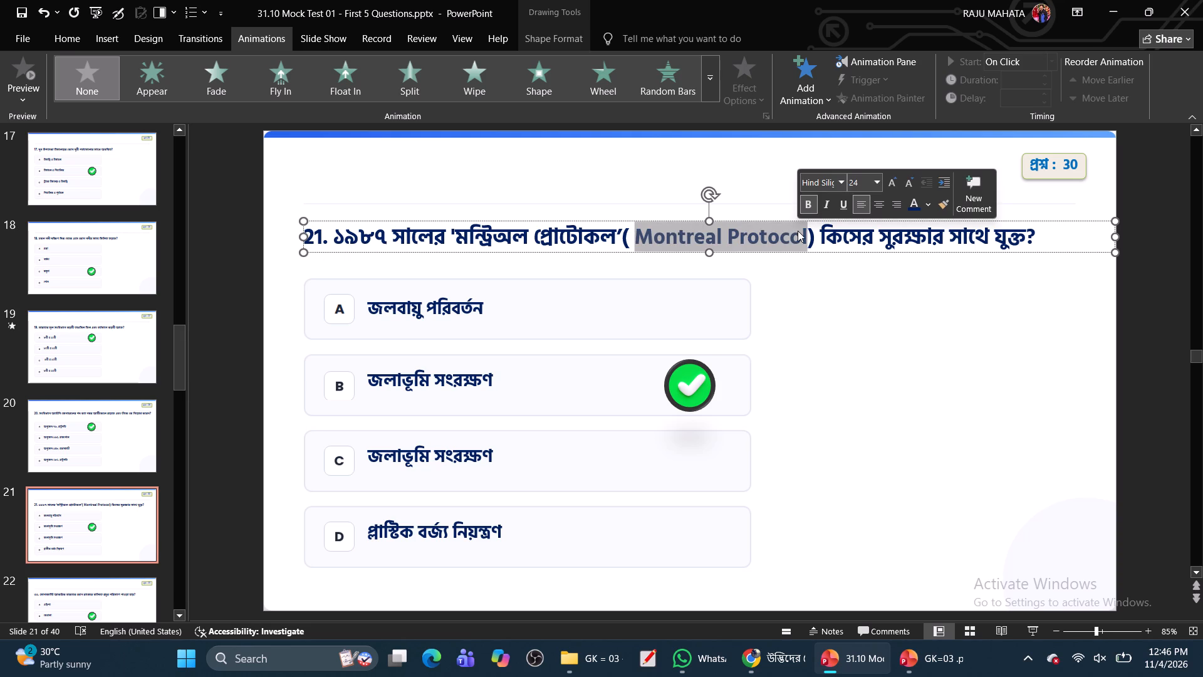
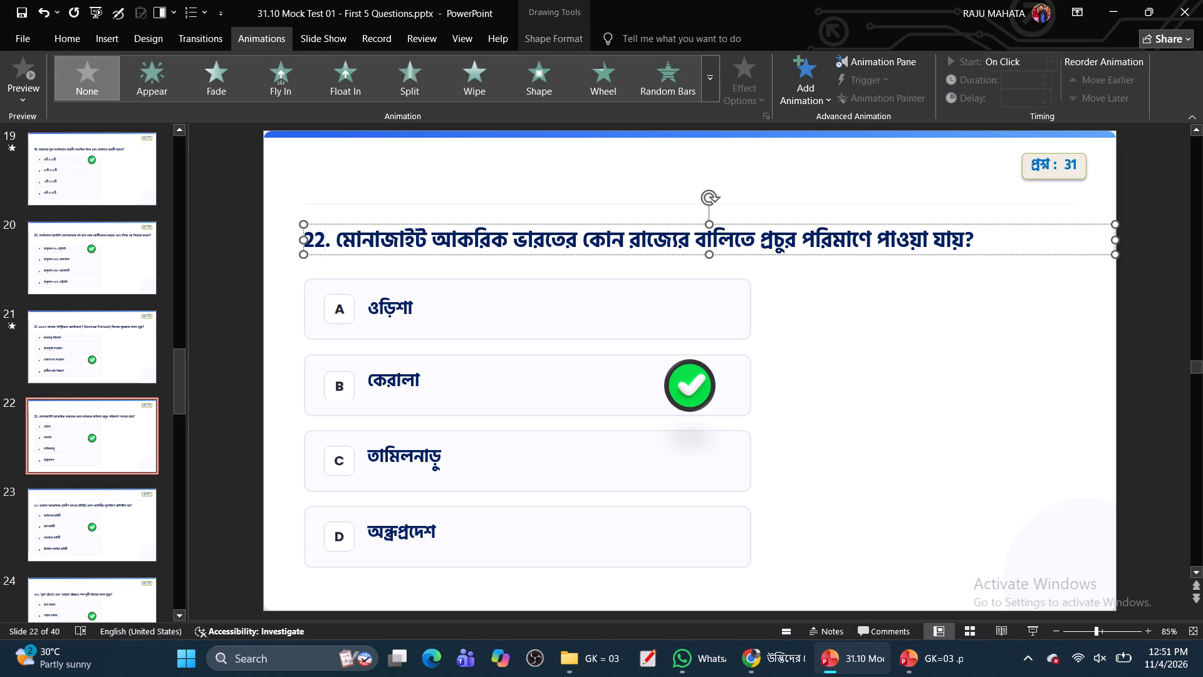
Move slide 23's green check mark from option B to option A, aligned with the answer box.
click(107, 528)
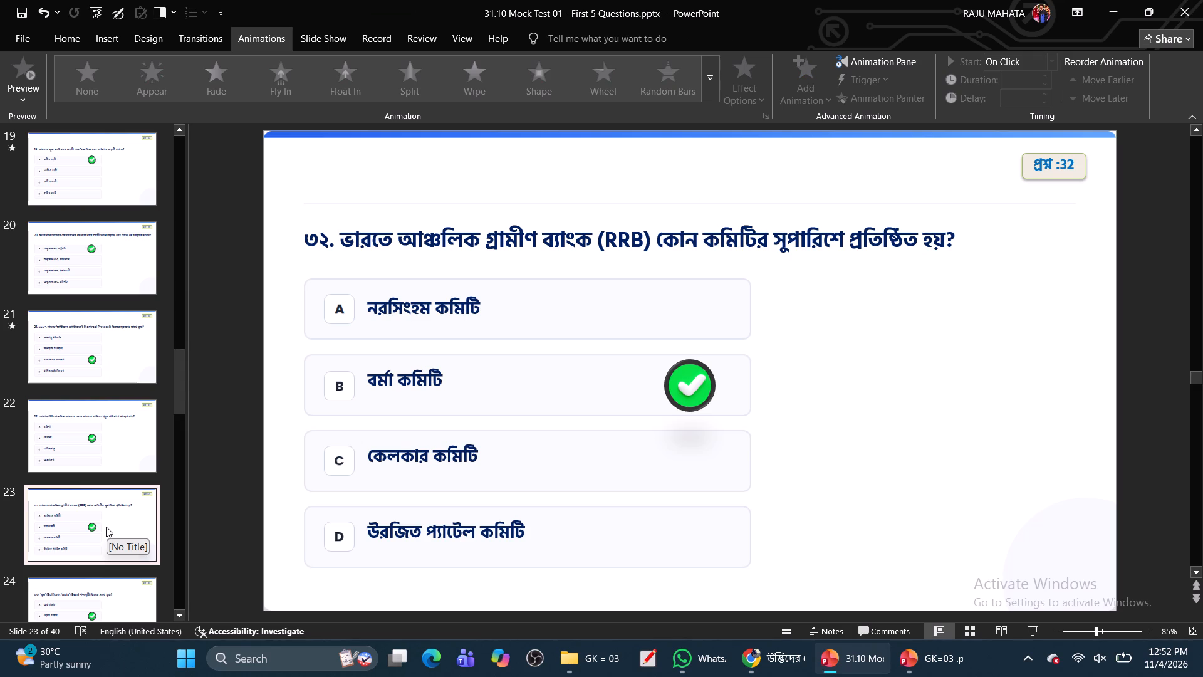
click(690, 384)
drag(686, 386, 680, 352)
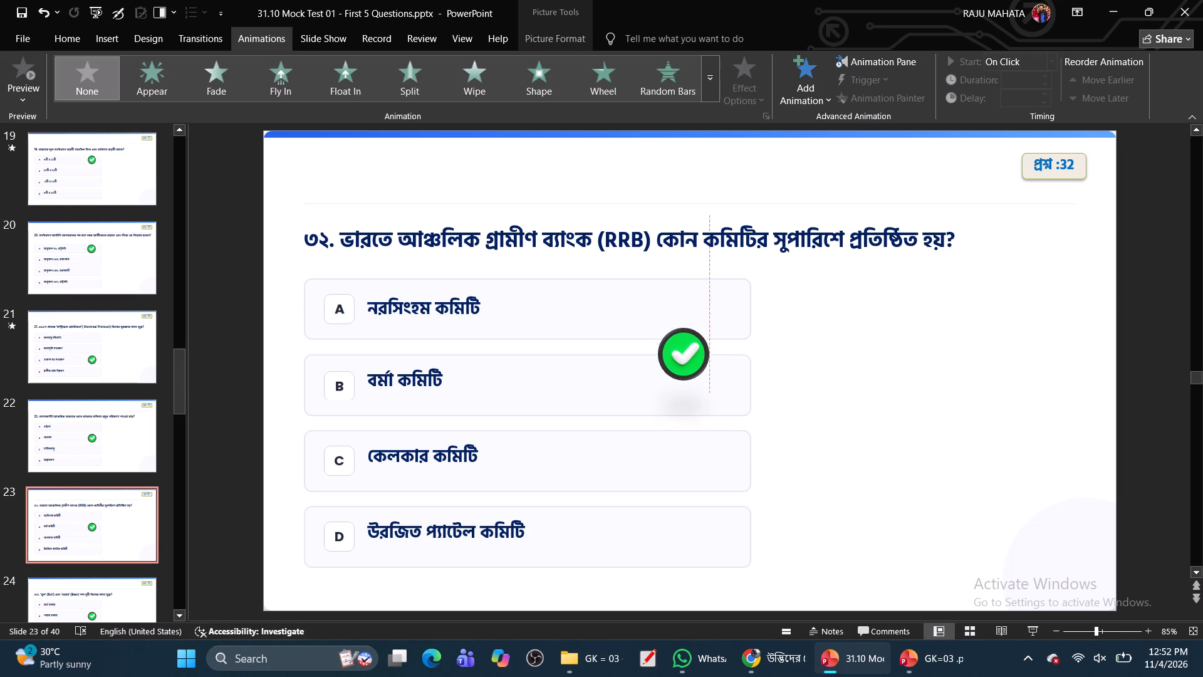
drag(680, 352, 688, 312)
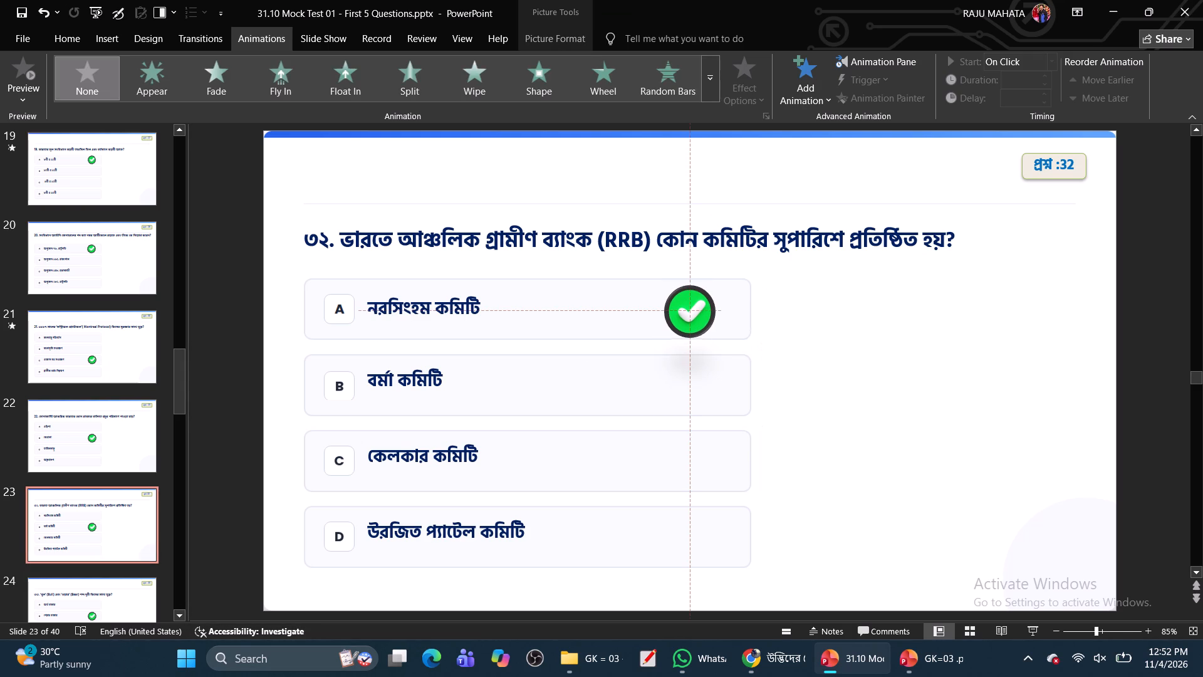
drag(688, 312, 681, 315)
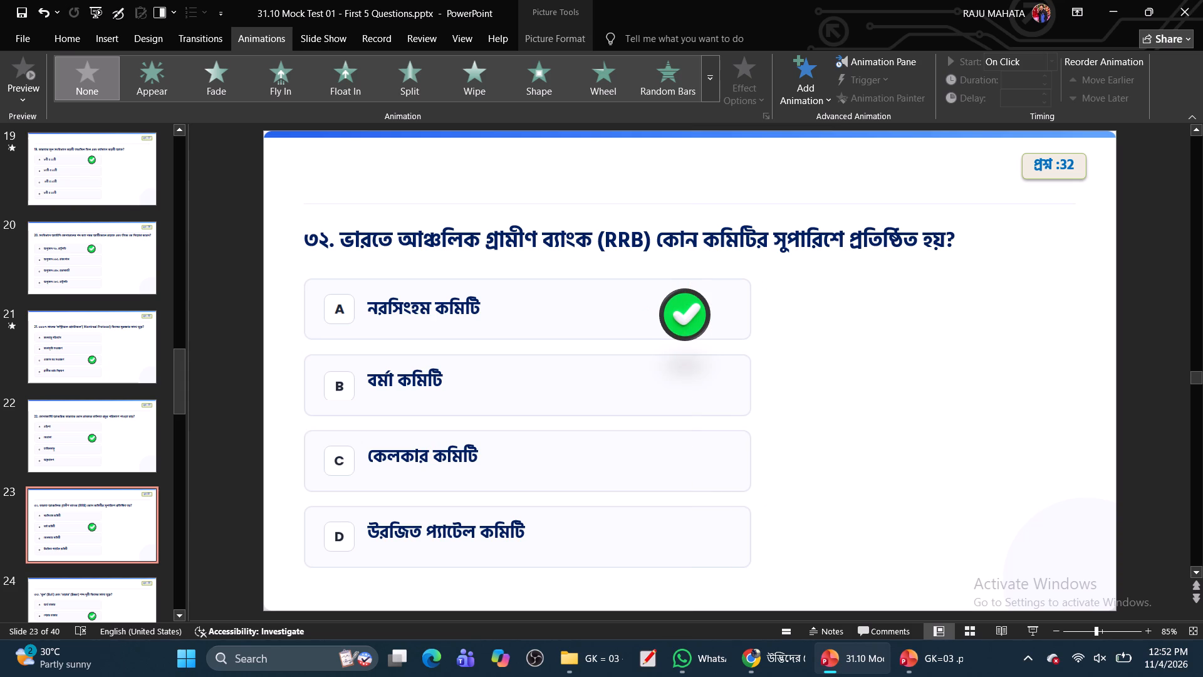
drag(681, 315, 686, 312)
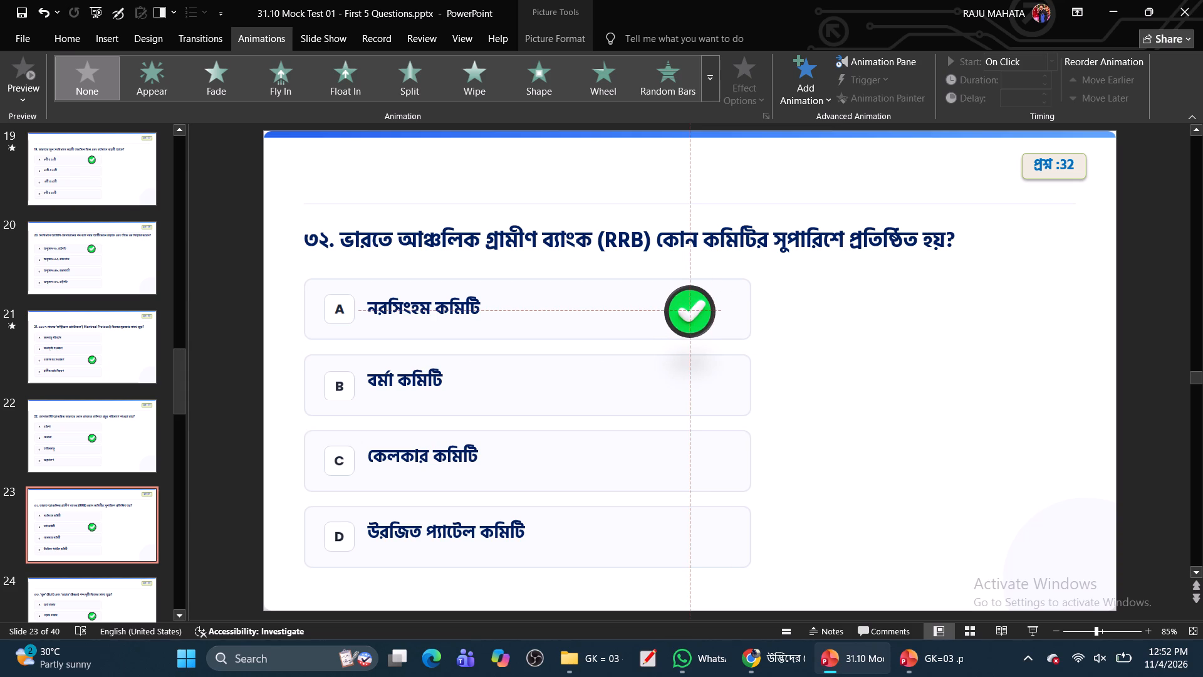
drag(686, 312, 686, 313)
drag(686, 313, 688, 309)
click(882, 355)
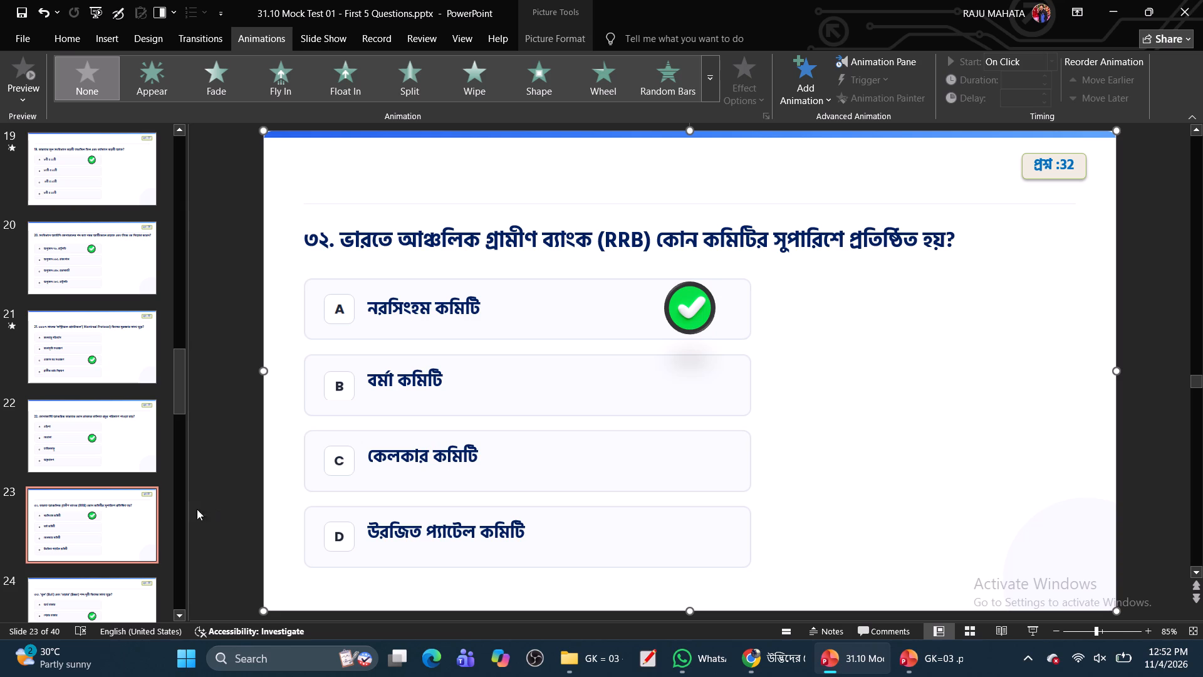
Renumber slide 23's question on regional rural banks as 23.
click(90, 342)
click(90, 437)
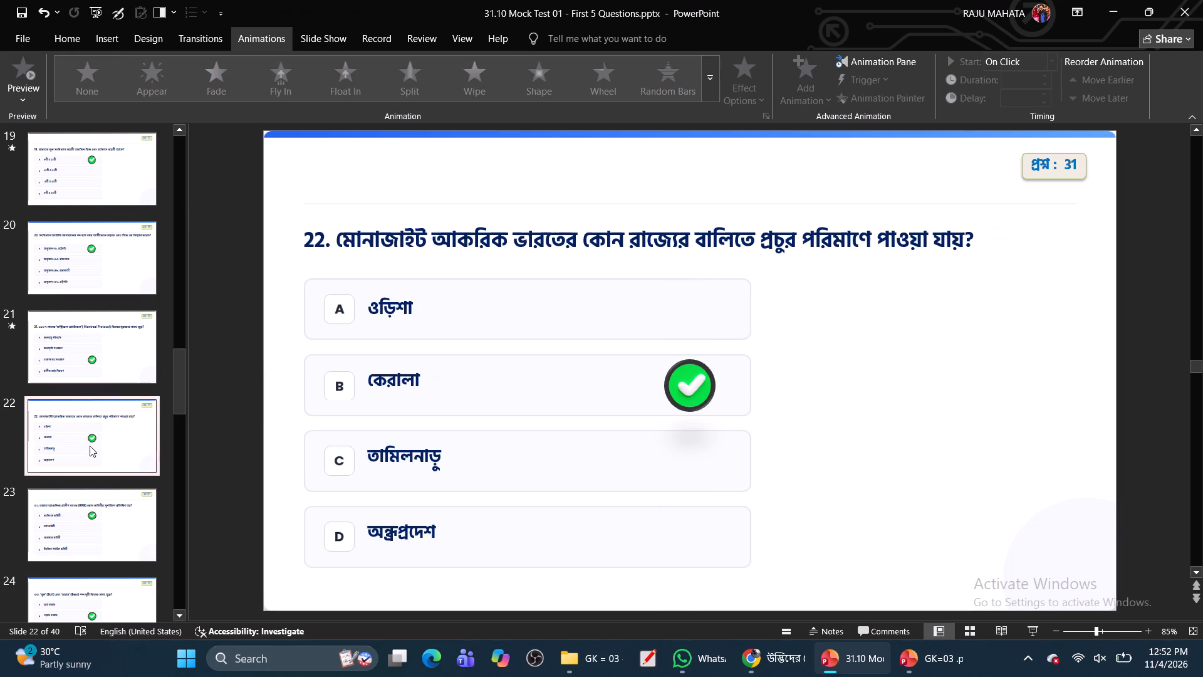
click(98, 533)
double_click(310, 241)
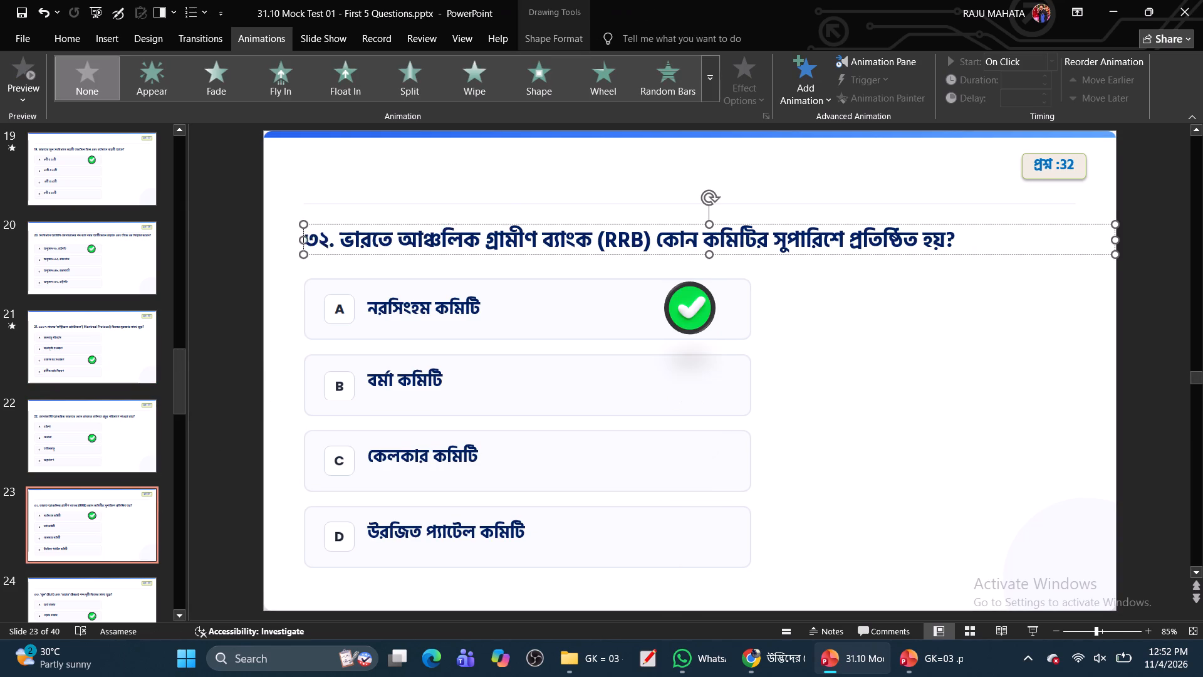
key(2)
key(3)
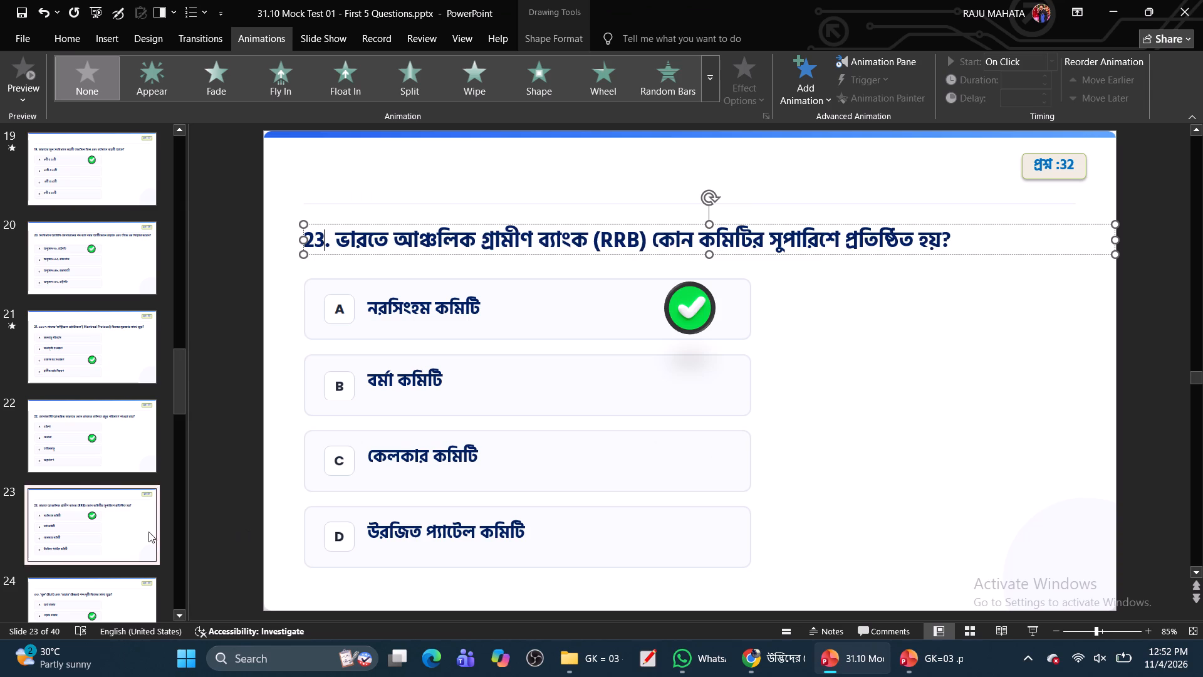
Renumber slide 24's question on the terms Bull and Bear as 24.
click(90, 596)
double_click(320, 242)
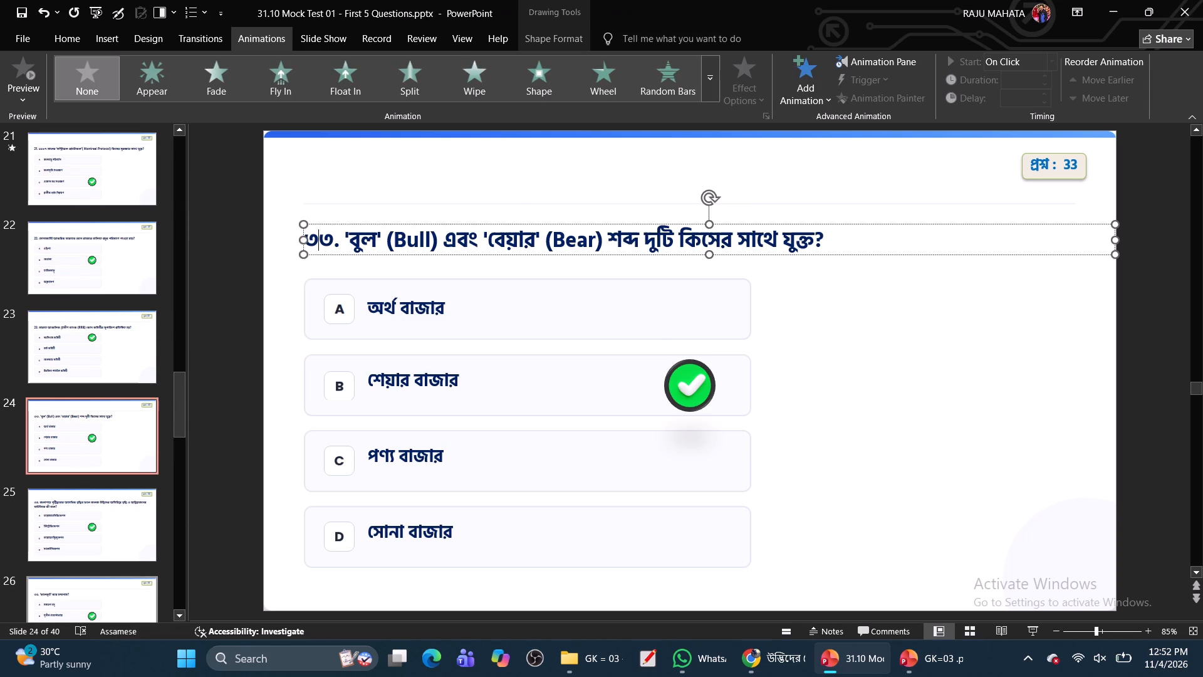
key(2)
key(4)
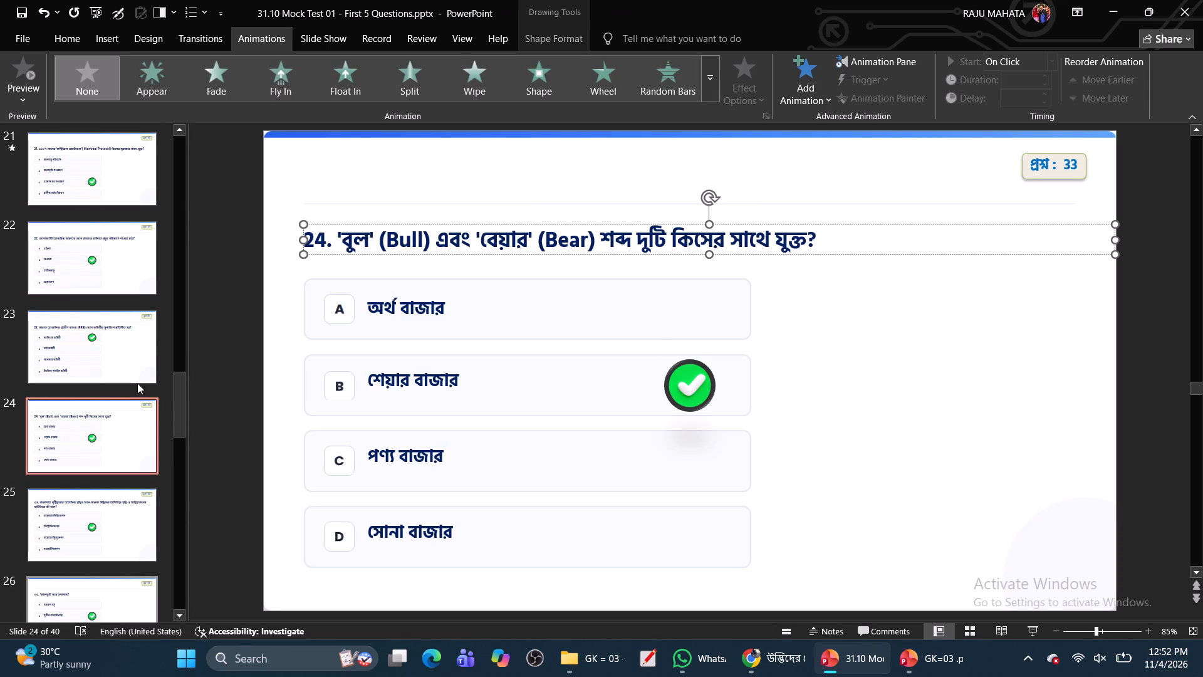
Give the green check mark on slide 23 the Fly In animation.
click(79, 370)
double_click(688, 312)
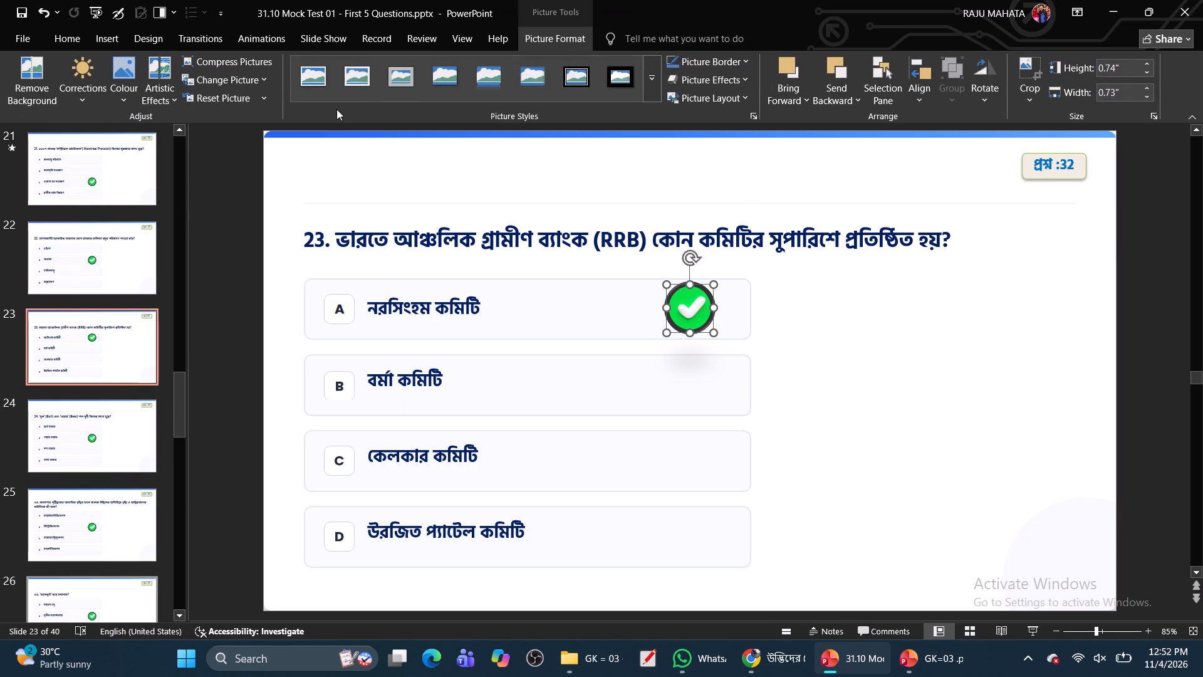
click(274, 36)
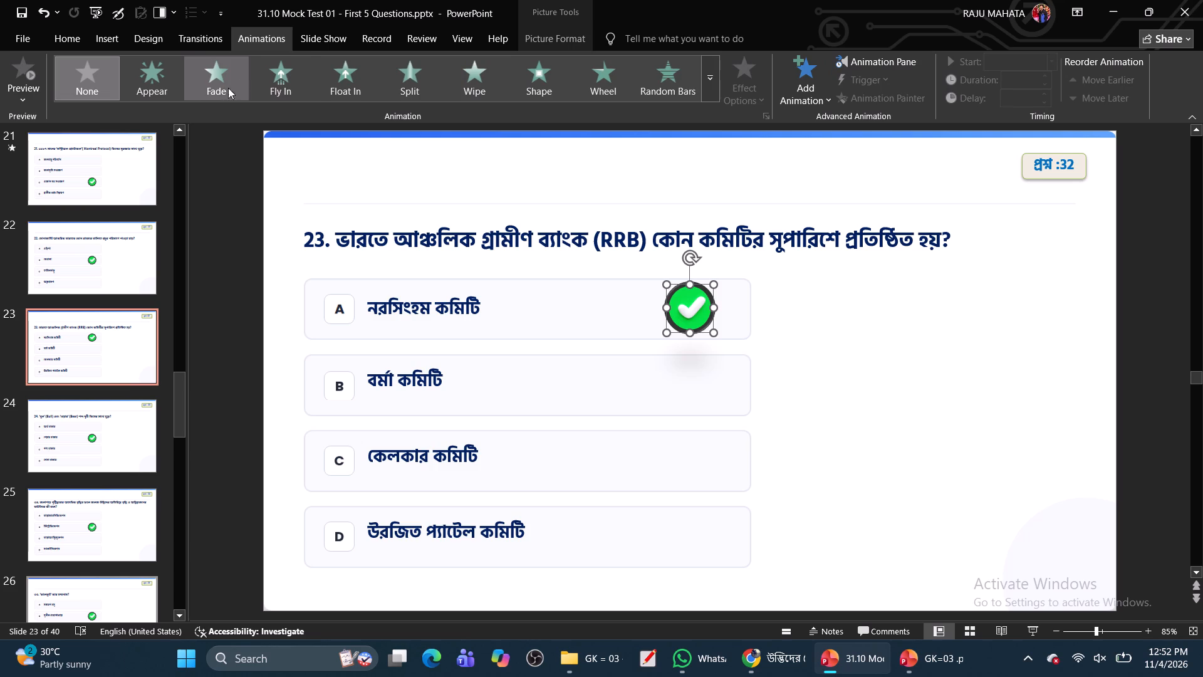
click(274, 82)
Give the green check mark beside option B on slide 24 the Fly In animation.
click(107, 431)
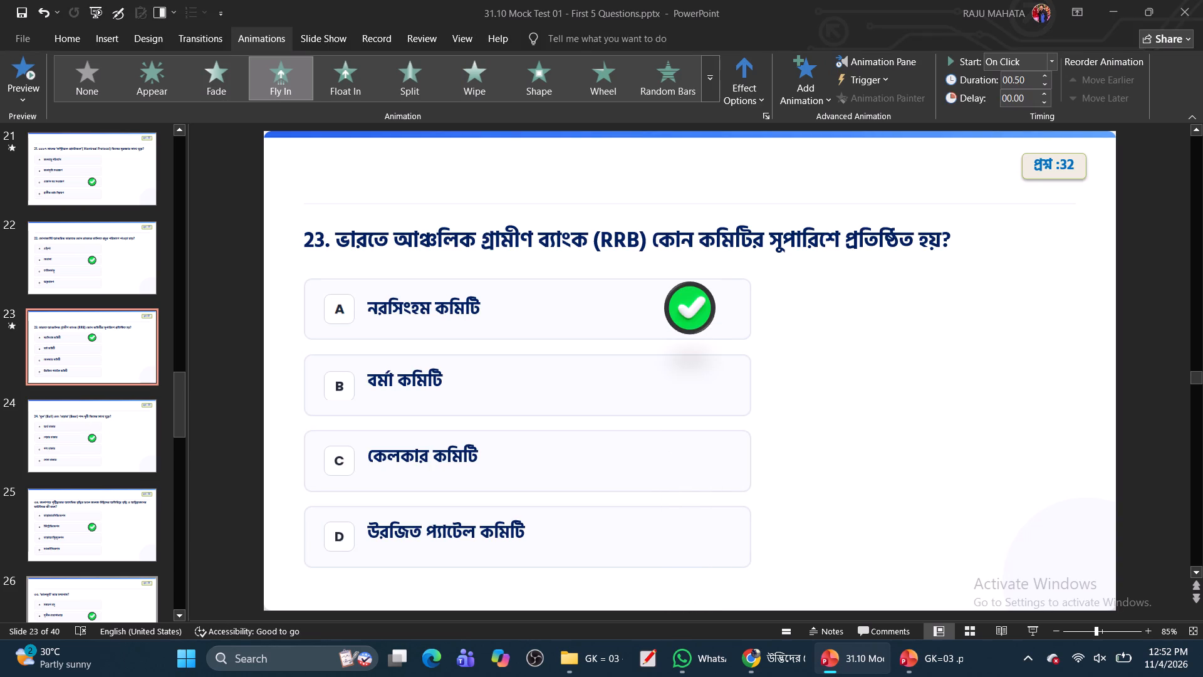
click(100, 443)
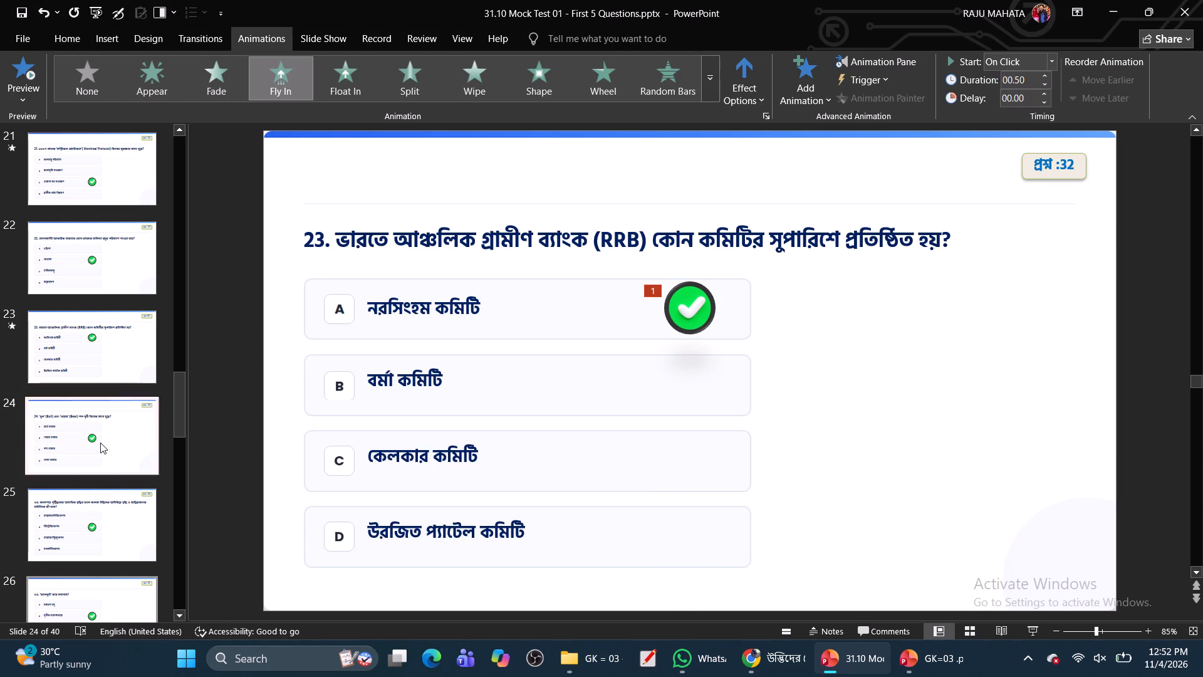
double_click(697, 389)
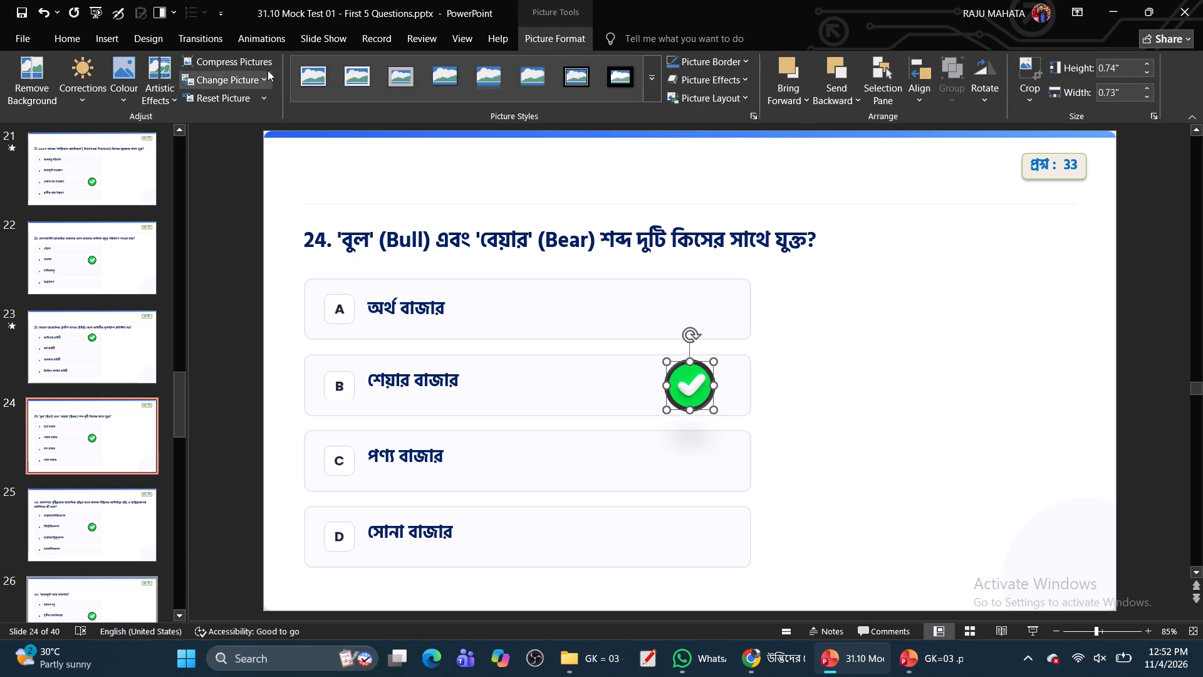
click(264, 33)
click(340, 89)
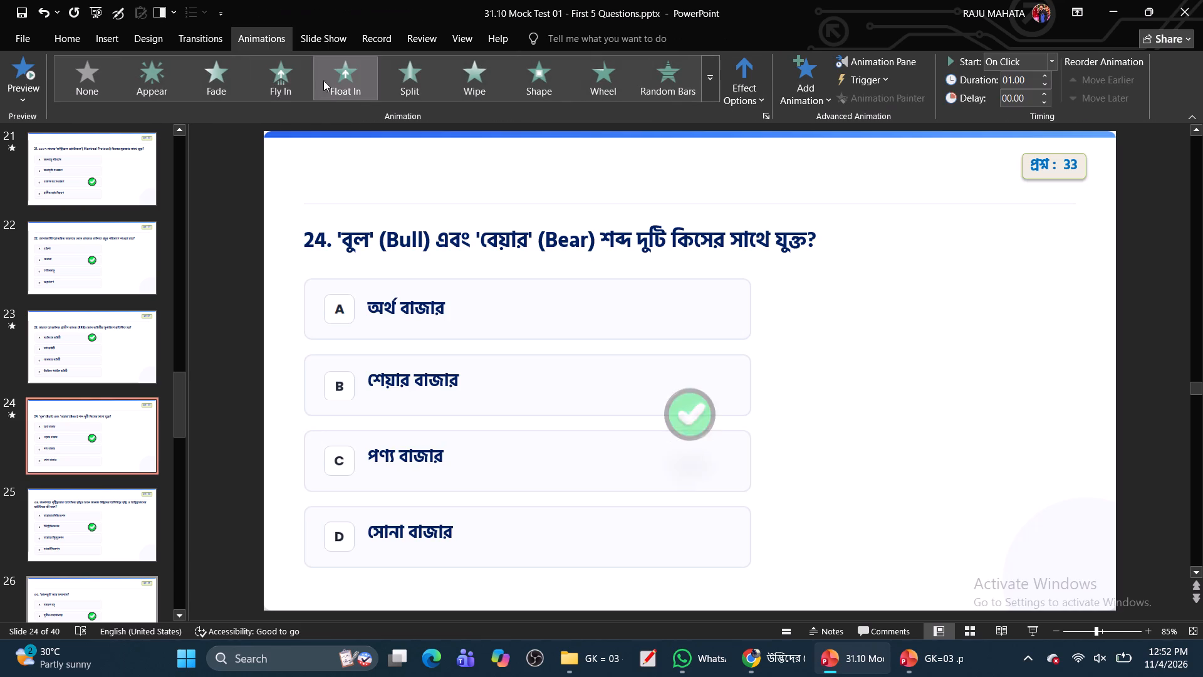
click(286, 78)
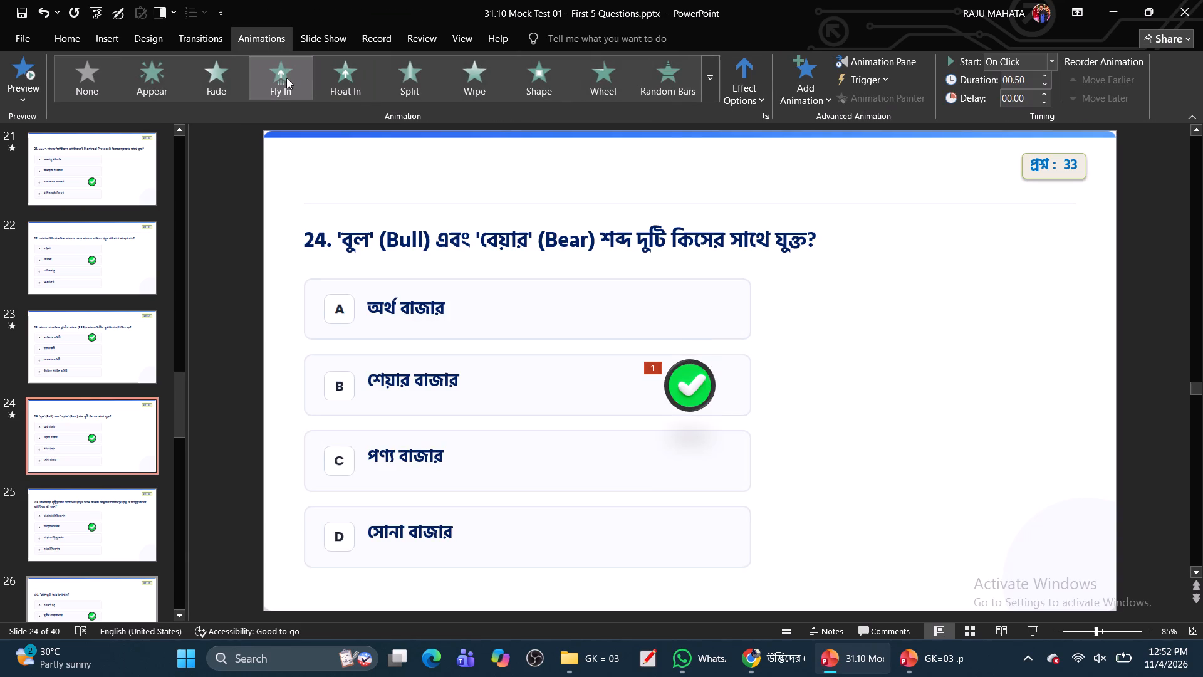
click(268, 90)
Renumber slide 25's question on excess nutrients and oxygen shortage in water bodies as 25.
click(108, 536)
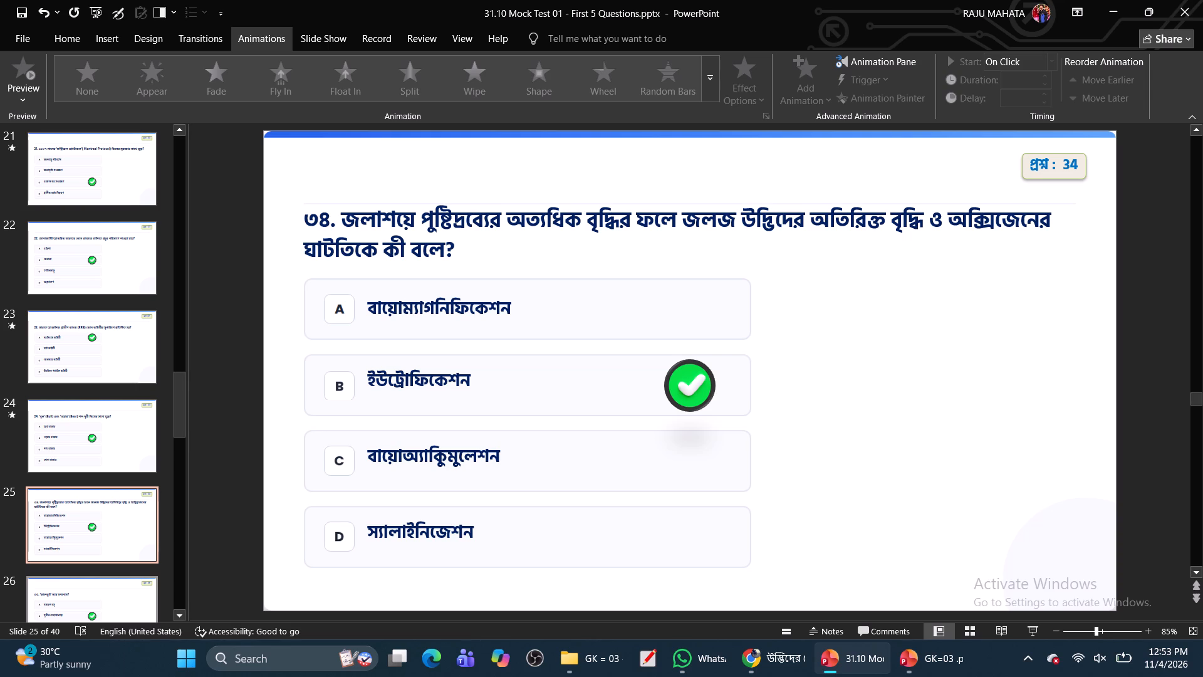
click(102, 604)
click(81, 148)
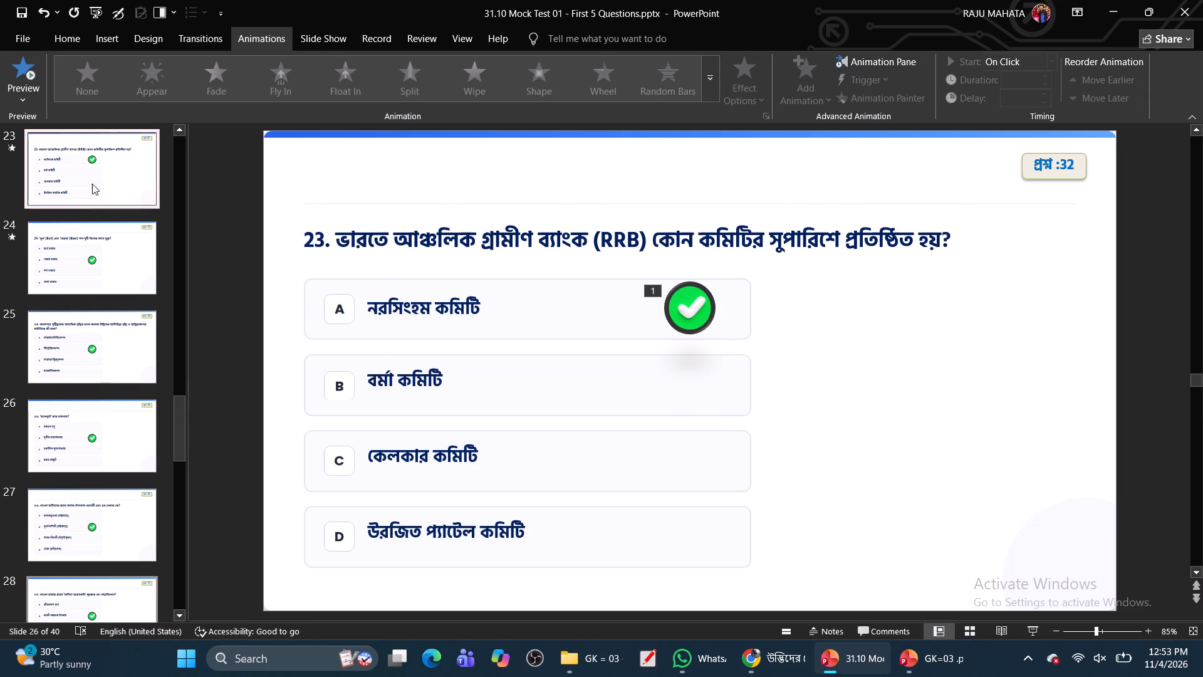
click(78, 263)
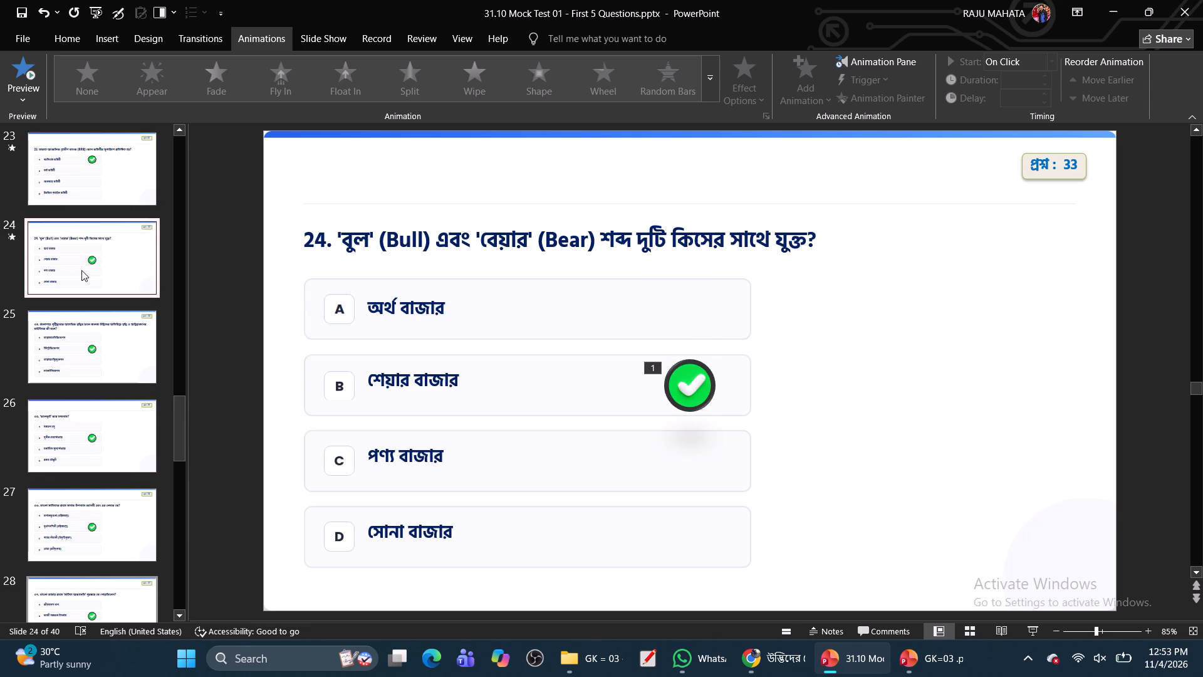
click(93, 352)
double_click(316, 217)
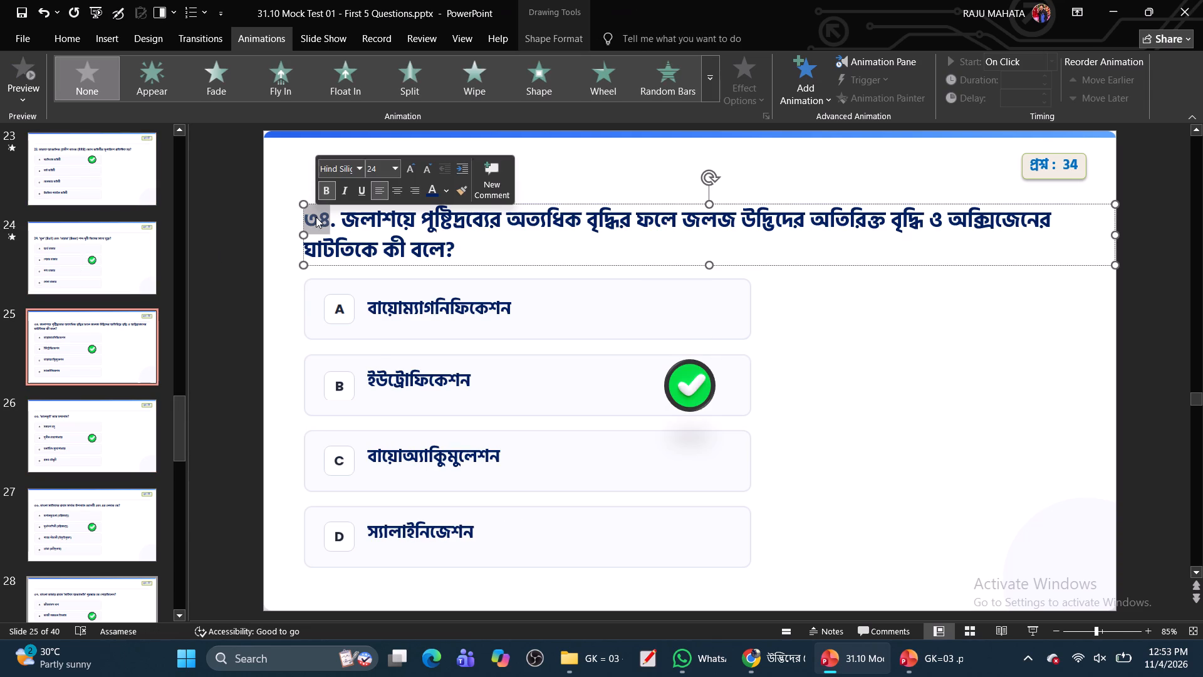
key(2)
key(5)
Give the green check mark beside option B on slide 25 the Fly In animation.
click(700, 391)
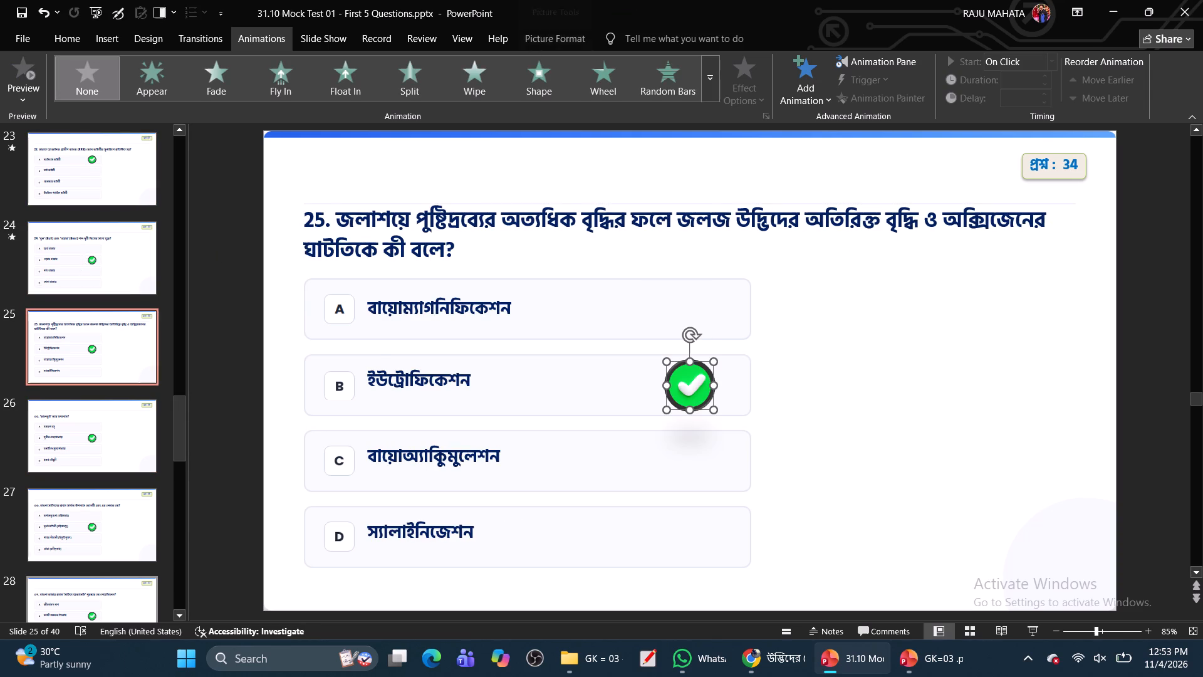
click(283, 82)
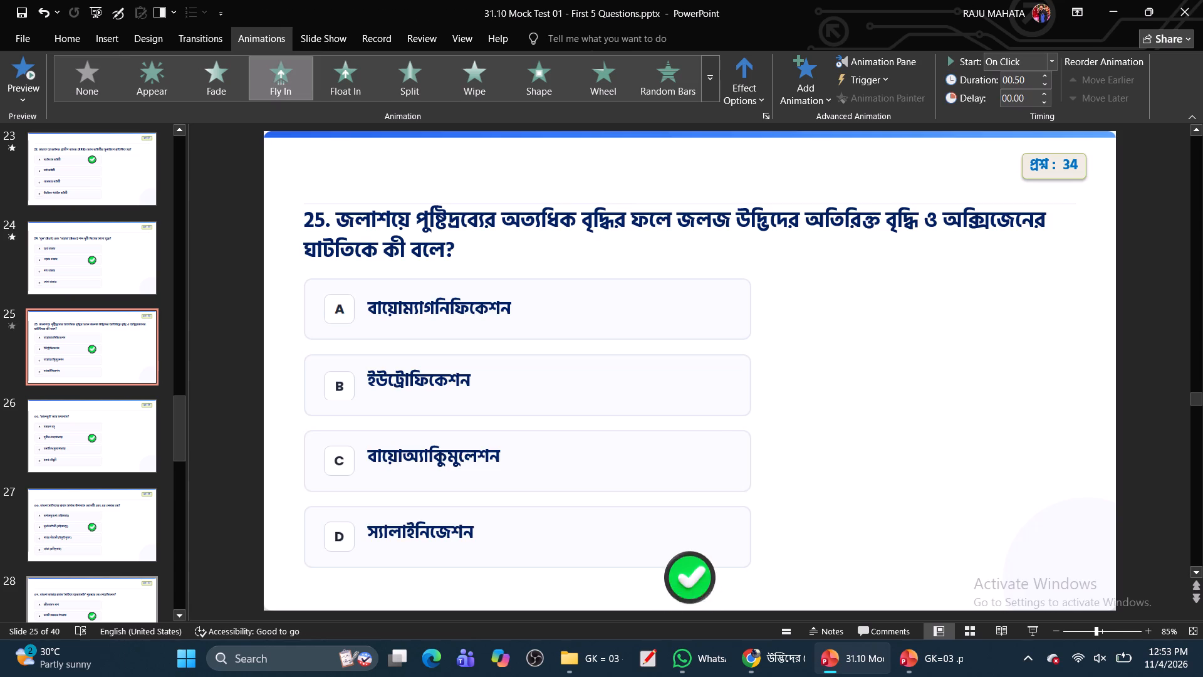
Renumber slide 26's question on whose pen name is 'কালকূট' as 26.
click(102, 428)
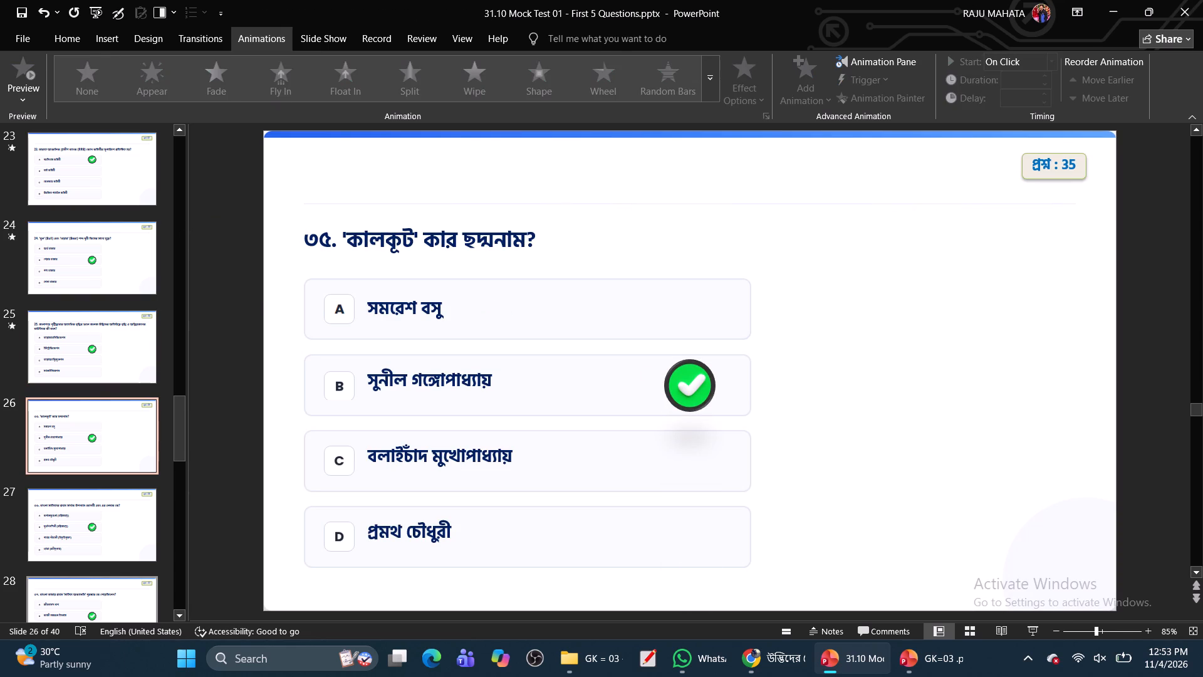
double_click(317, 238)
click(97, 251)
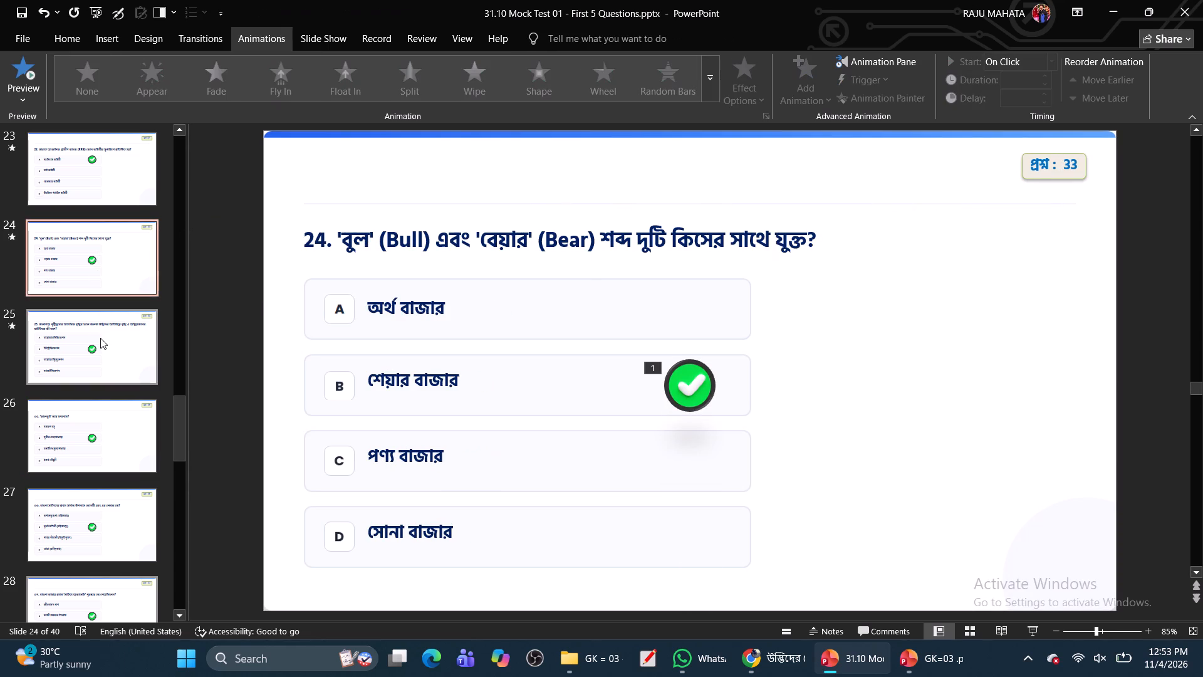
click(100, 338)
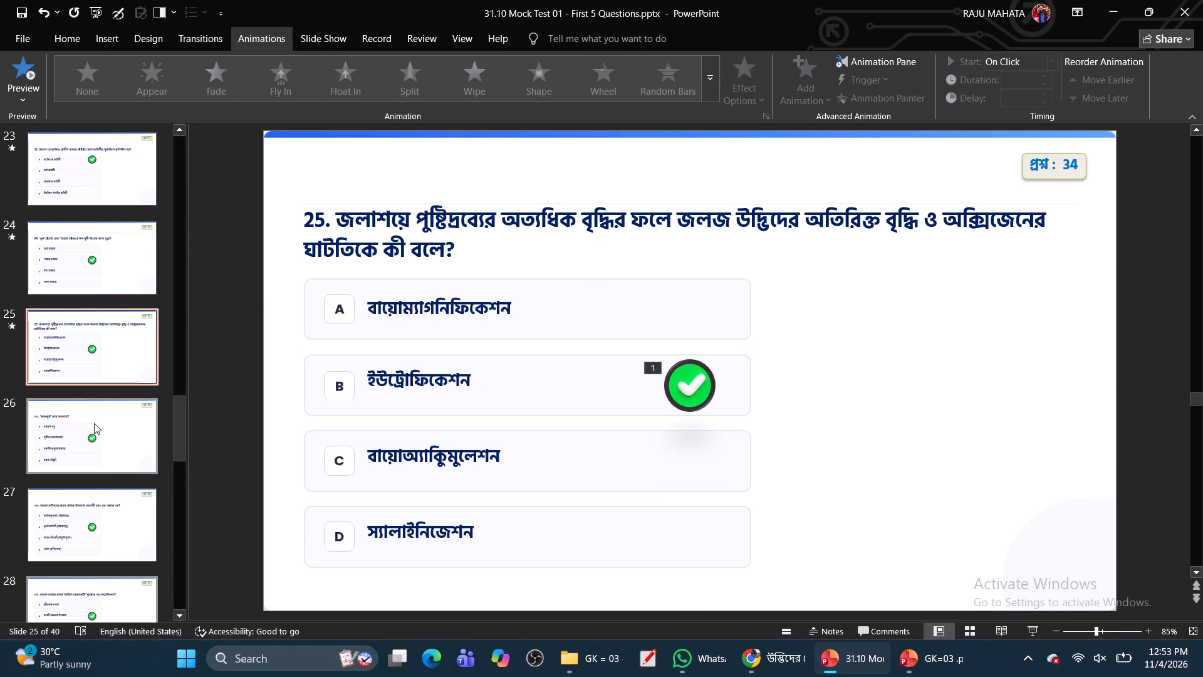
click(90, 444)
double_click(314, 246)
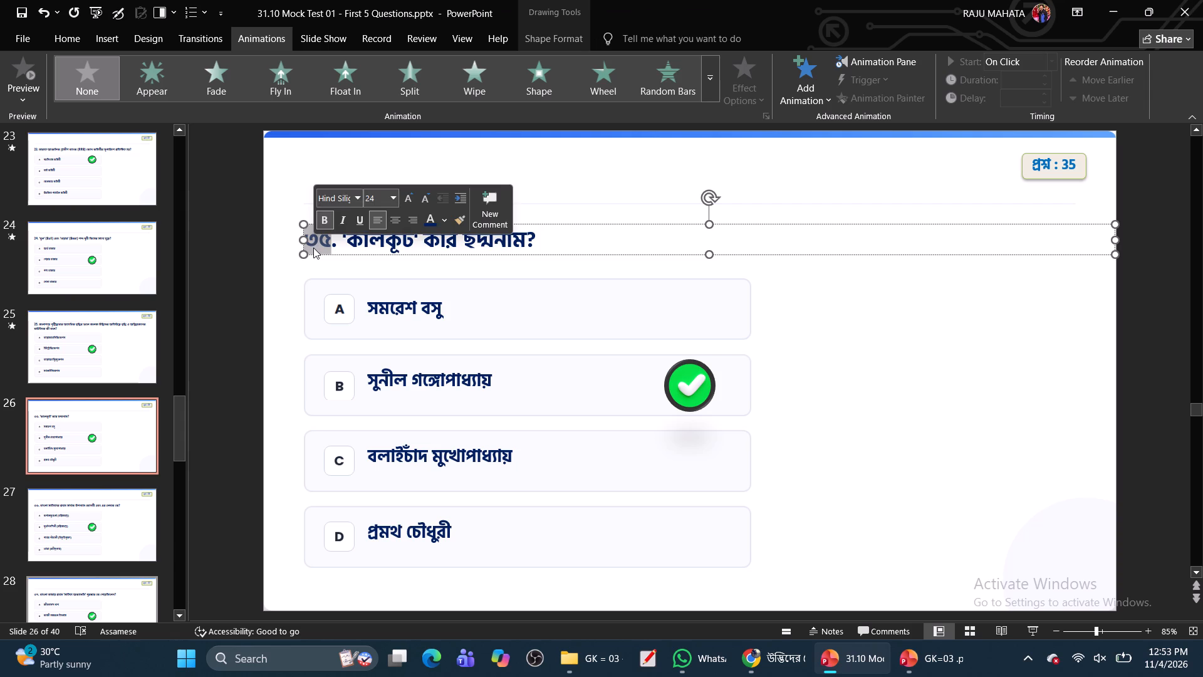
text(26)
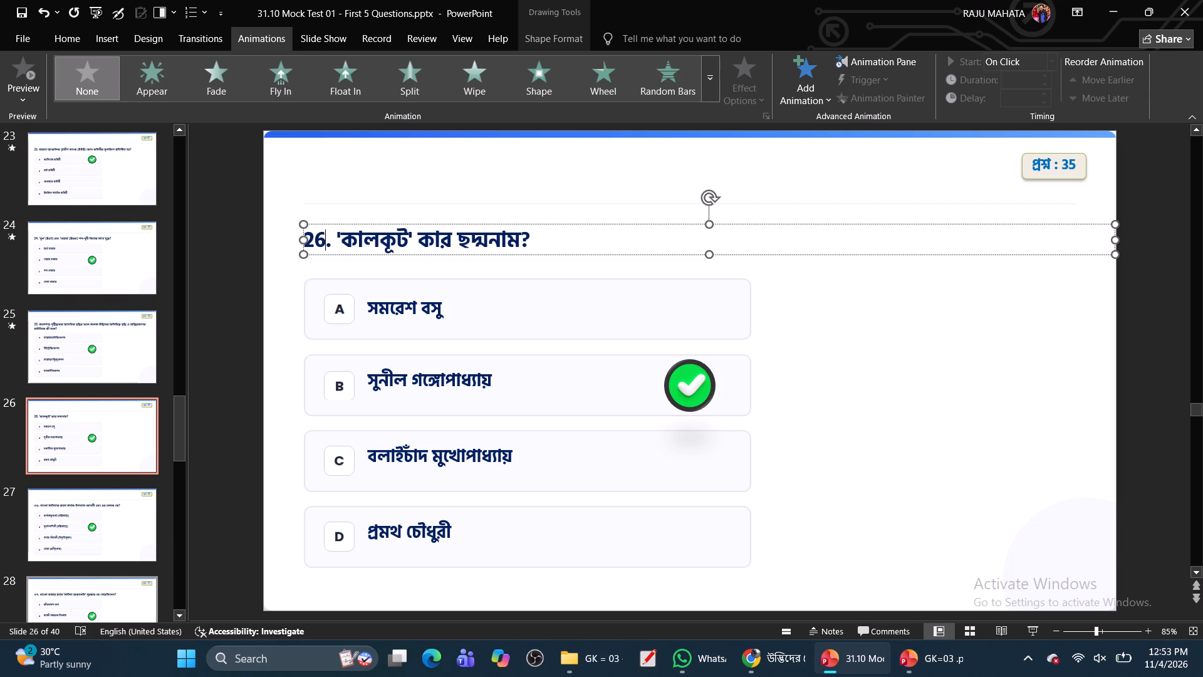
Move the green check mark on slide 26 from option B to option A, keeping its horizontal alignment.
click(693, 394)
drag(693, 394, 690, 347)
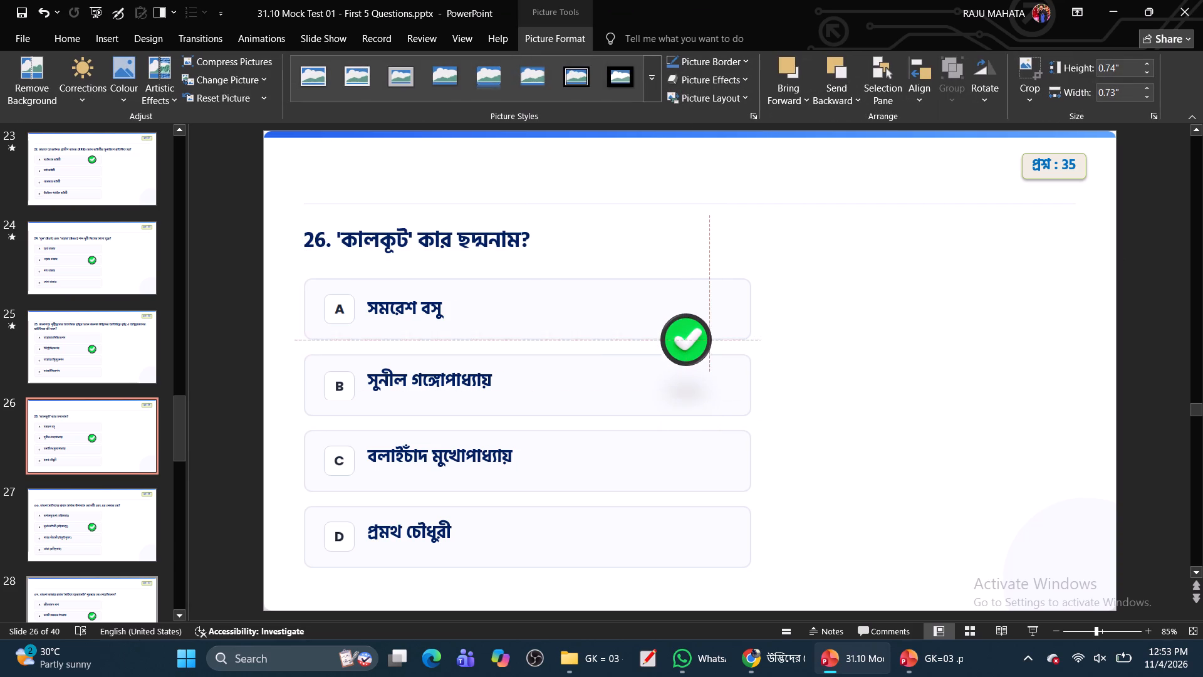
drag(690, 347, 692, 318)
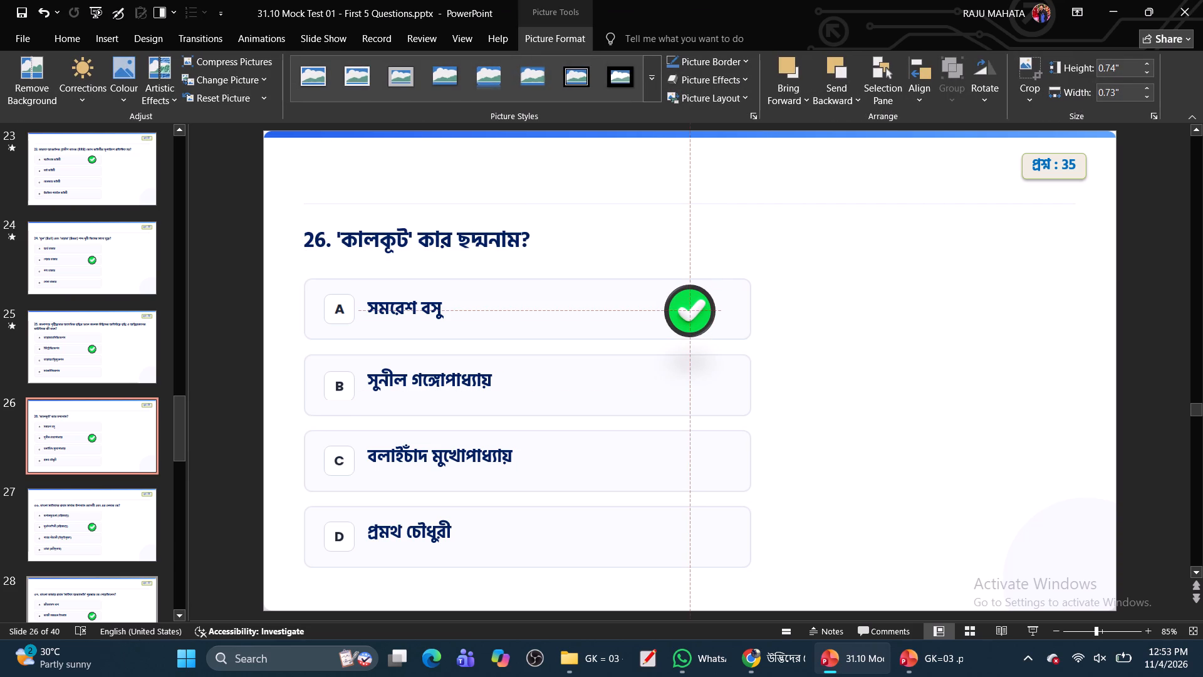
drag(692, 318, 692, 318)
Give the green check mark beside option A on slide 26 the Fly In animation.
click(269, 40)
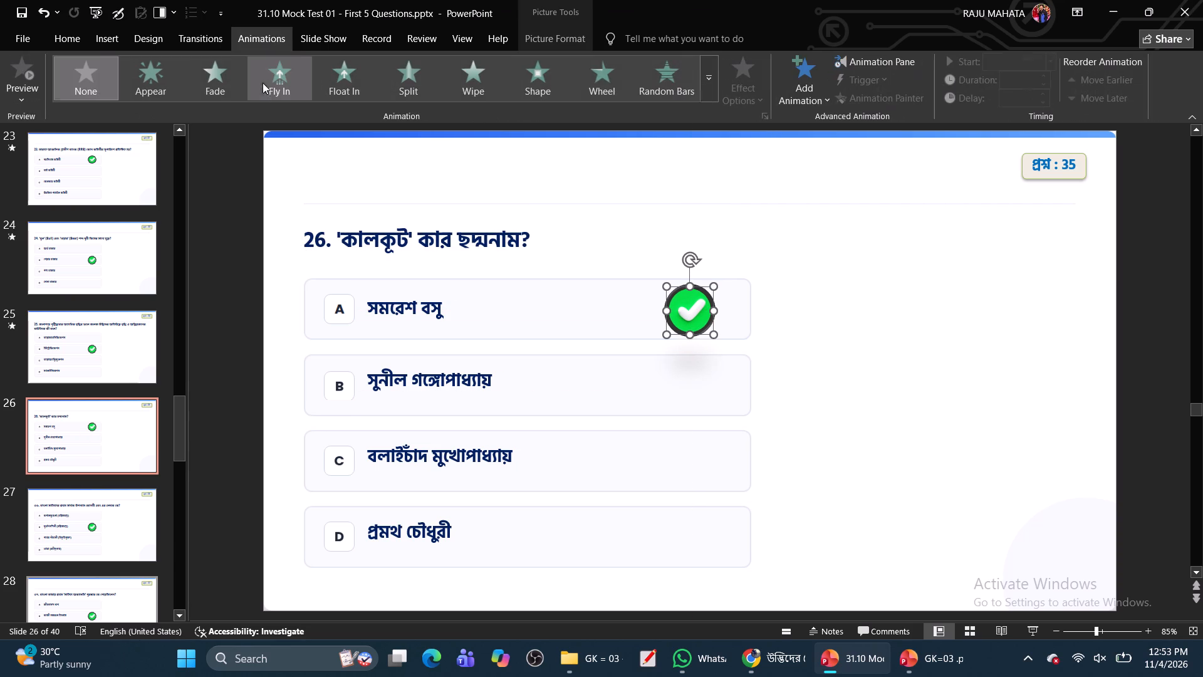
click(279, 88)
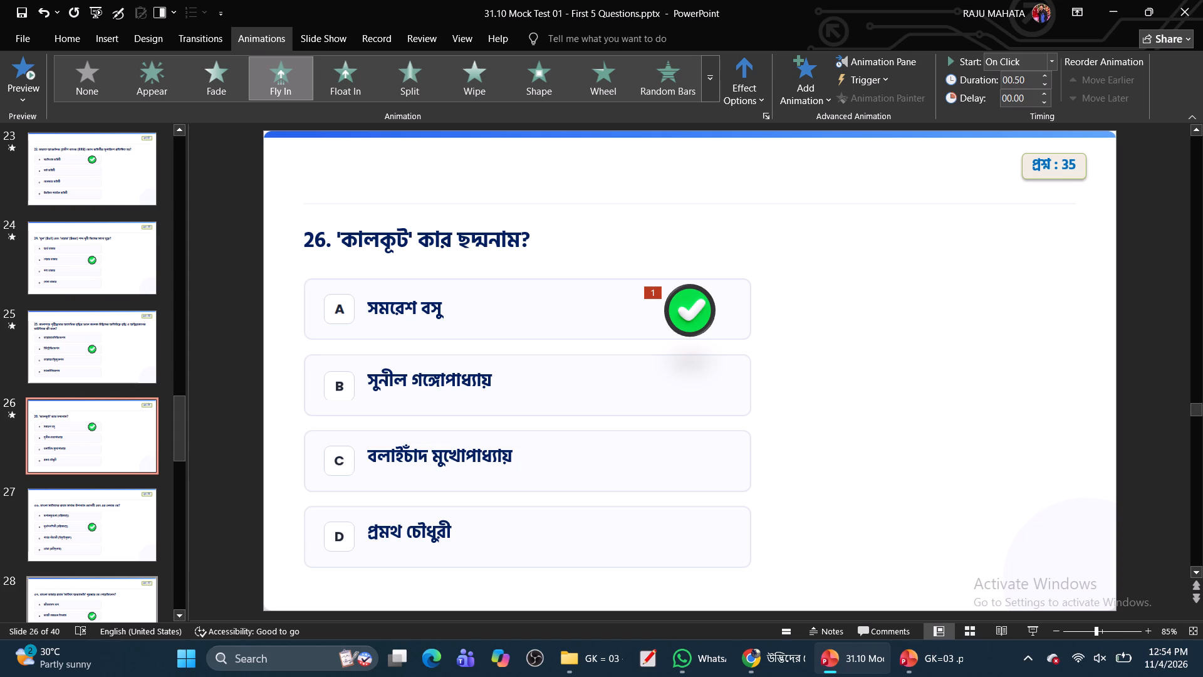
Renumber slide 27's question on the first successful Bengali novel and its author as 27.
click(90, 527)
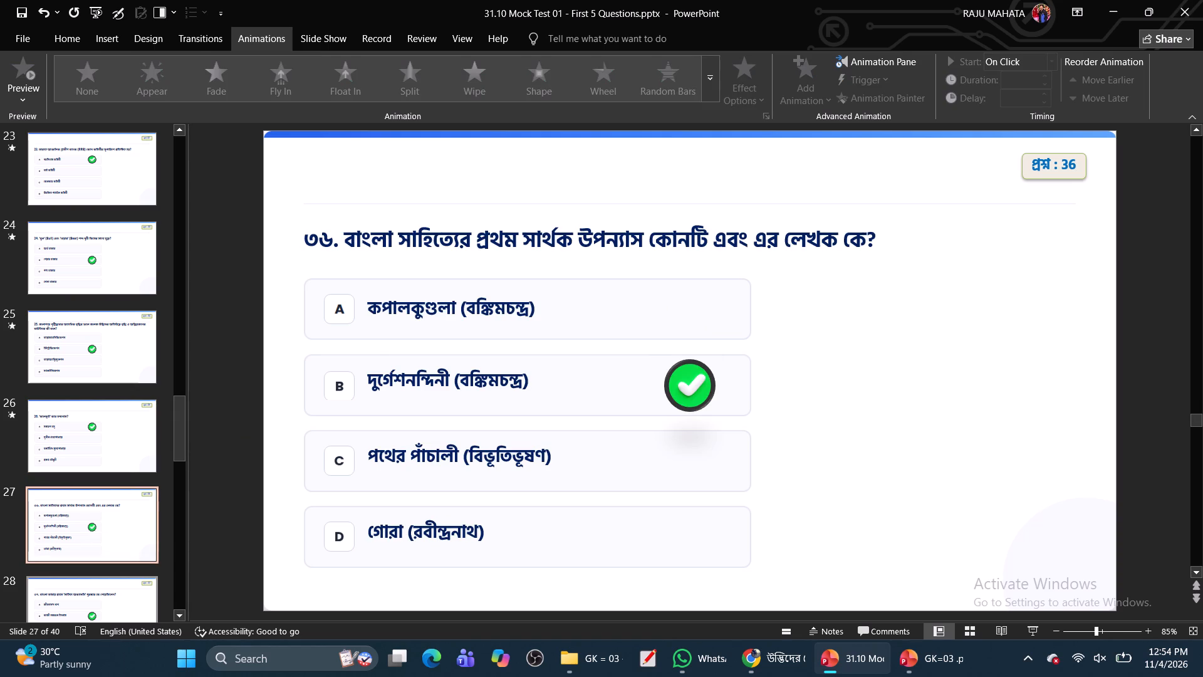
double_click(311, 244)
text(27)
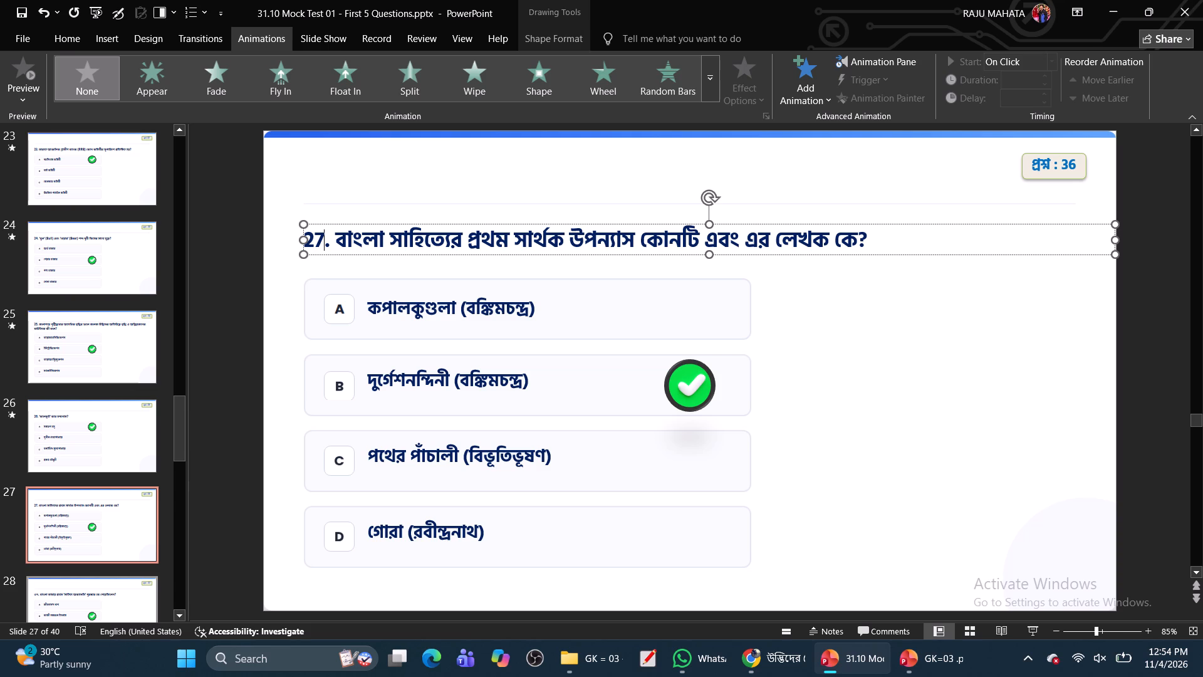
Give the green check mark beside option B on slide 27 the Fly In animation.
double_click(682, 392)
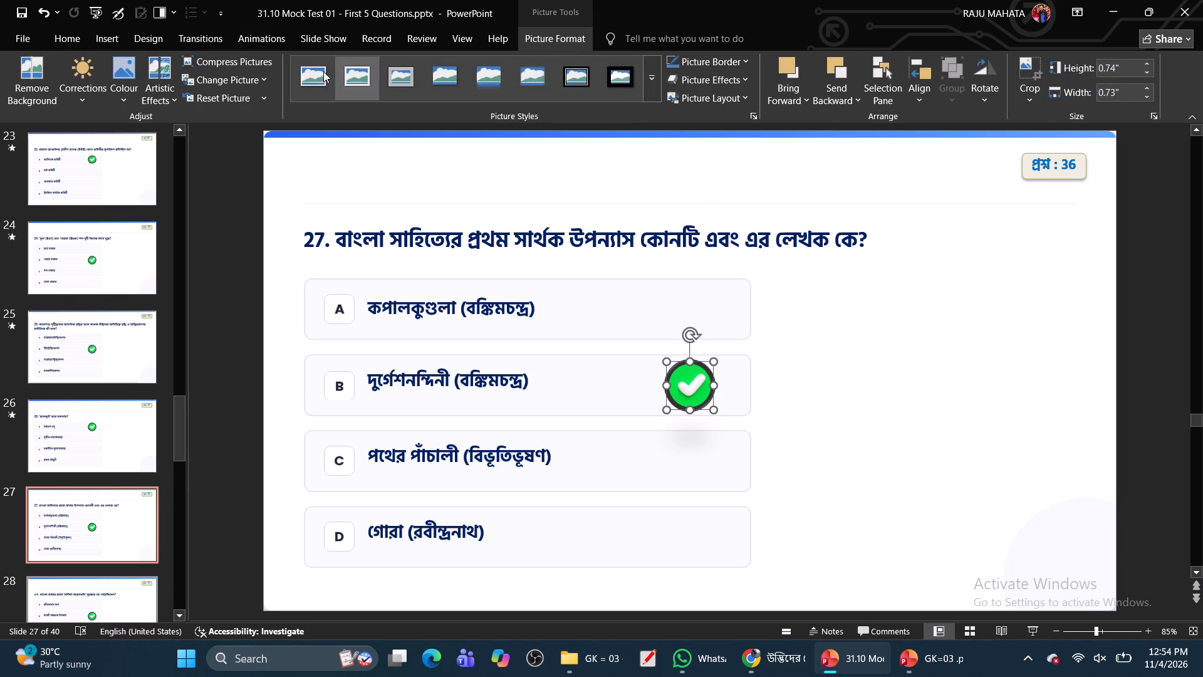
click(235, 32)
click(292, 83)
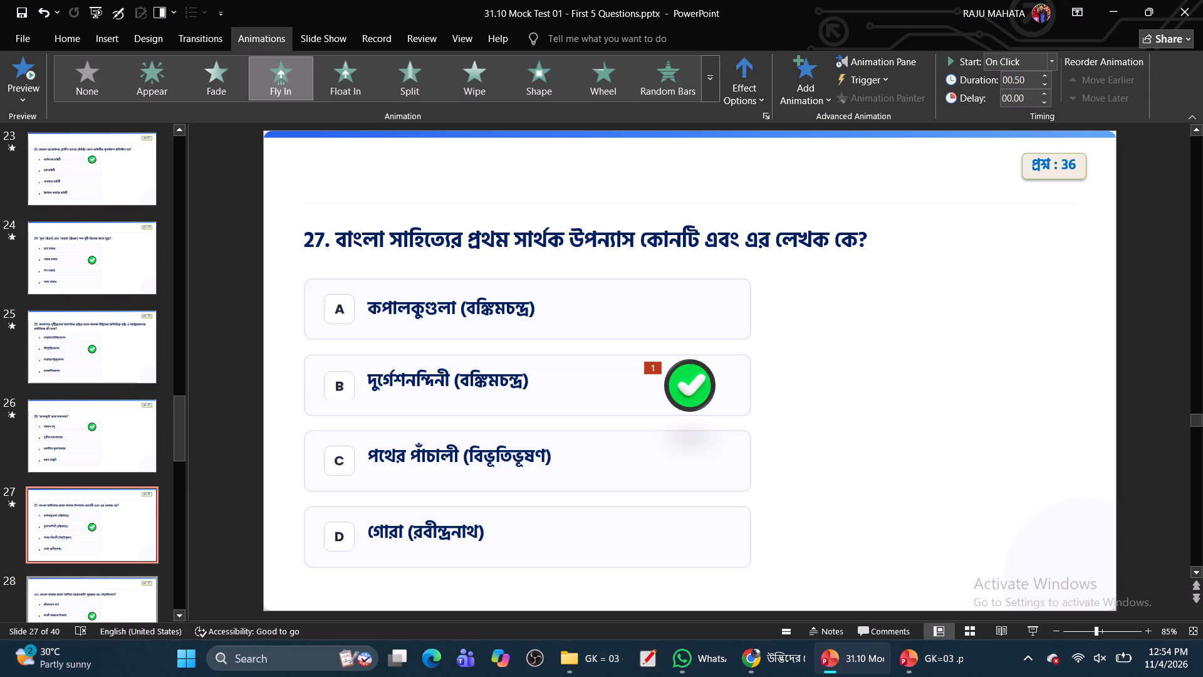
Renumber slide 28's question on the first Sahitya Akademi award for Bengali as 28.
click(130, 597)
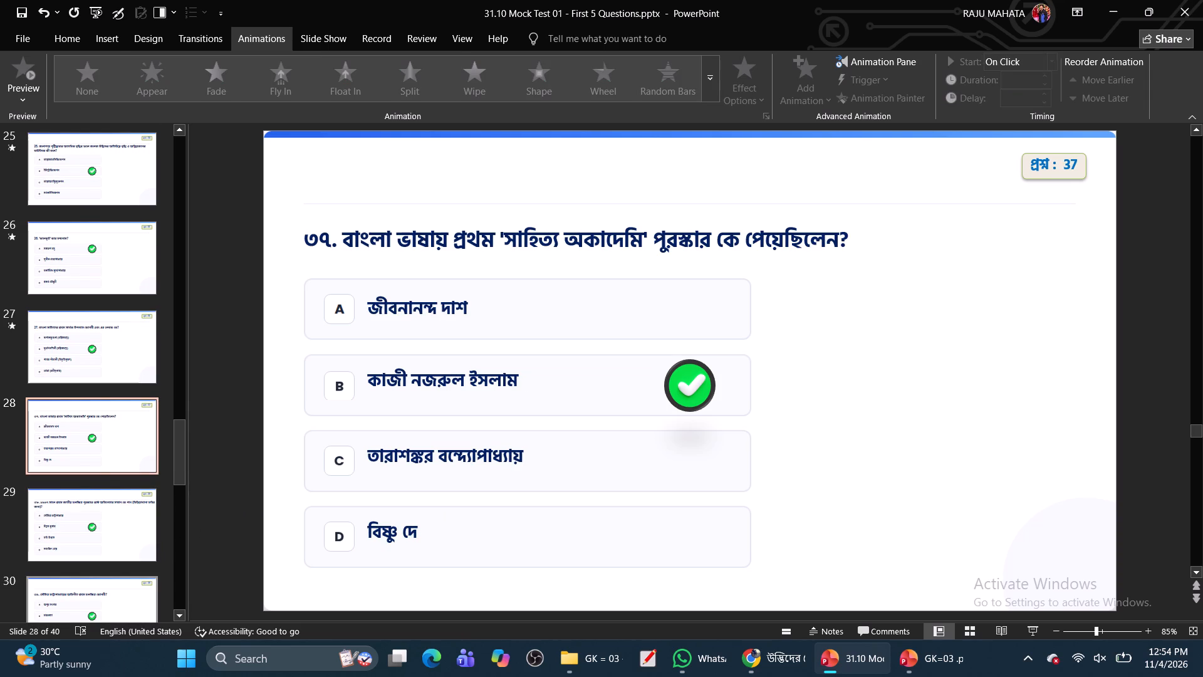
double_click(320, 239)
text(28)
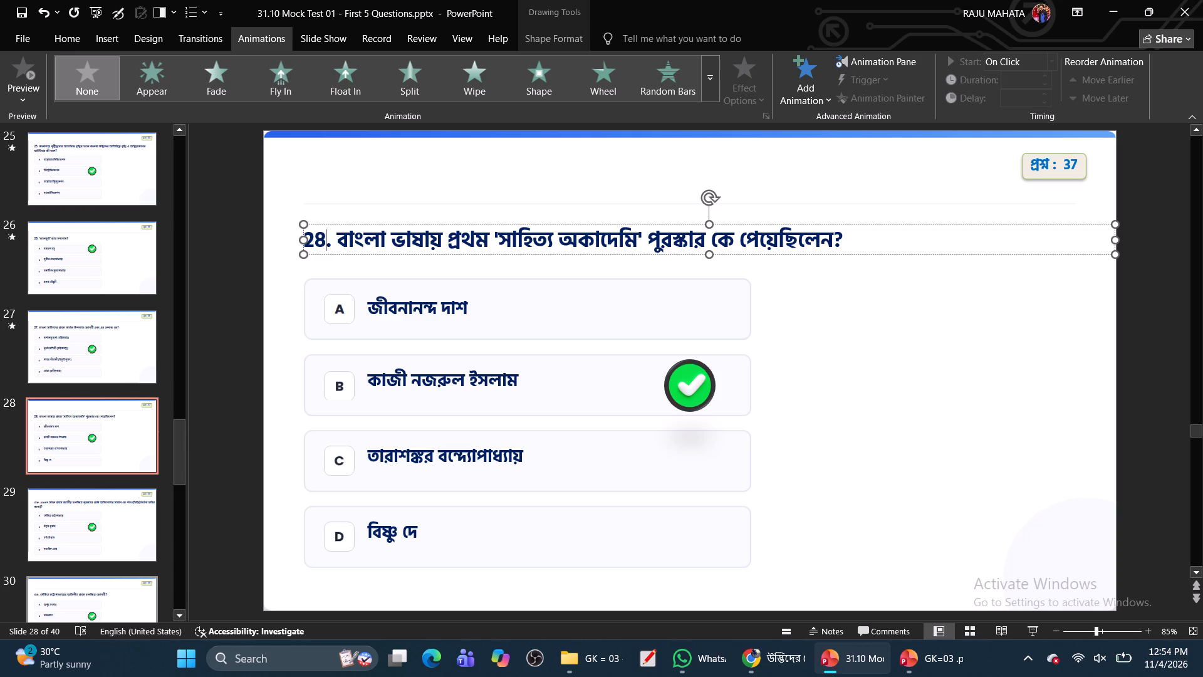
Swap slide 28's answer texts so that বিষ্ণু দে is option A and জীবনানন্দ দাশ is option D, aligned with the other options.
click(419, 309)
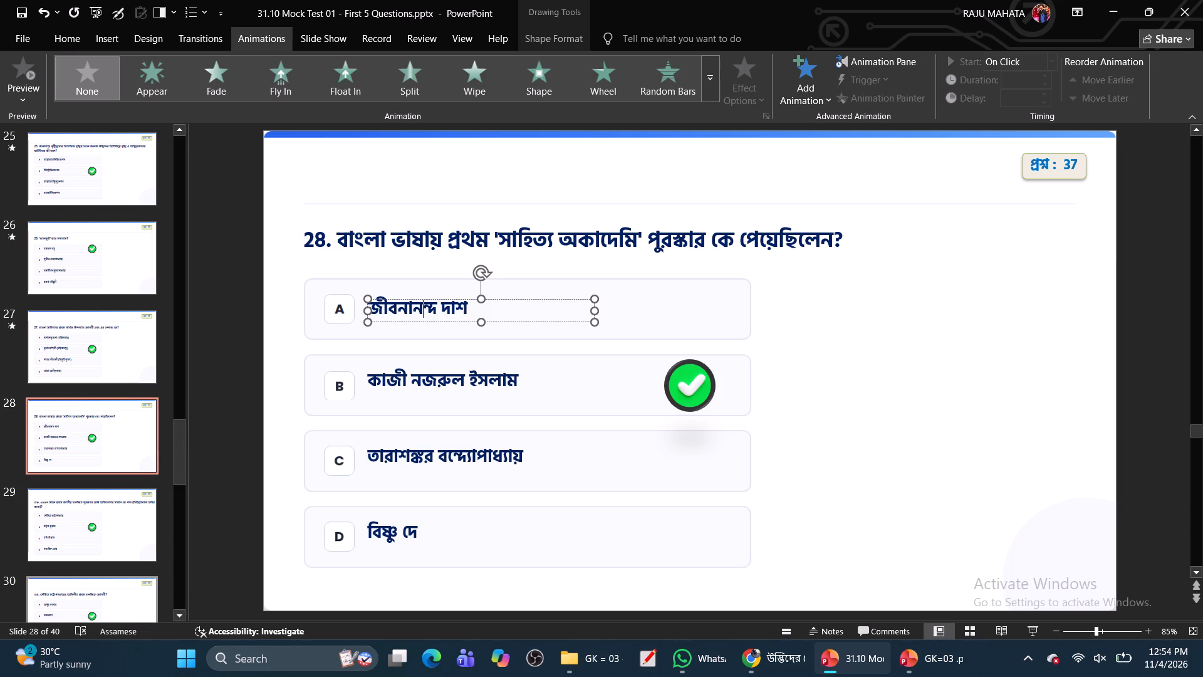
drag(420, 320, 494, 543)
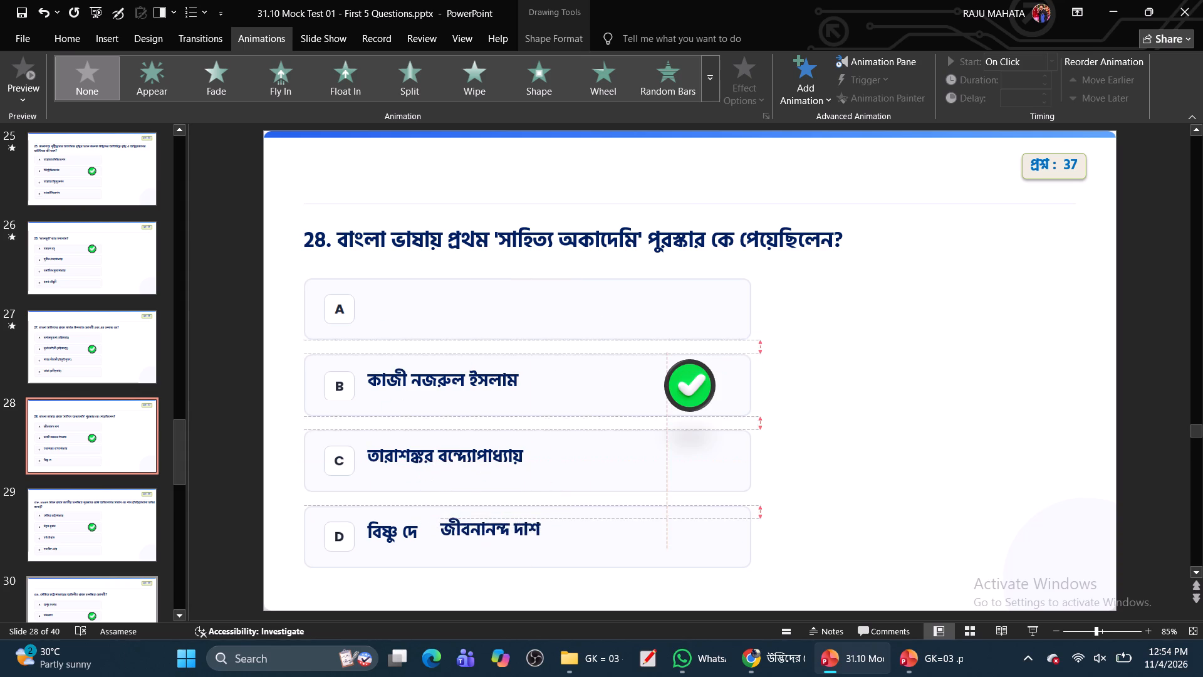
drag(494, 543, 494, 545)
click(385, 533)
drag(392, 545, 401, 464)
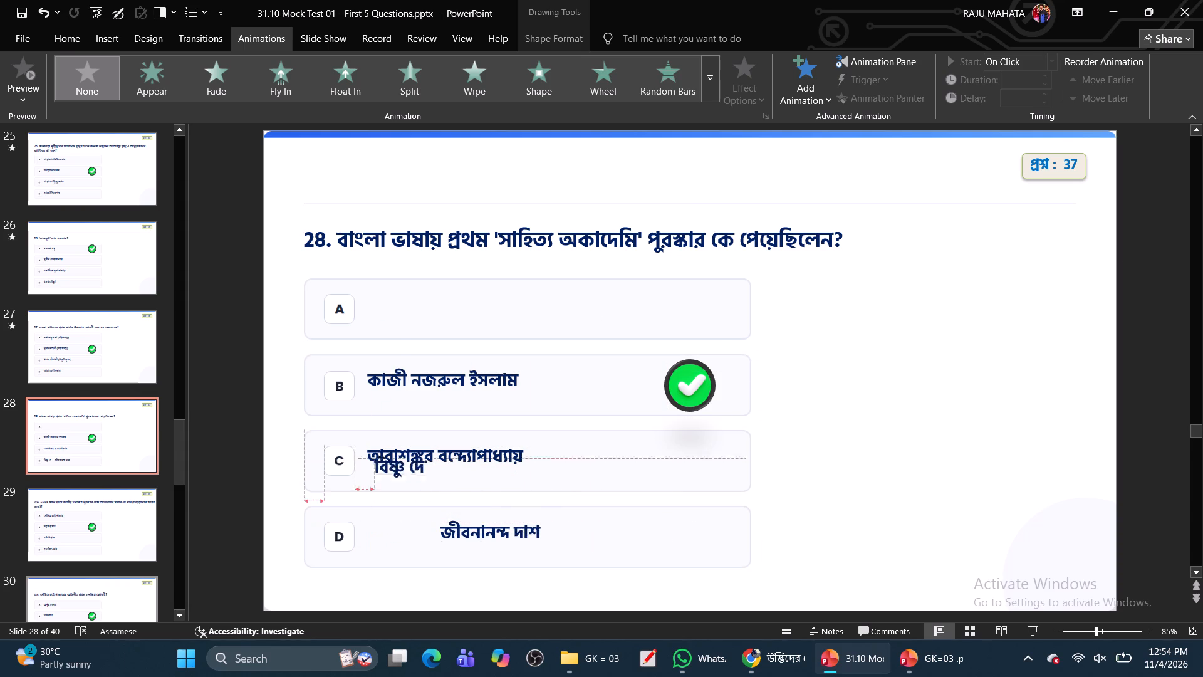
drag(401, 464, 398, 321)
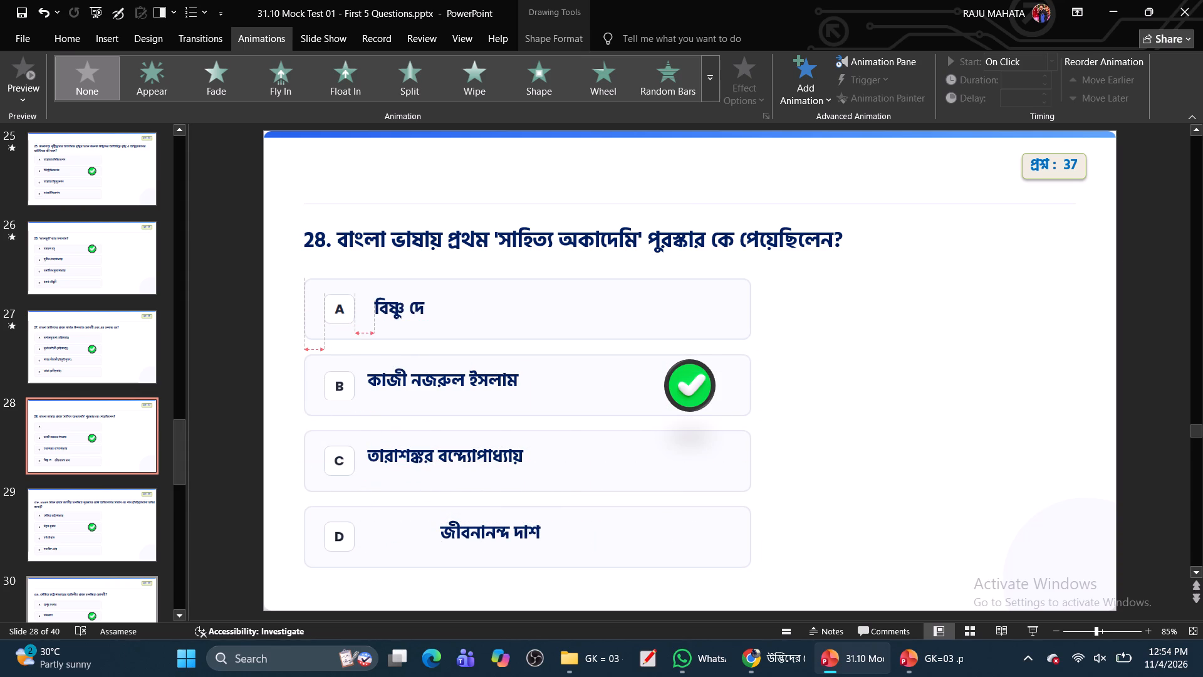
drag(398, 321, 398, 320)
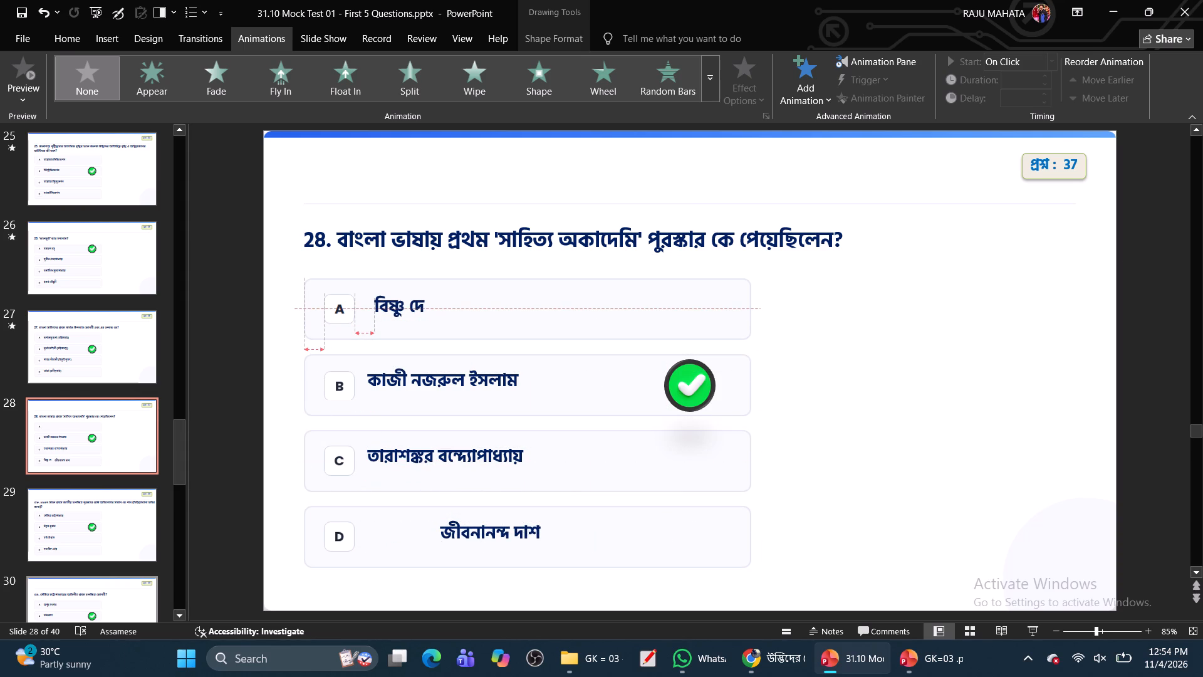
drag(398, 320, 390, 319)
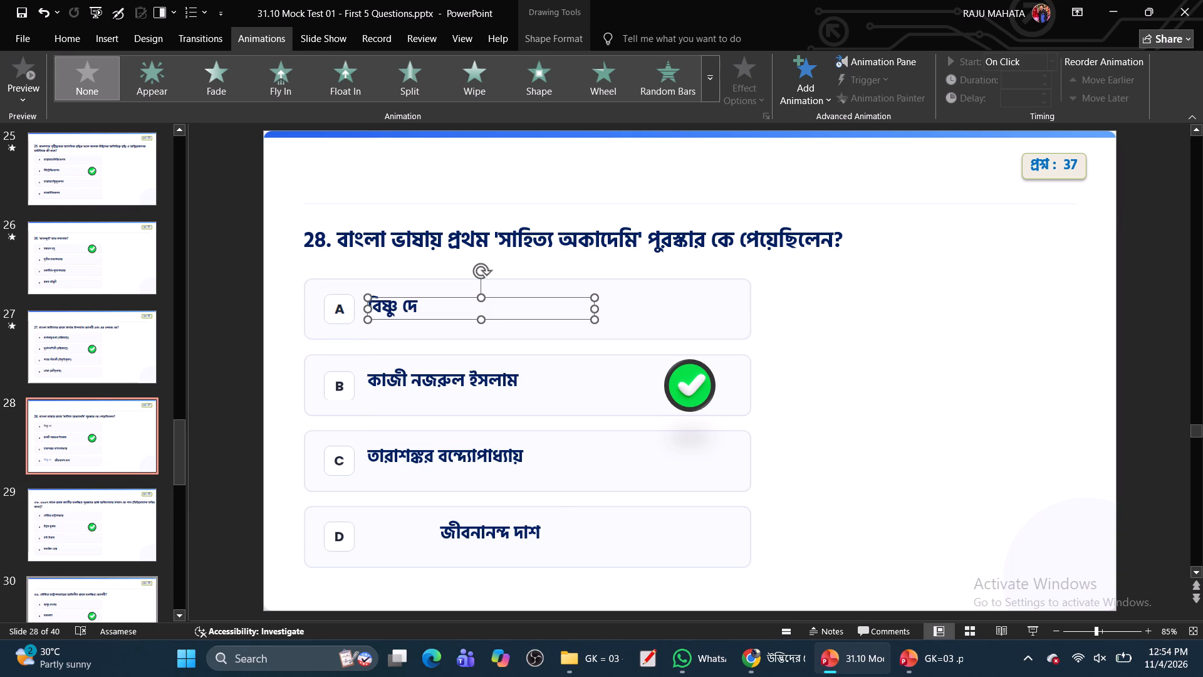
click(462, 535)
drag(466, 546, 399, 543)
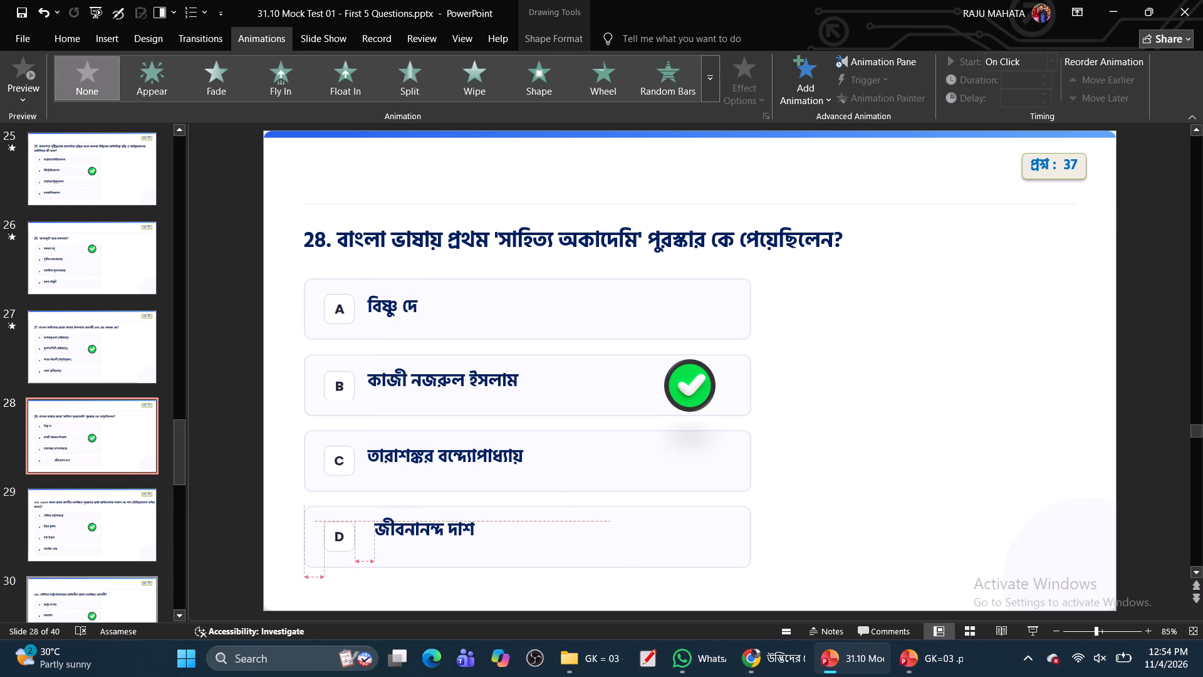
drag(399, 543, 393, 543)
Move the green check mark on slide 28 from option B to option D.
click(681, 377)
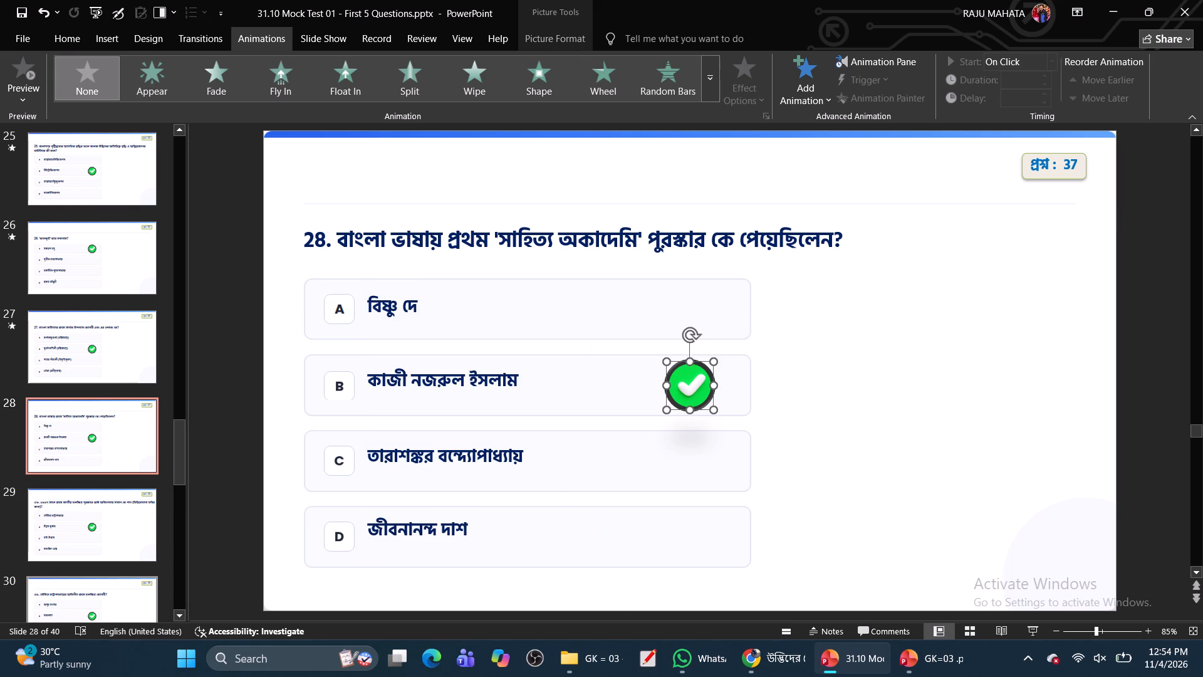
drag(688, 390, 676, 542)
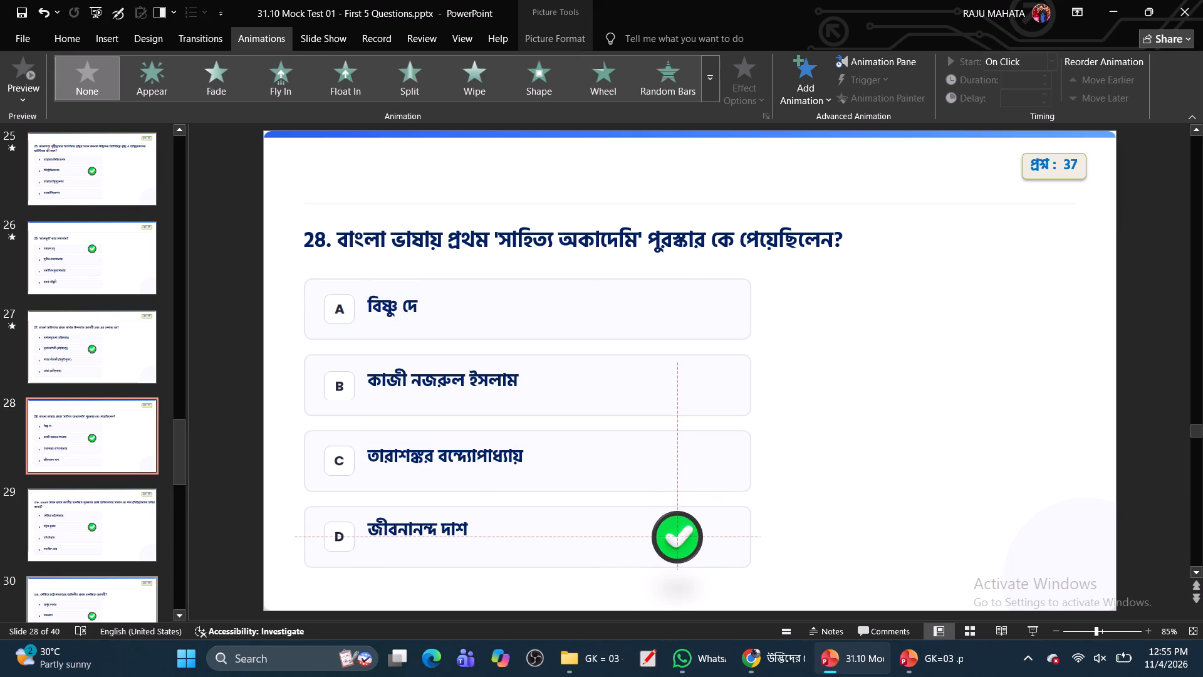
drag(676, 542, 681, 538)
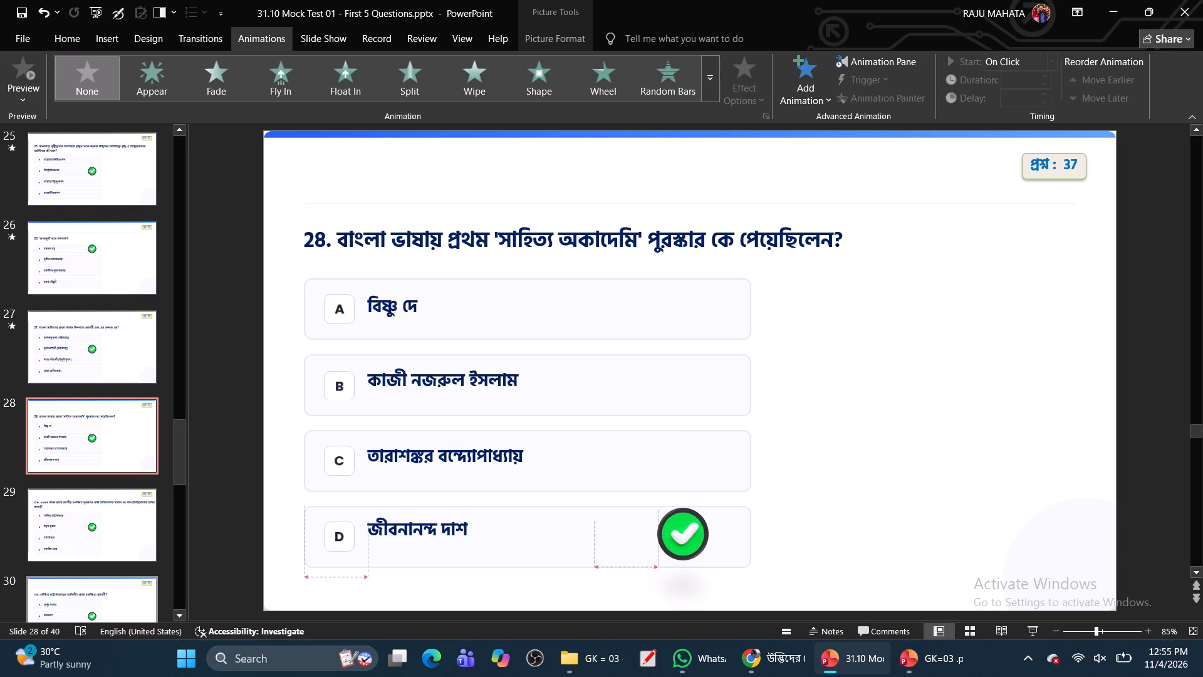
drag(681, 538, 684, 541)
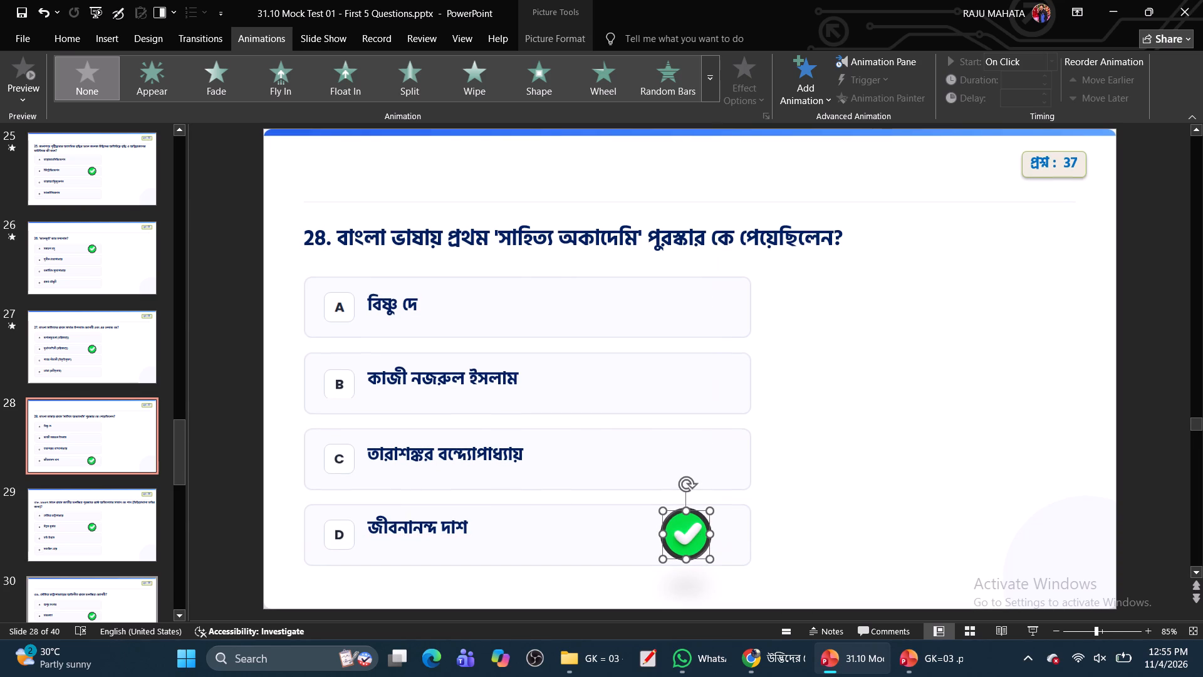
Give the green check mark beside option D on slide 28 the Fly In animation.
click(270, 79)
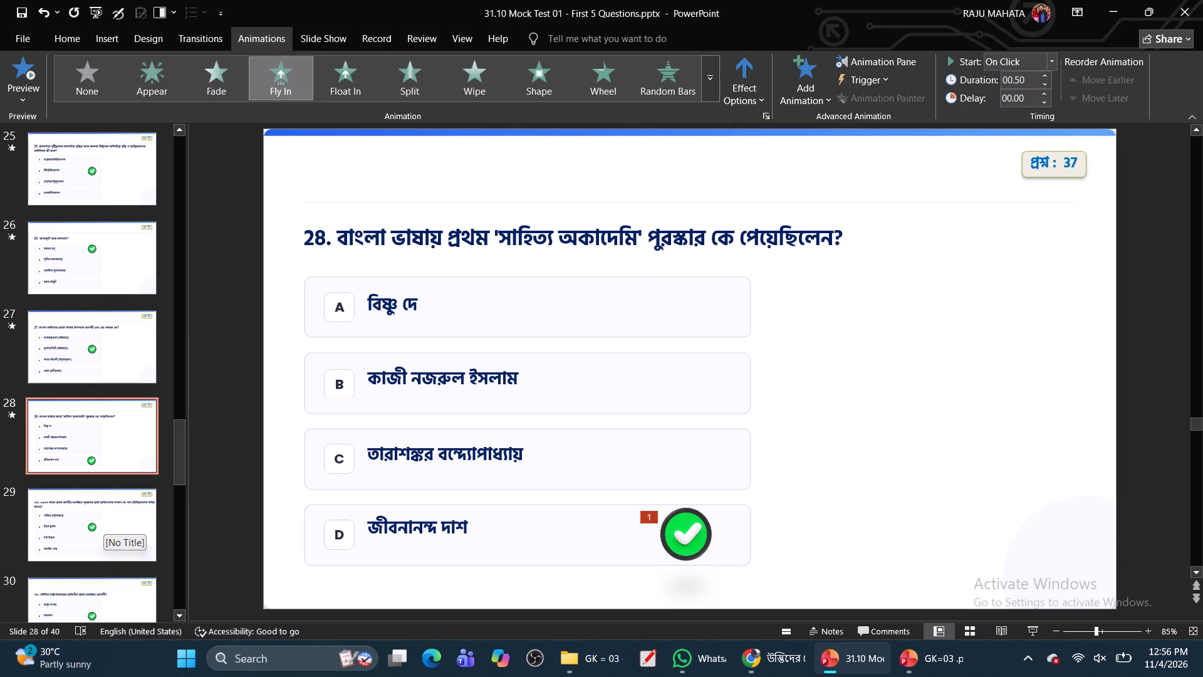
click(103, 532)
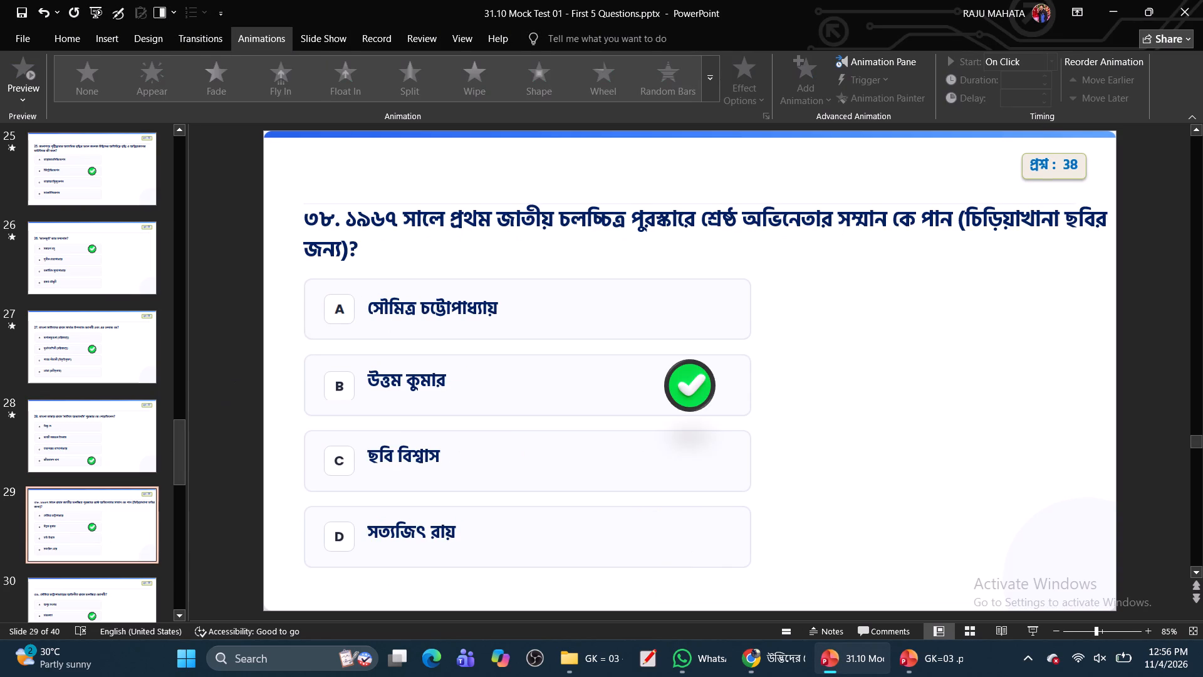
double_click(319, 219)
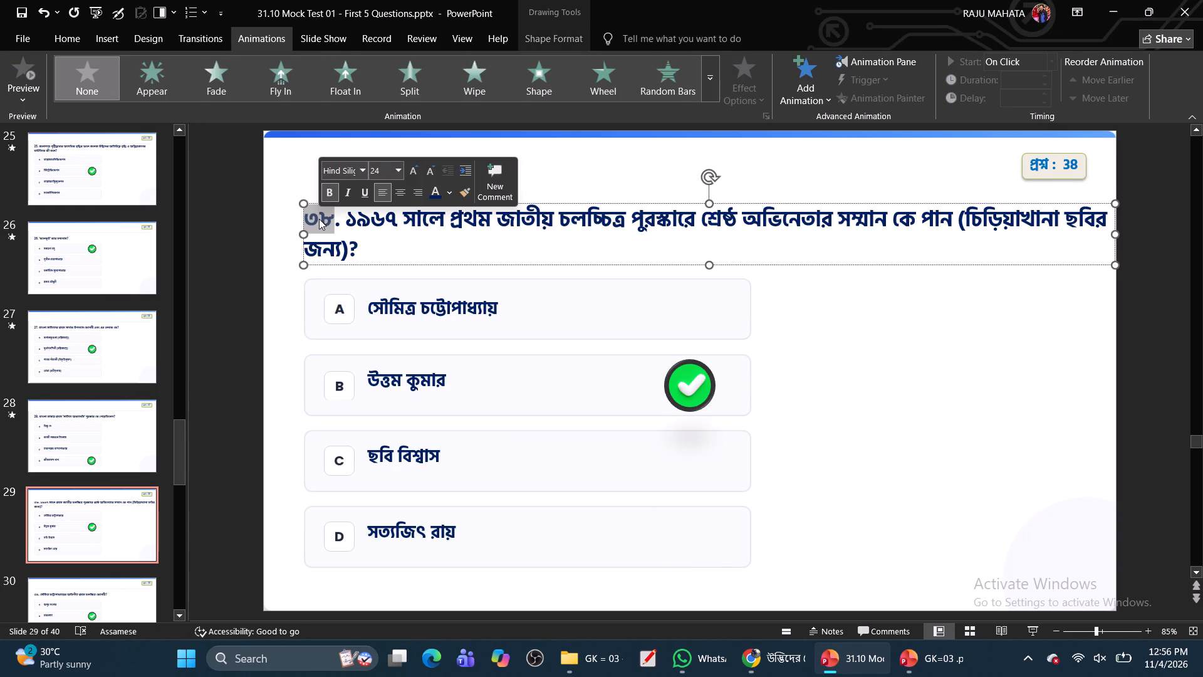
text(29)
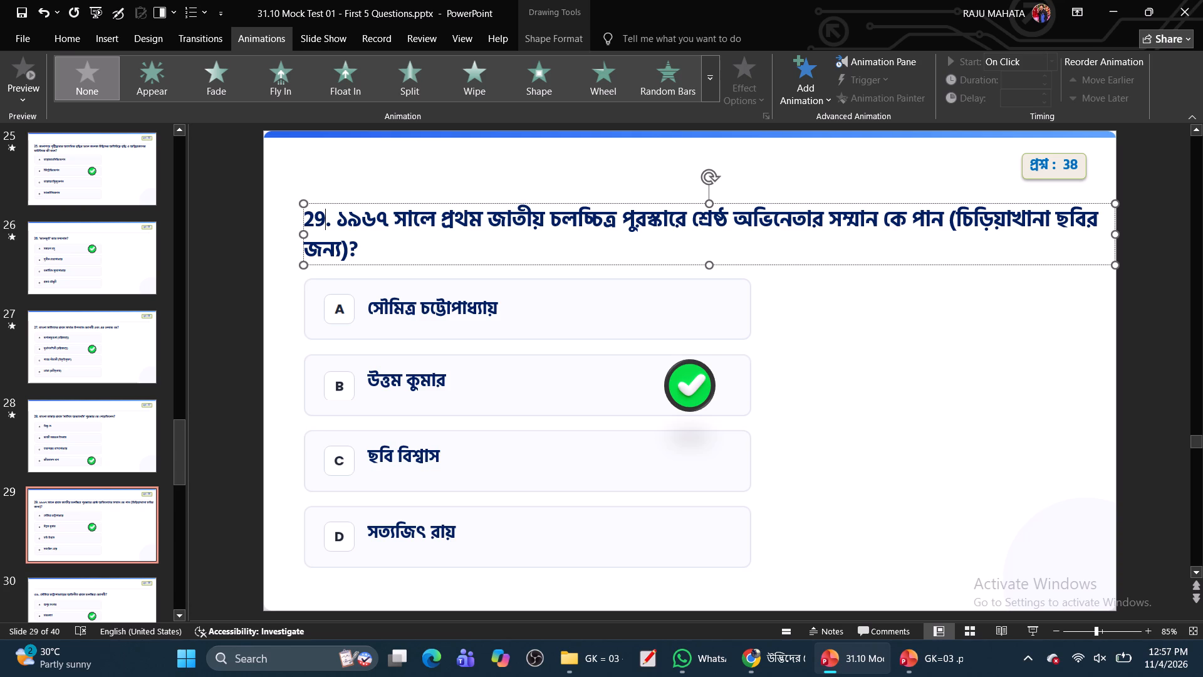
Delete the bracketed text (চিড়িয়াখানা ছবির জন্য) from slide 29's question, leaving a space before the question mark.
drag(948, 224, 410, 265)
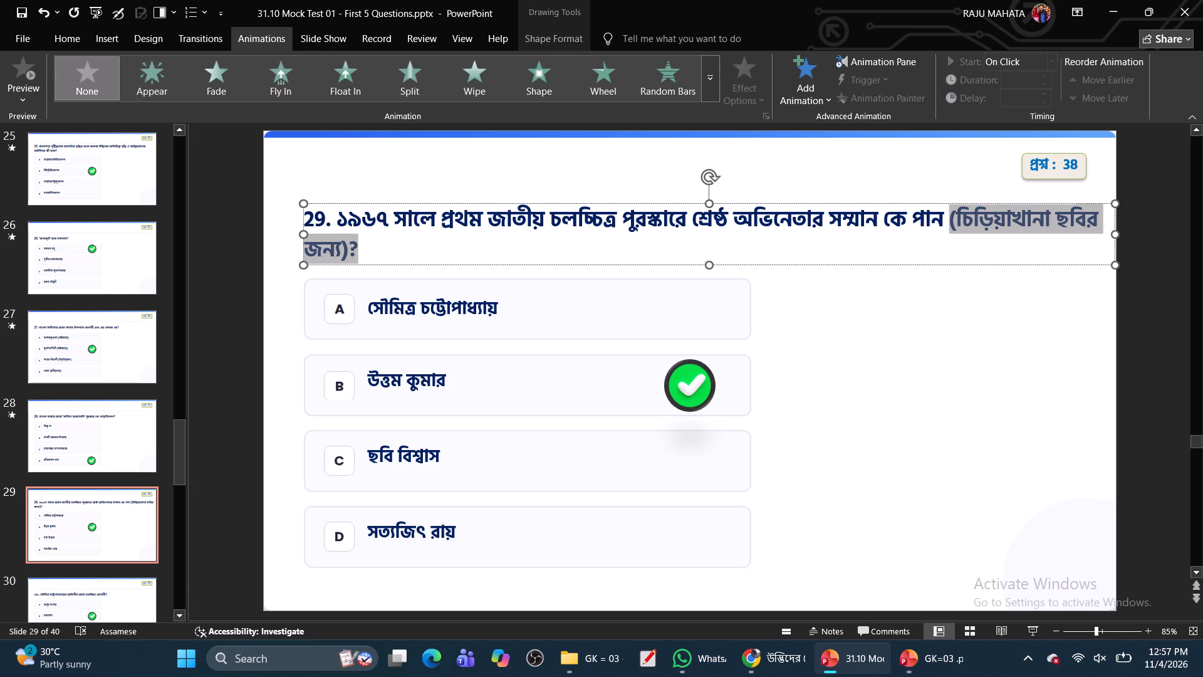
drag(410, 265, 342, 255)
drag(342, 255, 344, 251)
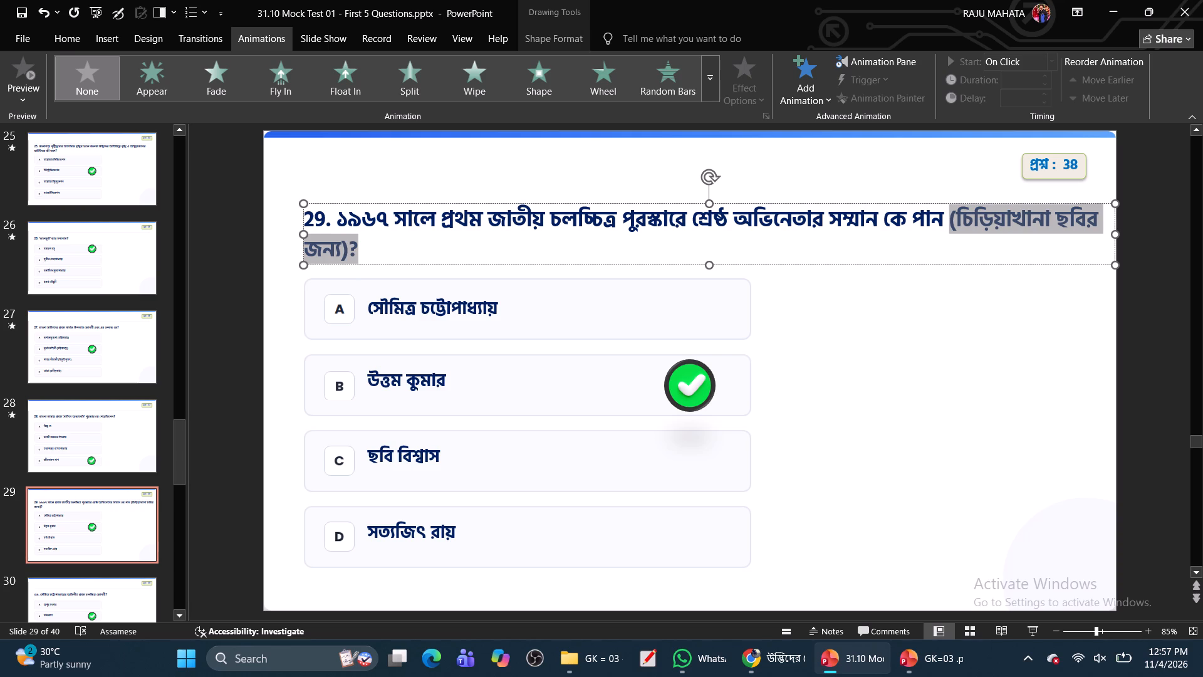
drag(344, 251, 342, 250)
key(BackSpace)
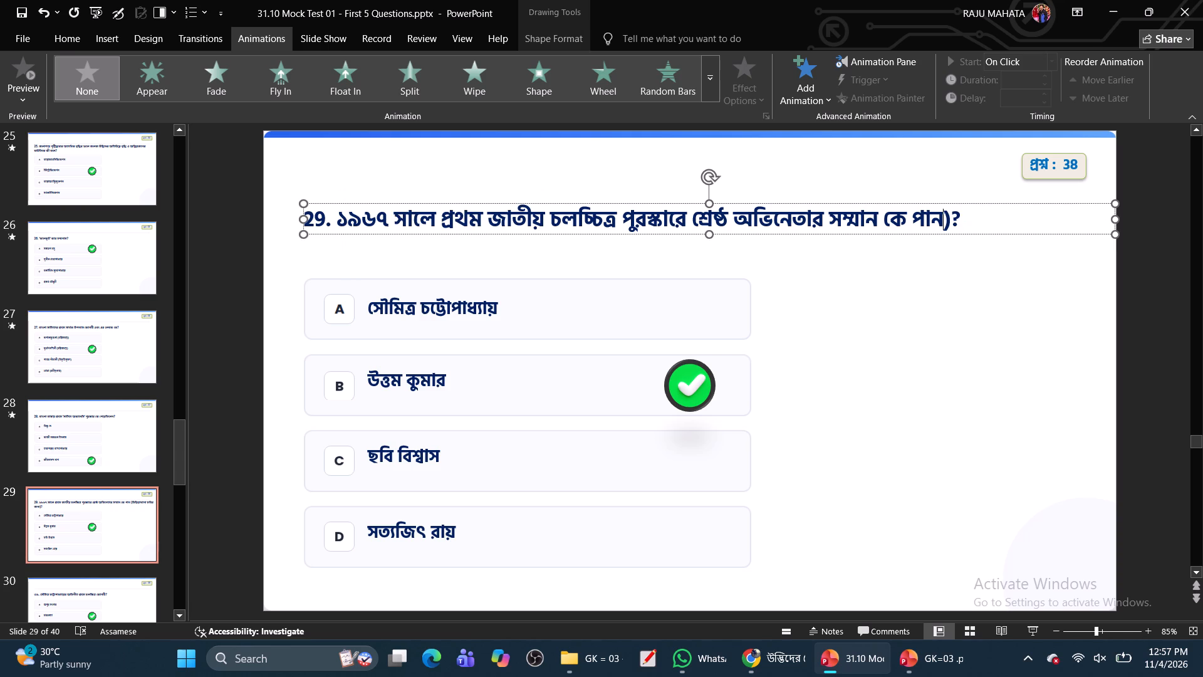
click(948, 225)
key(BackSpace)
key(space)
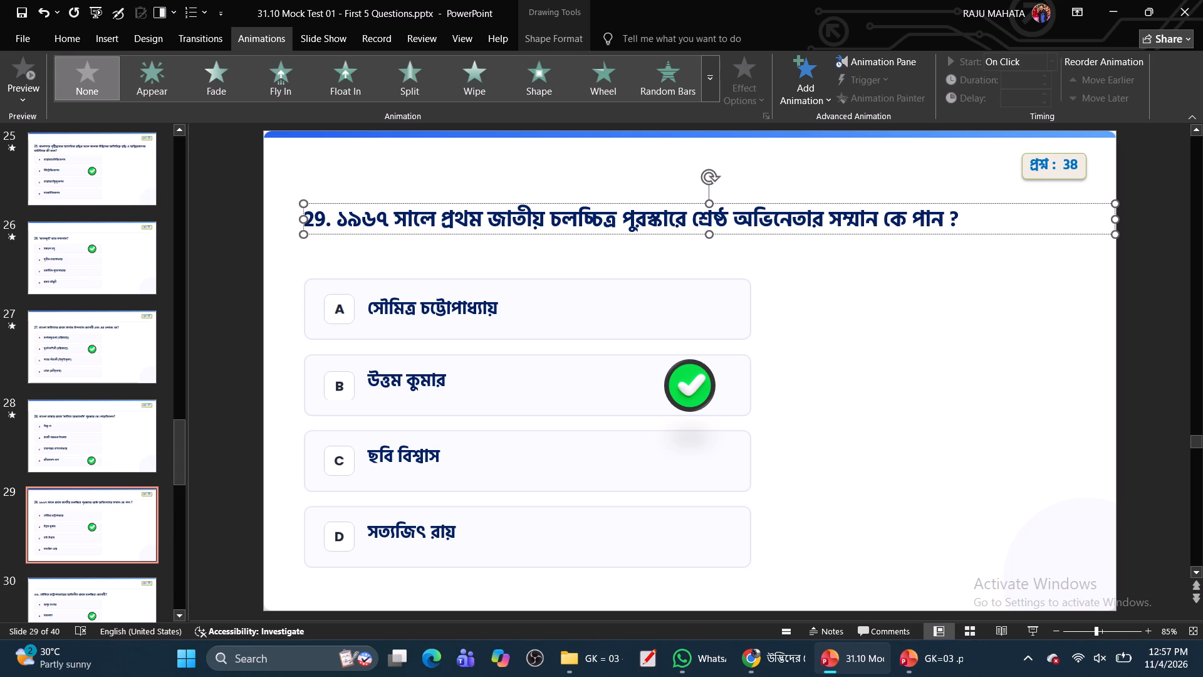
Give the green check mark beside option B on slide 29 the Fly In animation.
click(690, 391)
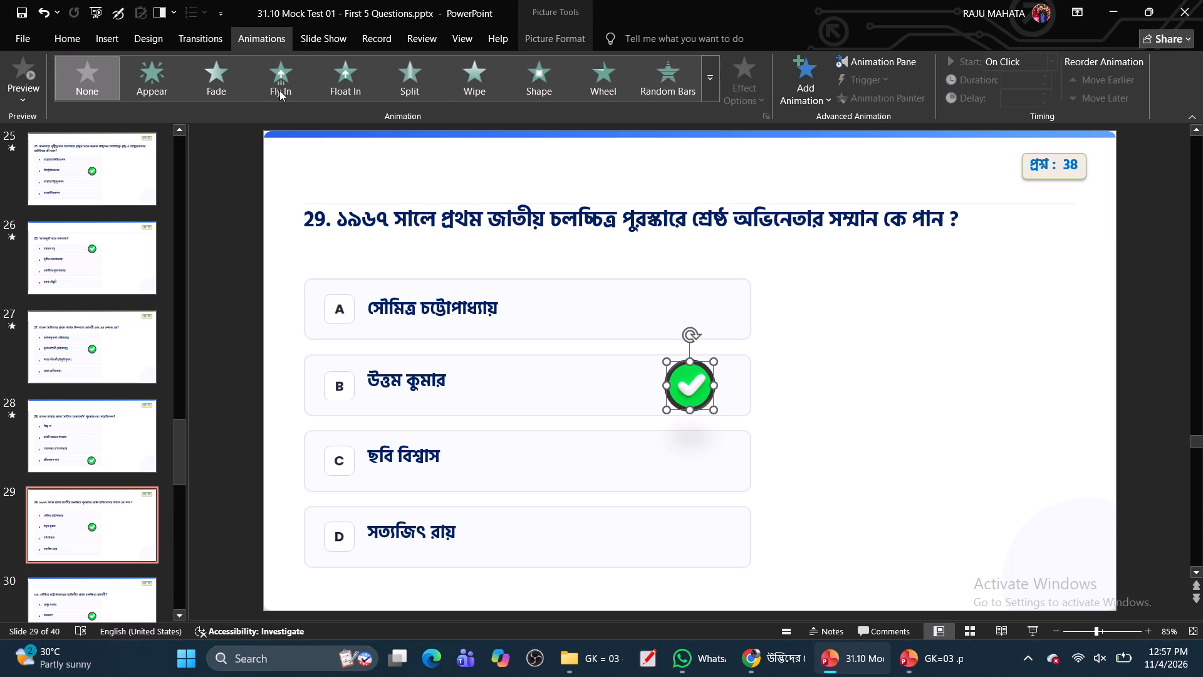
click(279, 90)
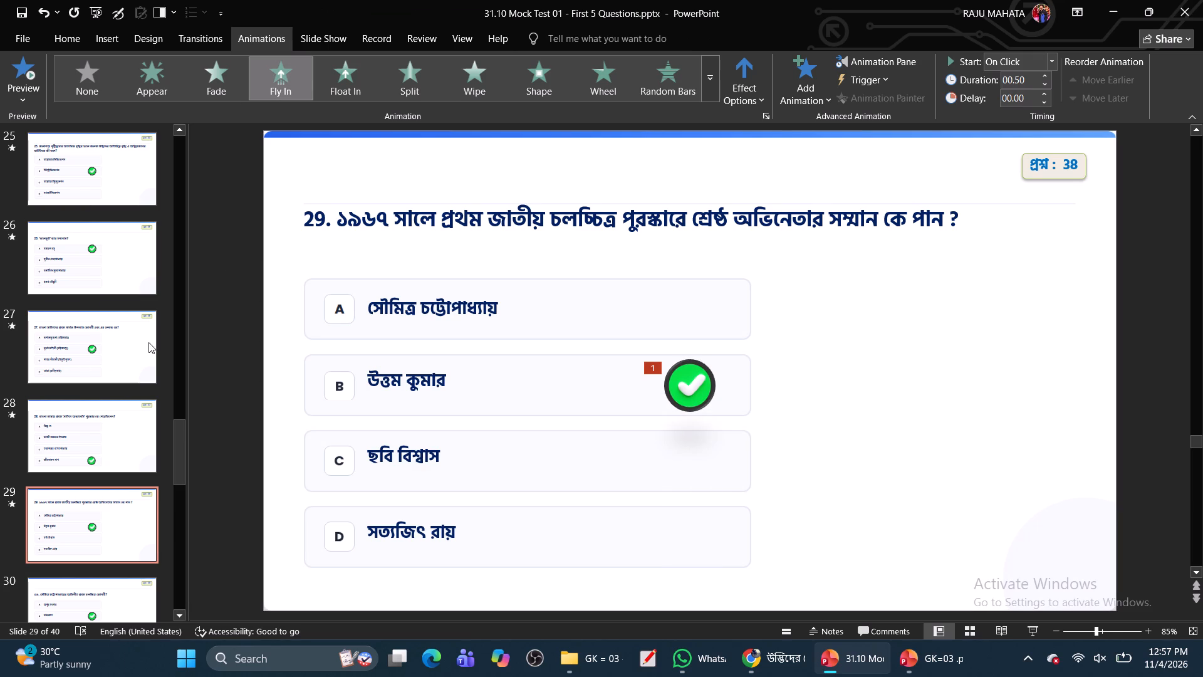
click(115, 426)
click(105, 519)
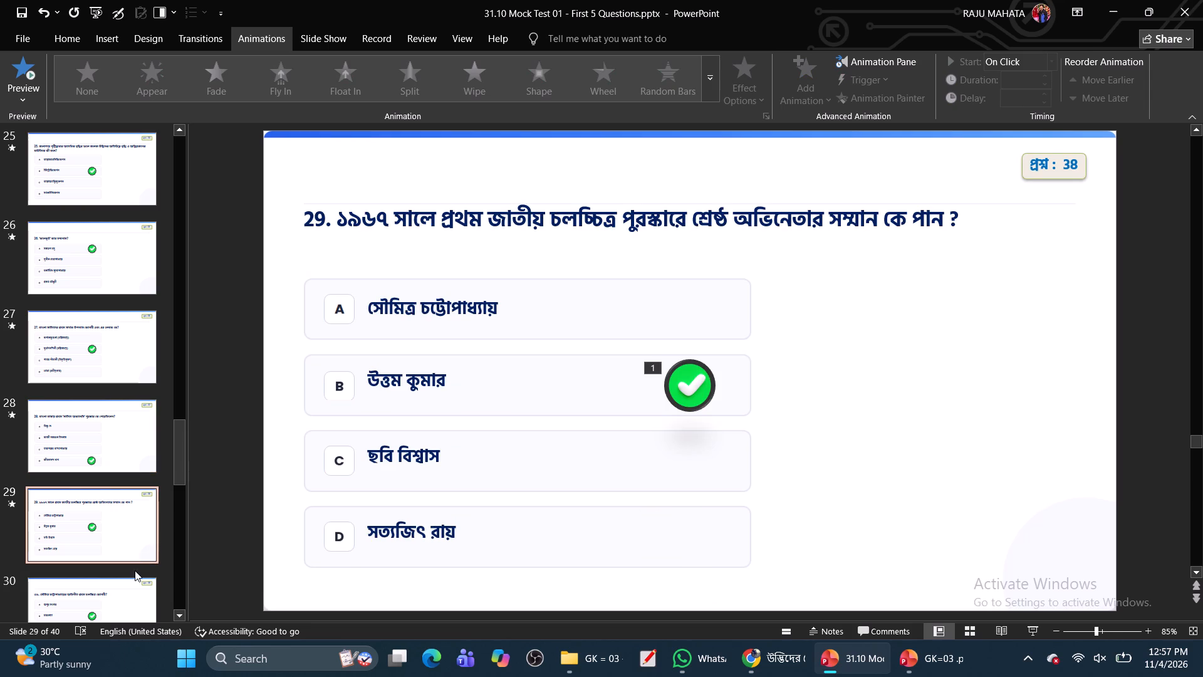
Renumber slide 30's question on Soumitra Chattopadhyay's first film as 30.
click(107, 608)
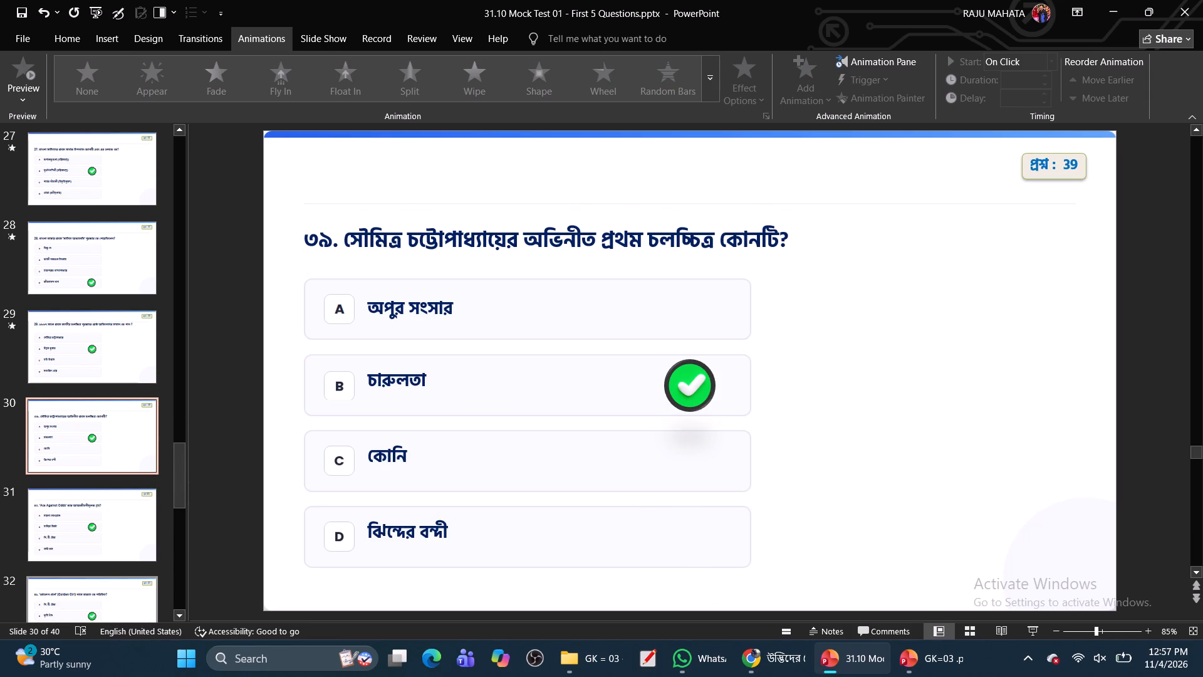
double_click(320, 241)
text(30)
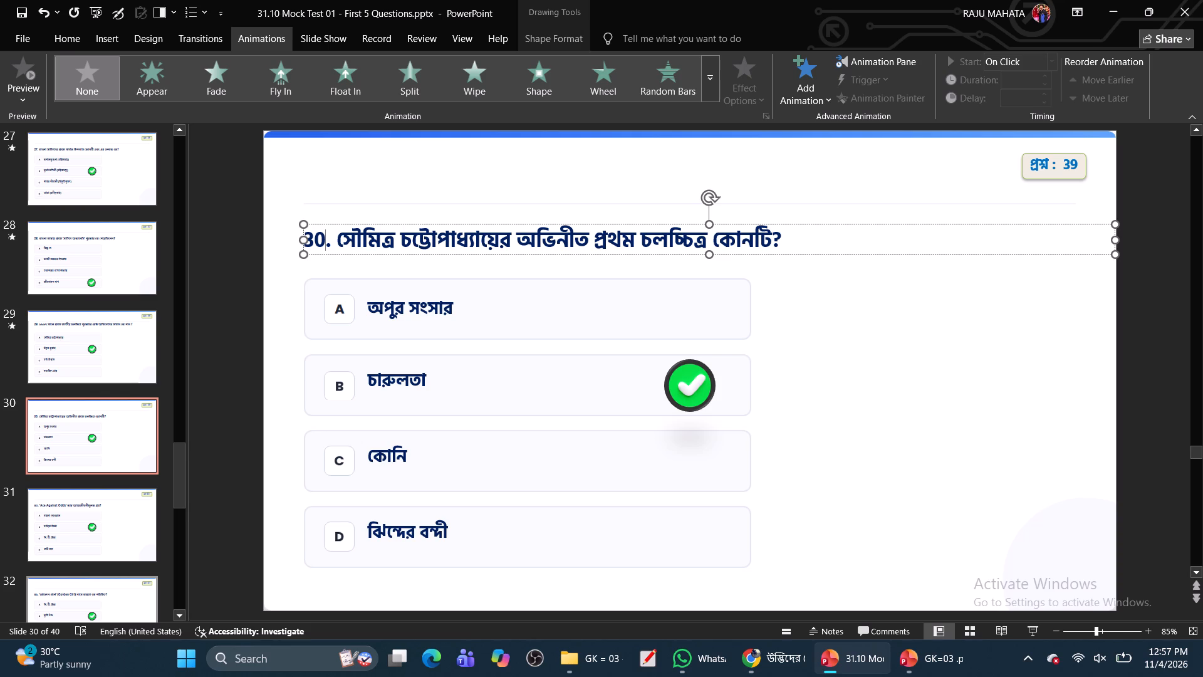
Move the green check mark on slide 30 from option B to option A, অপুর সংসার.
click(693, 392)
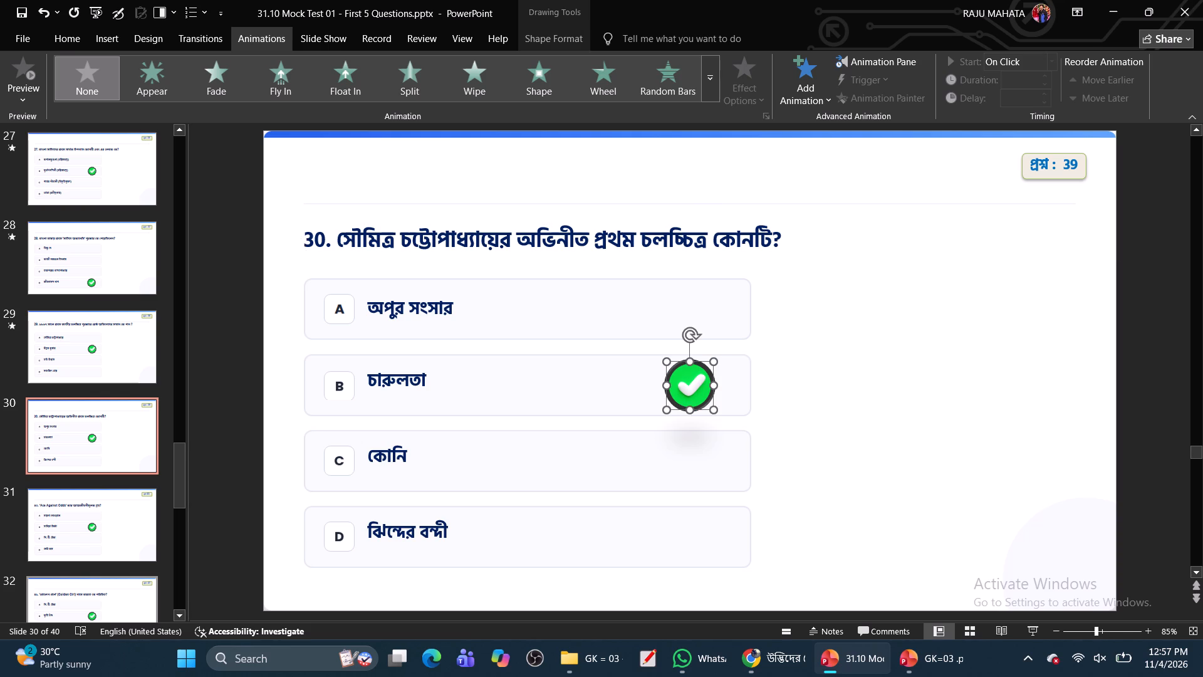
drag(692, 392, 689, 318)
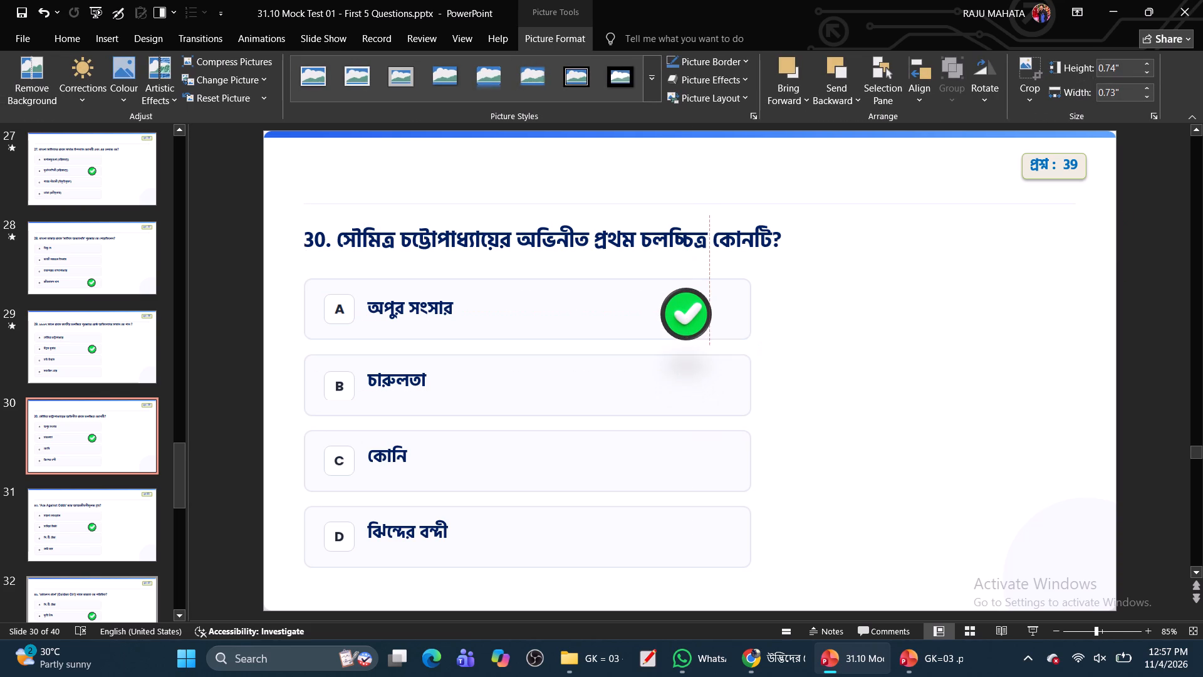
drag(689, 318, 691, 317)
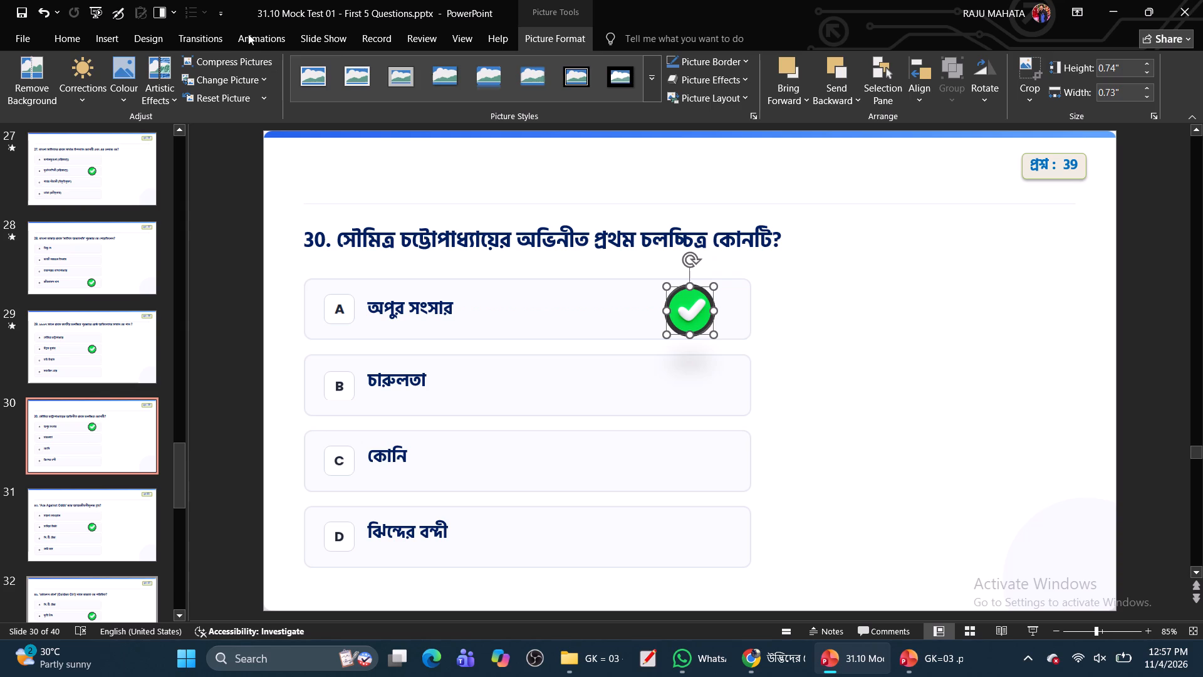
Give the green check mark beside option A on slide 30 the Fly In animation.
click(243, 34)
click(283, 82)
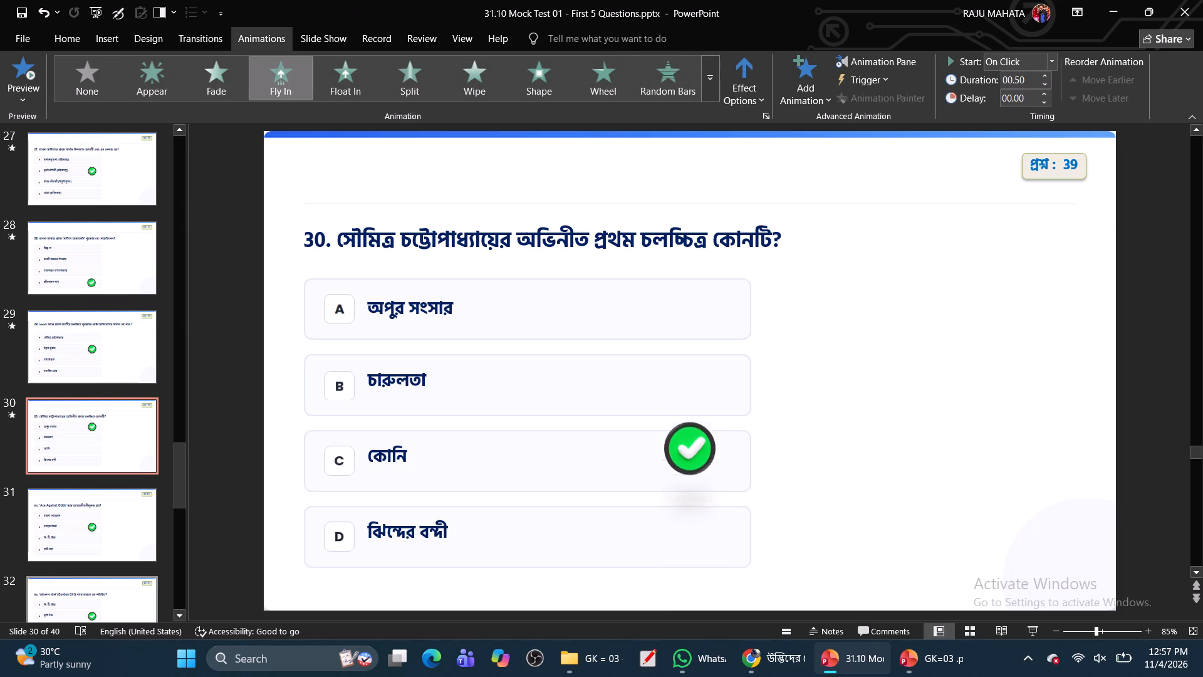
click(403, 303)
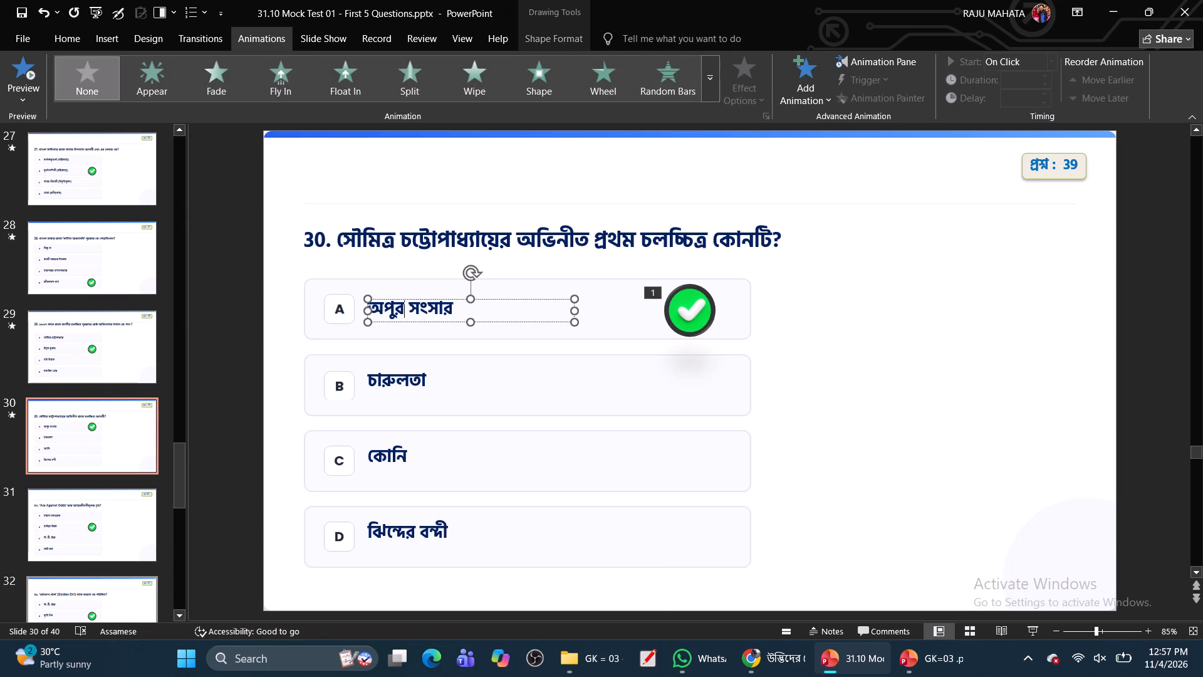
click(398, 317)
click(393, 321)
key(ctrl+c)
click(759, 670)
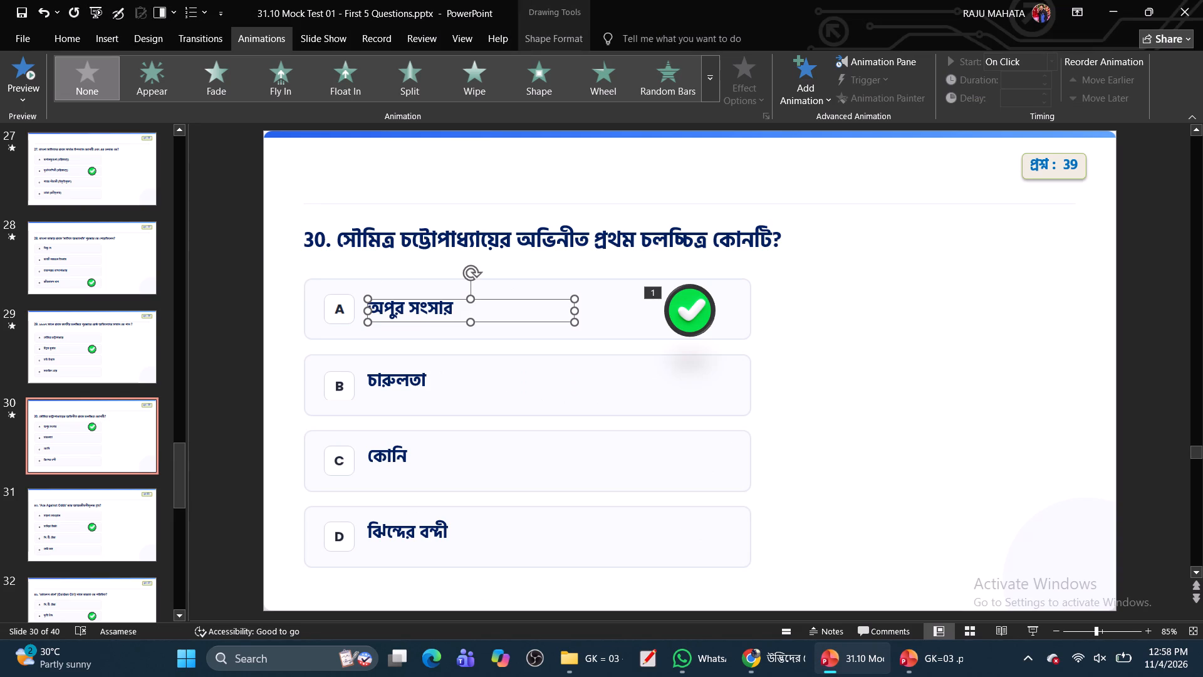
click(103, 531)
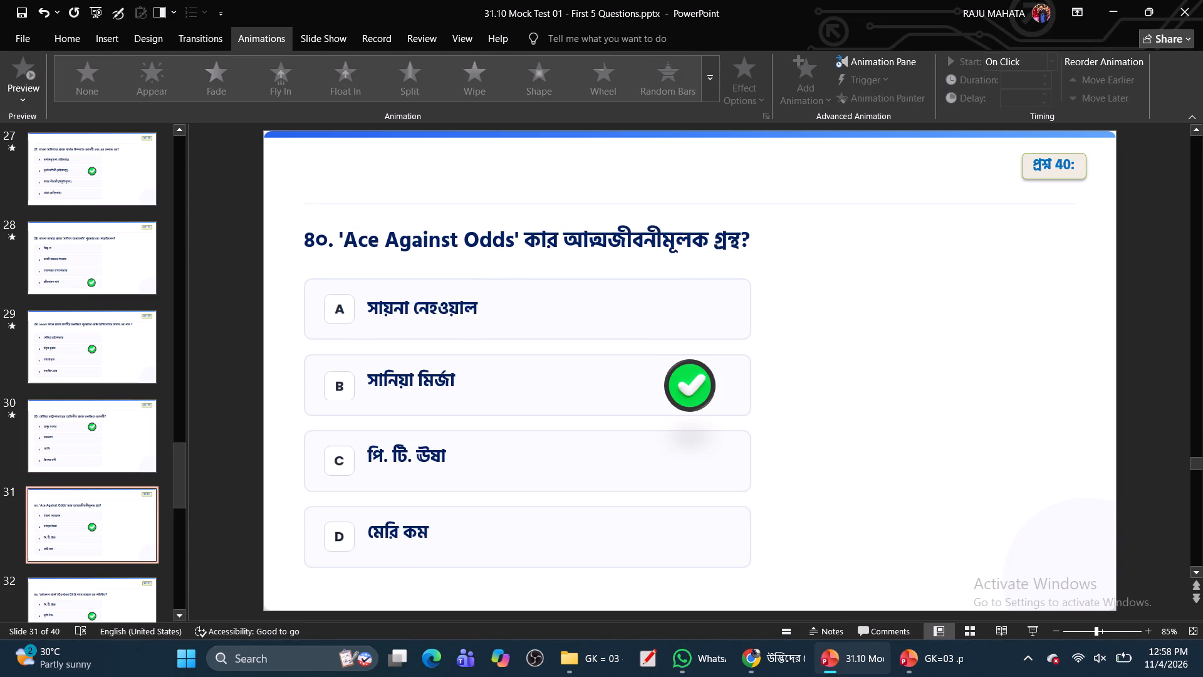
double_click(319, 238)
text(31)
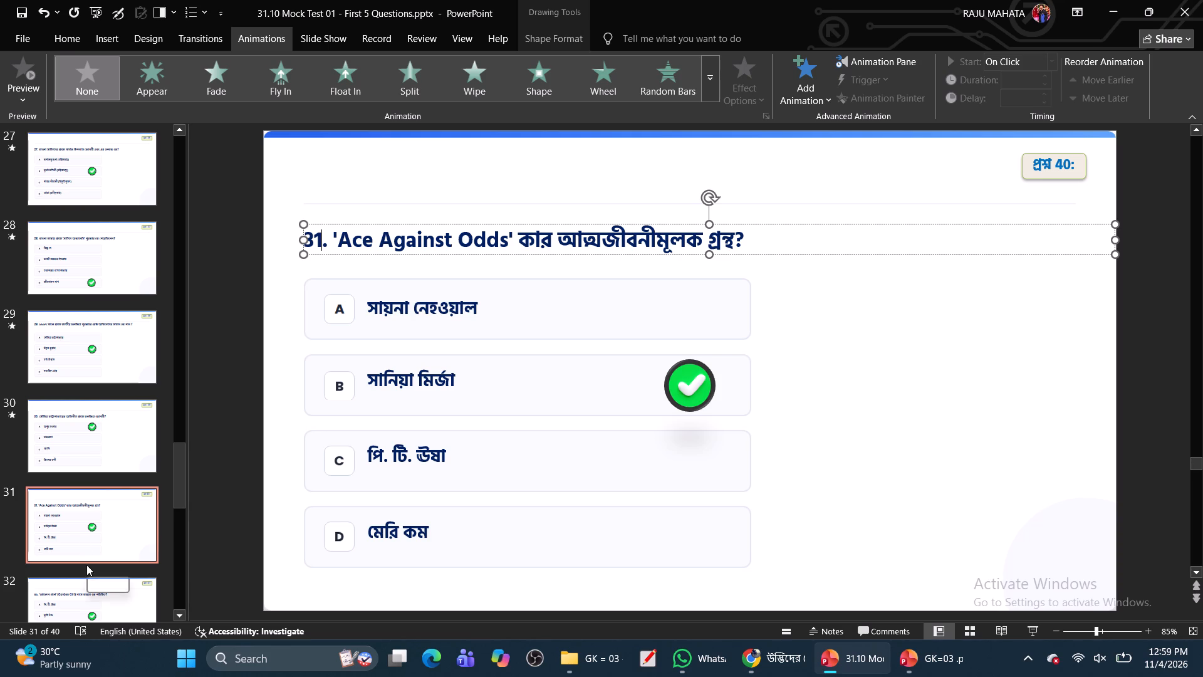
Delete slide 32, the question on who is known as the 'Golden Girl' in India.
click(107, 603)
click(80, 603)
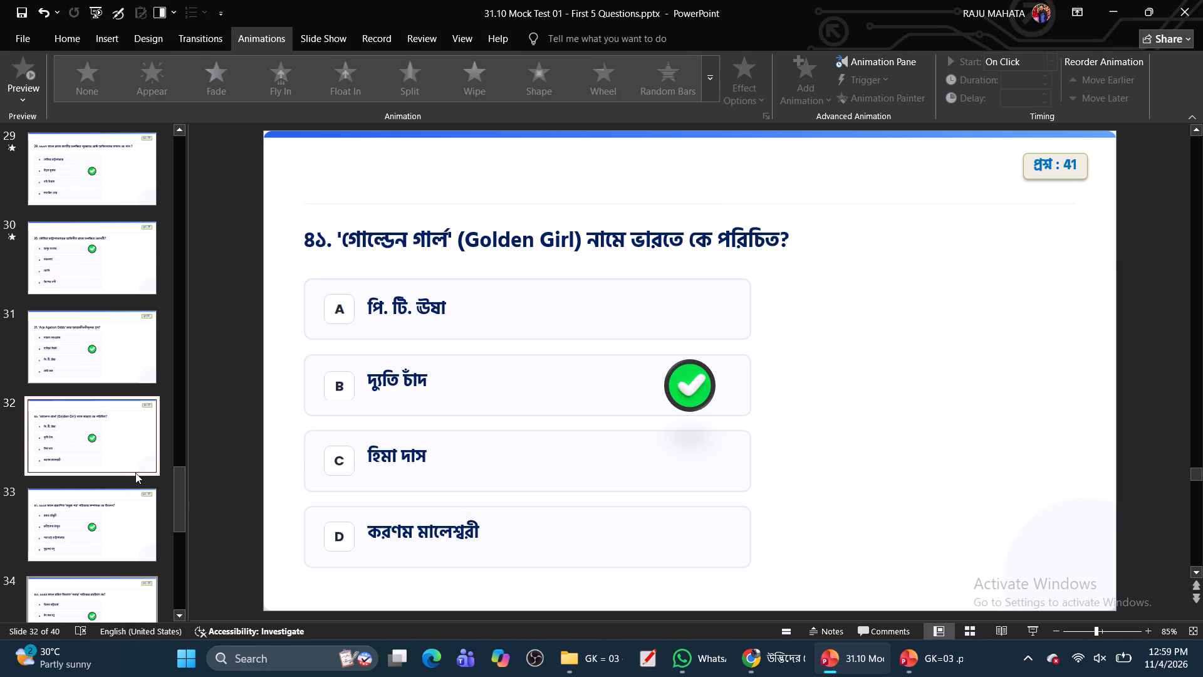
key(BackSpace)
Give the green check mark beside option B, সানিয়া মির্জা, on slide 31 the Fly In animation.
click(82, 433)
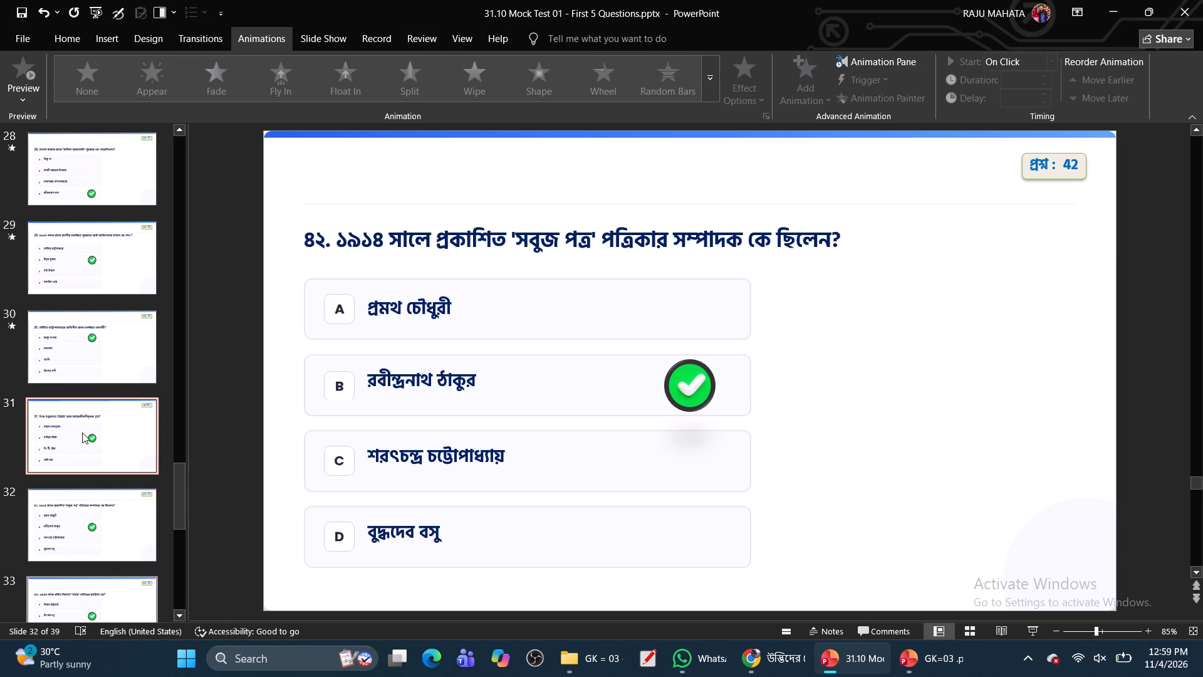
click(76, 535)
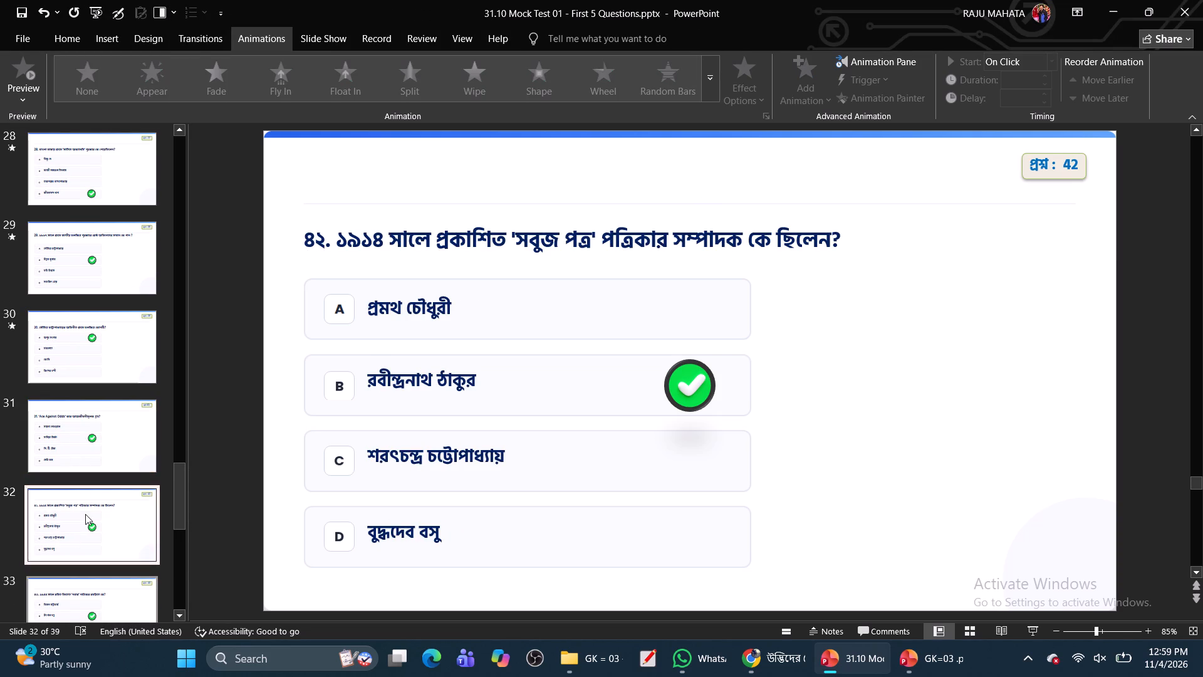
click(95, 439)
click(695, 394)
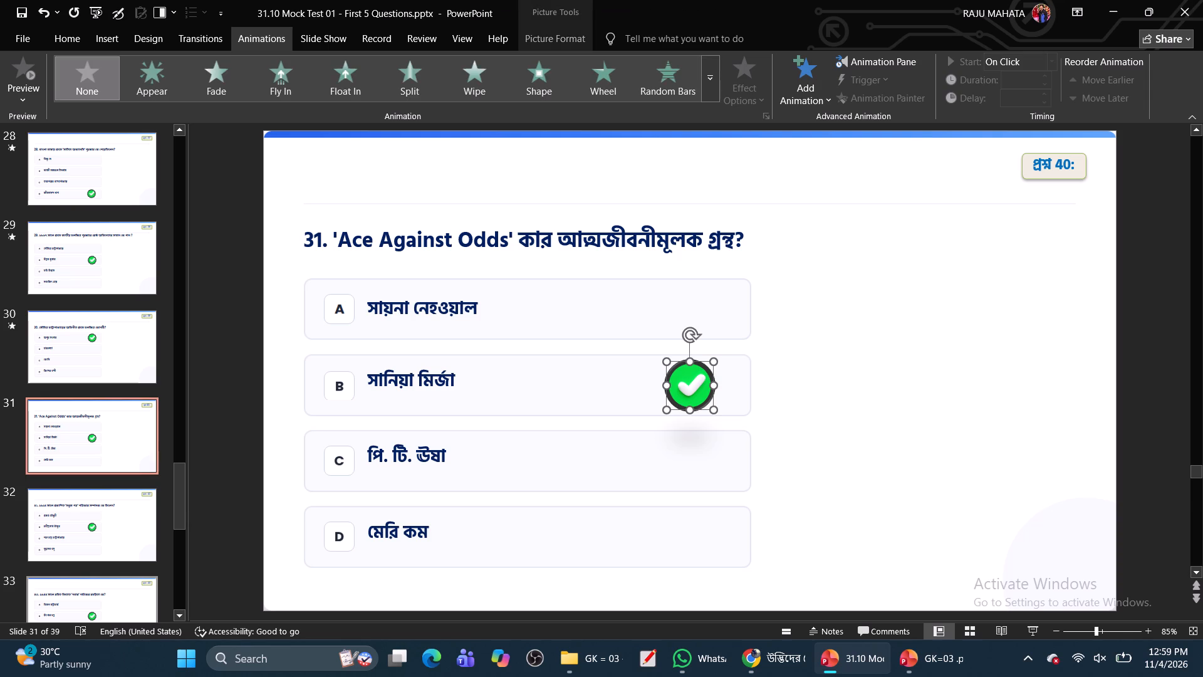
click(276, 90)
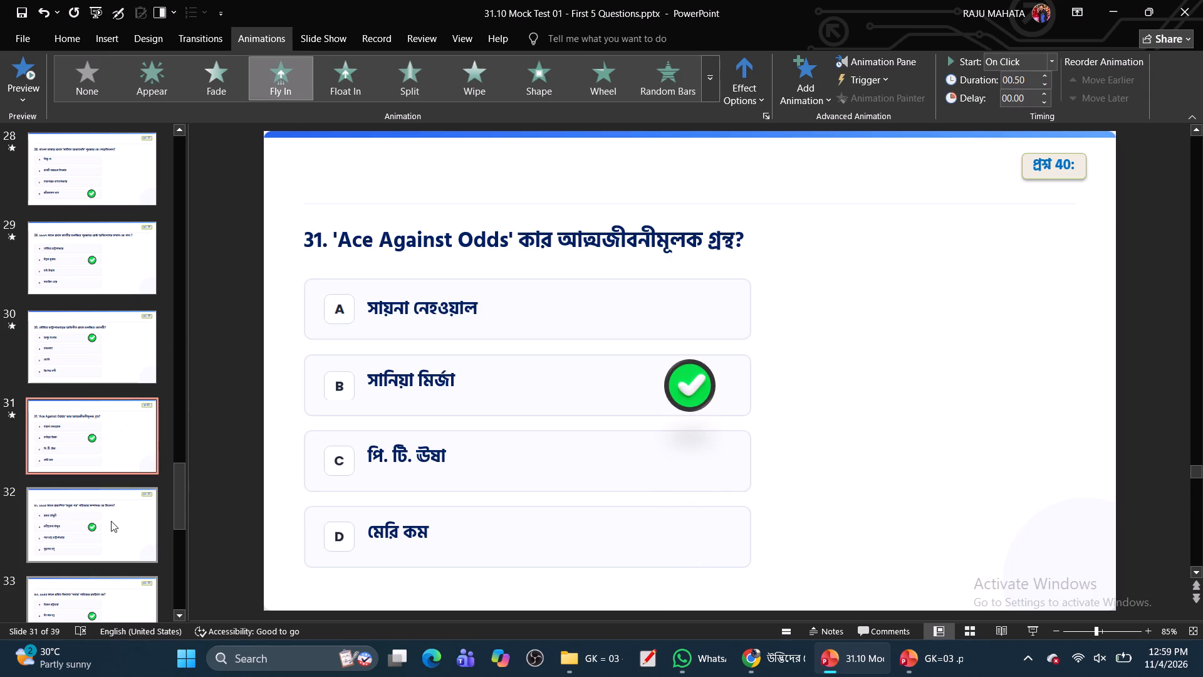
Renumber slide 32's question on the editor of the magazine 'সবুজ পত্র' as 32.
click(111, 524)
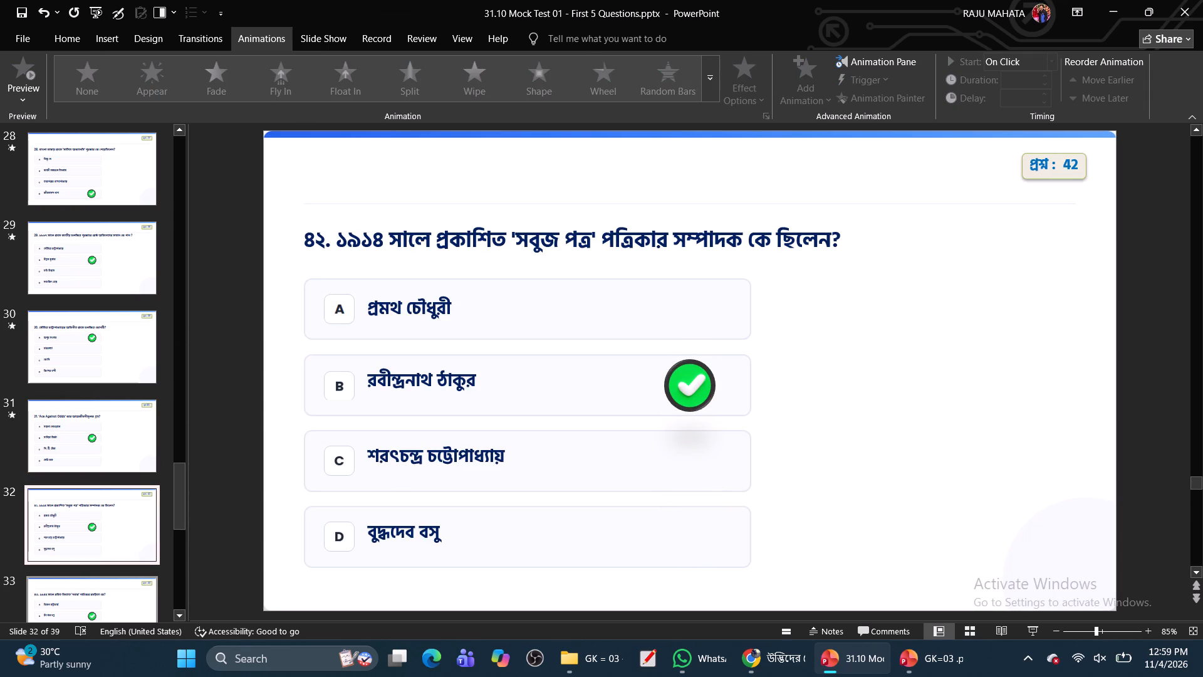
click(137, 413)
click(92, 524)
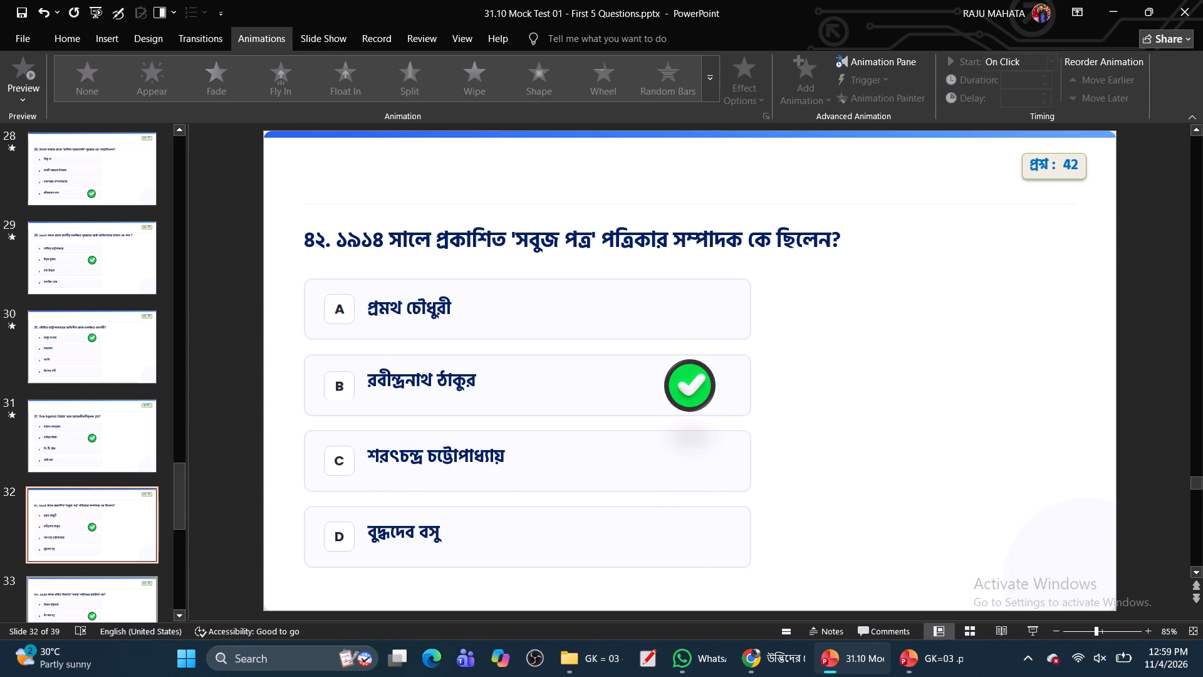
double_click(316, 243)
text(32)
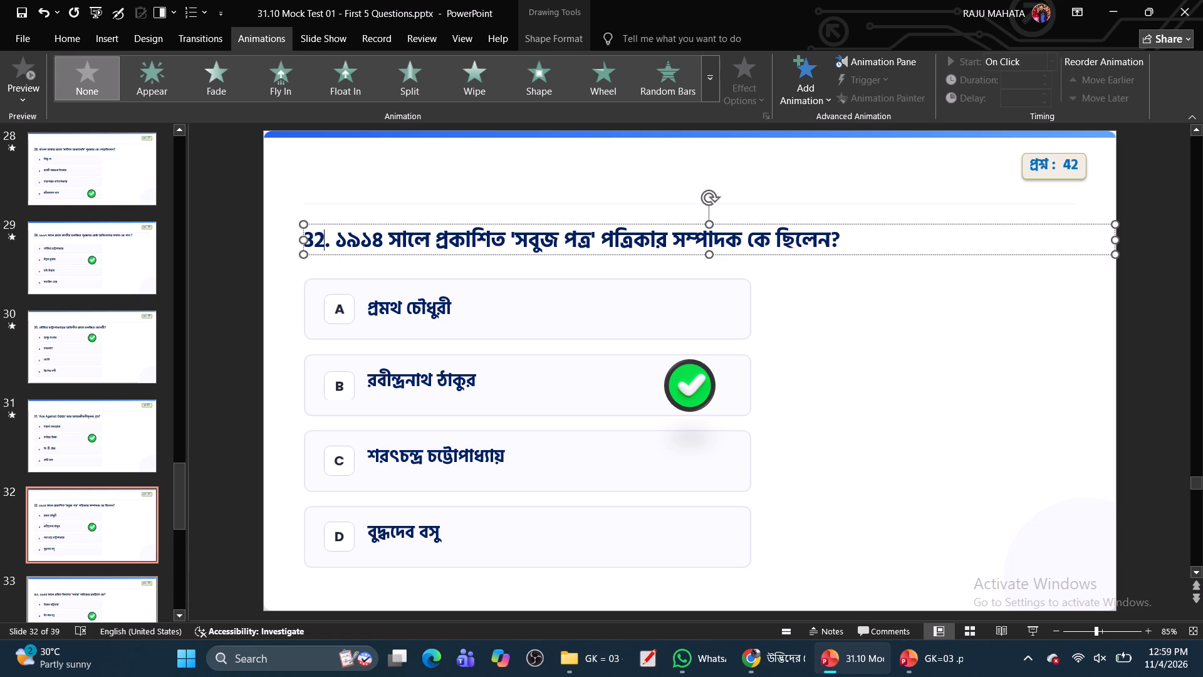
Move the green check mark on slide 32 from option B to option A, প্রমথ চৌধুরী.
click(696, 395)
drag(695, 393, 689, 377)
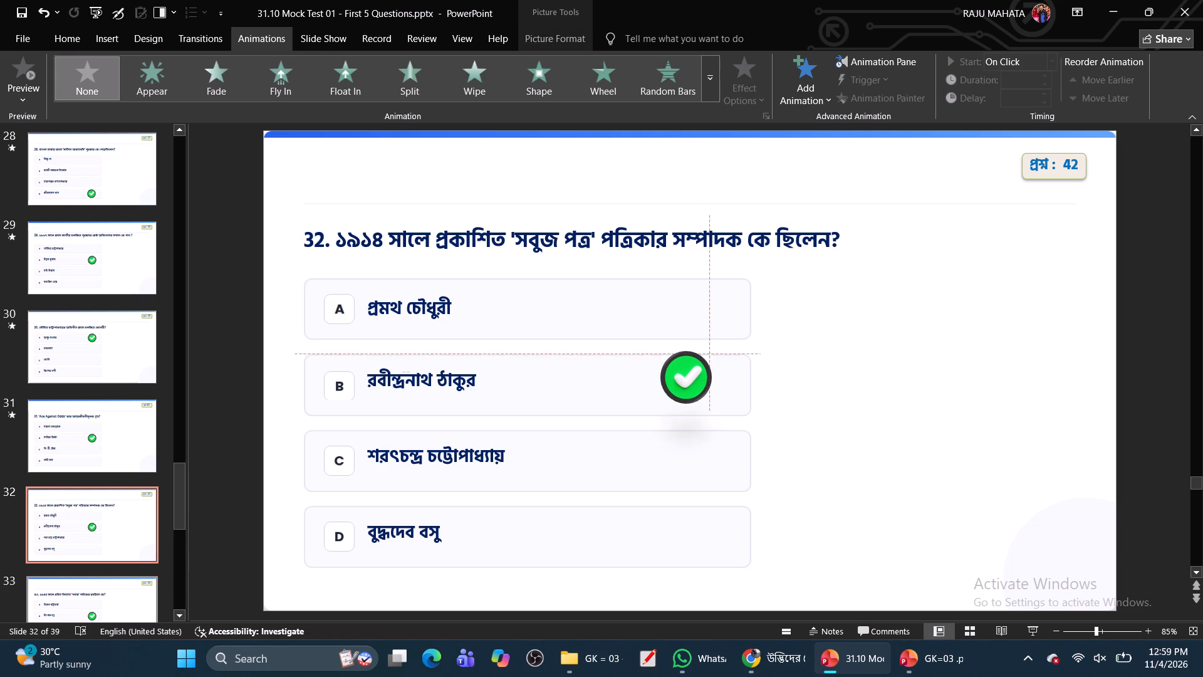
drag(689, 377, 691, 317)
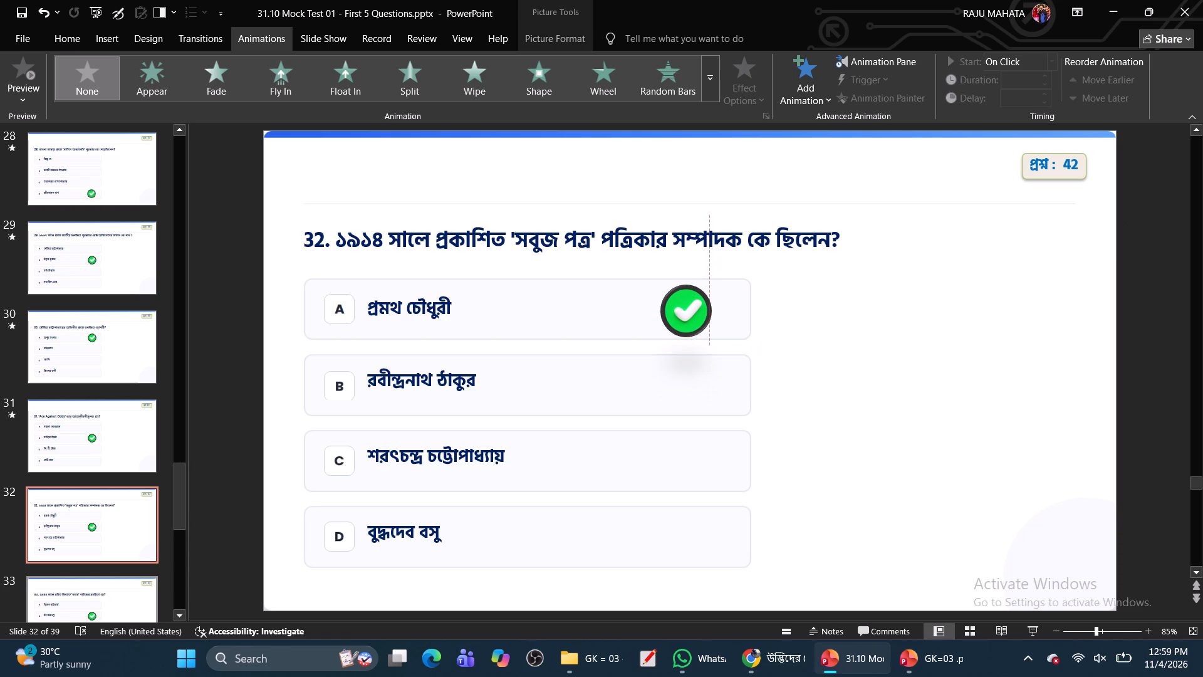
drag(691, 317, 696, 317)
Renumber slide 33's question on the author of the play 'নবান্ন' as 33.
click(127, 596)
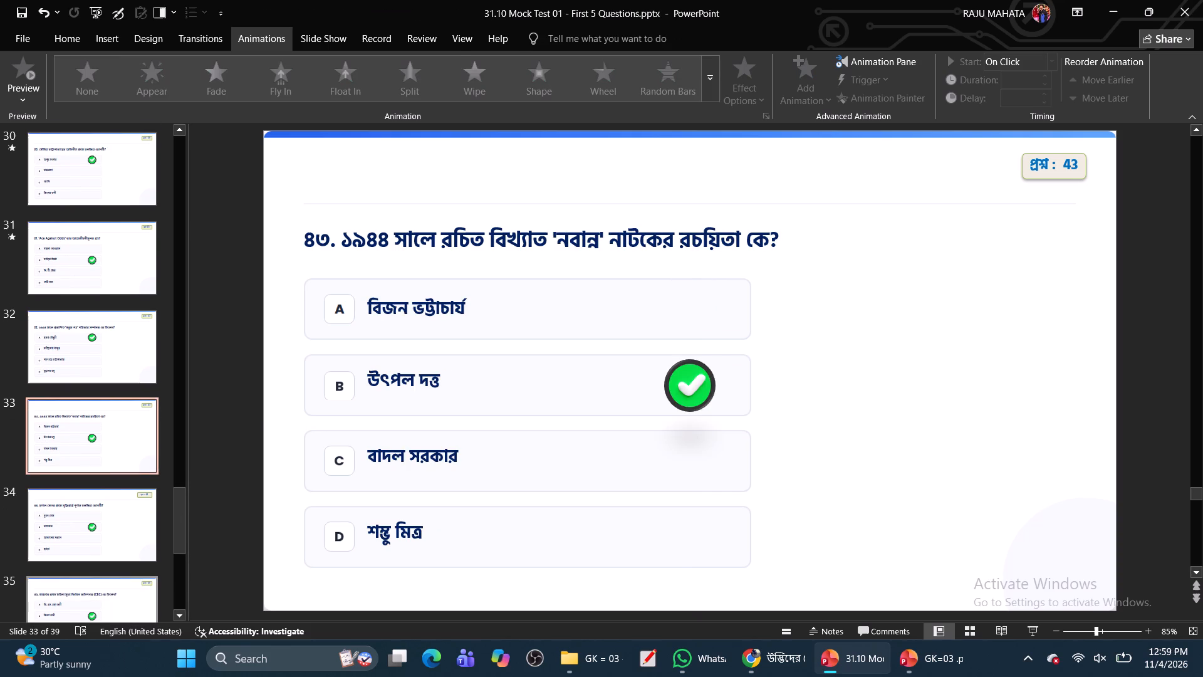
click(105, 362)
click(93, 443)
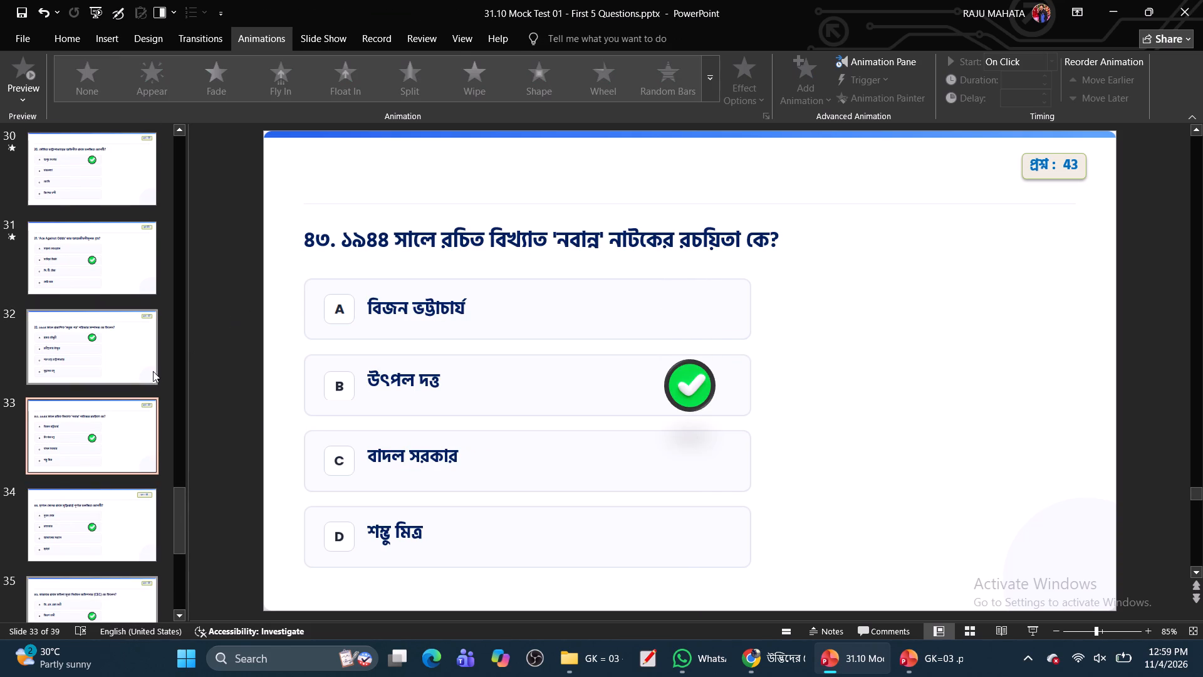
click(140, 346)
click(96, 450)
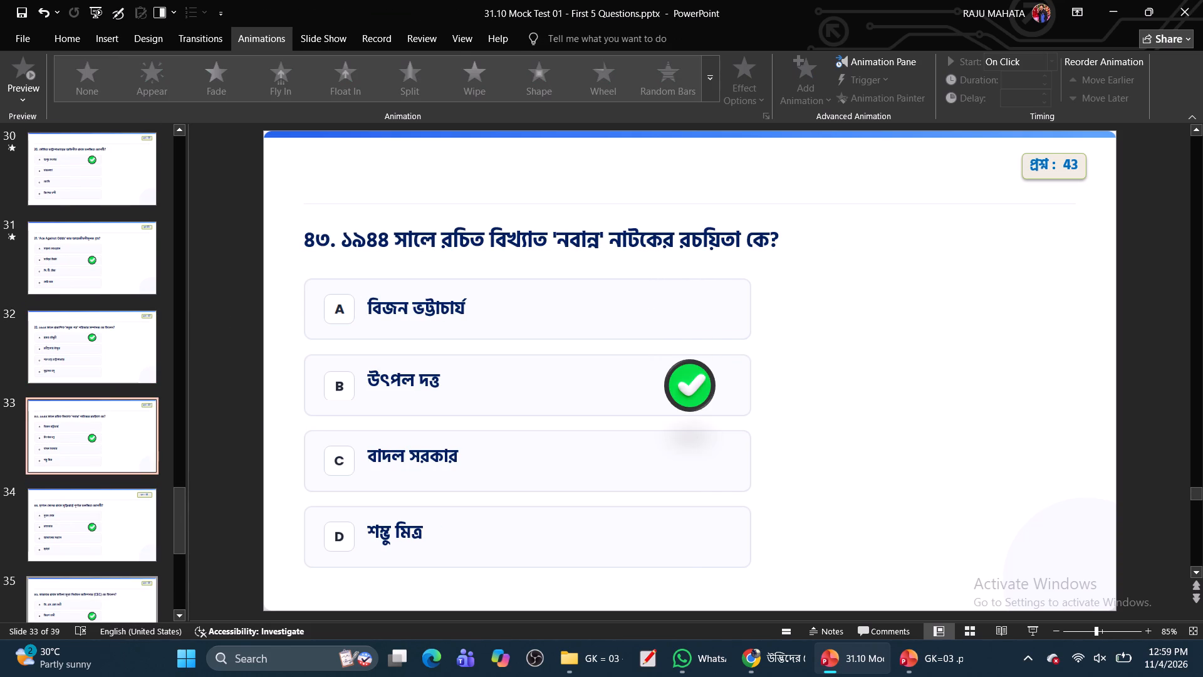
double_click(317, 243)
key(3)
key(3)
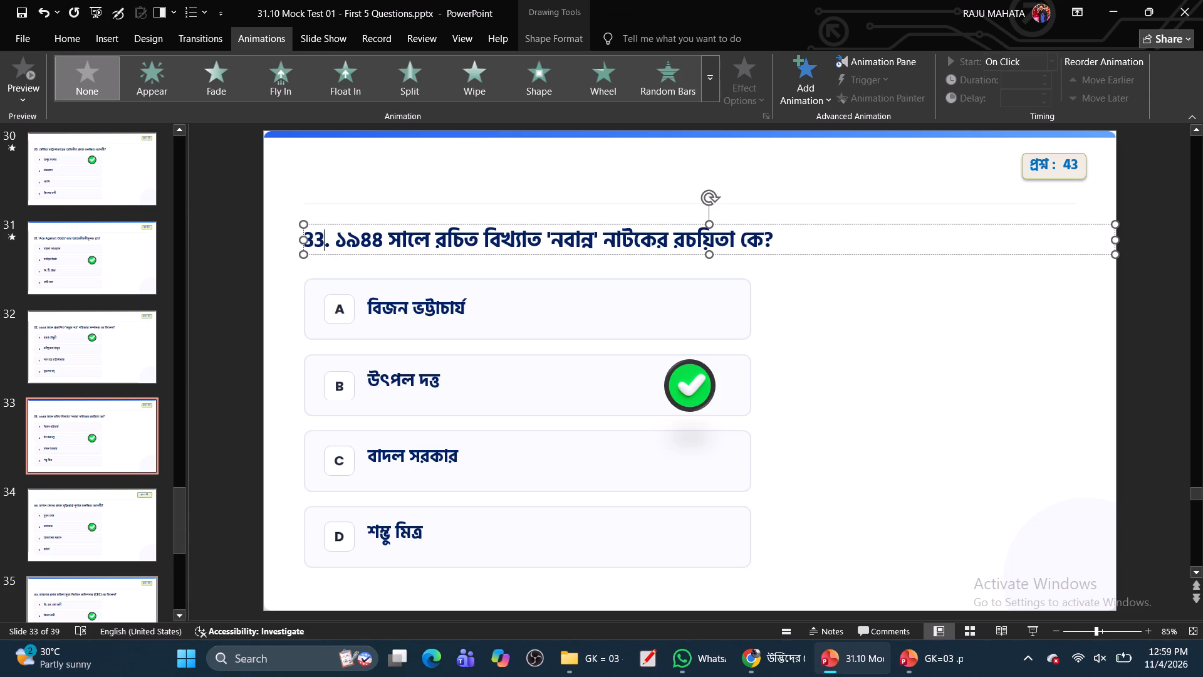
Move the green check mark on slide 33 from option B to option A, বিজন ভট্টাচার্য, aligned within its box.
drag(687, 394, 684, 323)
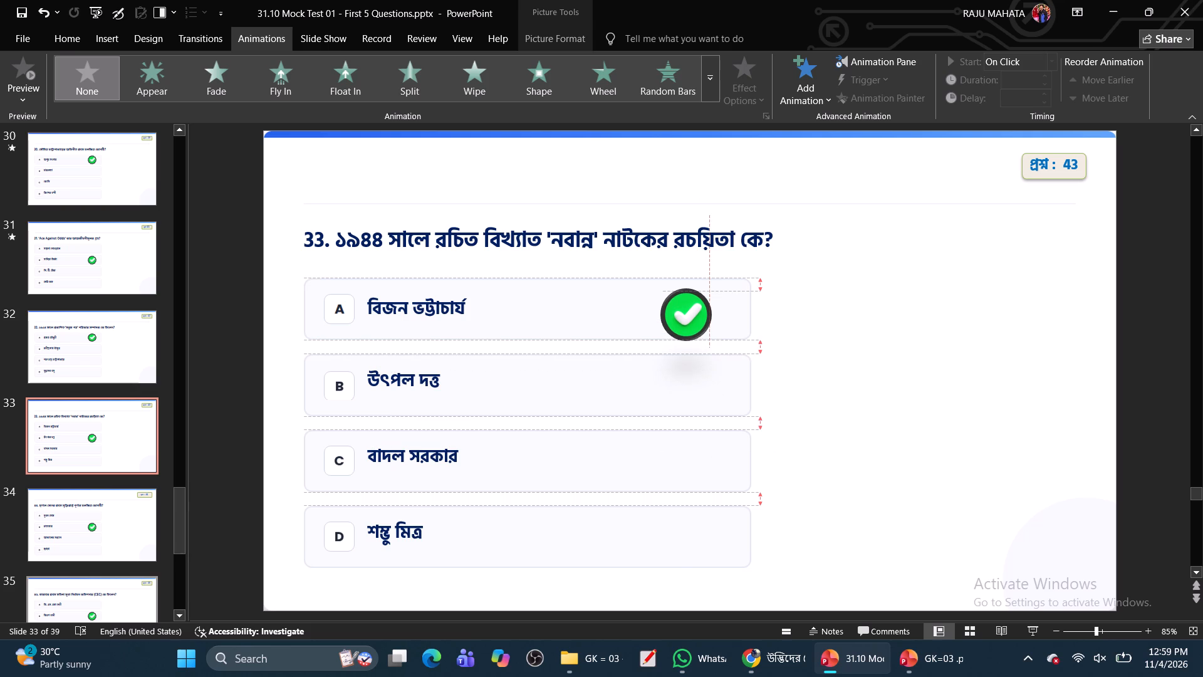
drag(684, 323, 685, 320)
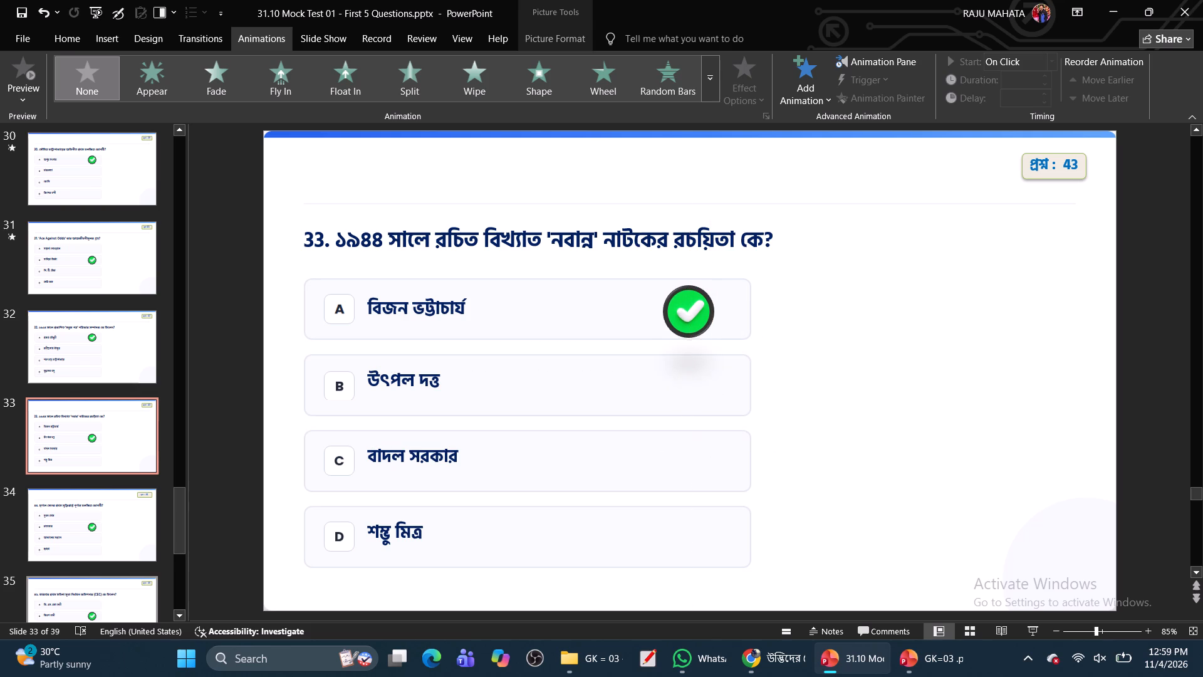
drag(685, 320, 687, 318)
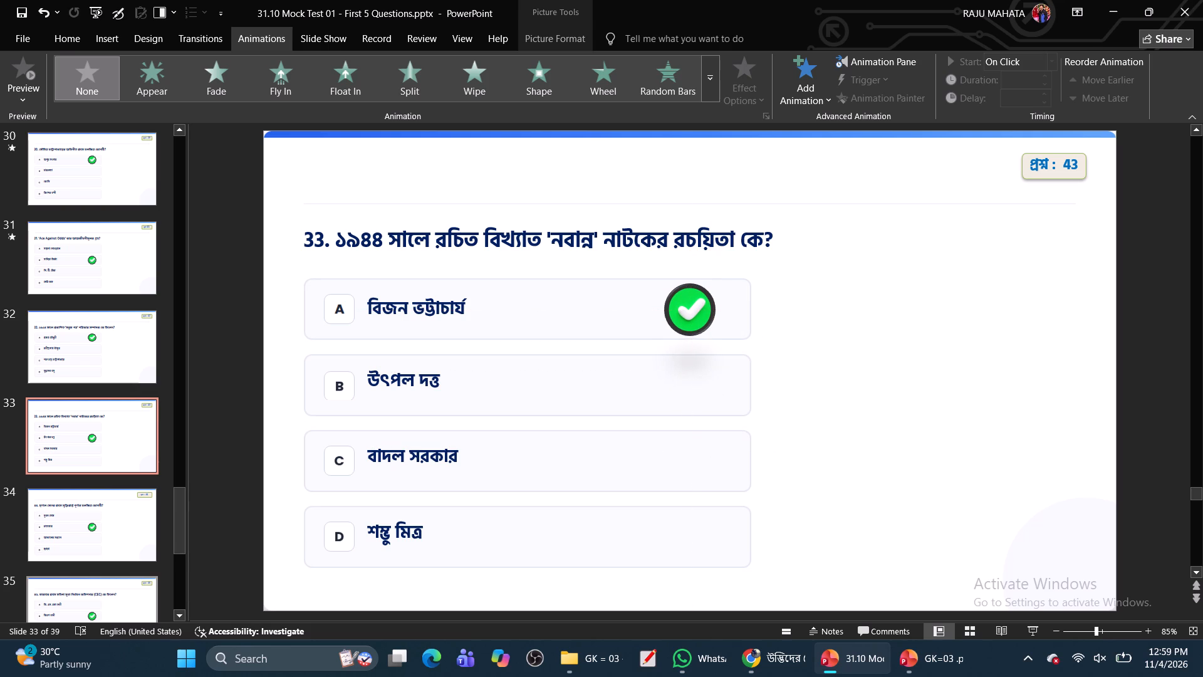
drag(687, 318, 684, 315)
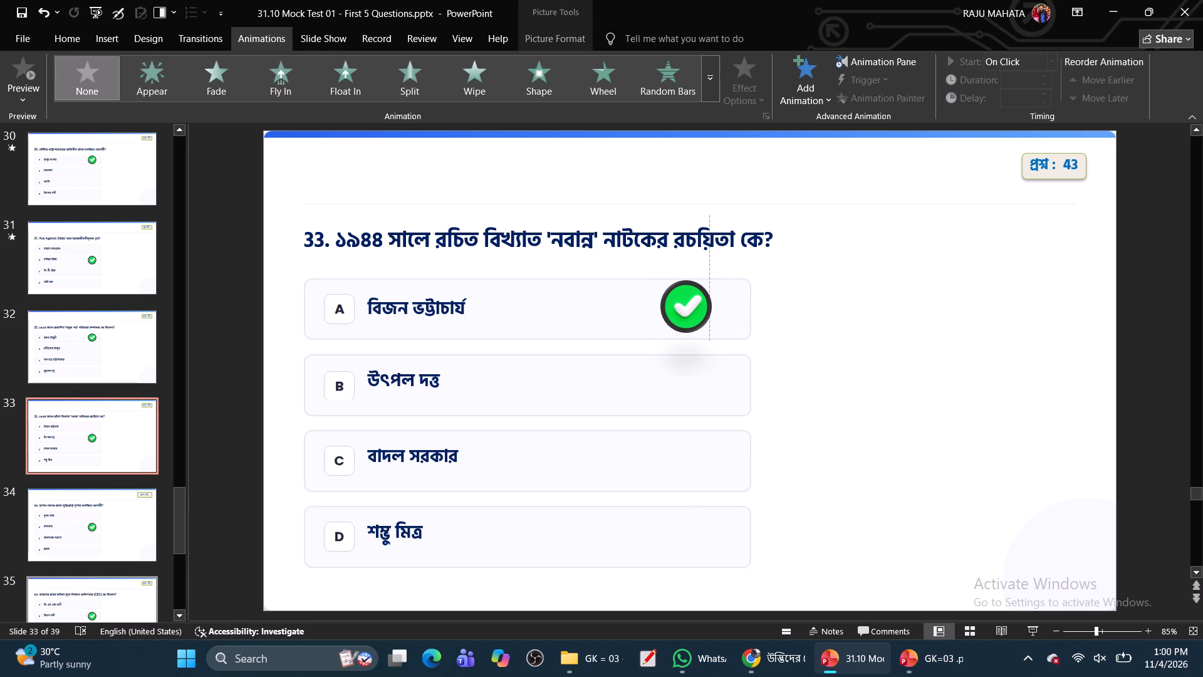
drag(684, 315, 687, 318)
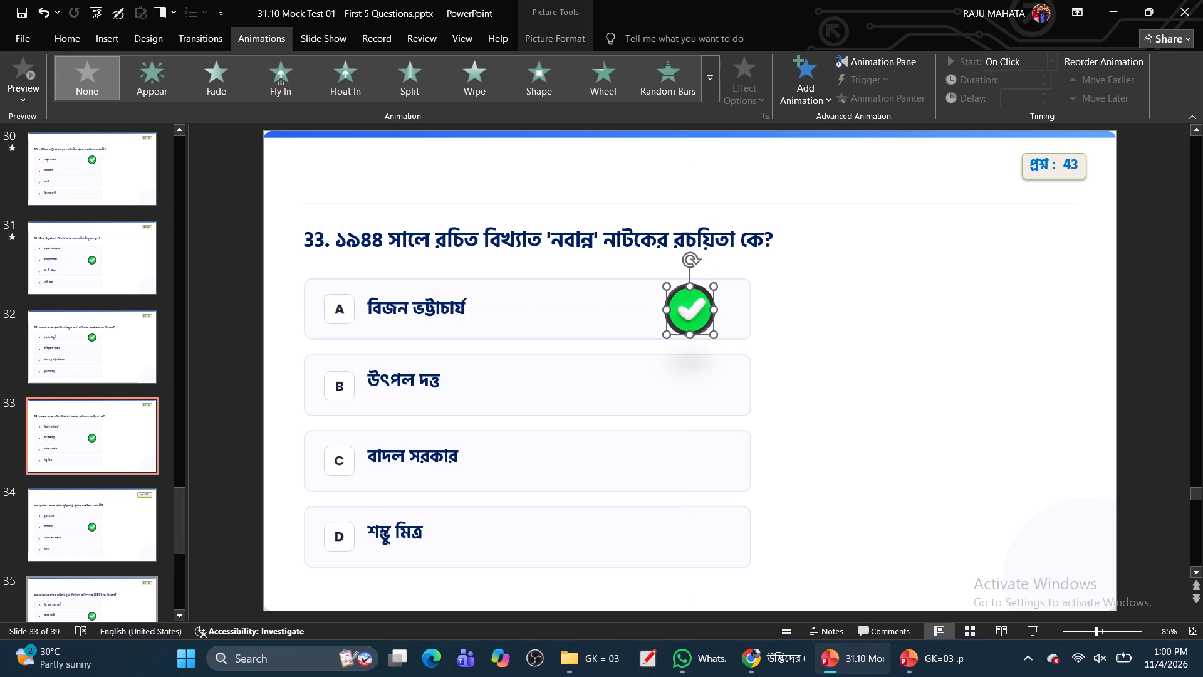
Give the green check mark beside option A on slide 33 the Fly In animation.
click(274, 87)
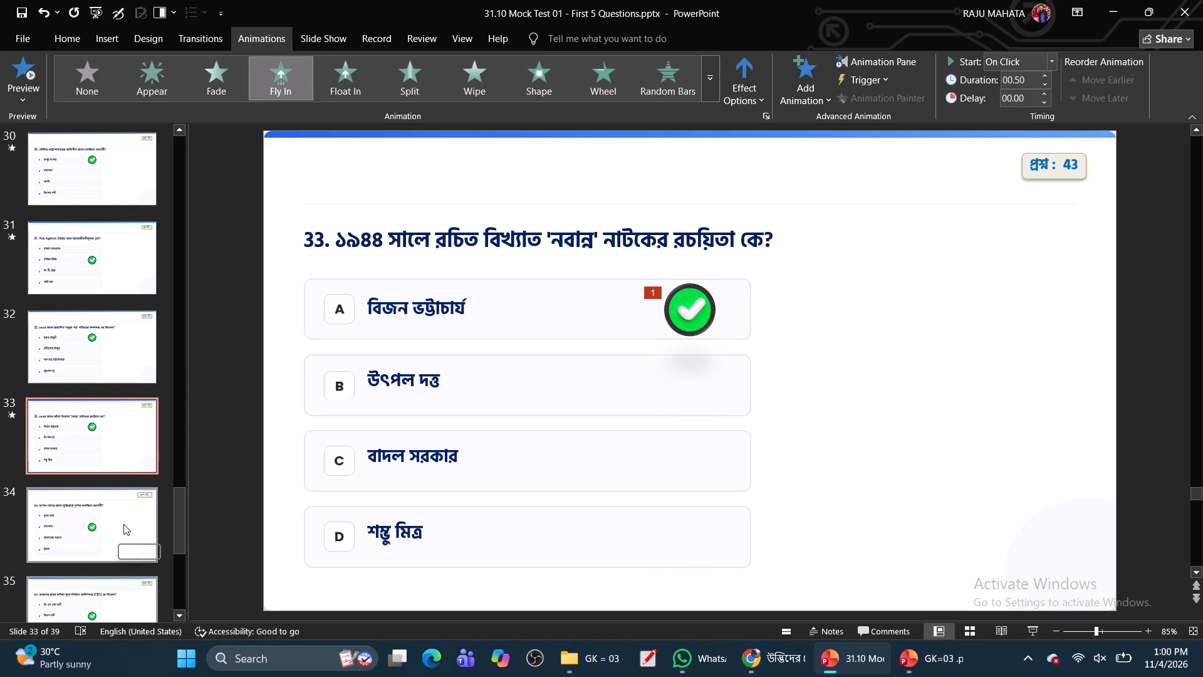
Give the green check mark beside option B, রাতভোর, on slide 34 the Fly In animation.
click(123, 524)
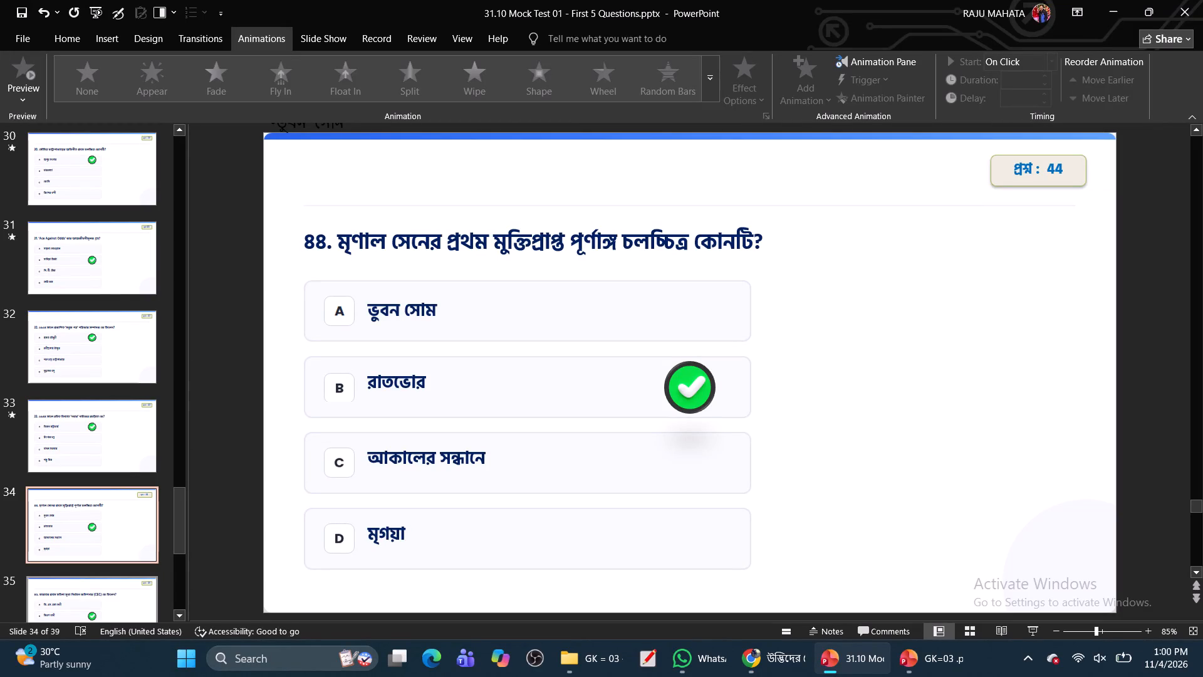
click(690, 394)
click(292, 80)
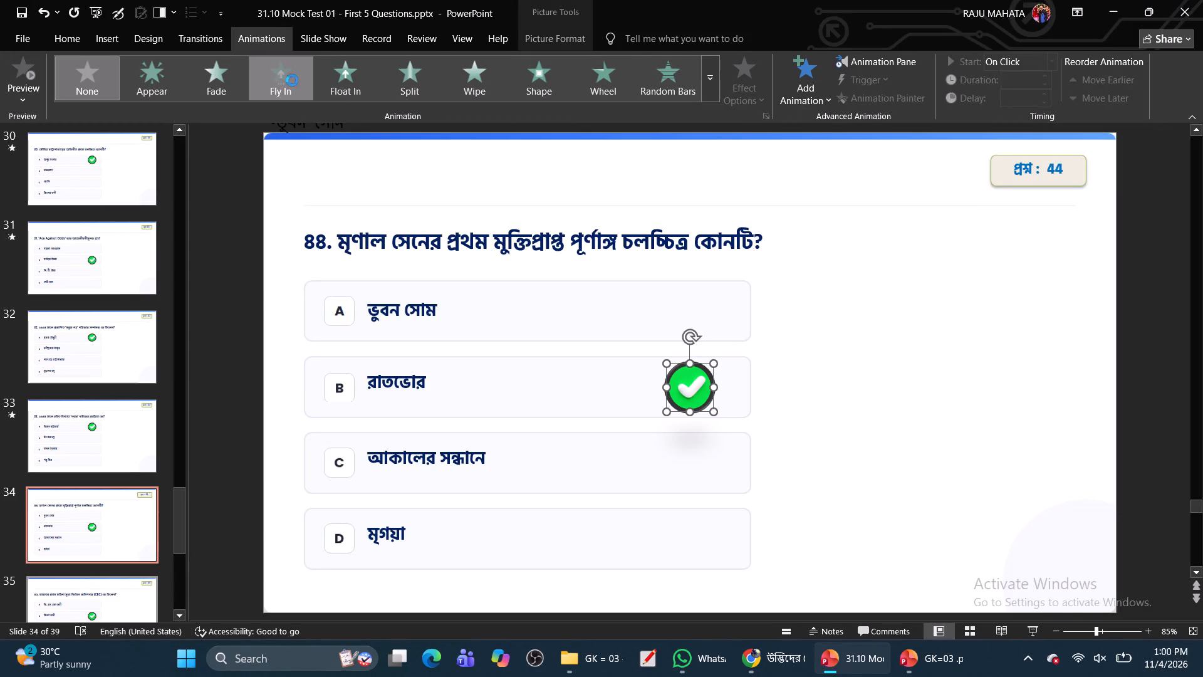
On slide 35, move the text ভি. এস. রমা দেবী out of option A and align আন্না রাজম মালহোত্রা in its place.
click(103, 604)
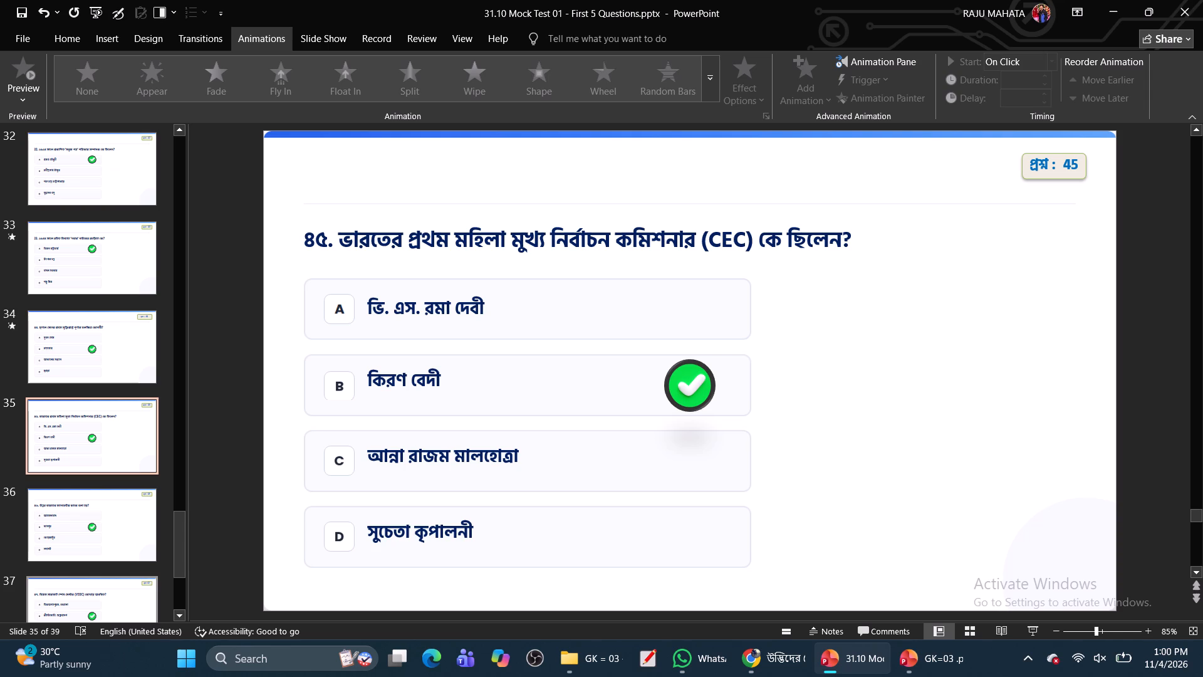
click(447, 307)
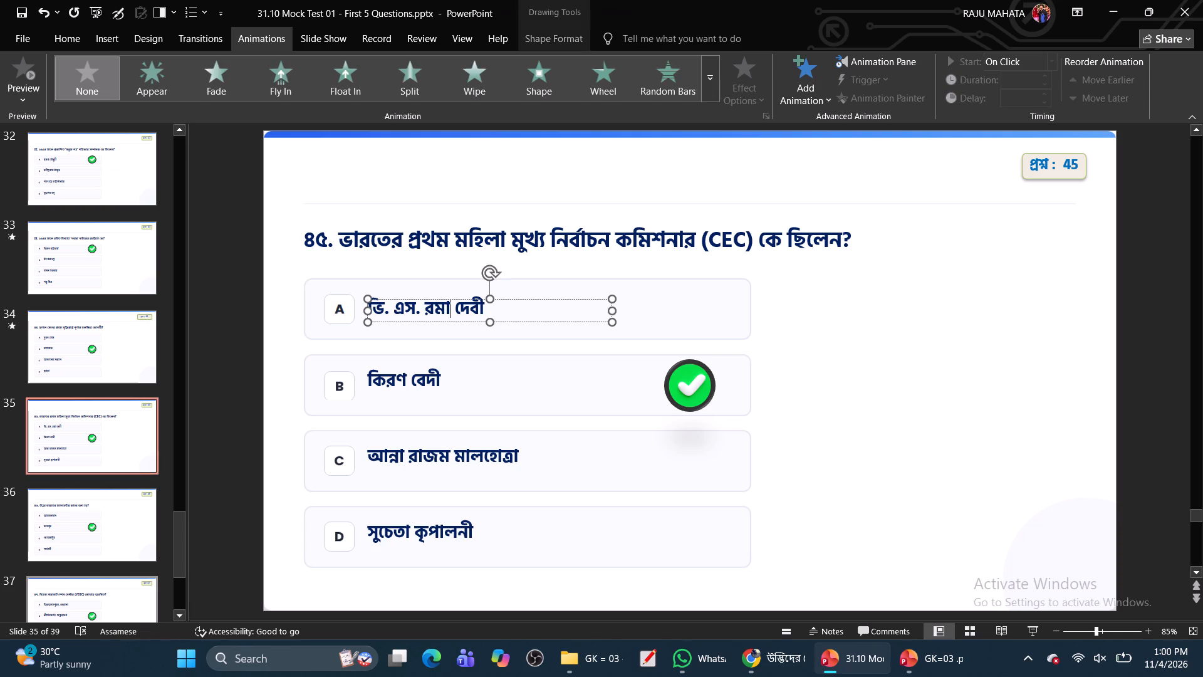
drag(467, 323, 646, 477)
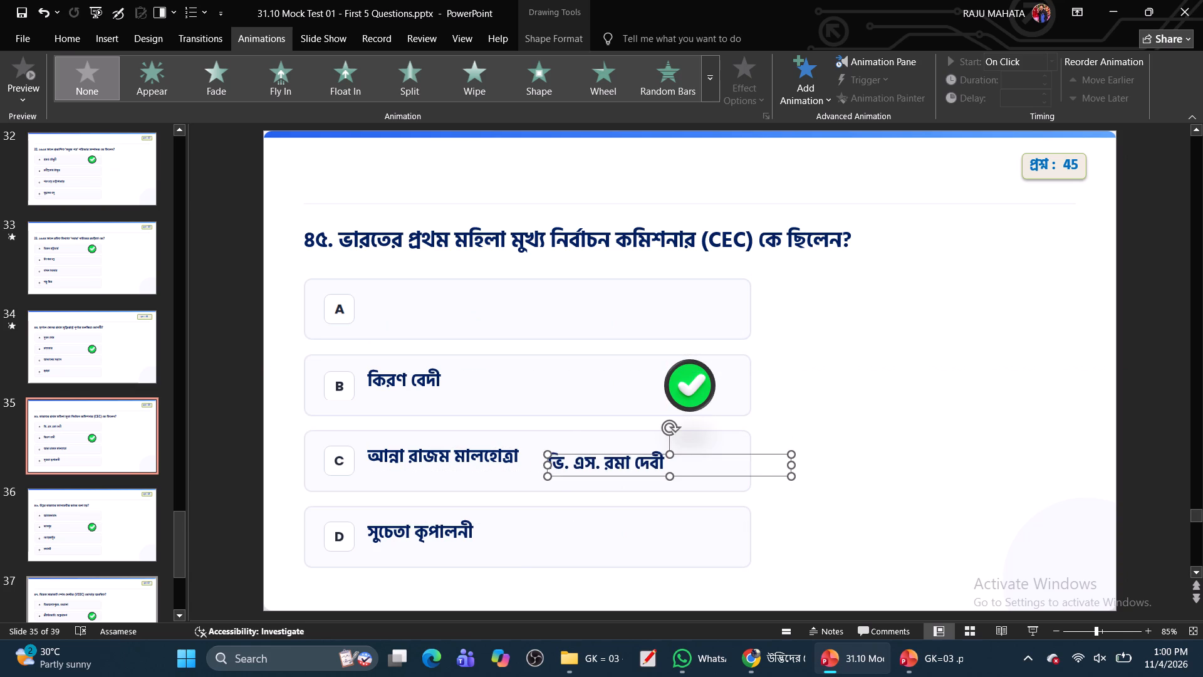
click(444, 448)
drag(447, 470, 452, 333)
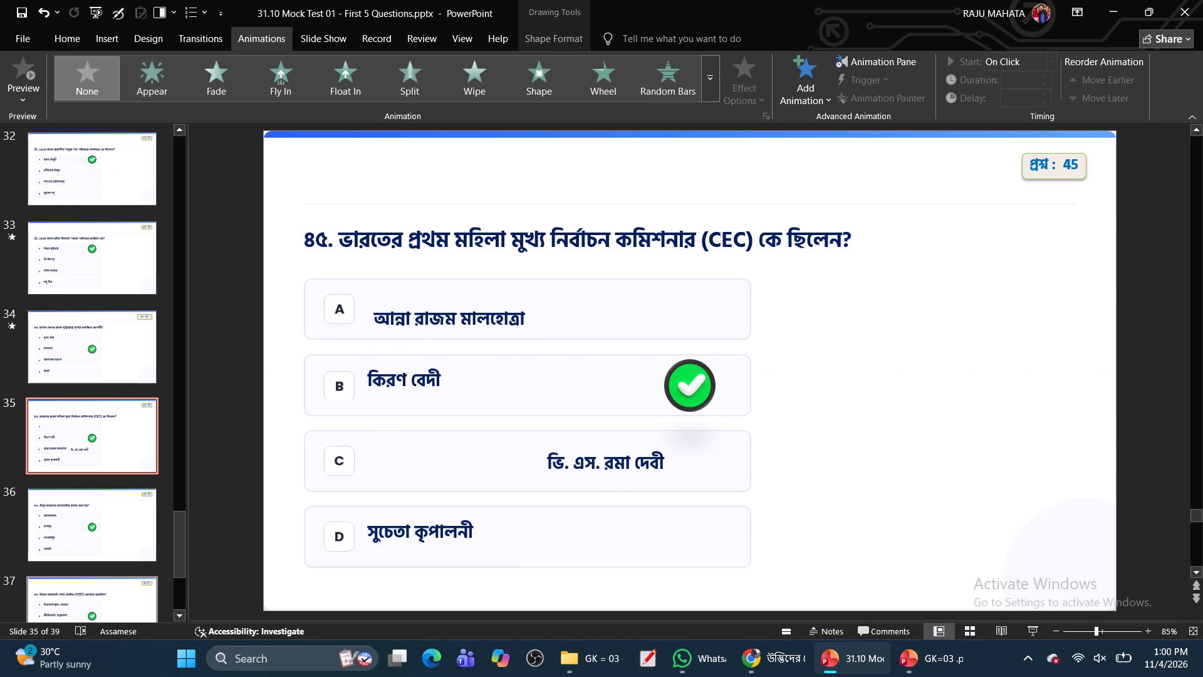
drag(452, 333, 447, 327)
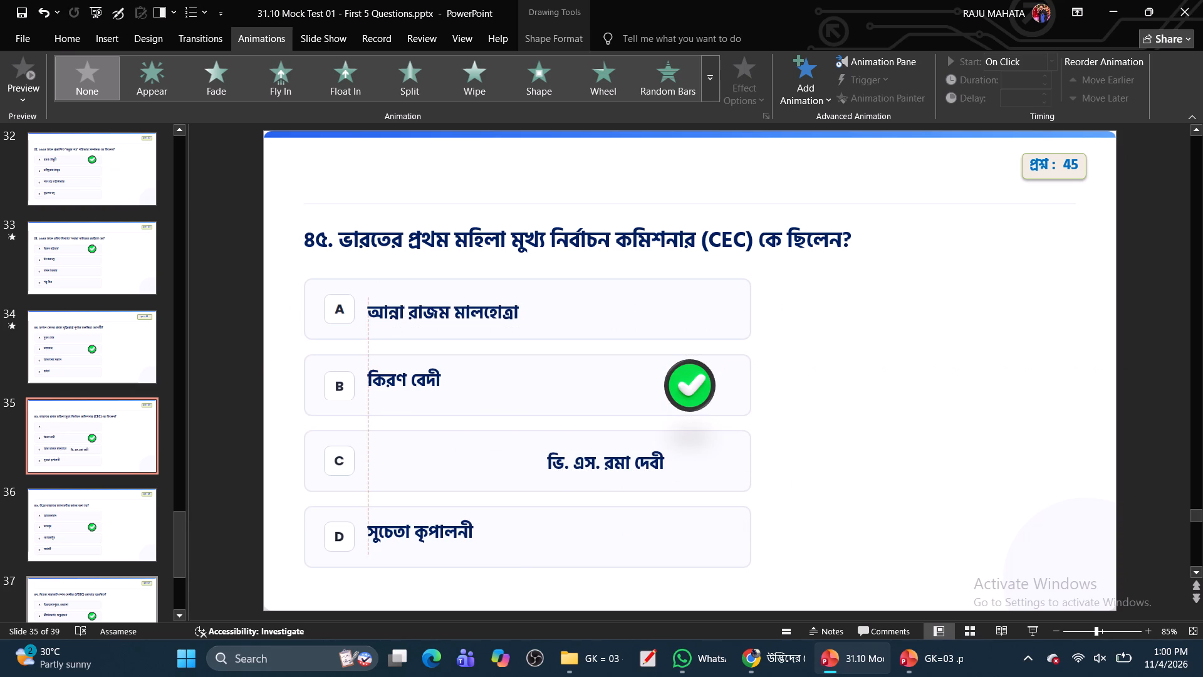
drag(447, 327, 447, 320)
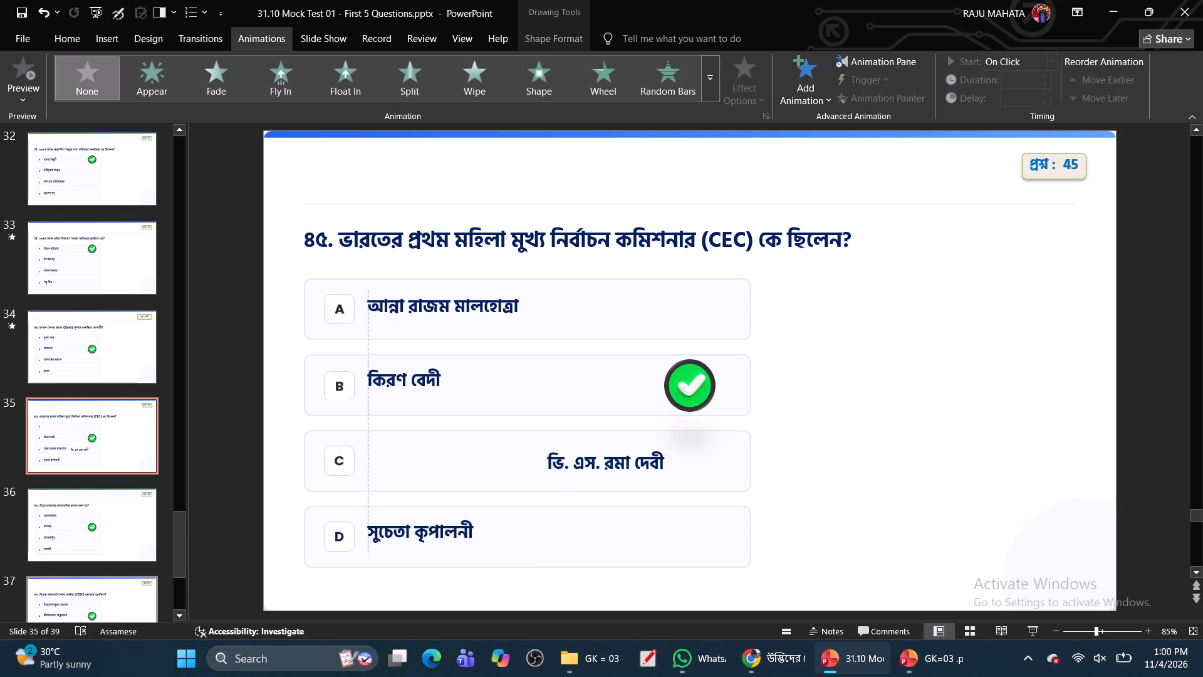
drag(447, 320, 445, 322)
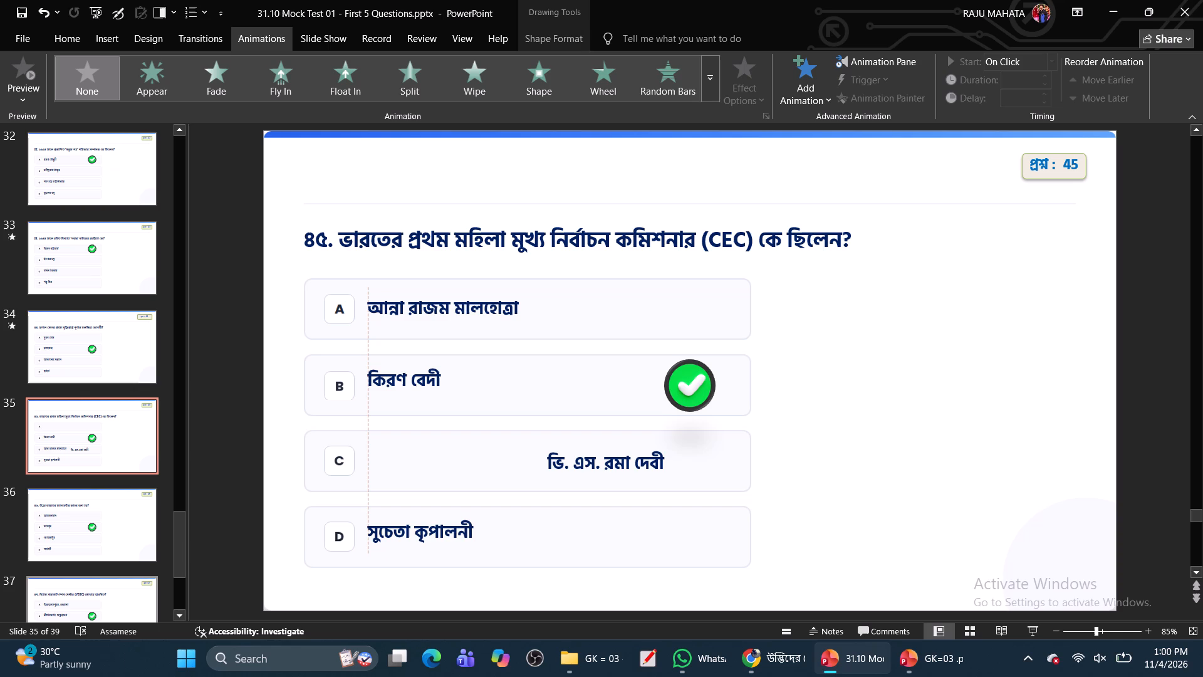
drag(445, 322, 445, 325)
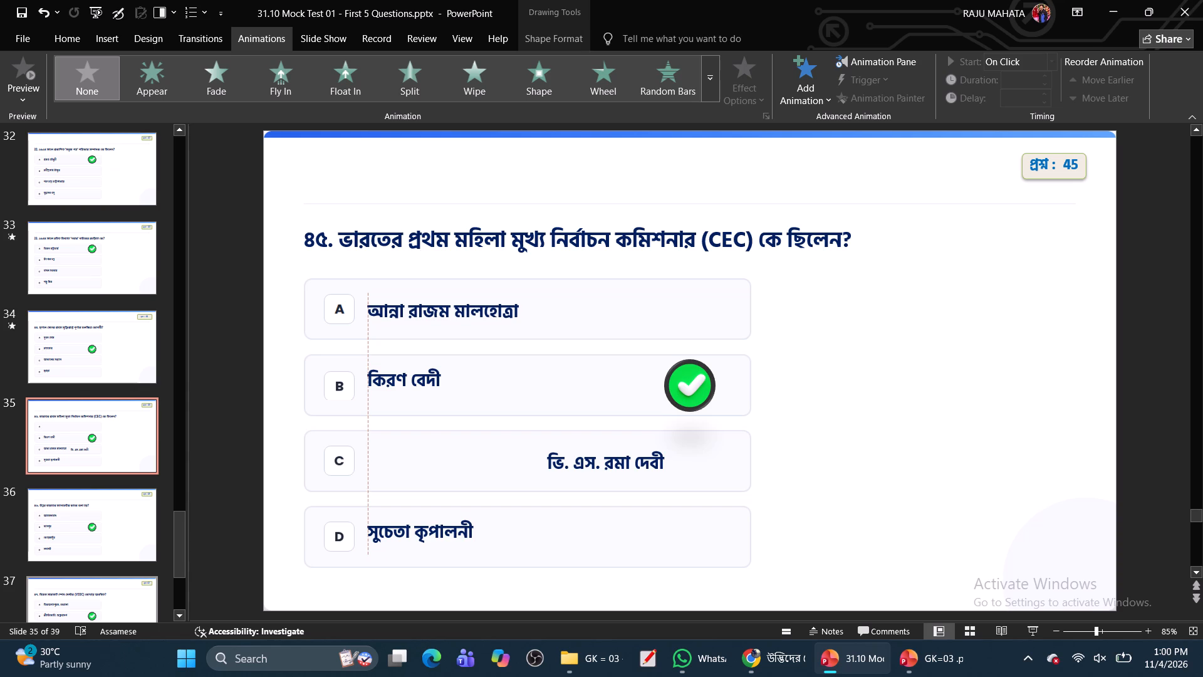
drag(445, 325, 445, 322)
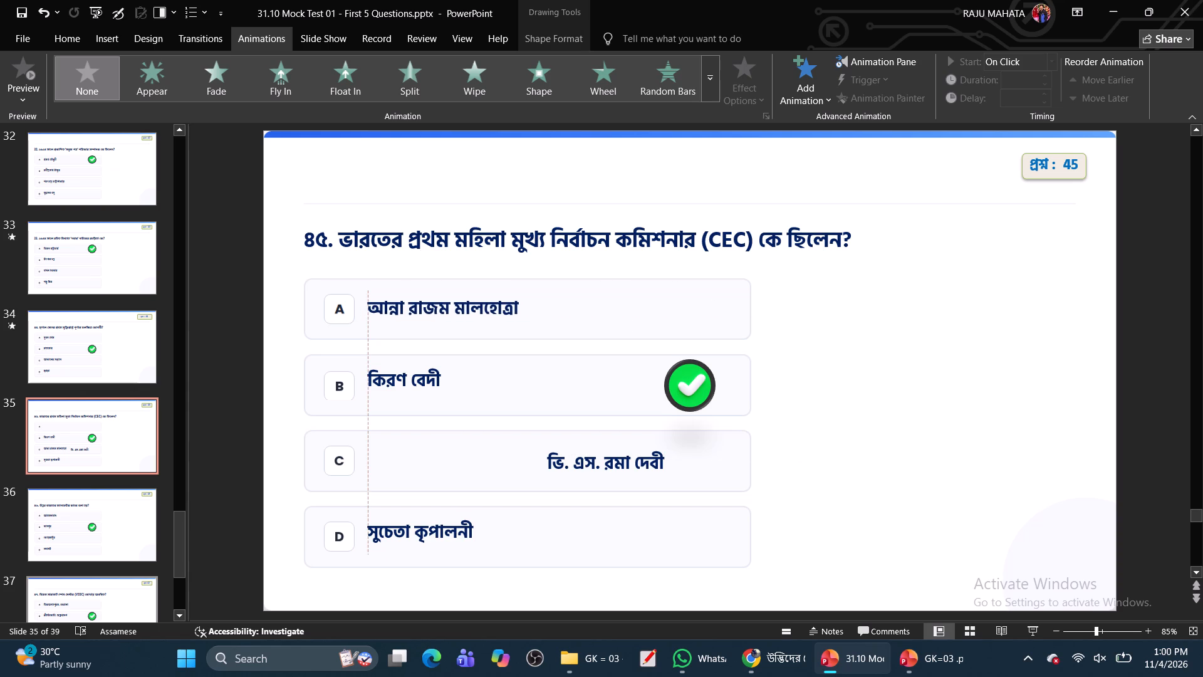
drag(445, 322, 445, 322)
drag(445, 322, 445, 320)
Place the text ভি. এস. রমা দেবী in slide 35's option C box, aligned with the other answers.
click(576, 470)
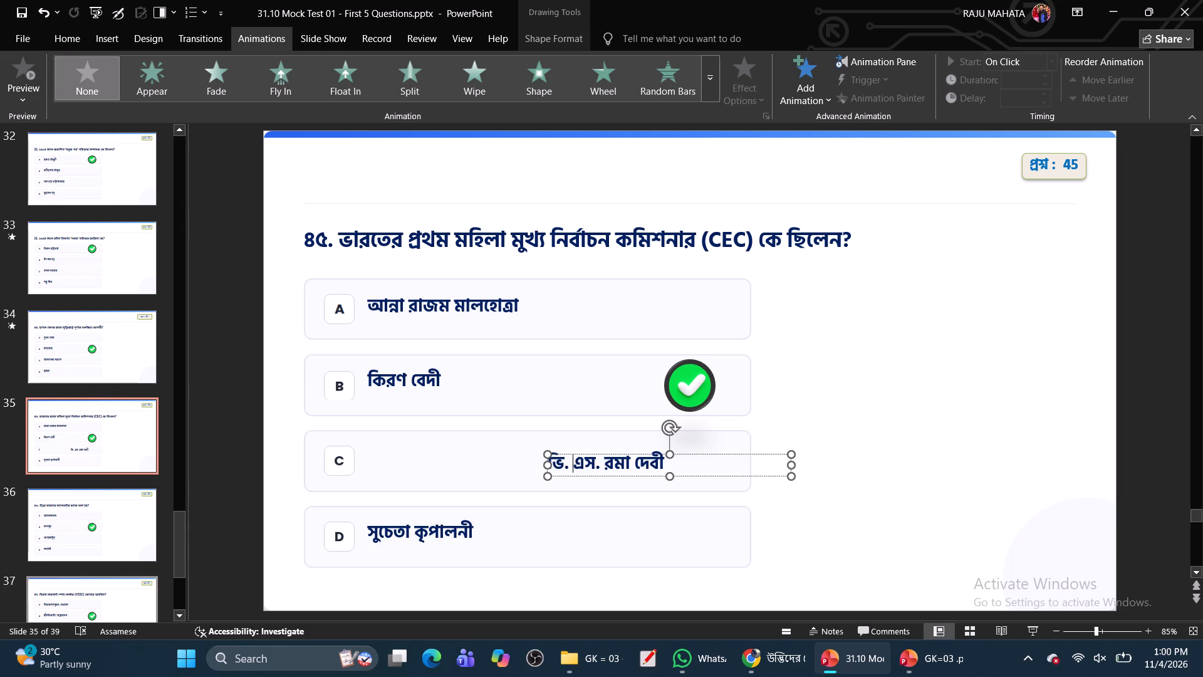
drag(565, 478, 499, 471)
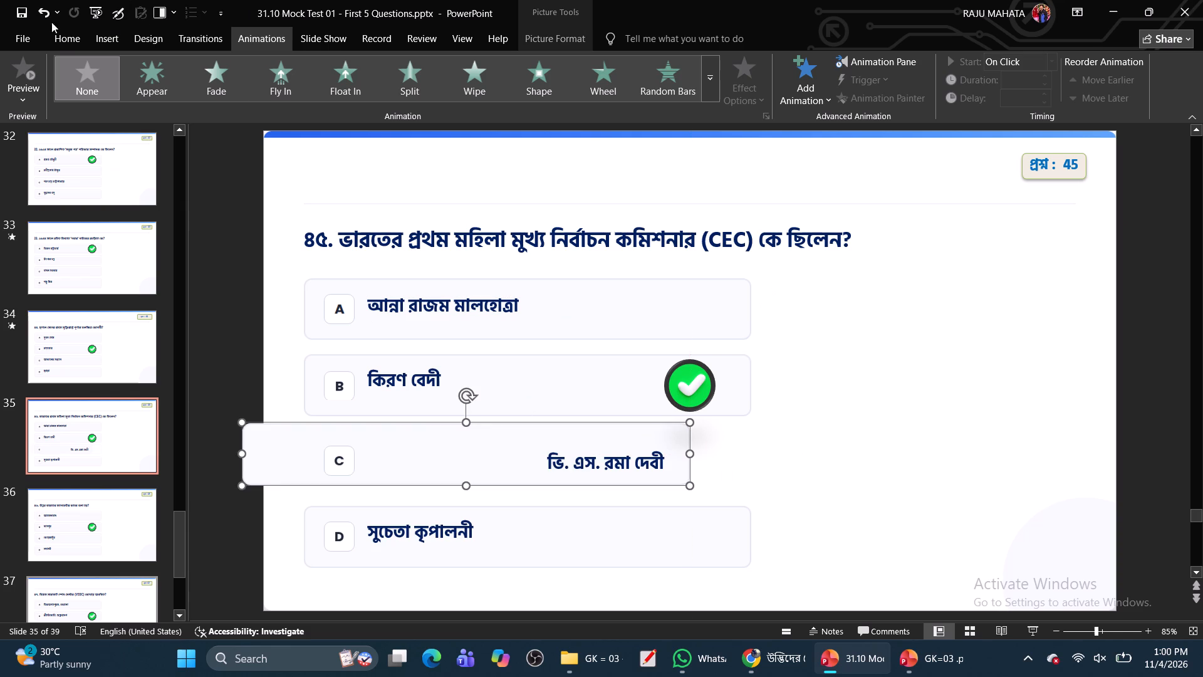
click(38, 14)
click(575, 464)
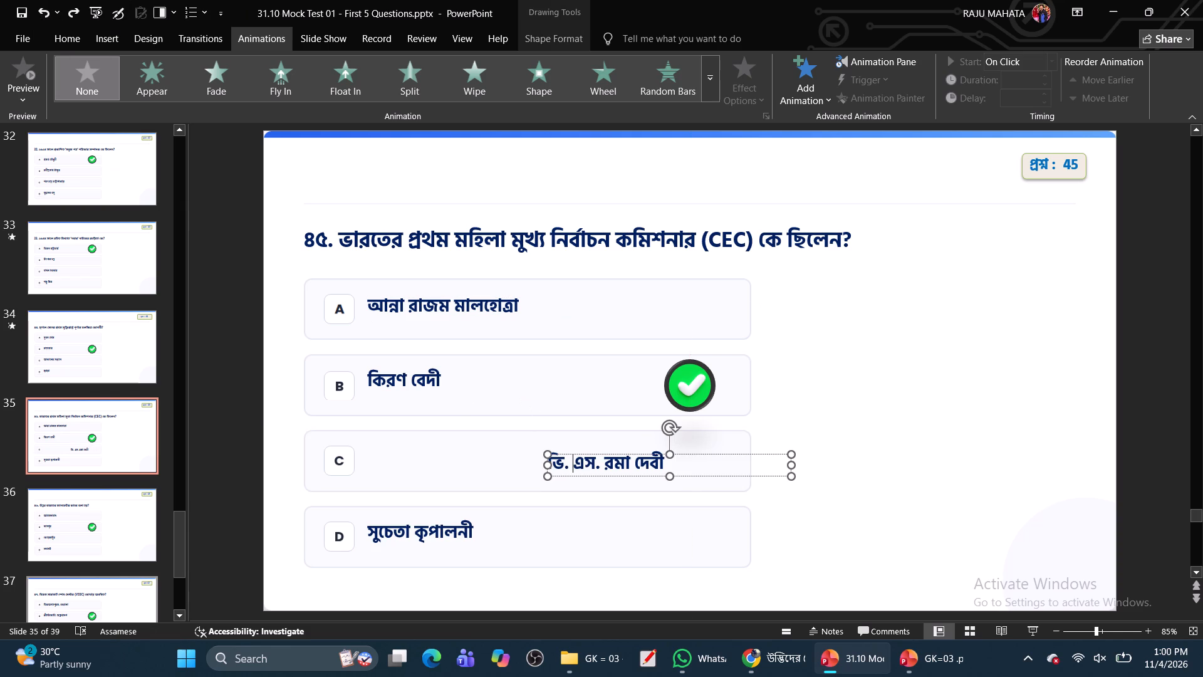
drag(585, 475, 412, 473)
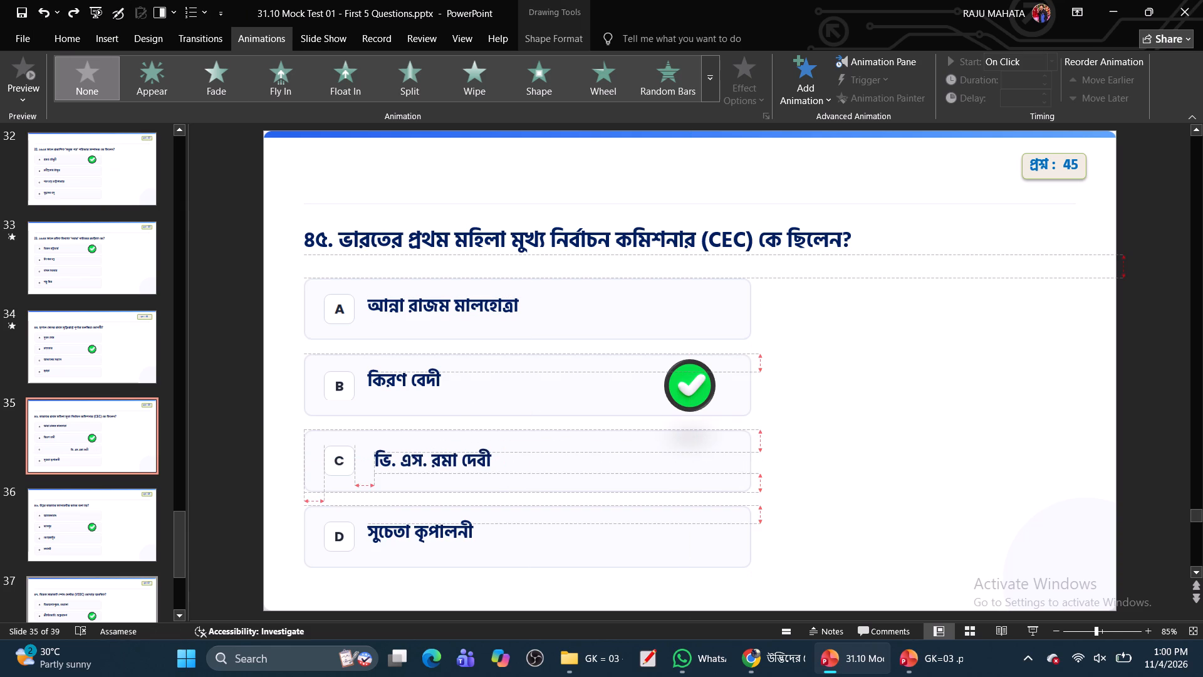
drag(412, 473, 405, 475)
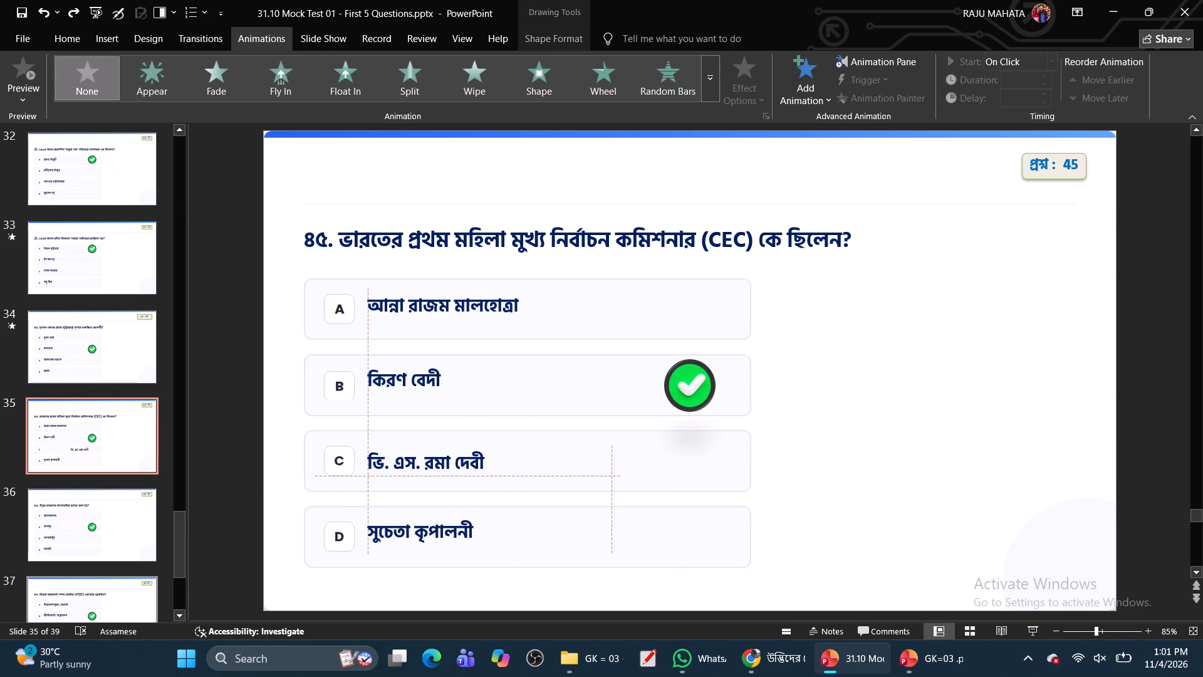
drag(405, 475, 406, 473)
Move the green check mark on slide 35 from option B to option C, ভি. এস. রমা দেবী, centred in its box.
click(702, 394)
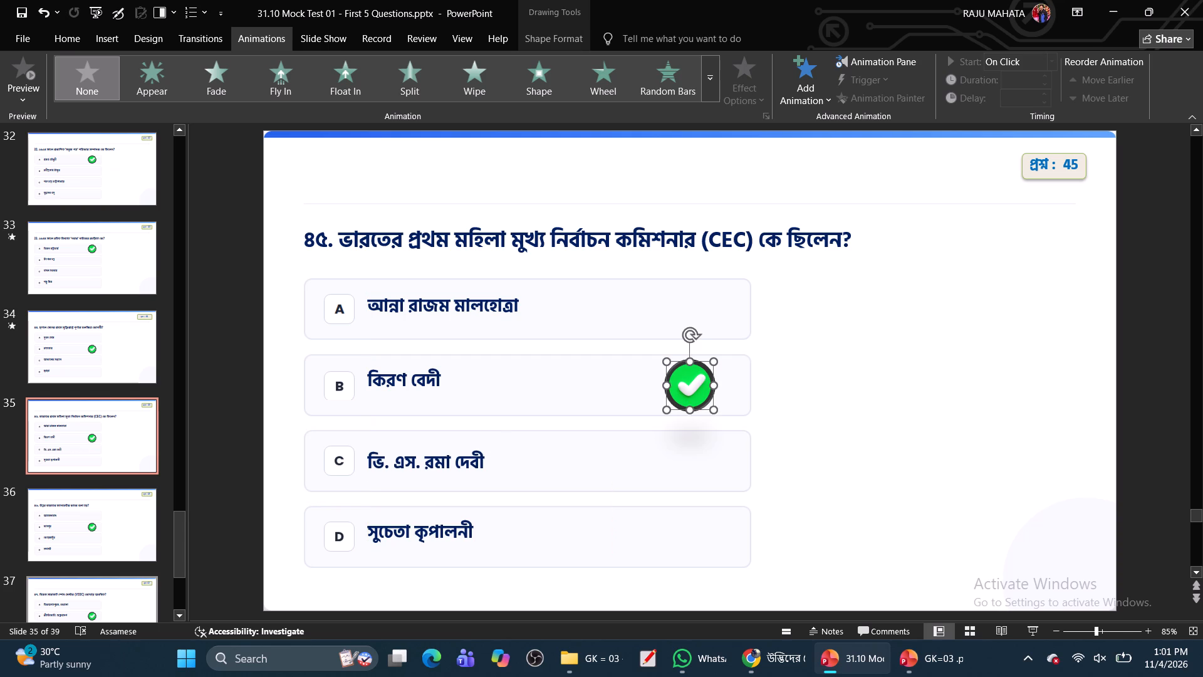
drag(691, 394, 679, 471)
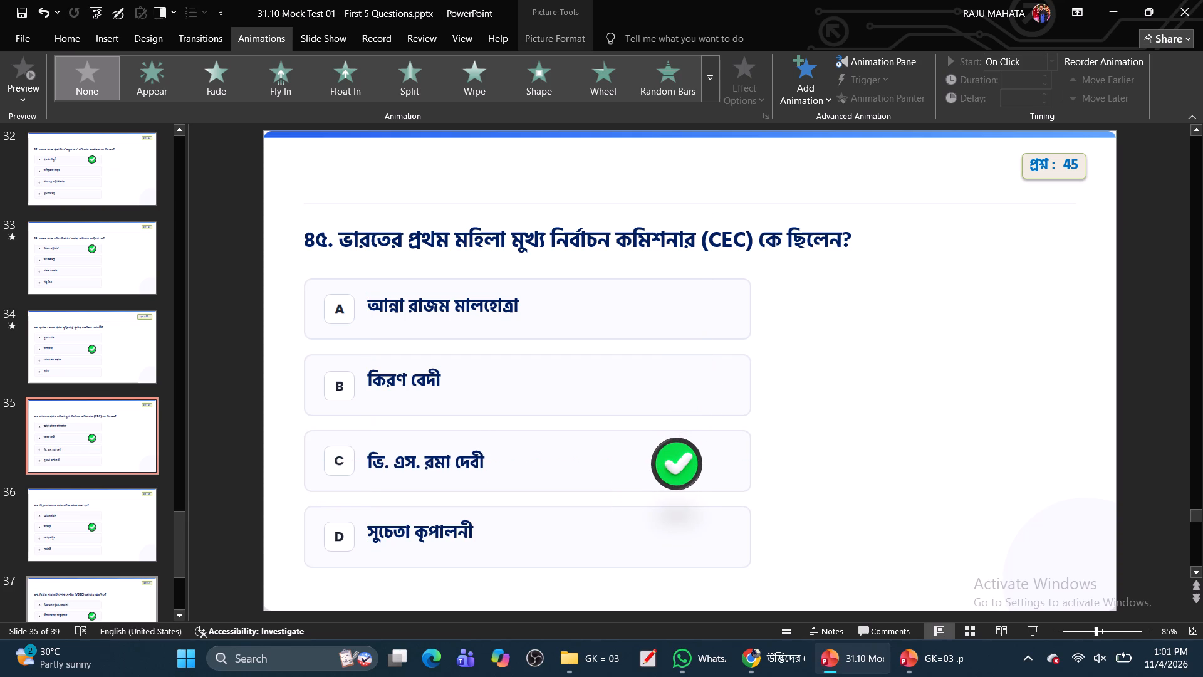
drag(679, 471, 679, 471)
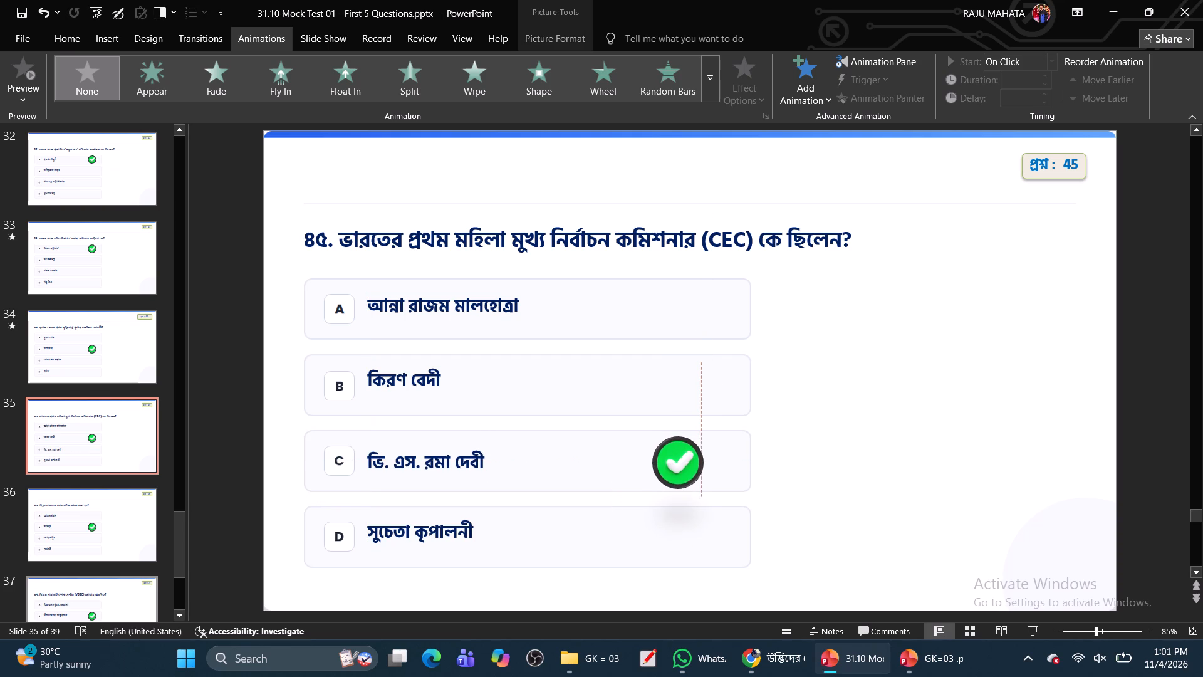
drag(679, 471, 689, 468)
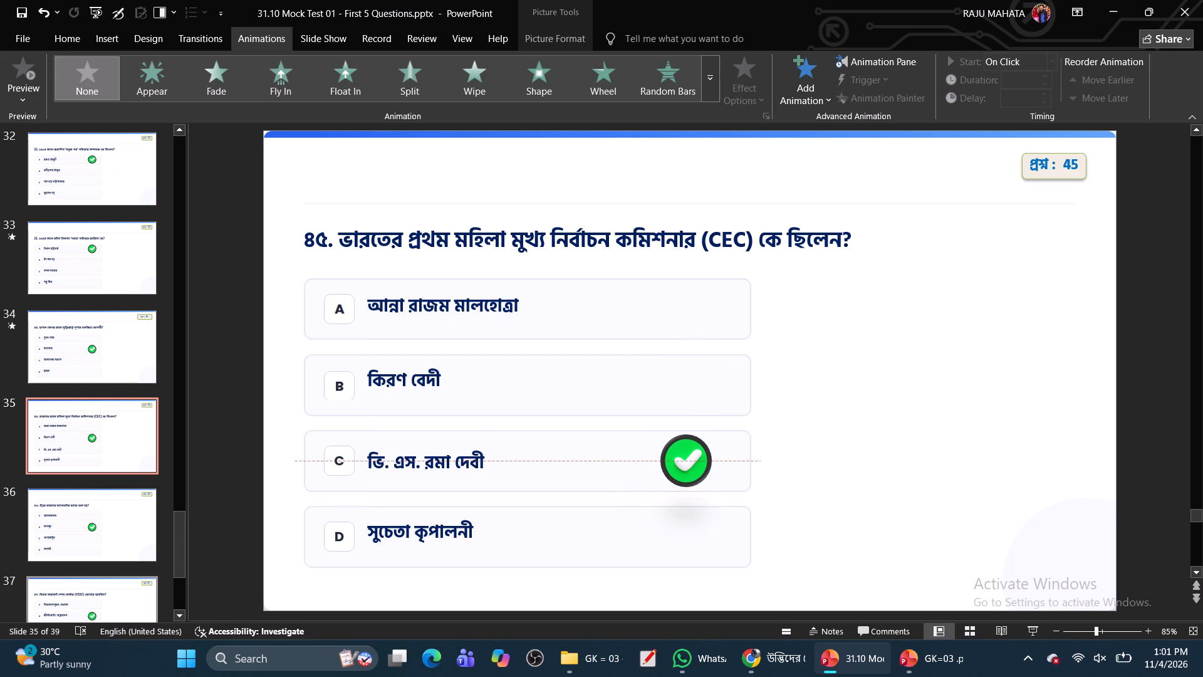
drag(689, 468, 695, 468)
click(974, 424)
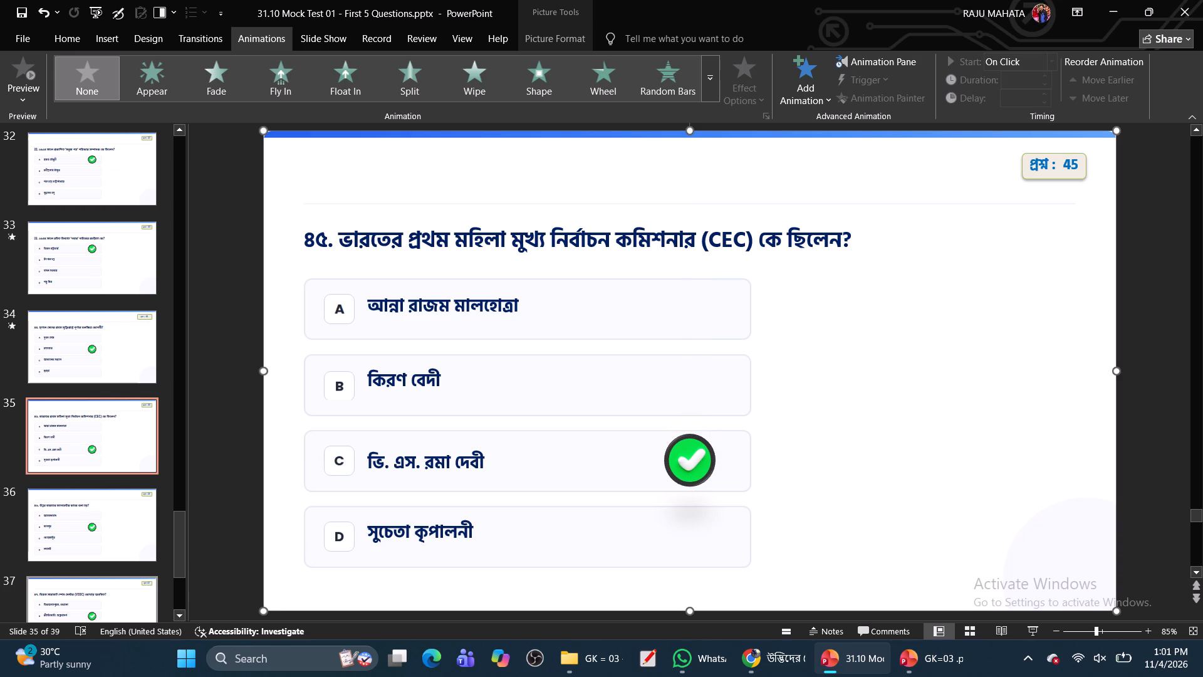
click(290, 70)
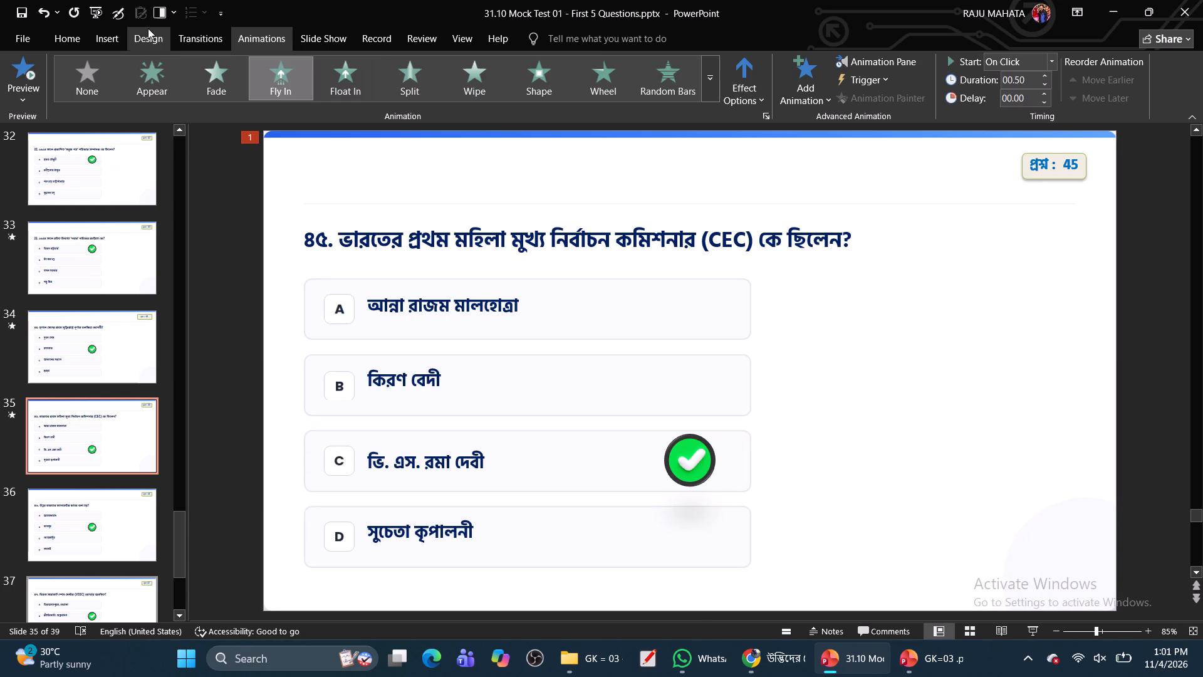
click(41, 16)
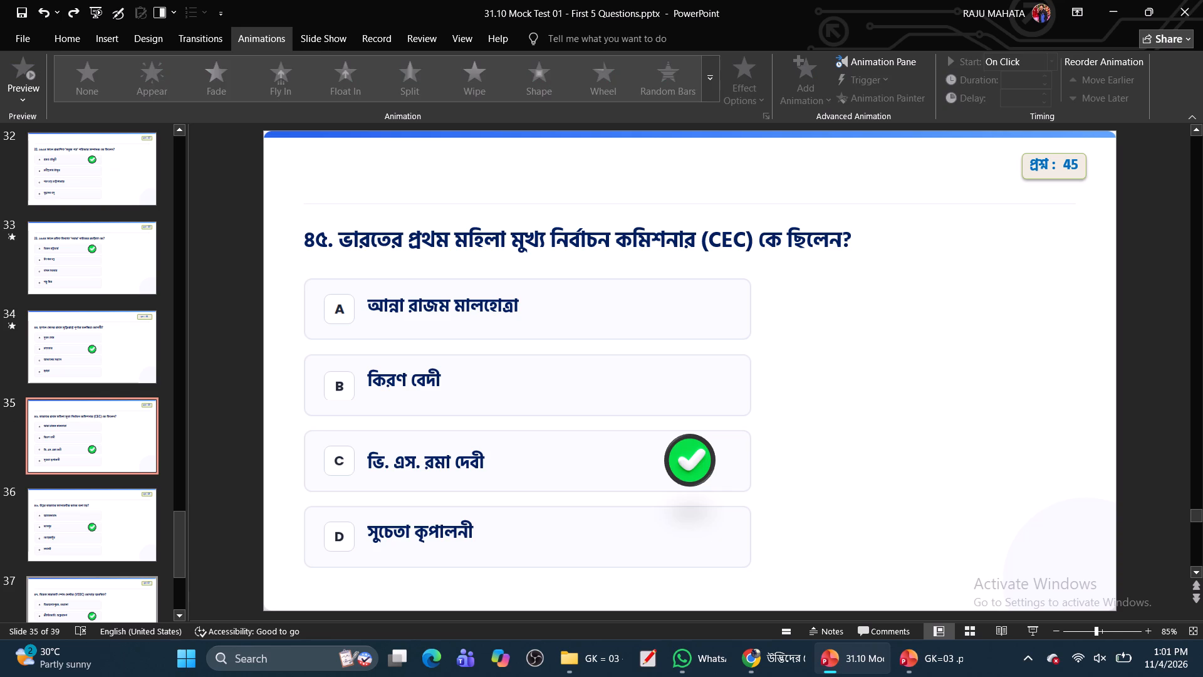
Give the green check mark beside option C on slide 35 the Fly In animation.
click(689, 463)
click(282, 82)
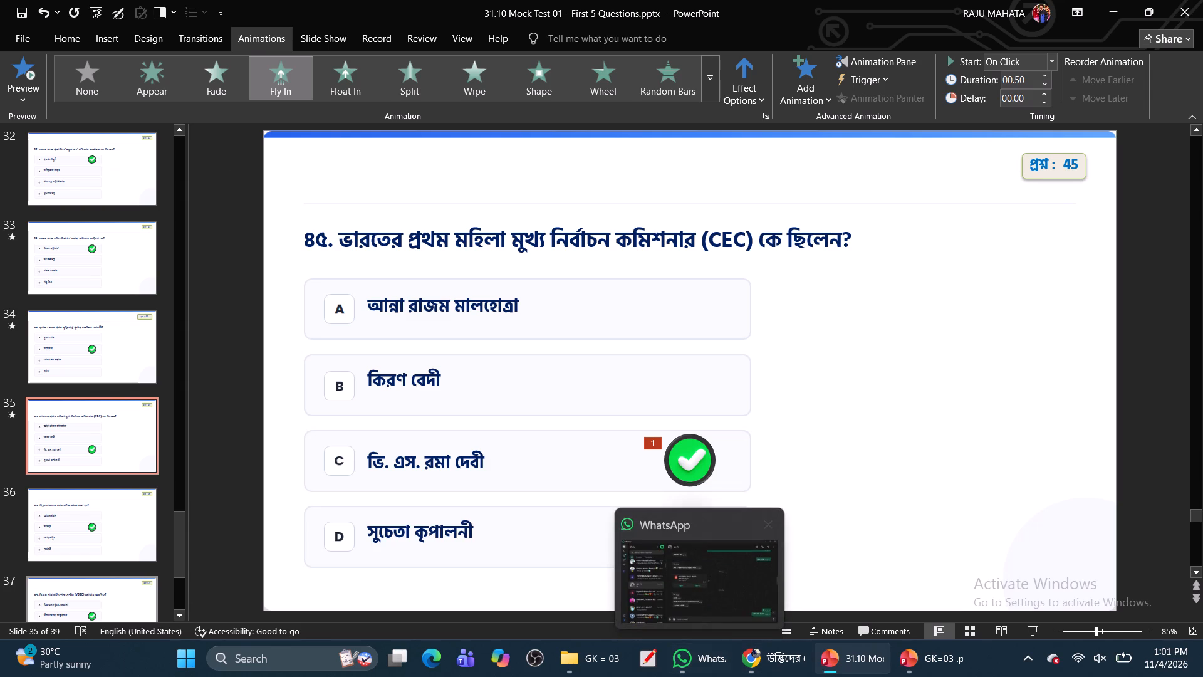
drag(515, 241, 684, 239)
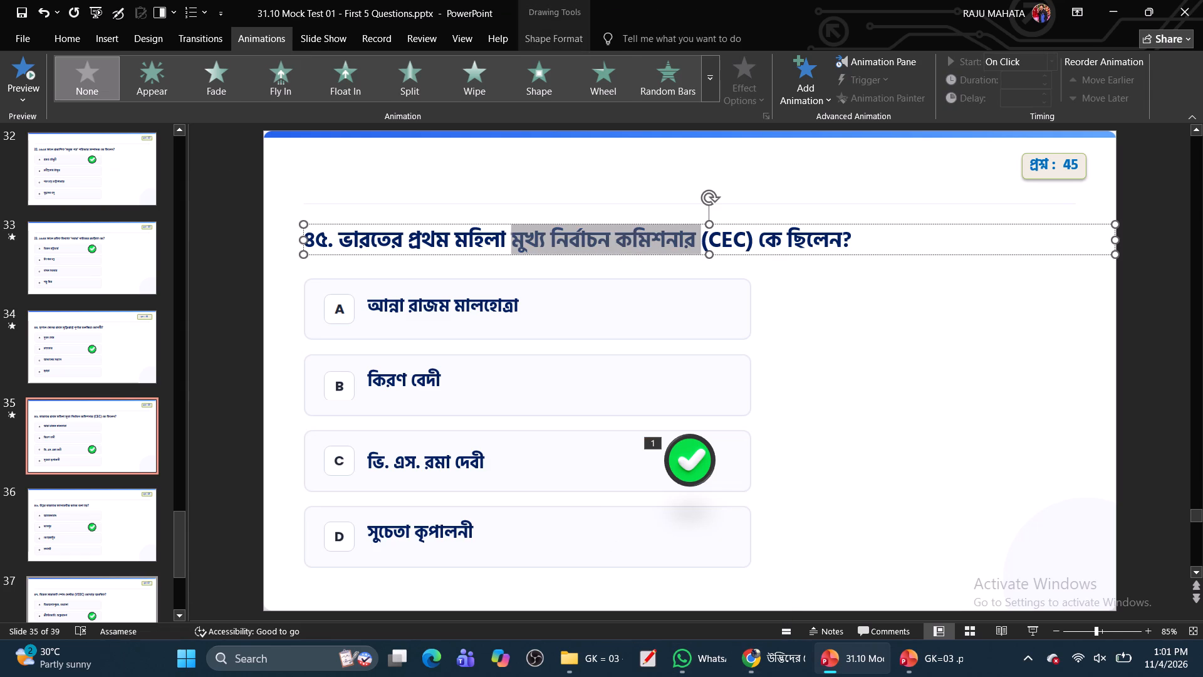
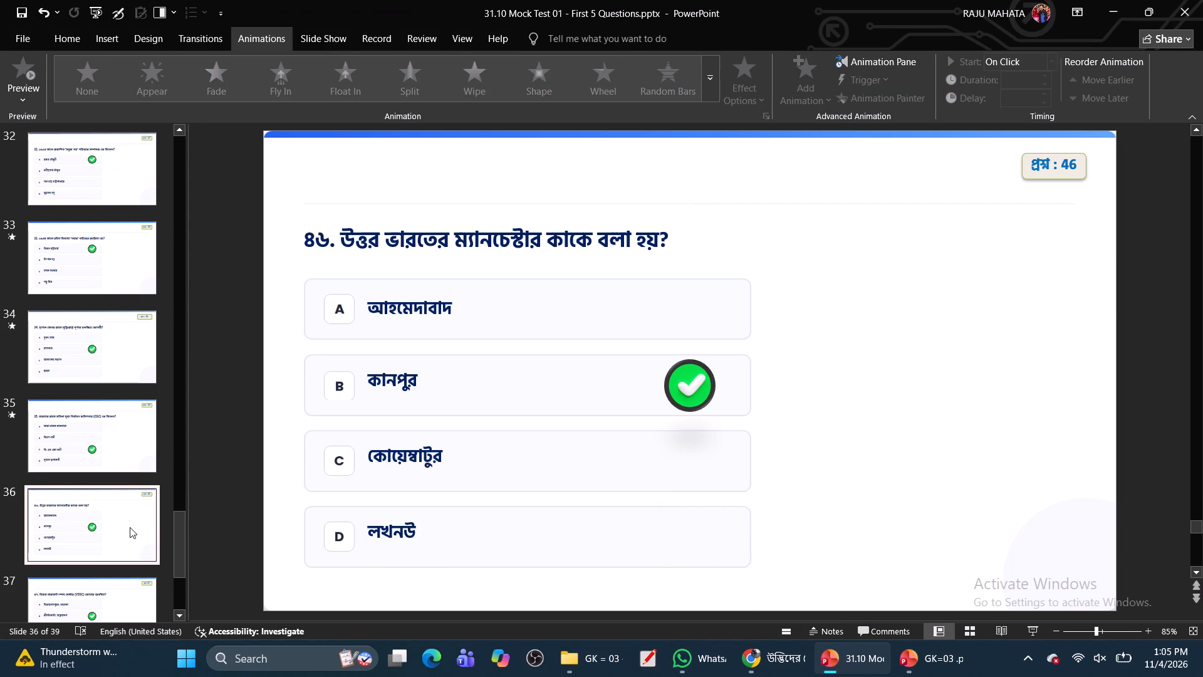
double_click(318, 246)
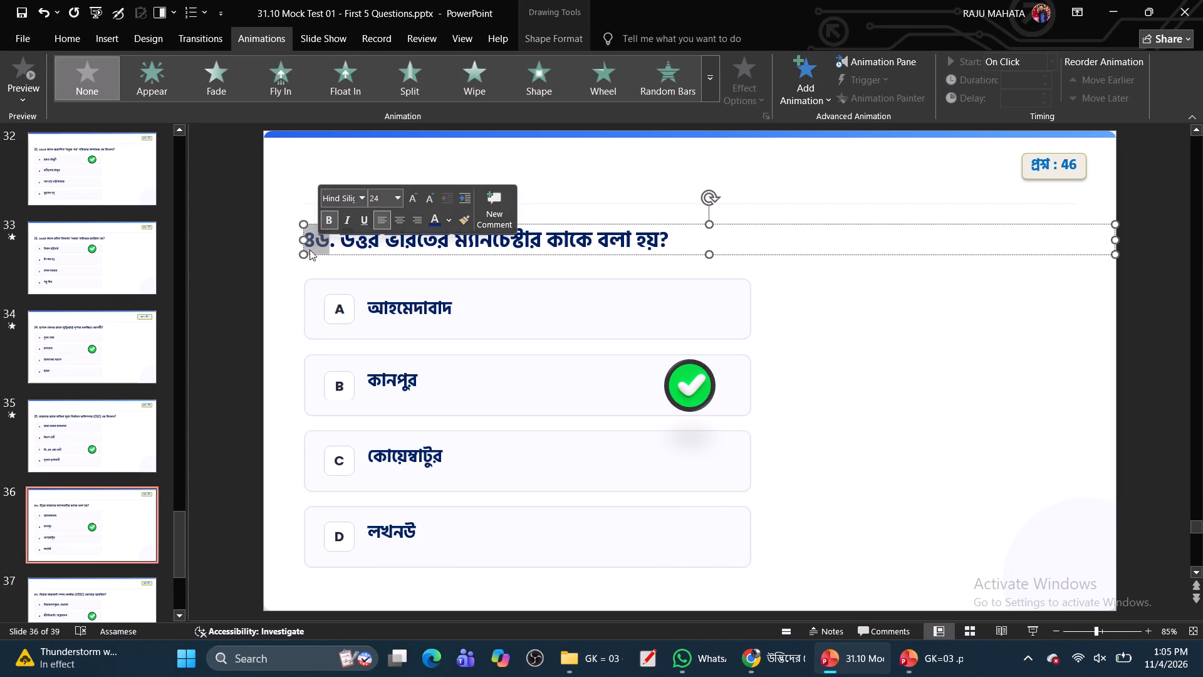
text(36)
click(116, 441)
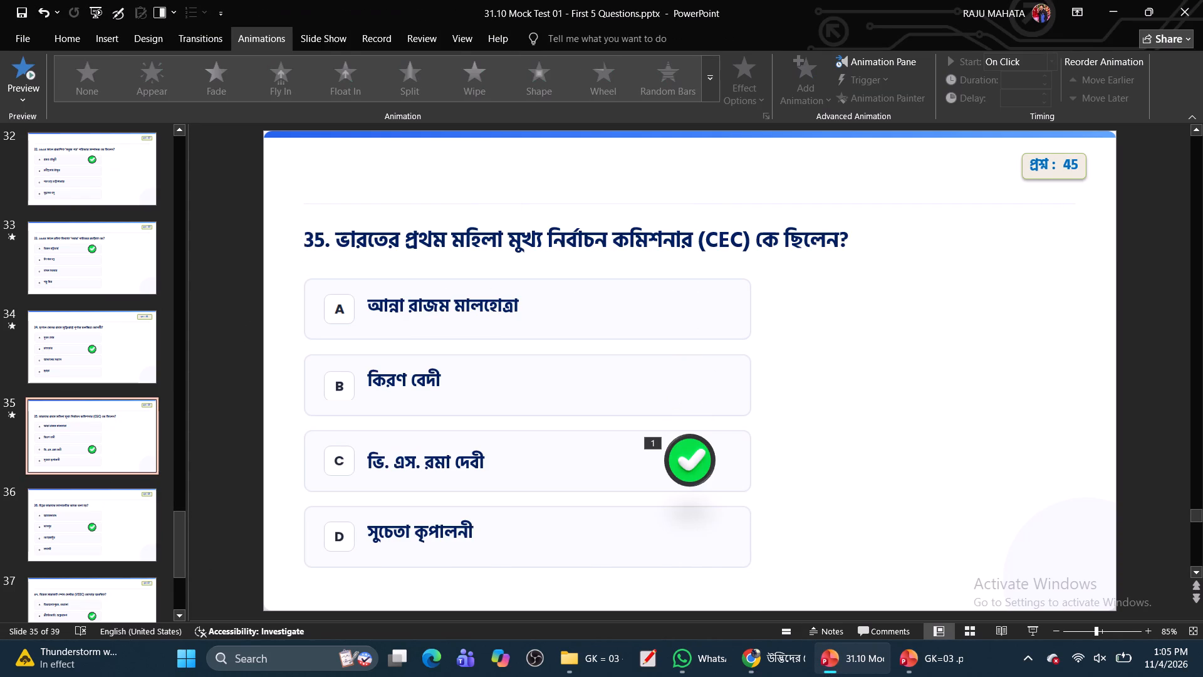
Move the green check mark on slide 36 to option C and apply the Fly In animation to it.
click(121, 525)
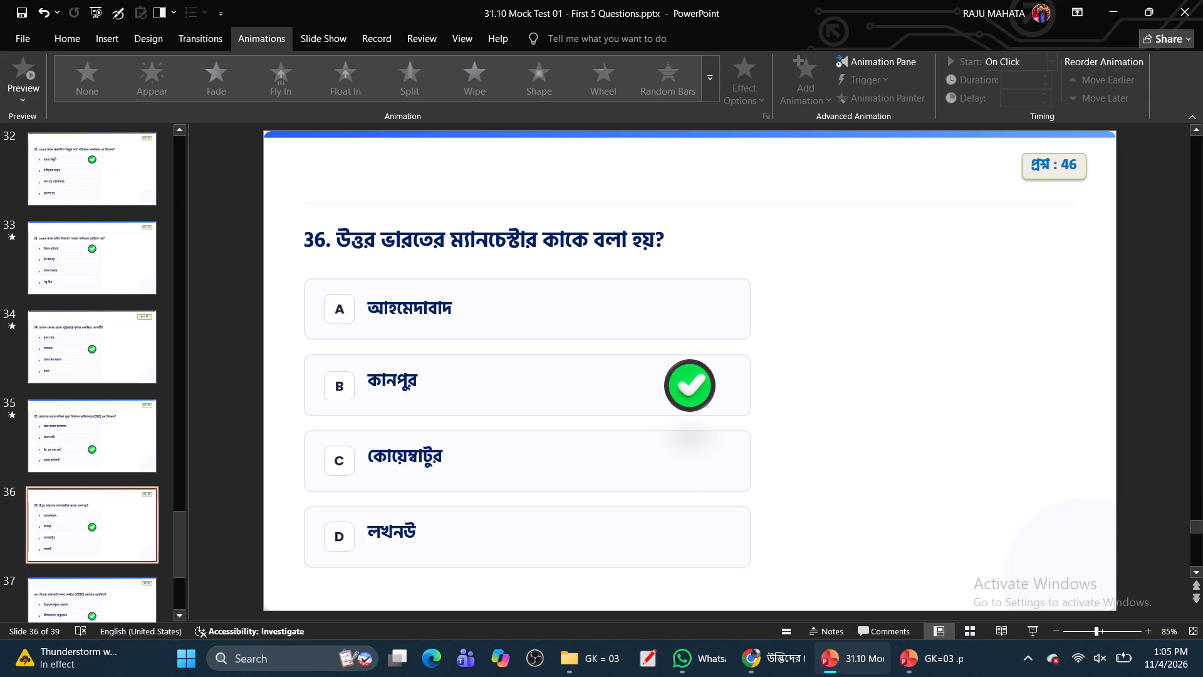
click(694, 392)
drag(694, 392, 694, 475)
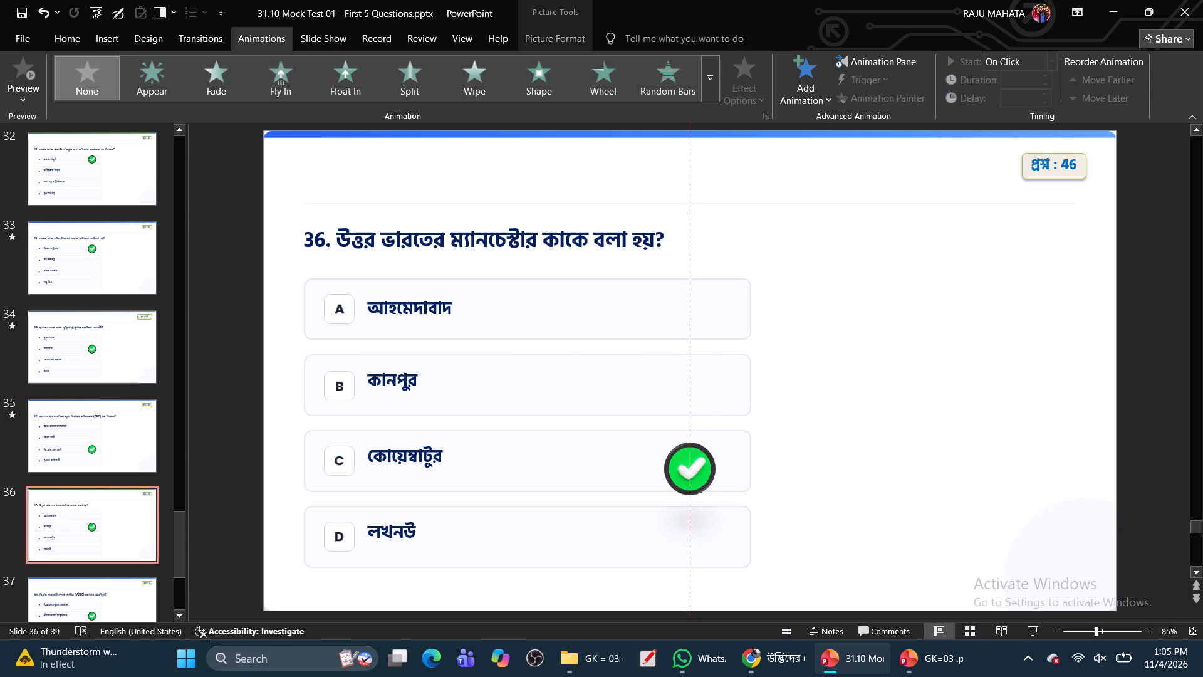
drag(694, 475, 694, 476)
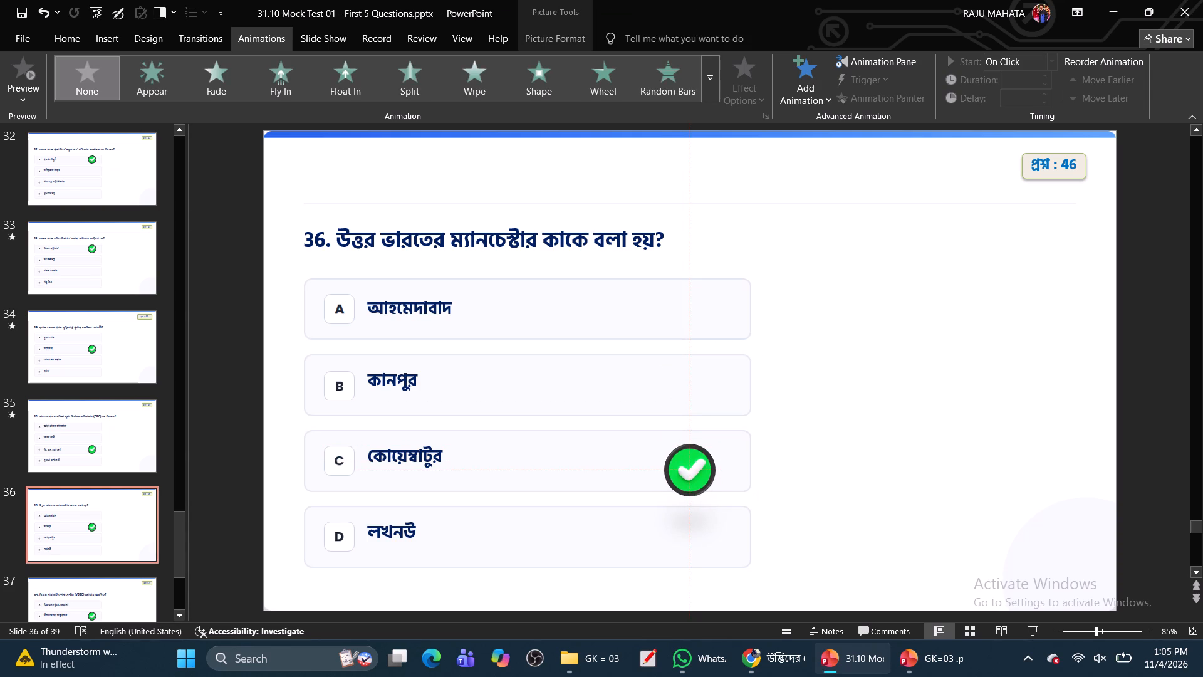
drag(694, 476, 694, 473)
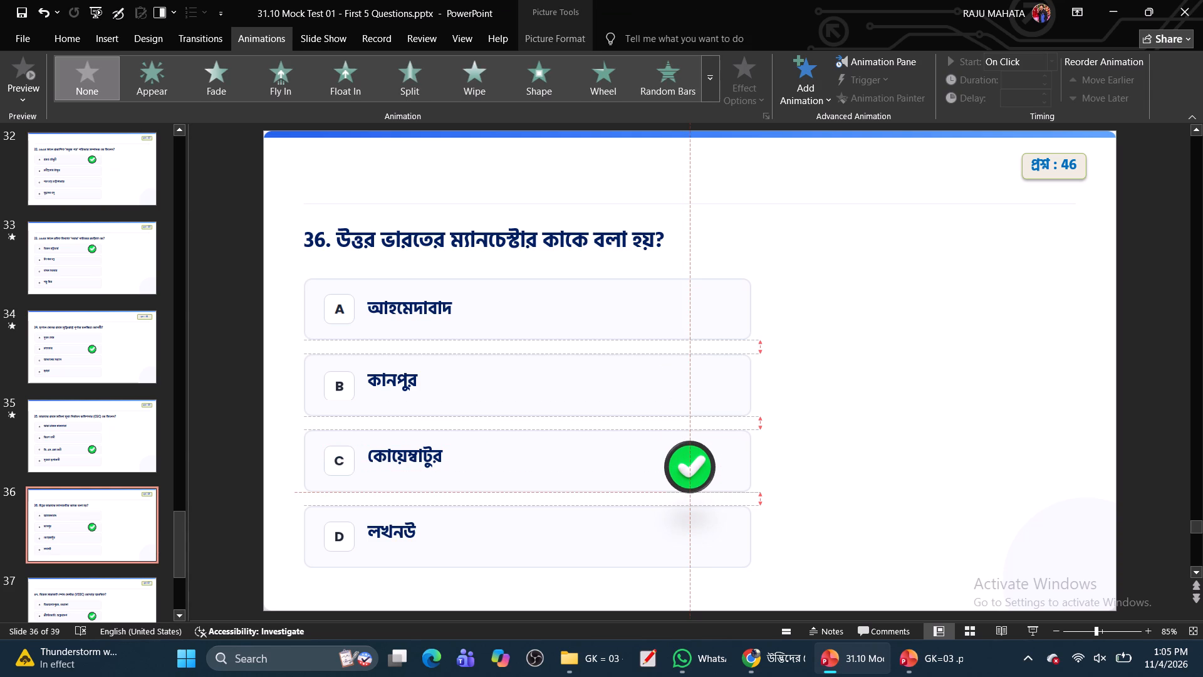
drag(694, 473, 693, 468)
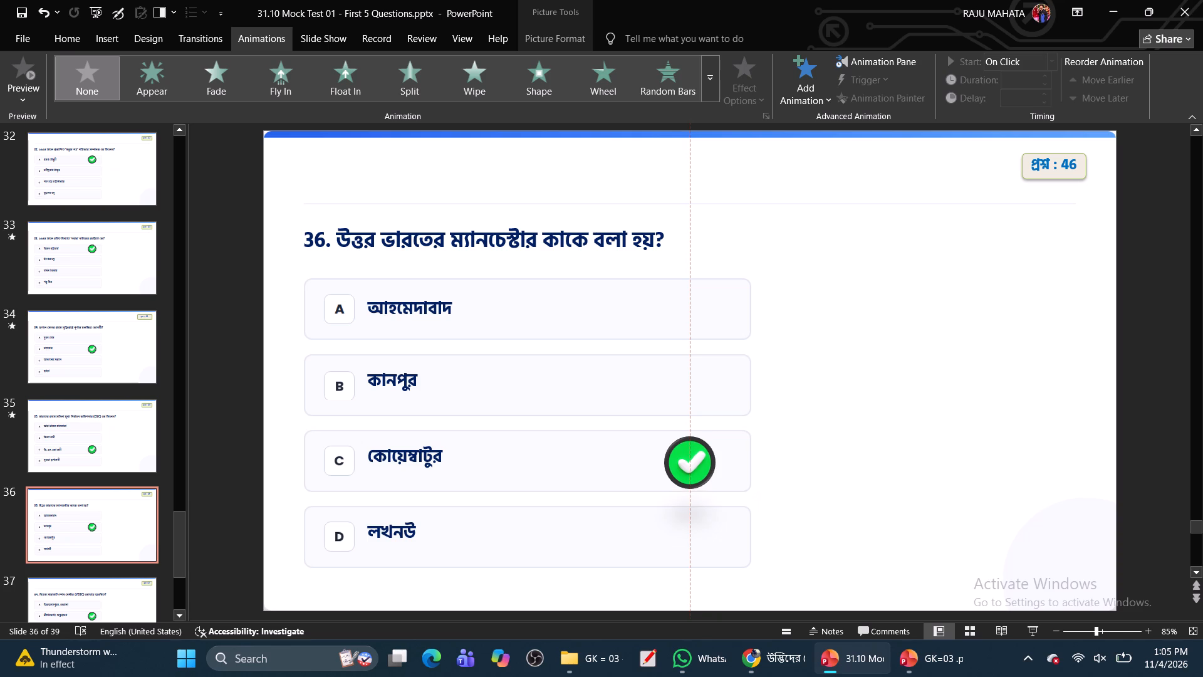
drag(693, 468, 695, 467)
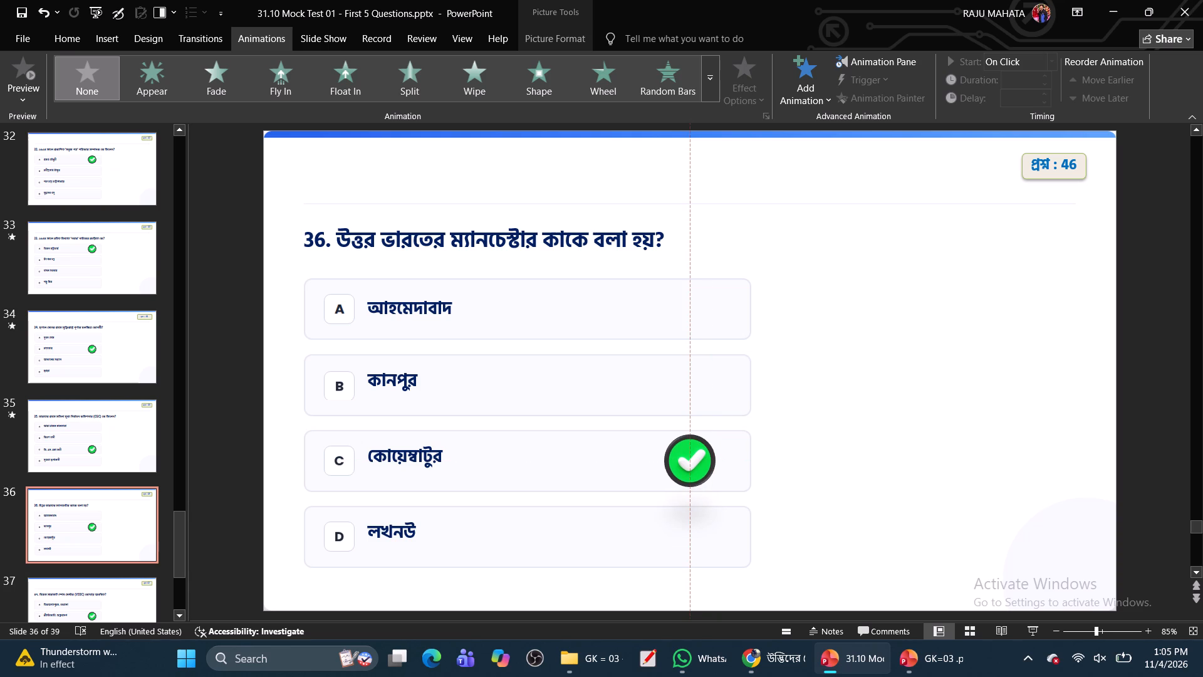
drag(695, 467, 695, 466)
click(282, 80)
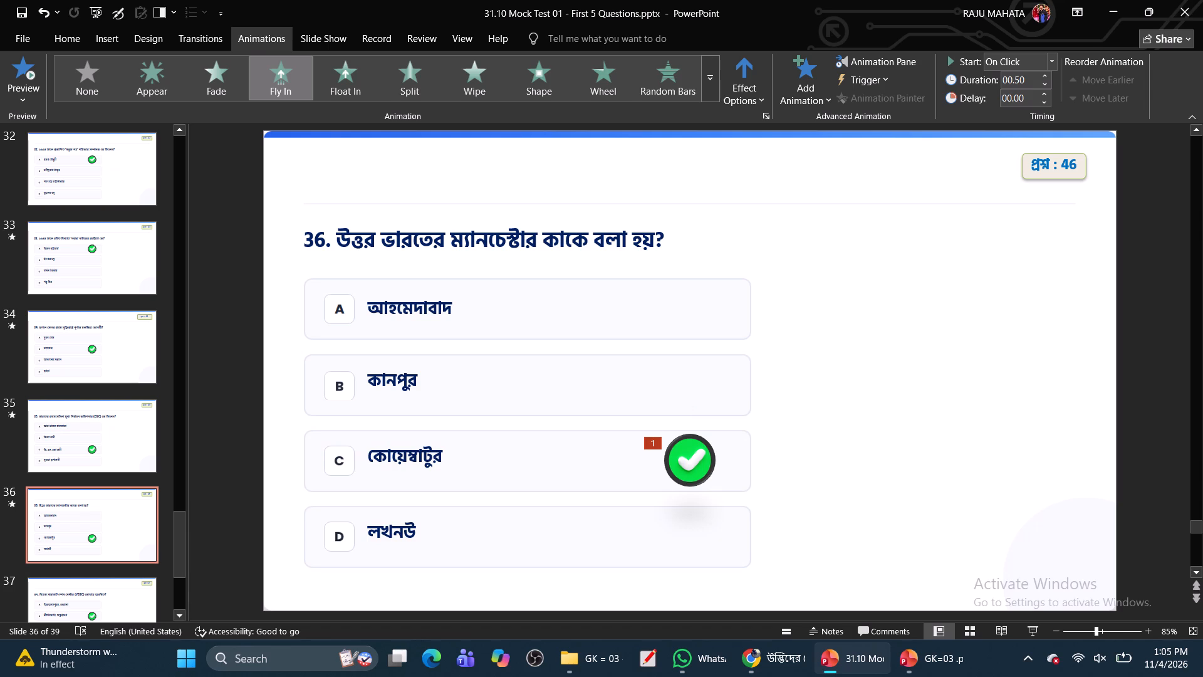
Move the green check mark on slide 37 to option A, তিরুঅনন্তপুরম, কেরালা.
click(102, 601)
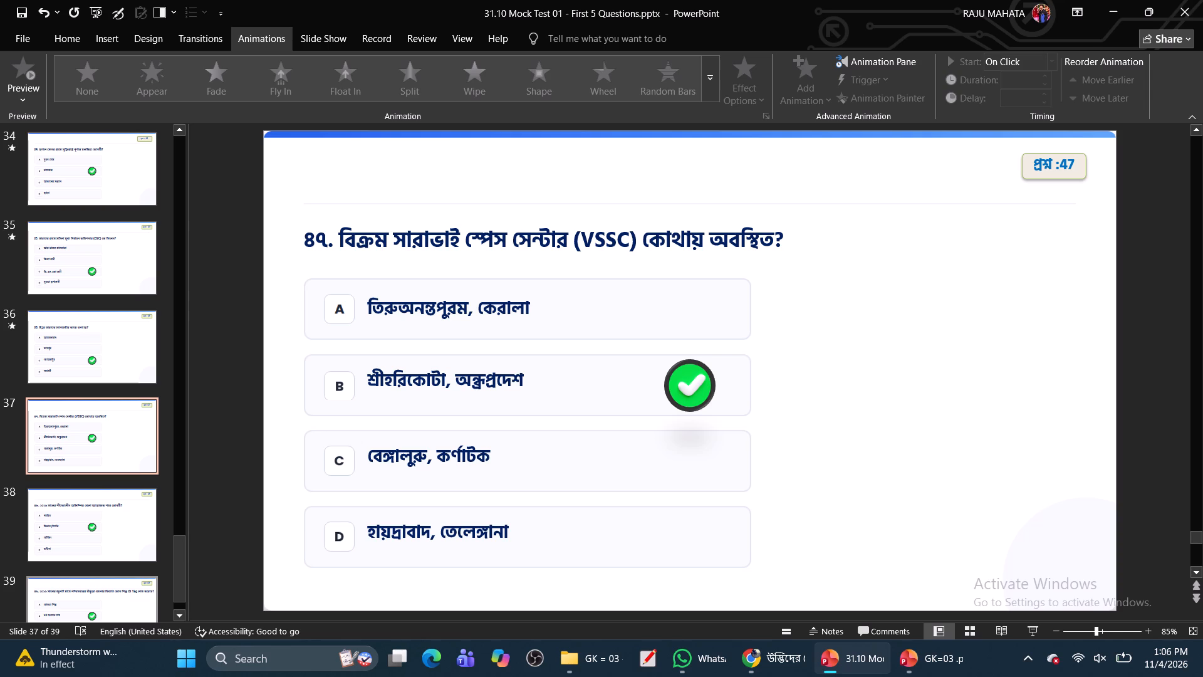
click(692, 391)
drag(692, 391, 693, 370)
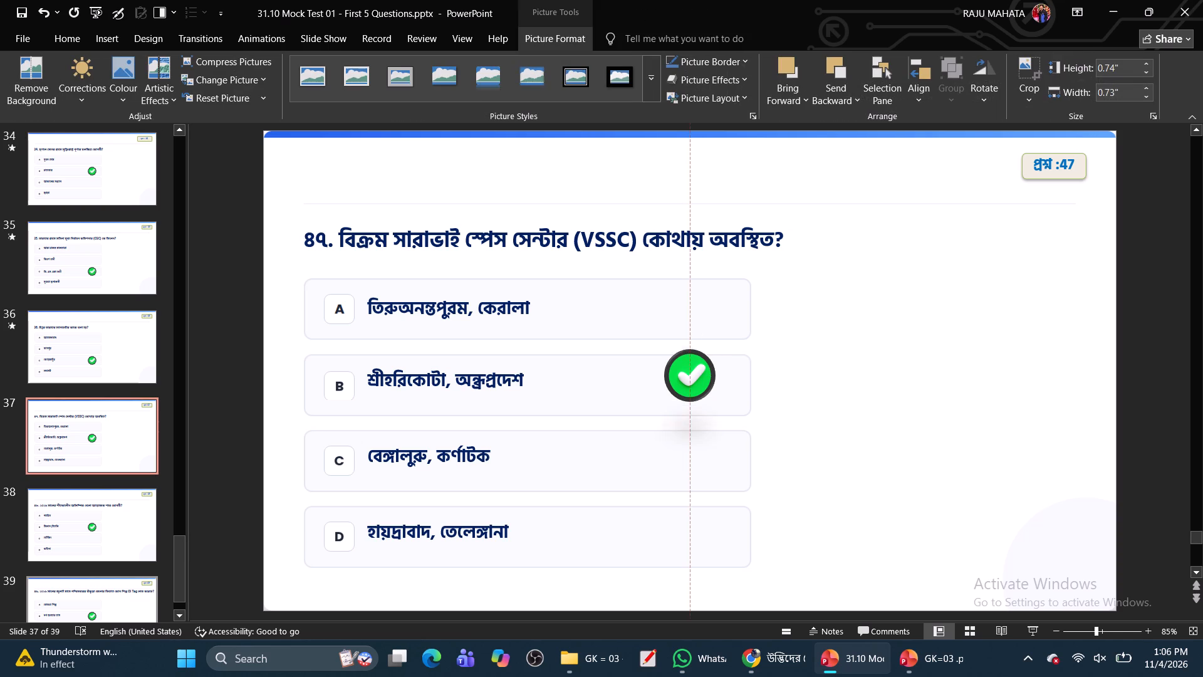
drag(693, 370, 694, 316)
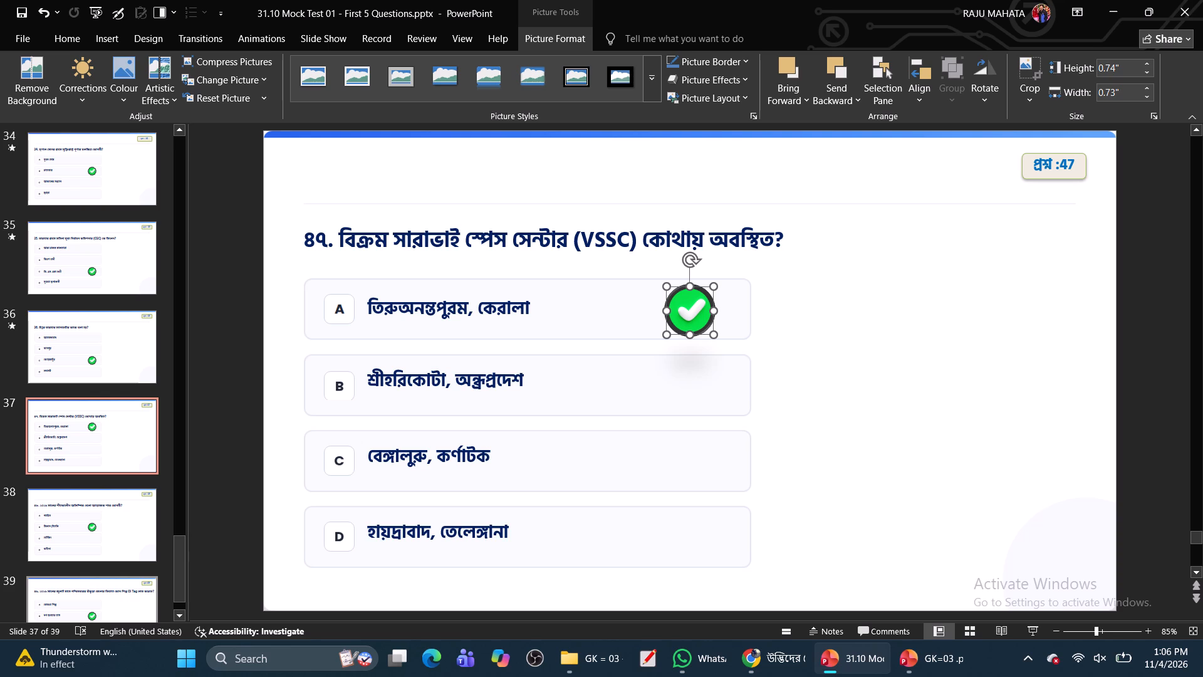
Renumber the Vikram Sarabhai Space Centre question on slide 37 as 37.
click(112, 525)
click(108, 434)
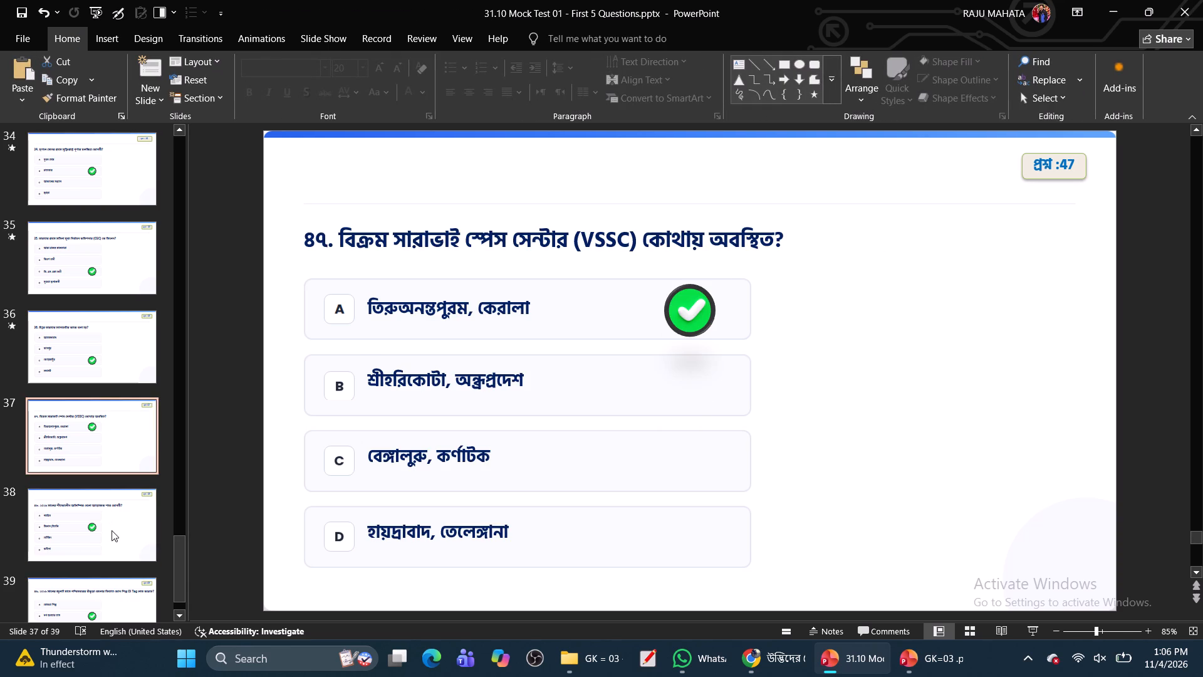
click(112, 364)
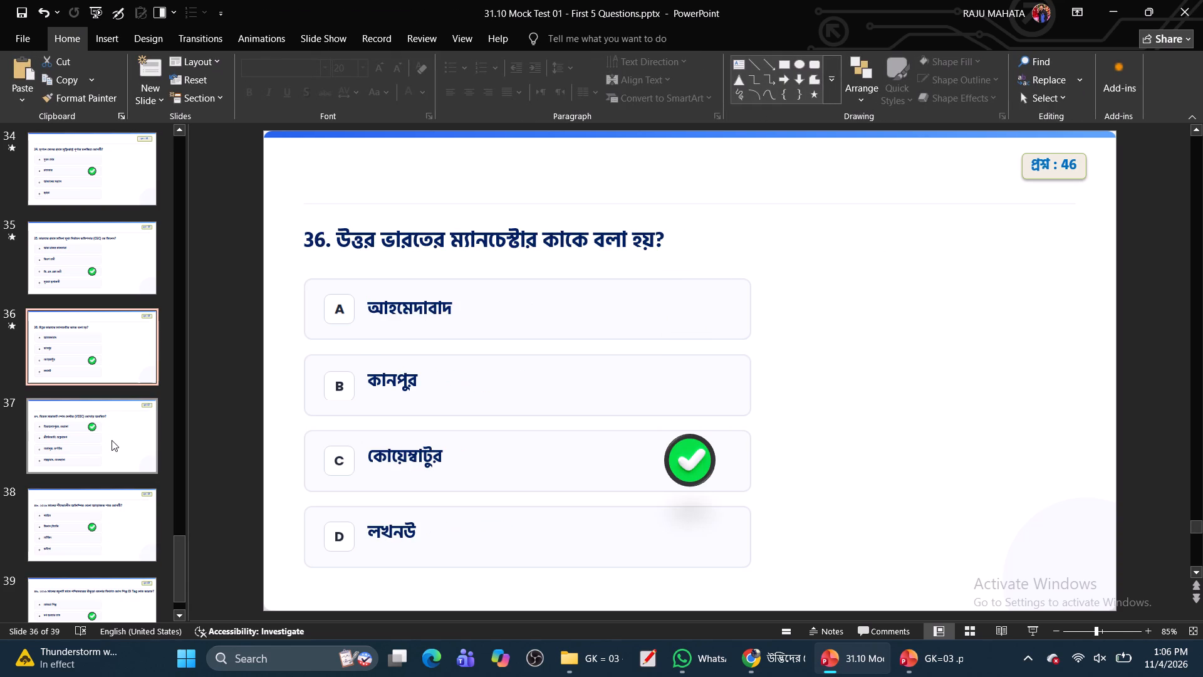
click(112, 440)
double_click(315, 241)
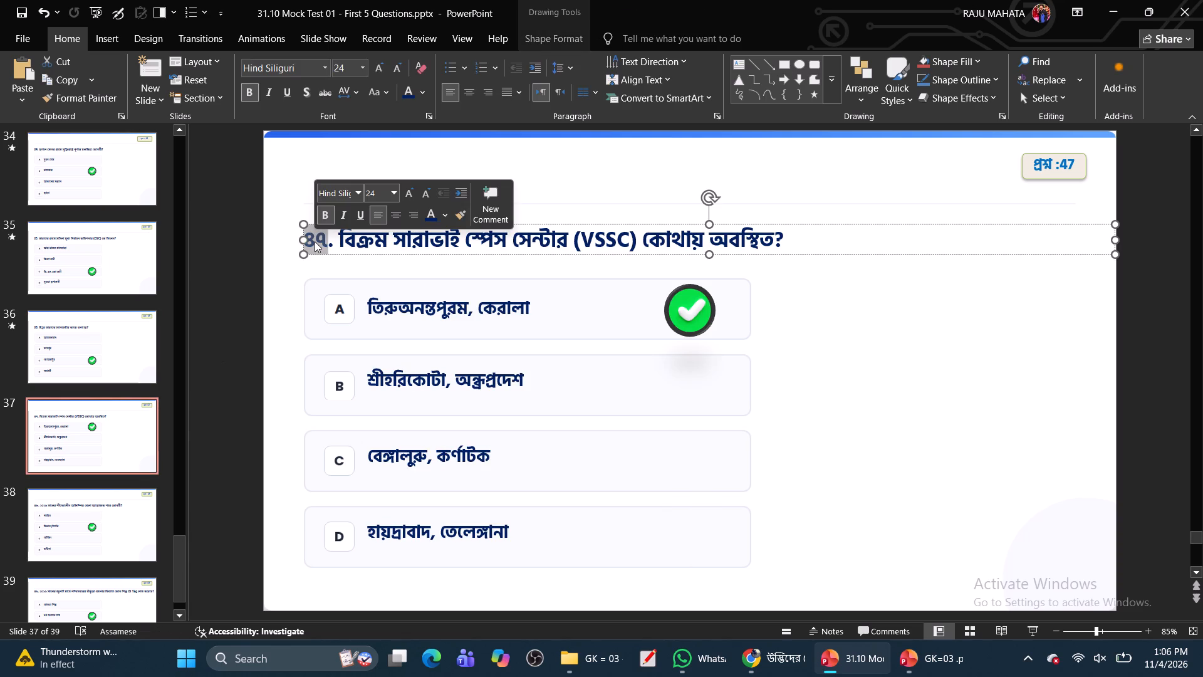
key(3)
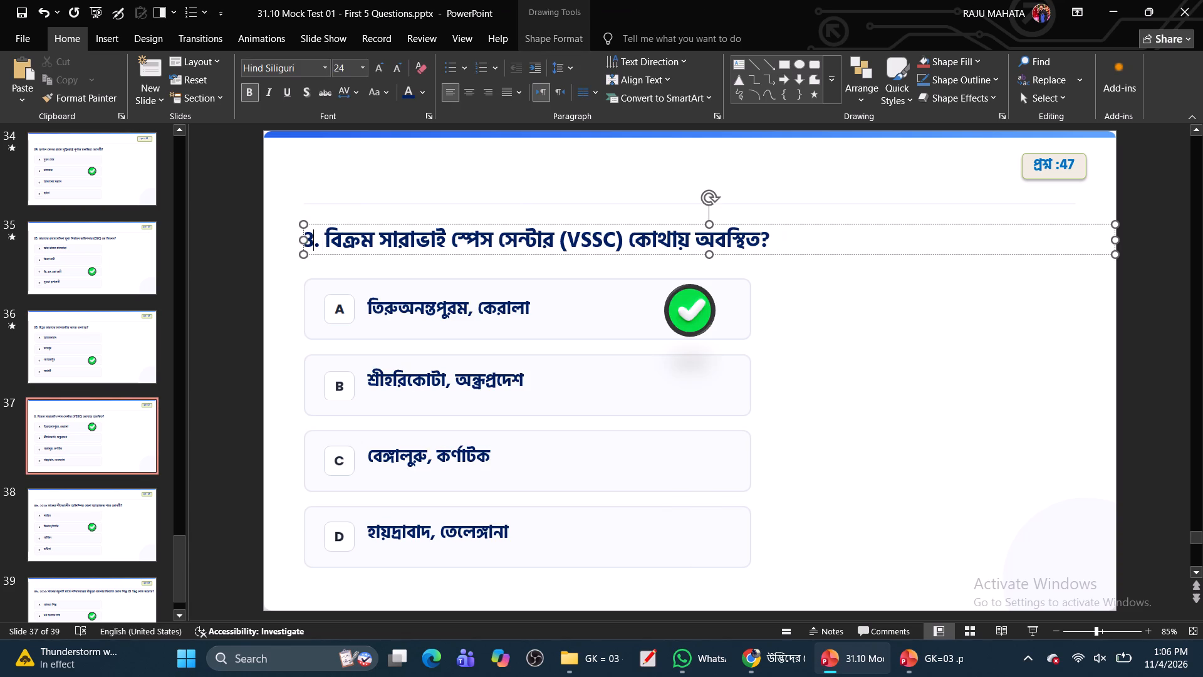
key(7)
click(96, 517)
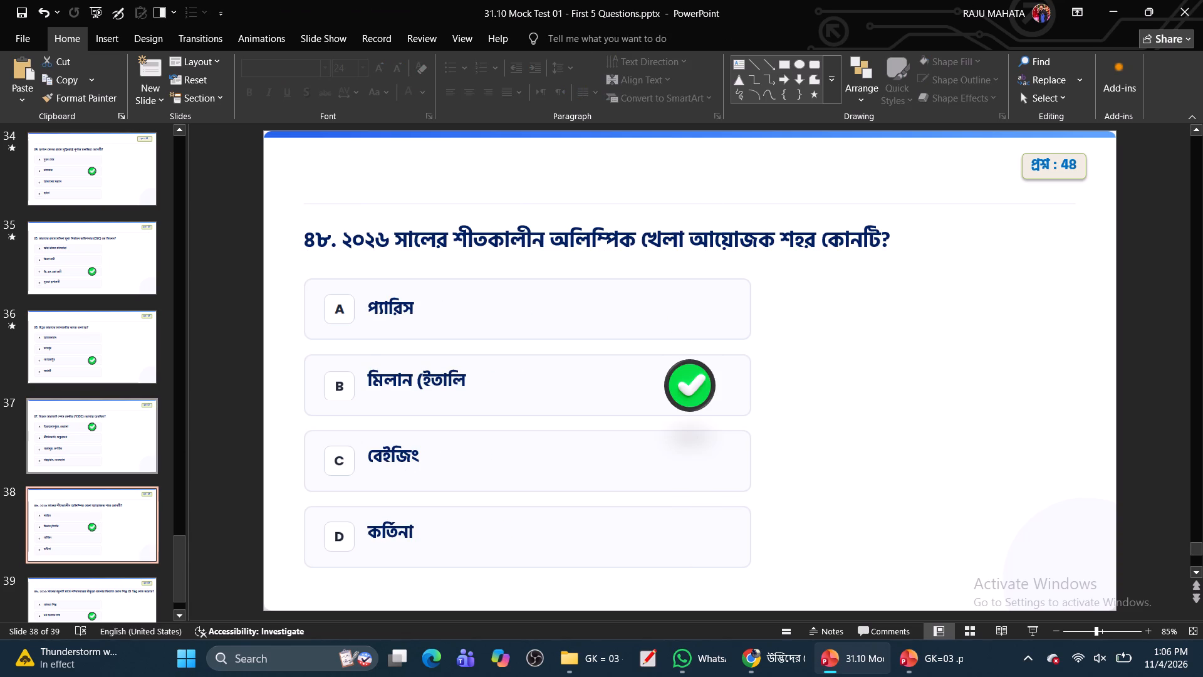
click(108, 434)
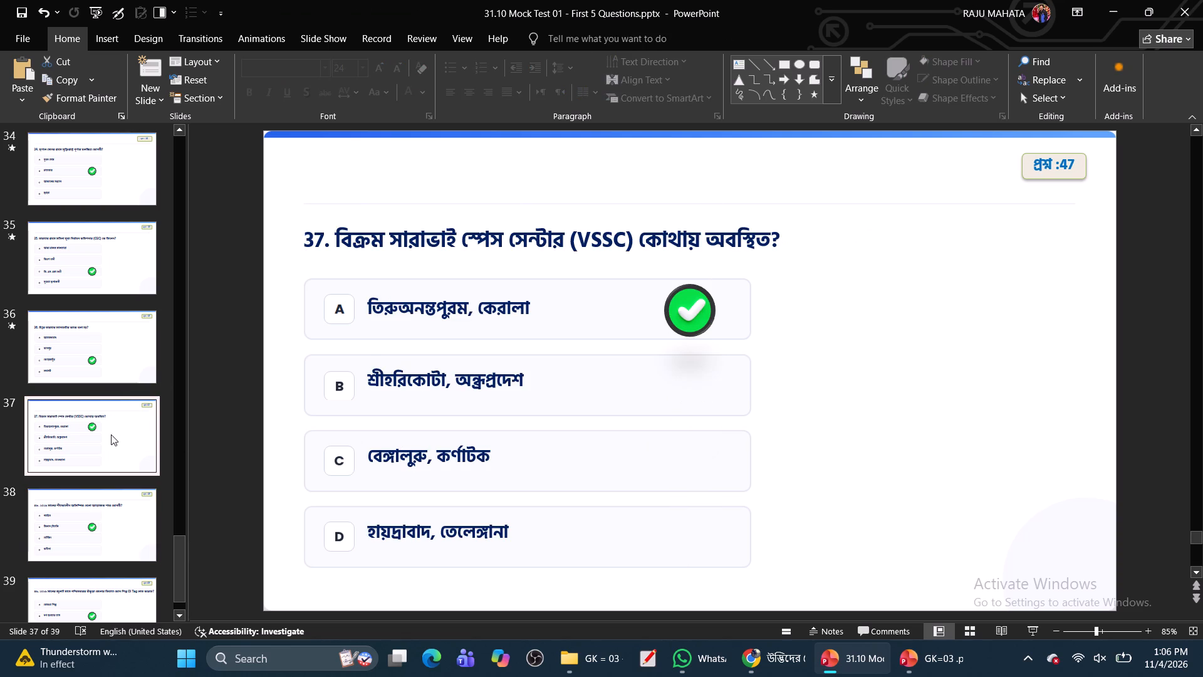
Add the missing closing parenthesis to option B on slide 38 so it reads মিলান (ইতালি).
click(117, 522)
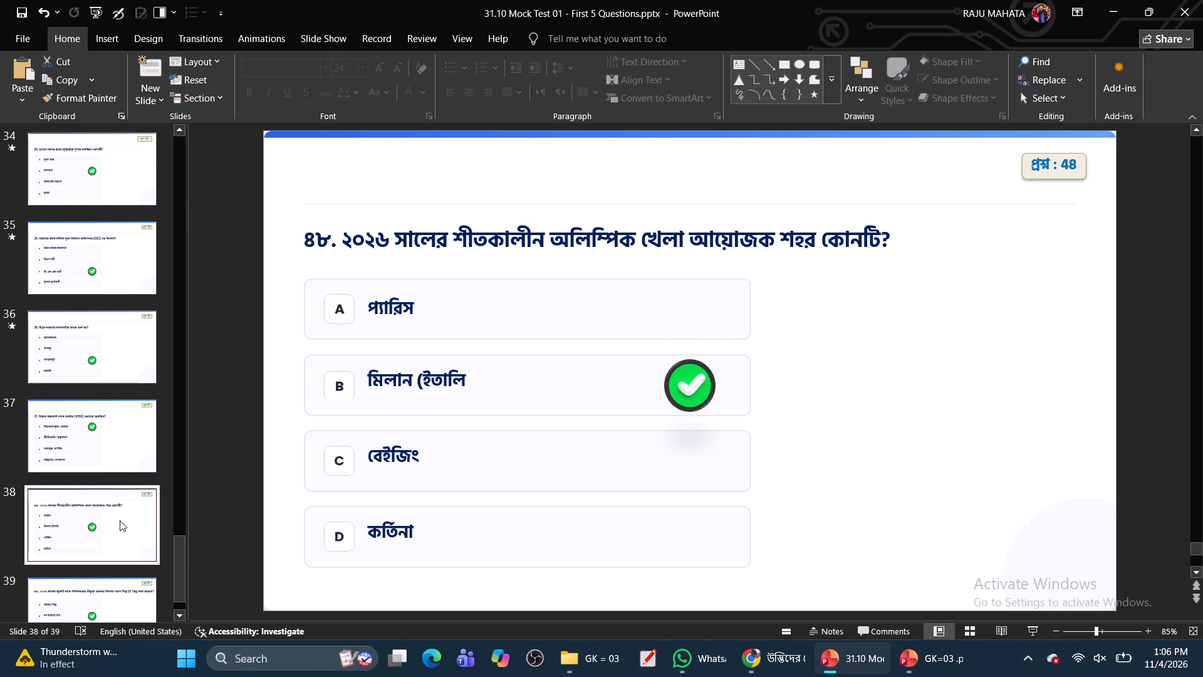
click(461, 381)
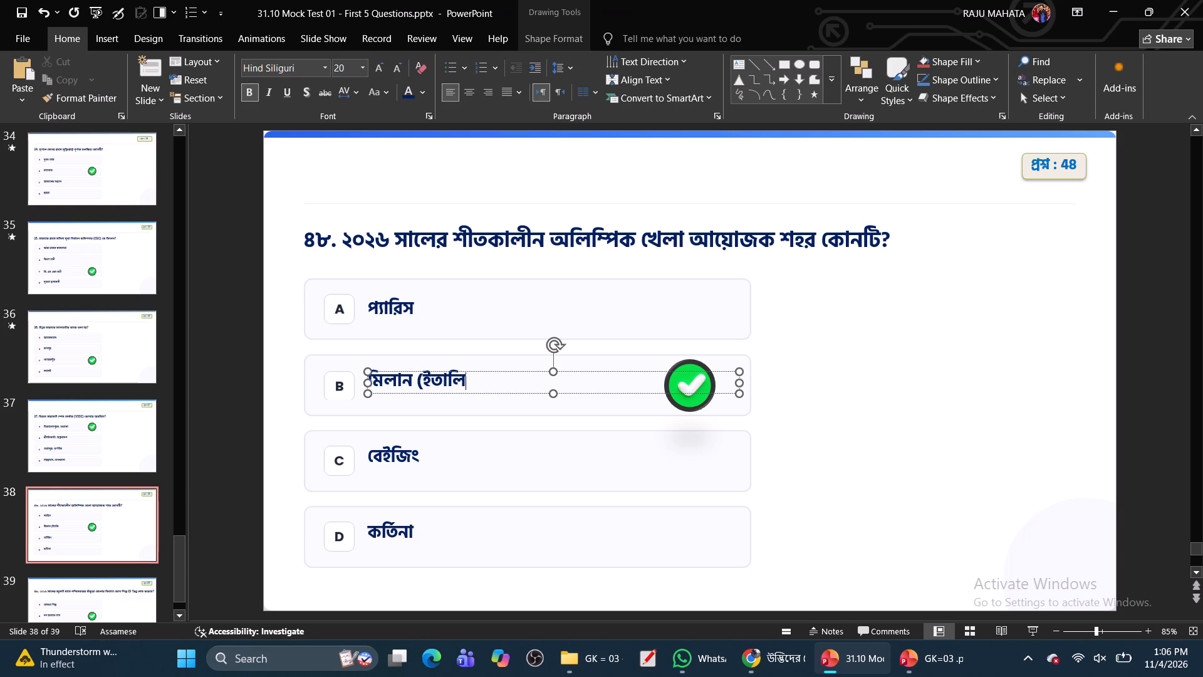
key(shift+parenright)
Apply the Fly In animation to the green check mark on slide 38.
click(695, 366)
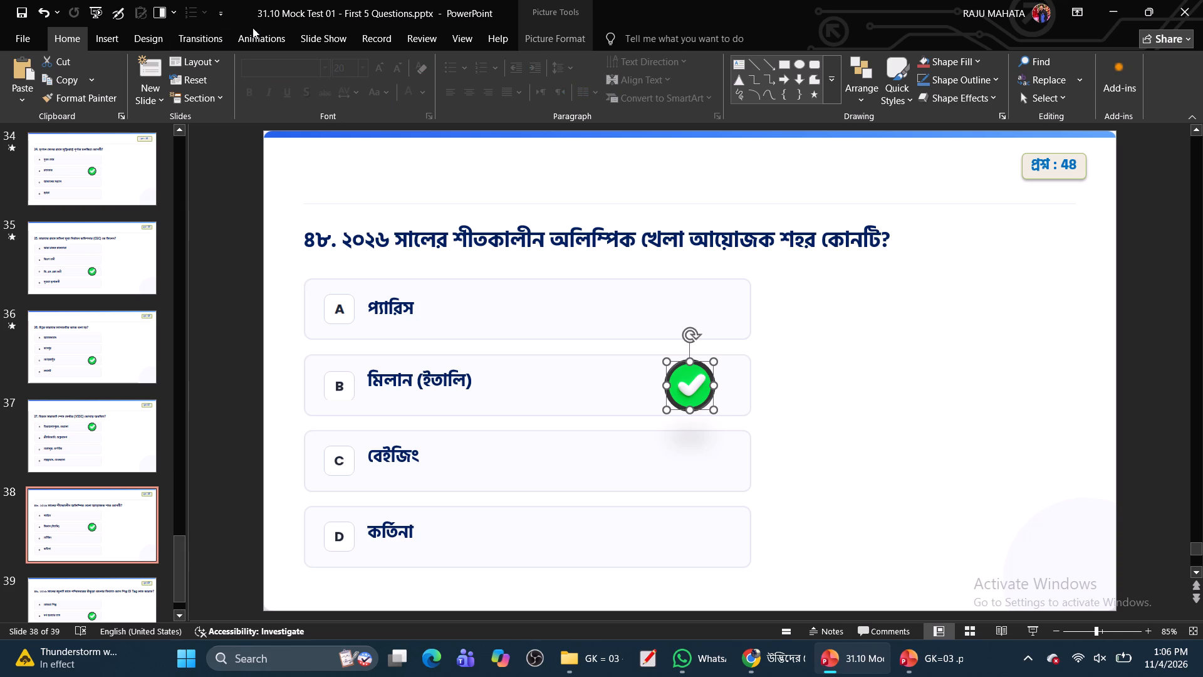
click(253, 28)
click(271, 76)
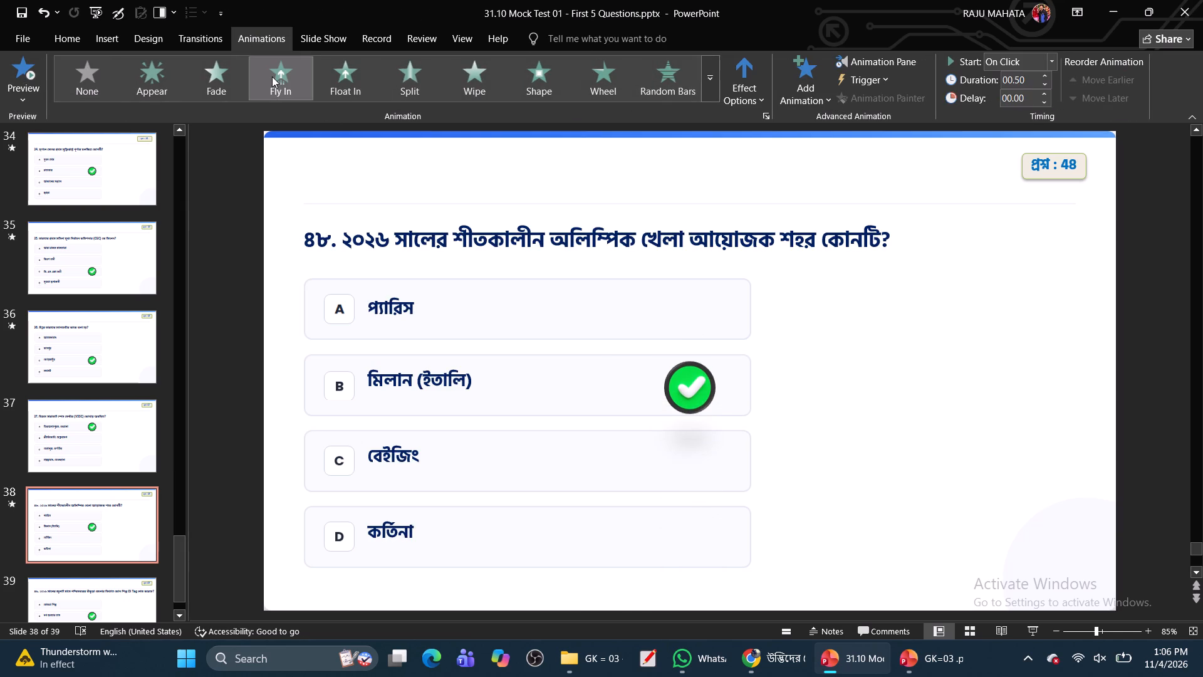
Renumber the 2026 Winter Olympics host city question on slide 38 as 38.
click(85, 440)
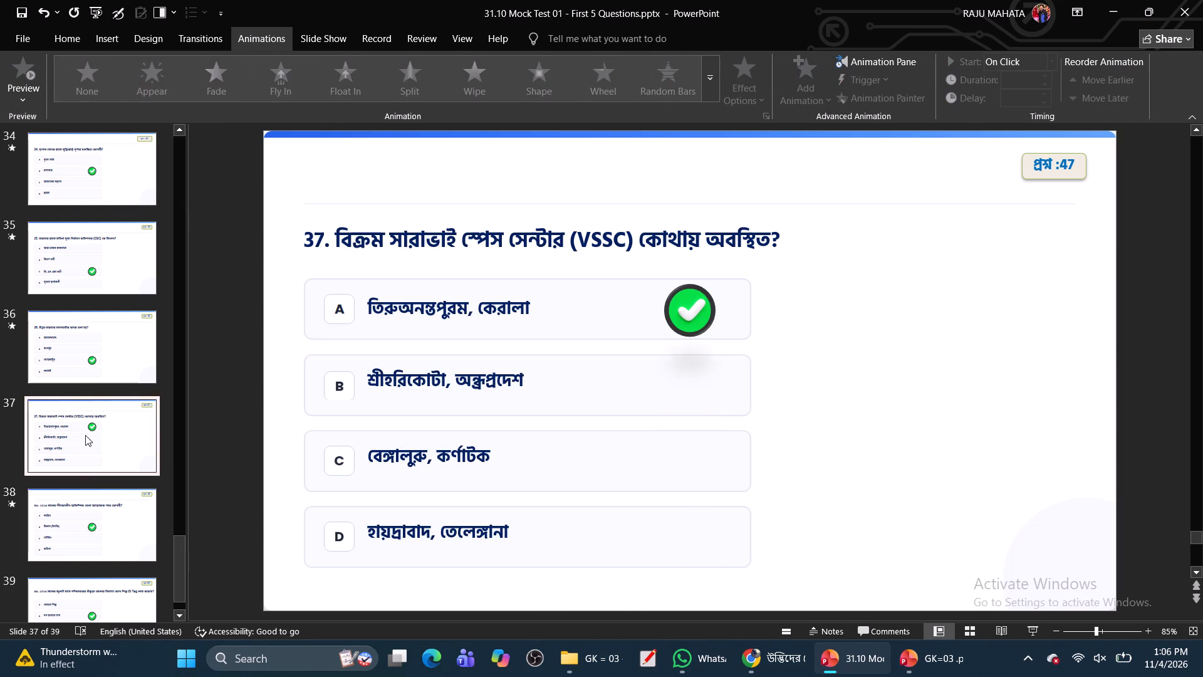
click(92, 535)
double_click(315, 241)
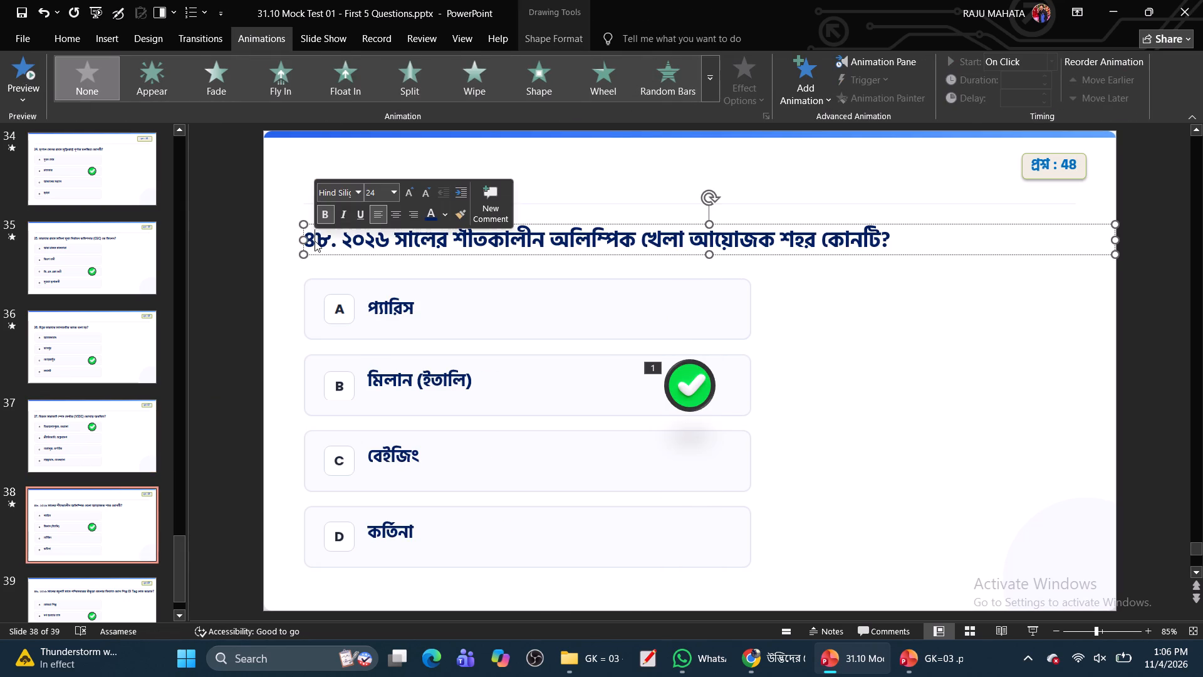
text(38)
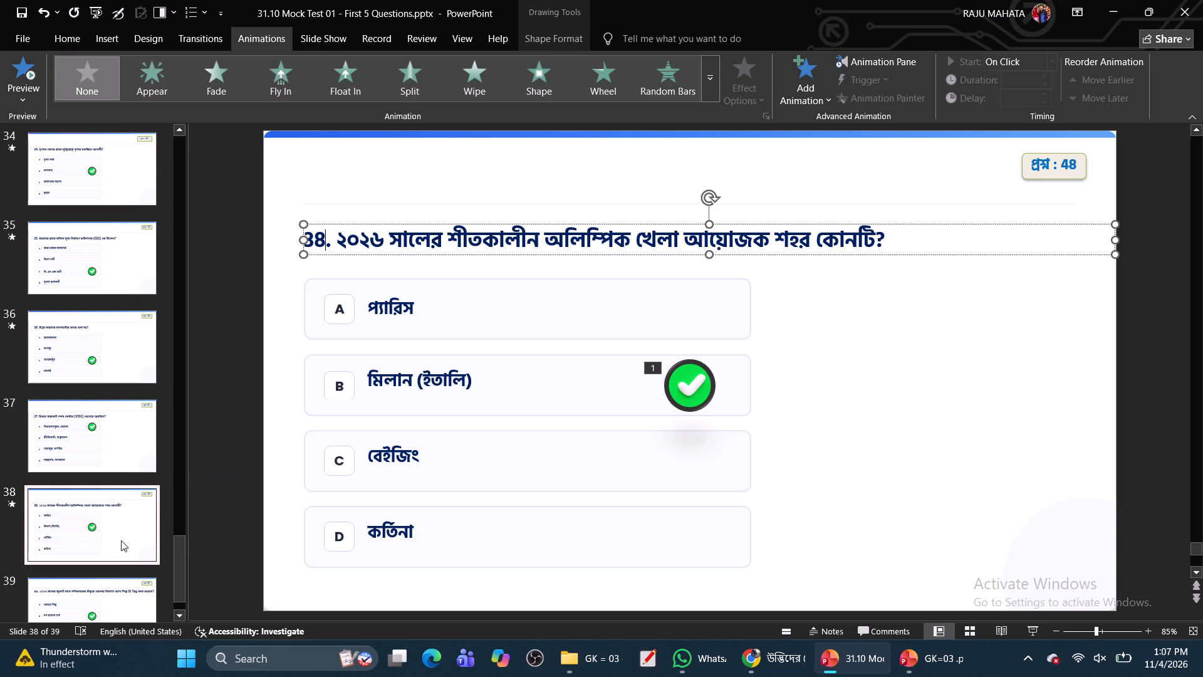
Renumber the Bankura GI Tag question on slide 39 as 39.
click(113, 607)
click(98, 460)
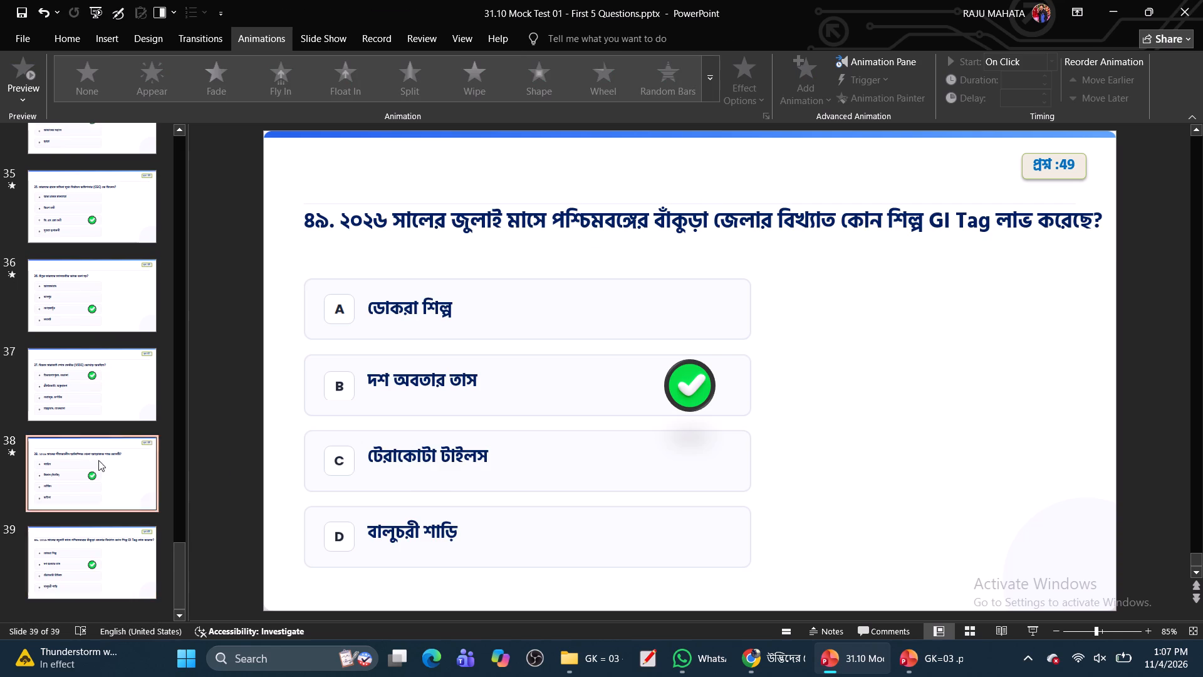
click(96, 567)
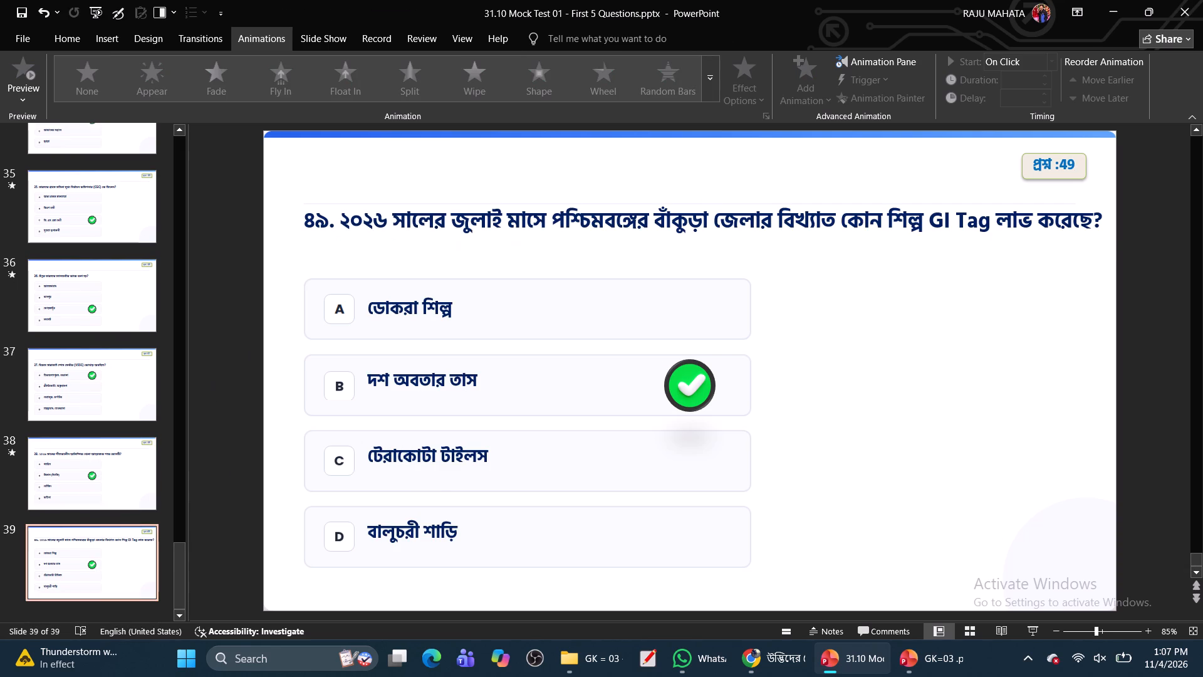
double_click(310, 220)
text(39)
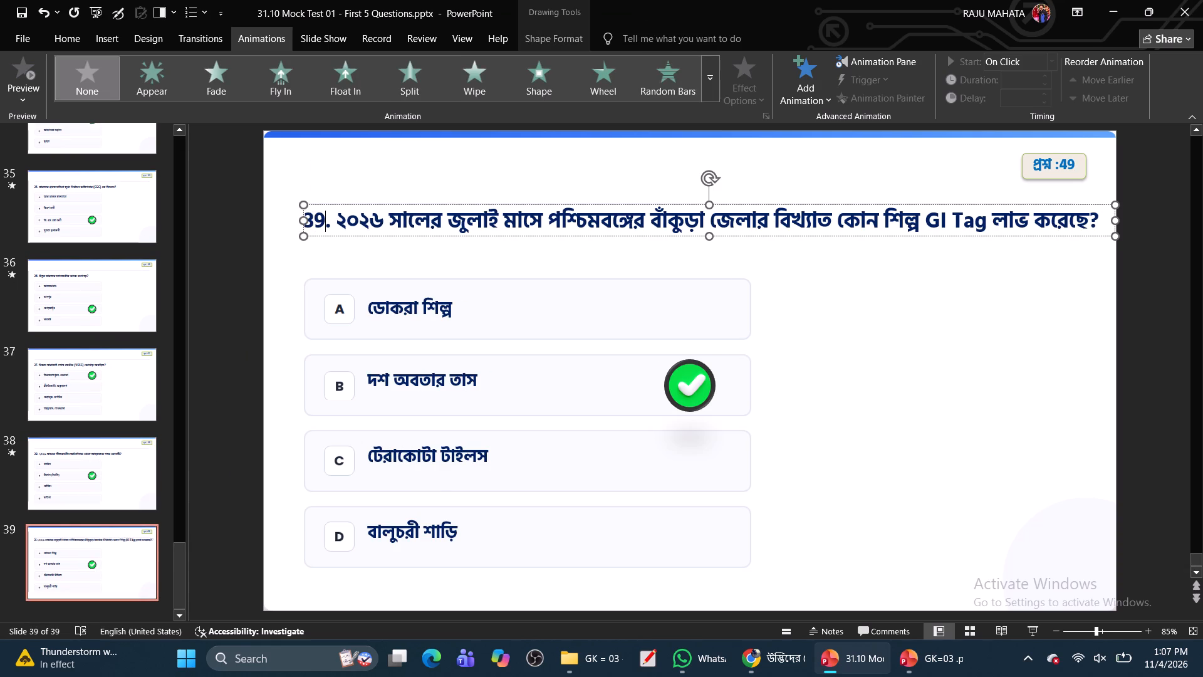
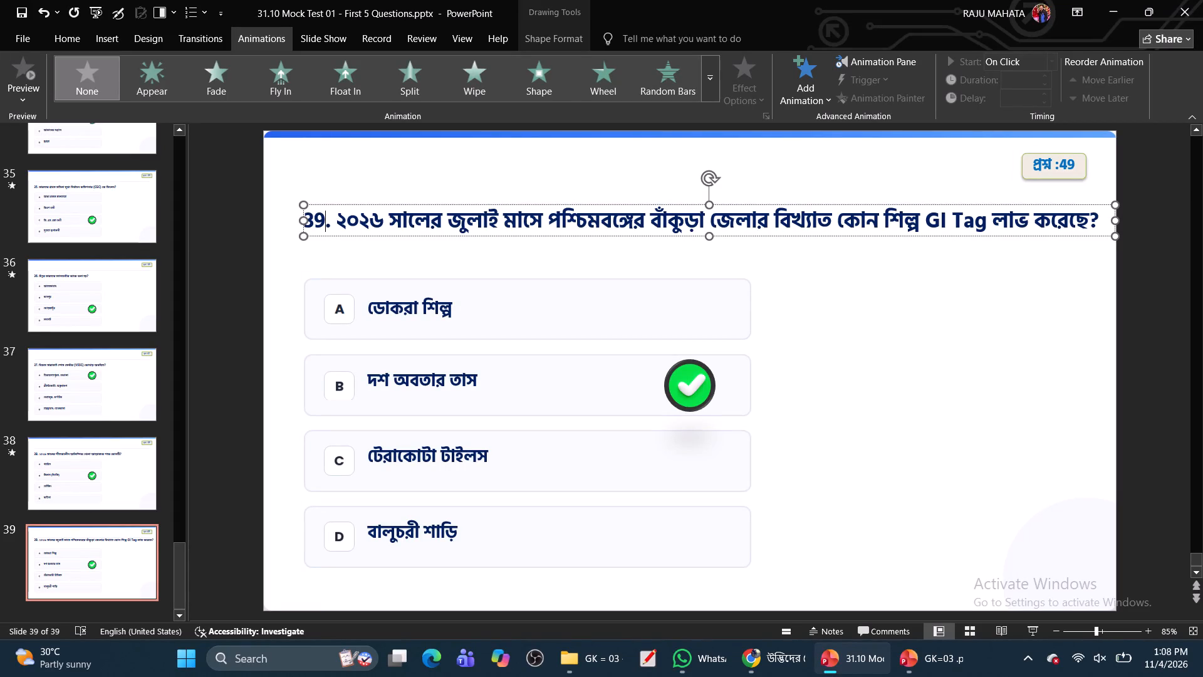
Copy the option B text box, দশ অবতার তাস, on slide 39.
click(367, 379)
click(375, 383)
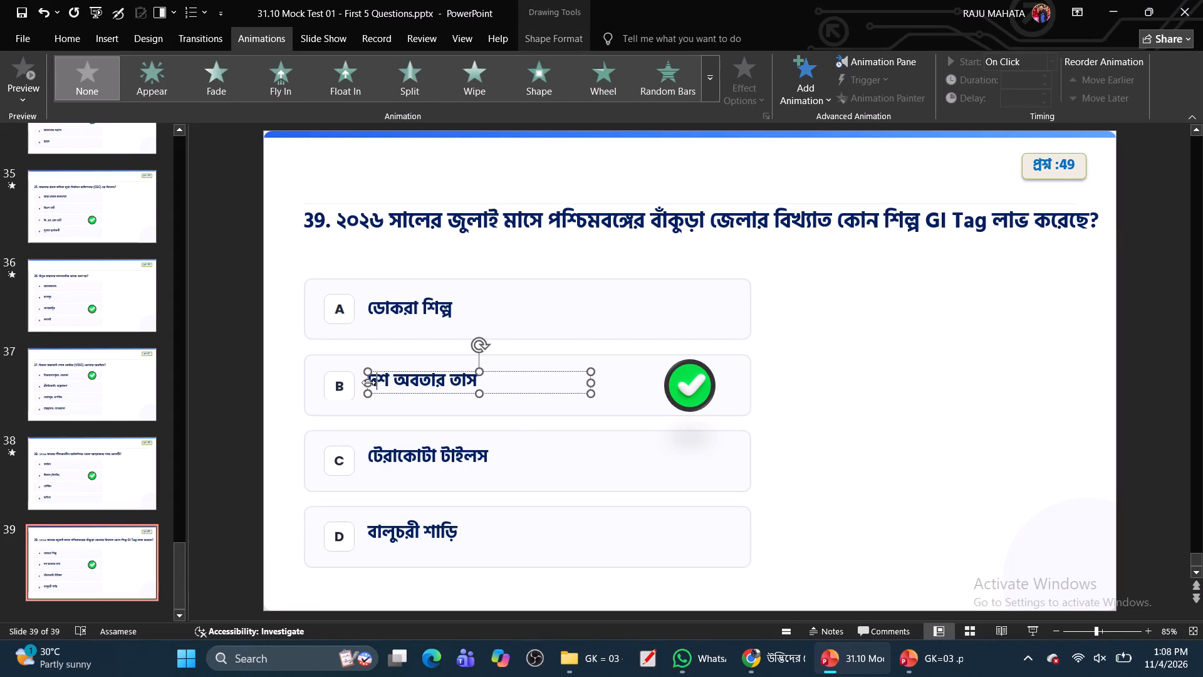
click(402, 384)
click(402, 396)
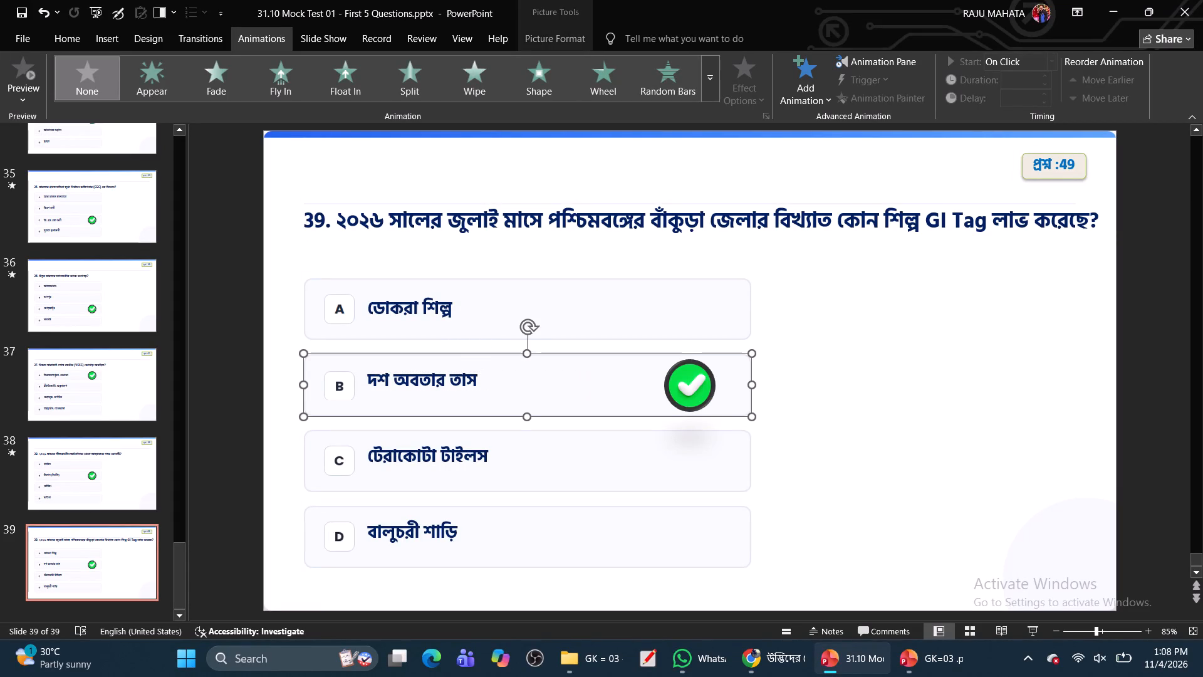
click(401, 388)
click(401, 392)
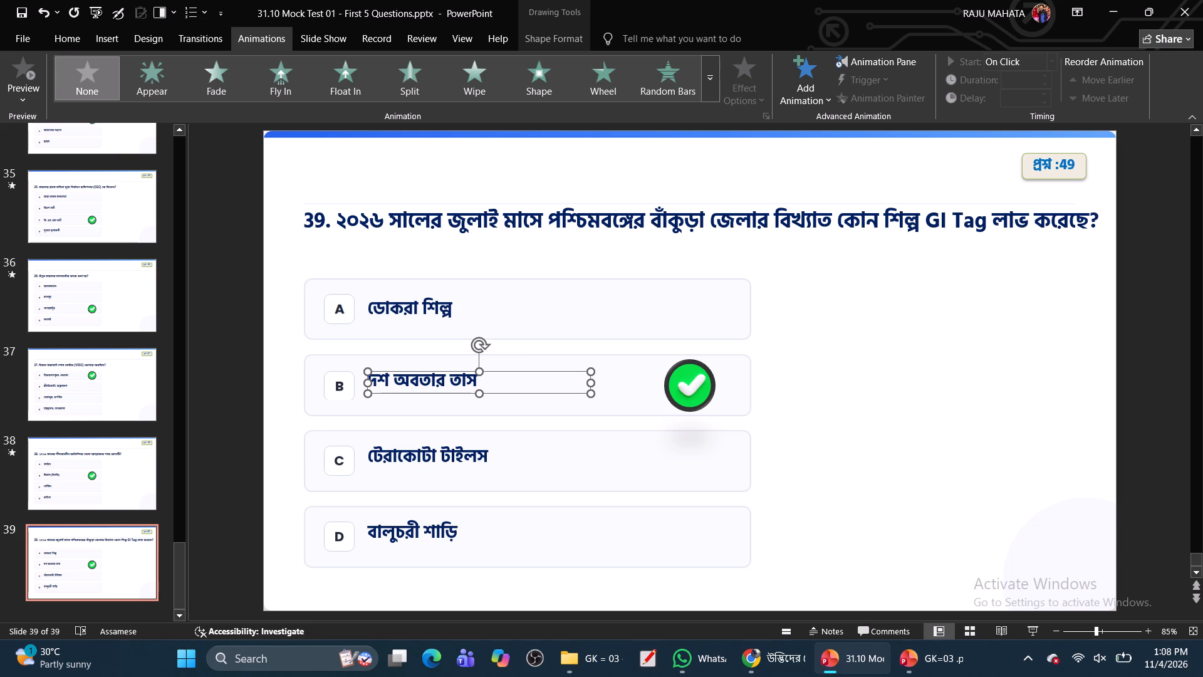
key(ctrl+c)
click(783, 671)
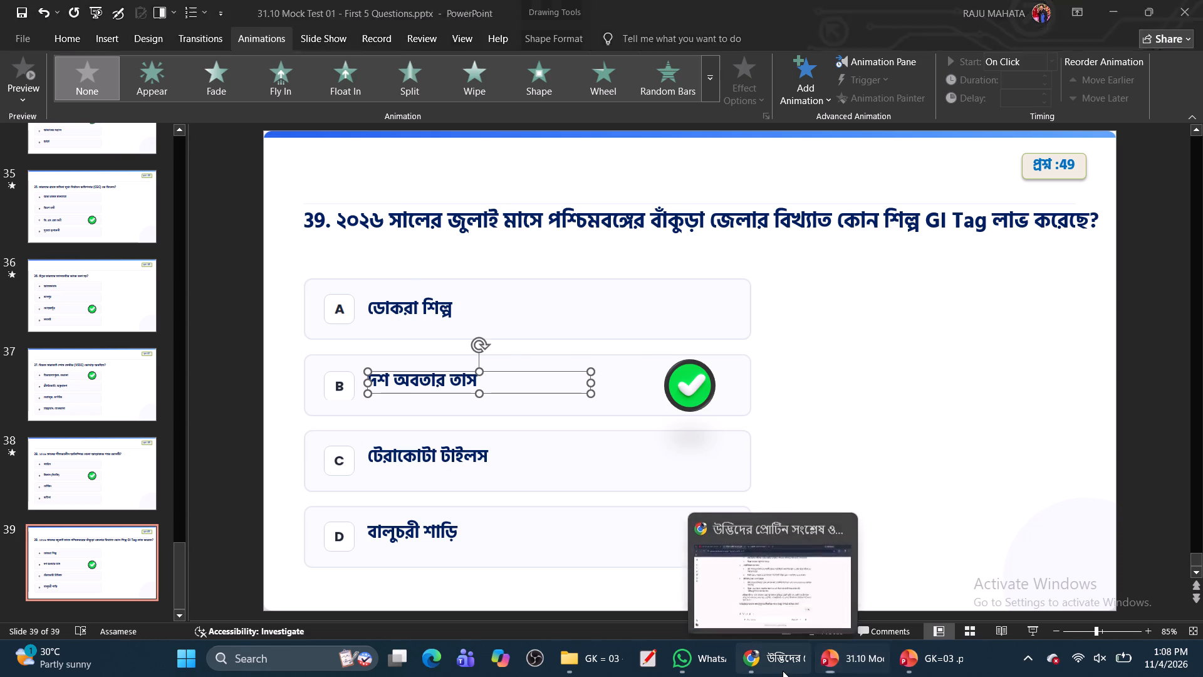
click(602, 12)
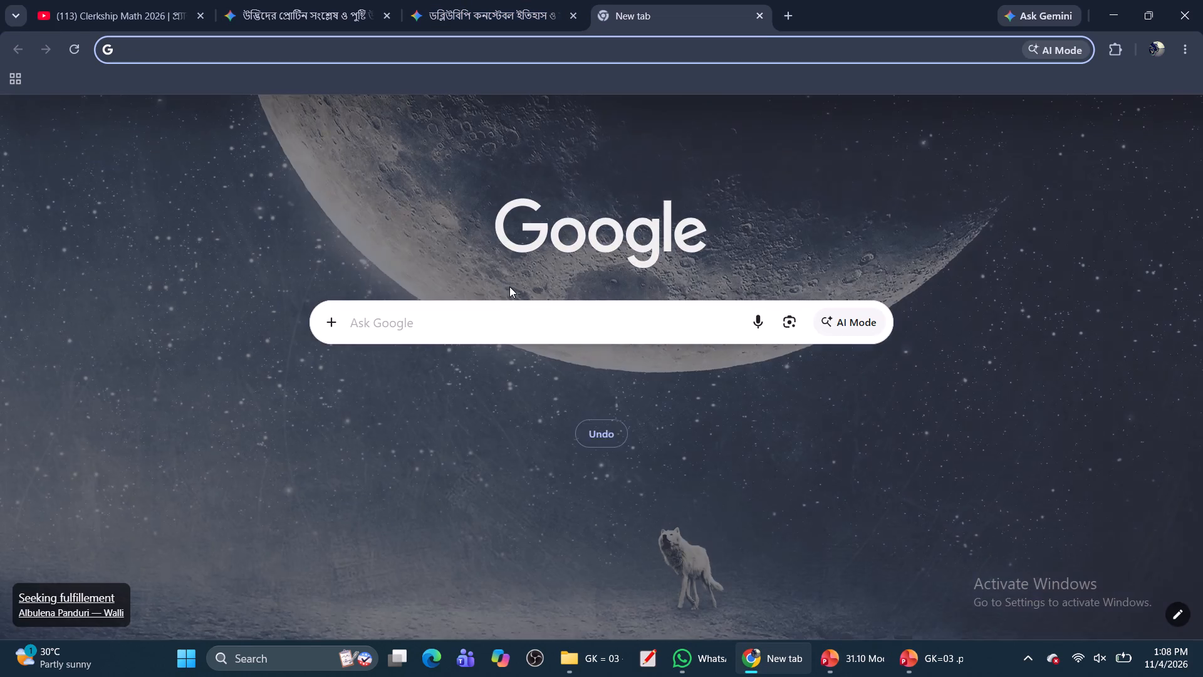
click(509, 306)
key(ctrl+v)
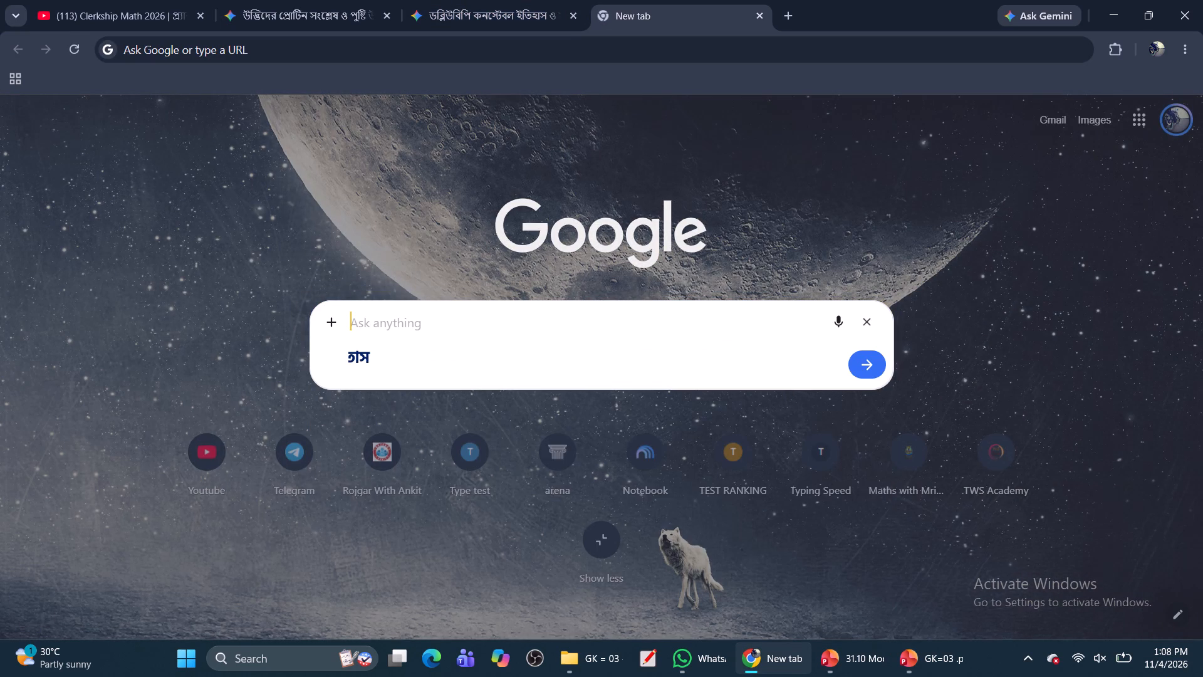
key(space)
text(original image)
key(Return)
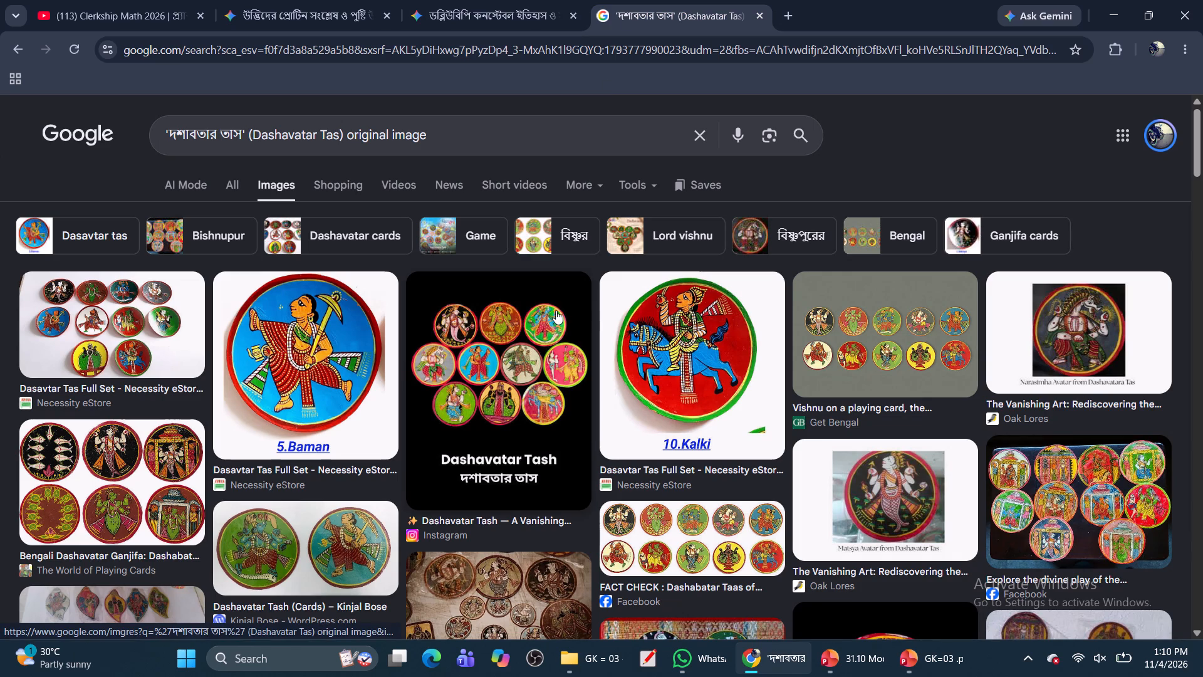
Open the Instagram "Dashavatar Tash" image result with the black background and save the picture to the Downloads folder.
click(479, 376)
right_click(922, 375)
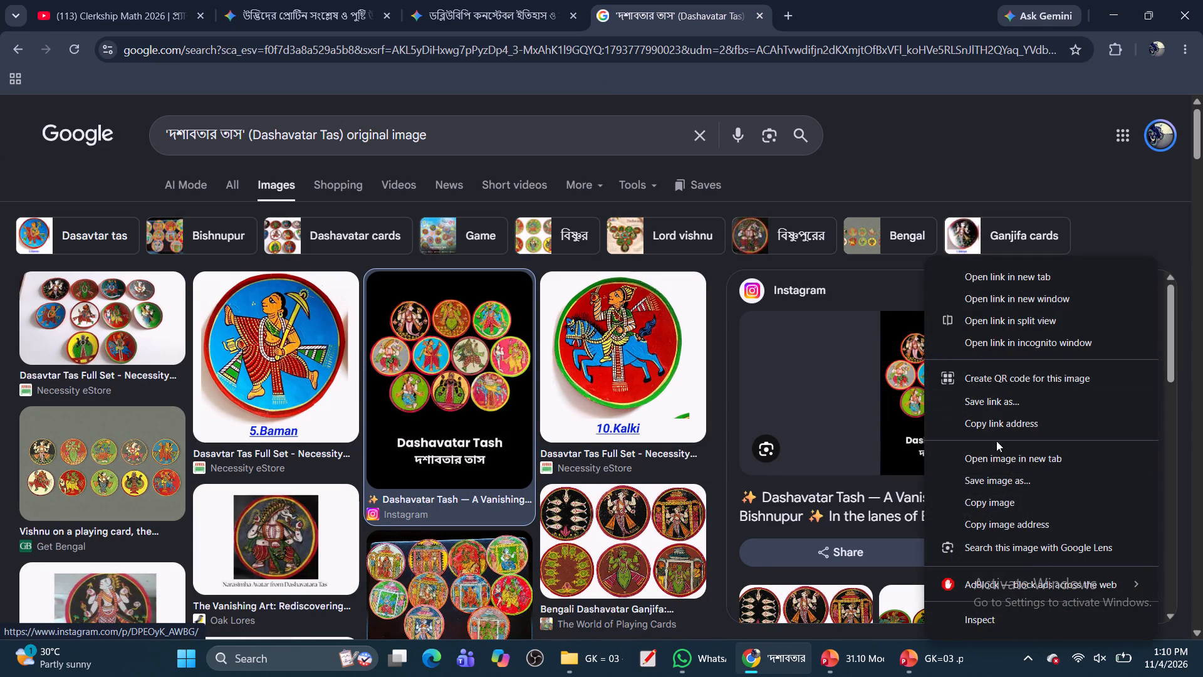
click(1003, 485)
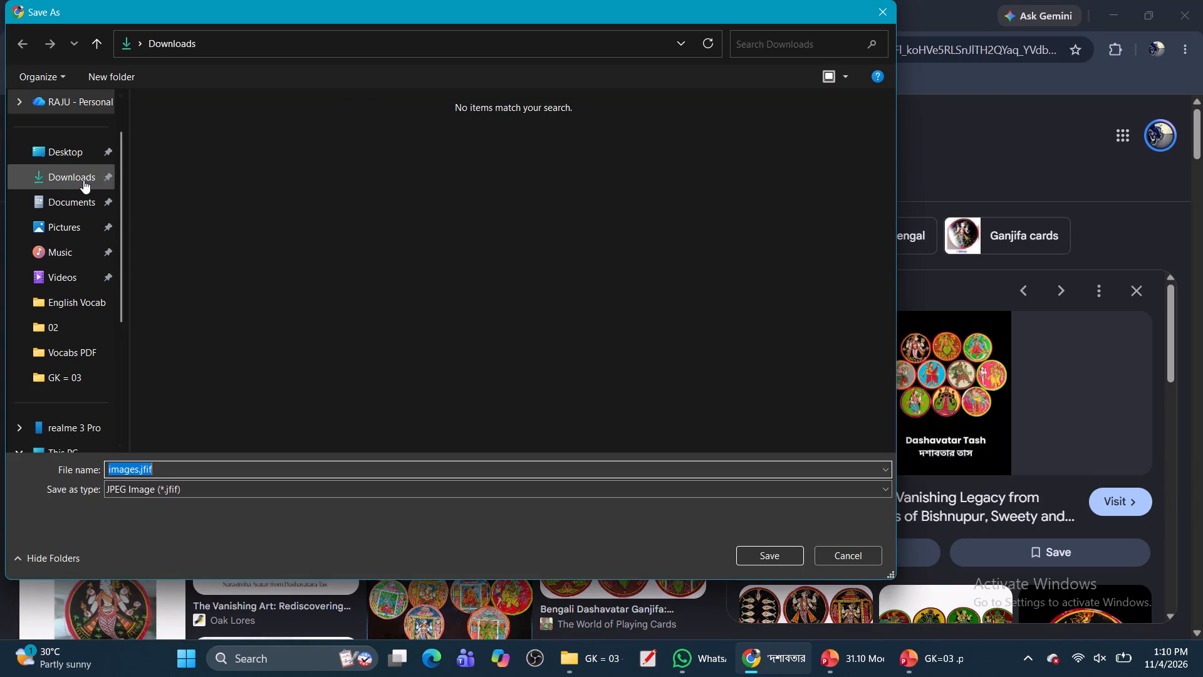
click(83, 171)
click(763, 562)
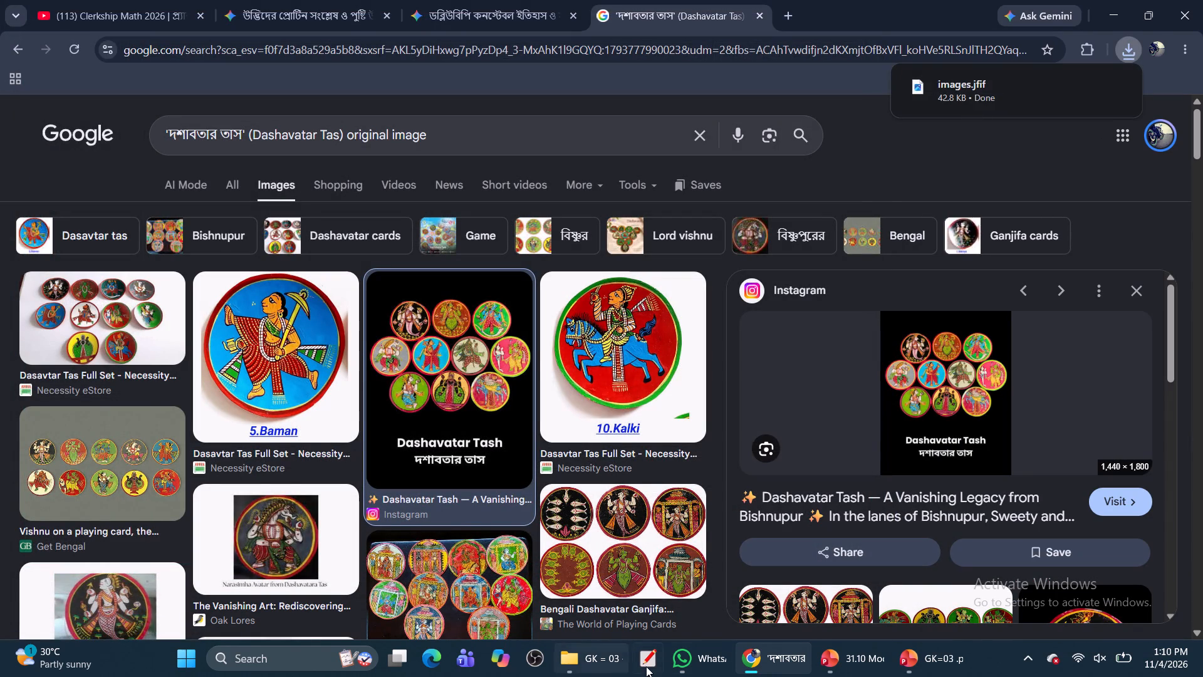
Switch to the 31.10 Mock Test 01 presentation in PowerPoint, at the question 39 slide.
click(848, 661)
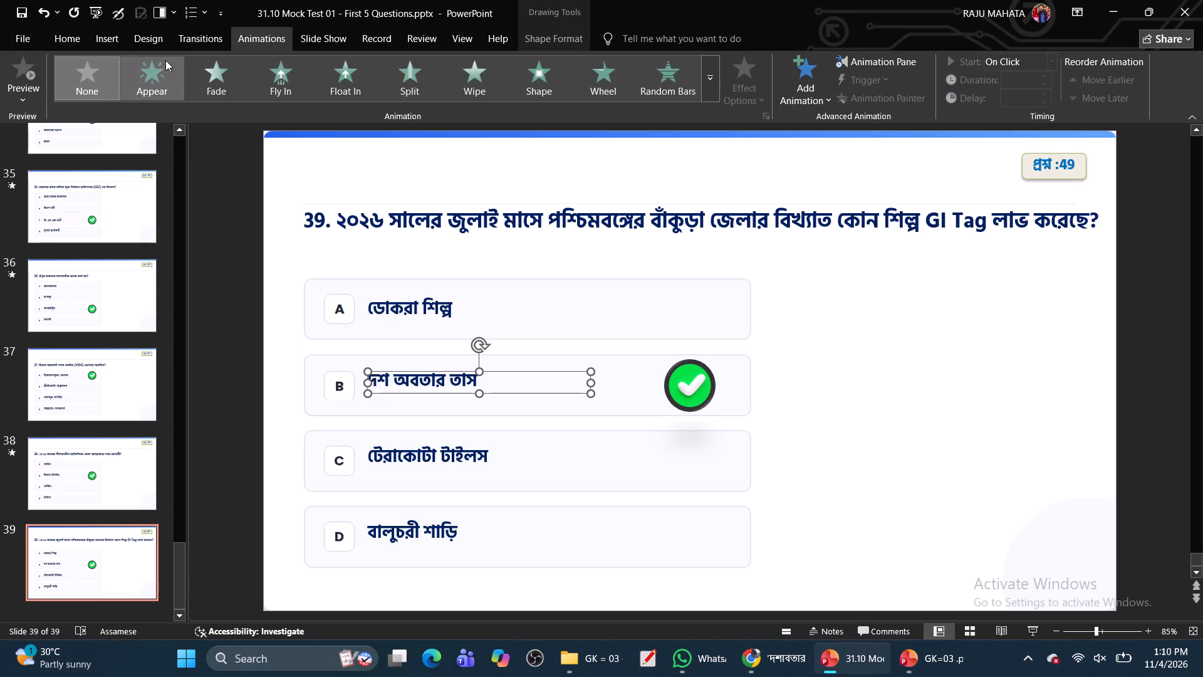
Insert the picture images.jfif from the Downloads folder into slide 39.
click(105, 43)
click(120, 98)
click(140, 143)
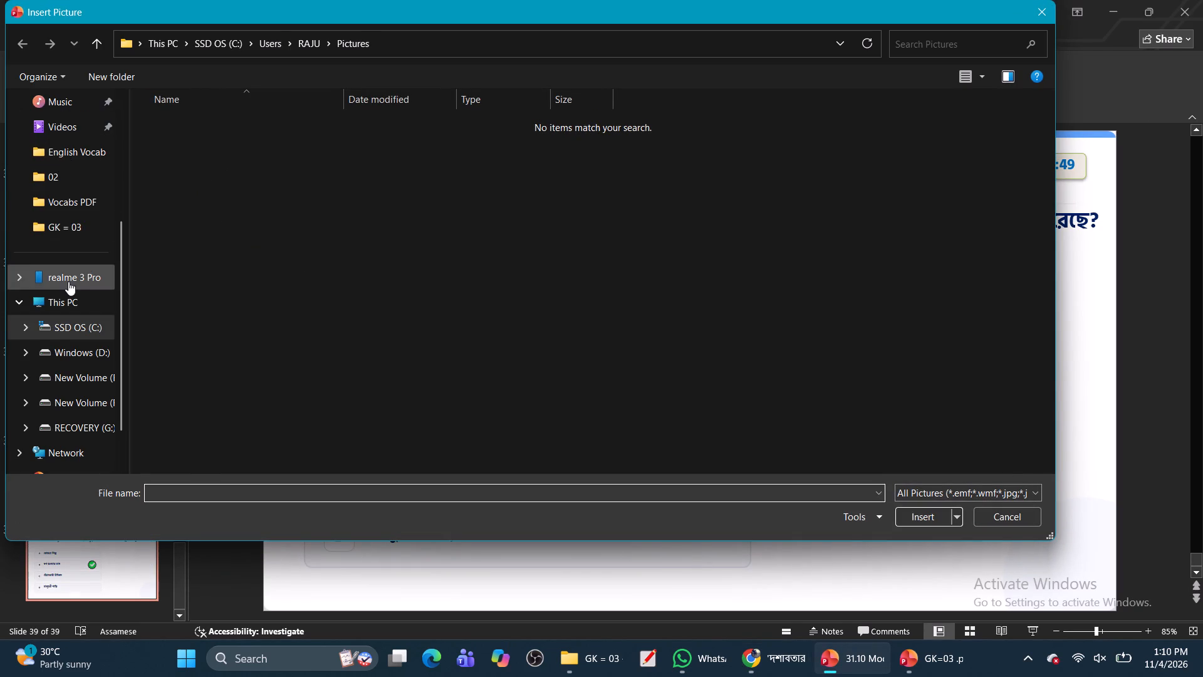
scroll(68, 282, up, 4)
click(70, 229)
click(189, 173)
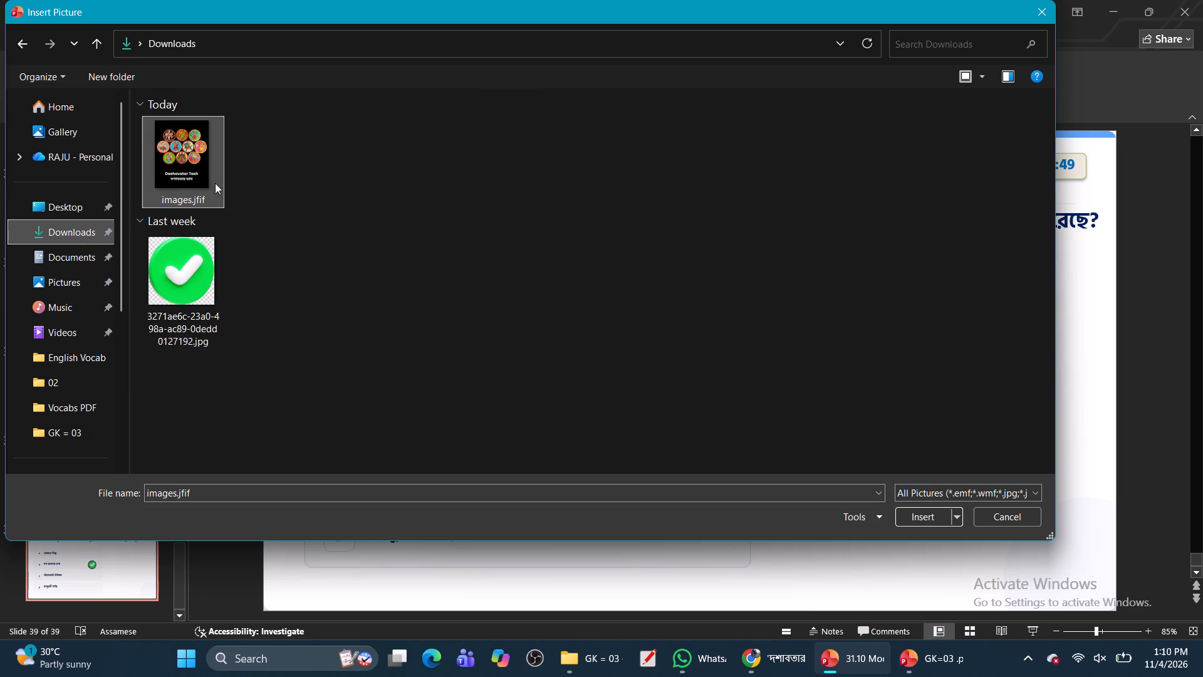
click(908, 513)
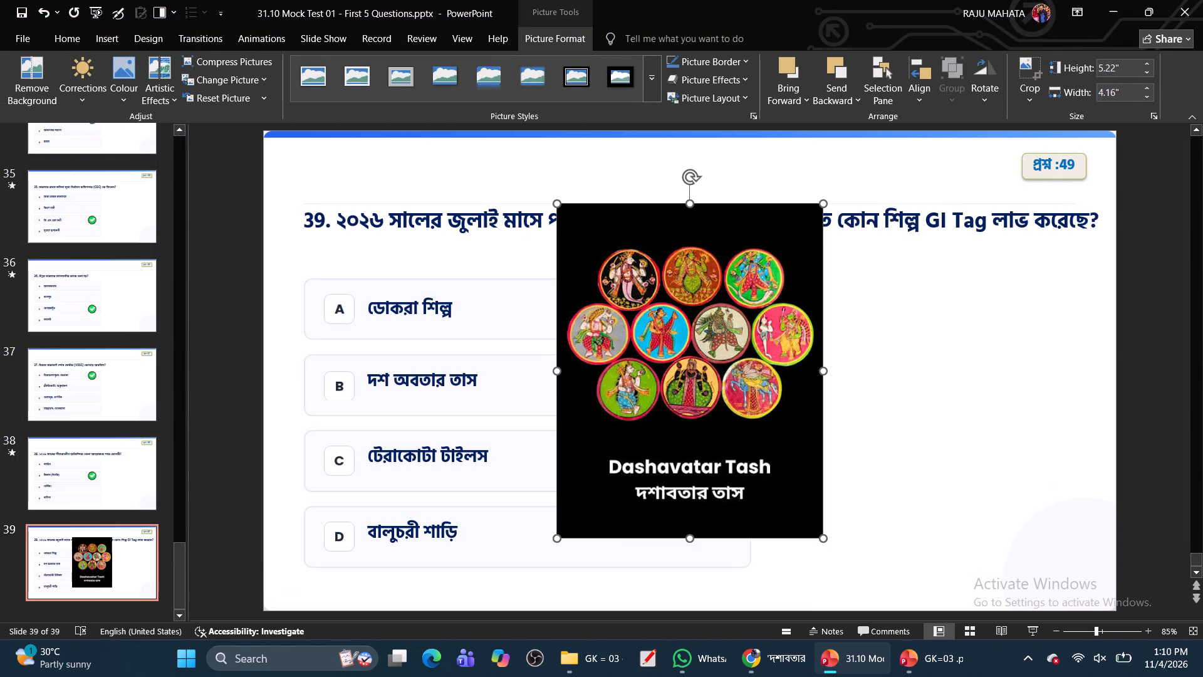
Apply the soft-edged rectangle picture style to the Dashavatar Tash image.
click(699, 426)
click(665, 89)
click(652, 91)
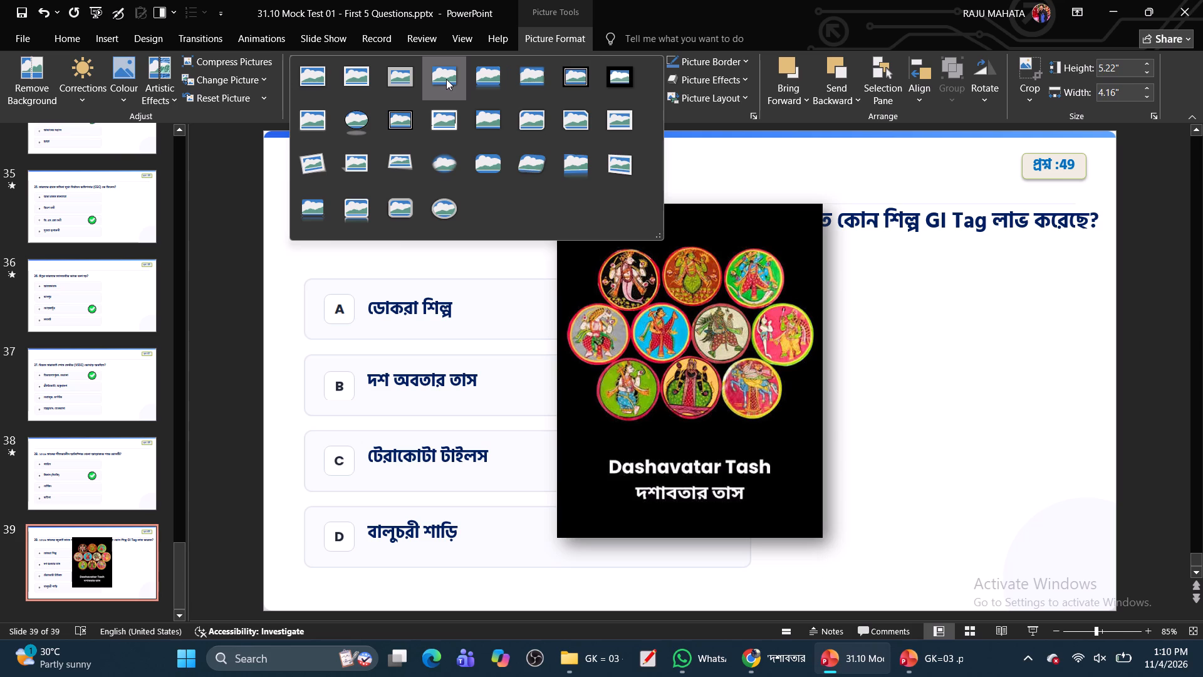
click(524, 75)
Move the Dashavatar Tash image beside the answer options and resize it to about 4.36" high by 4.87" wide.
drag(699, 331, 978, 409)
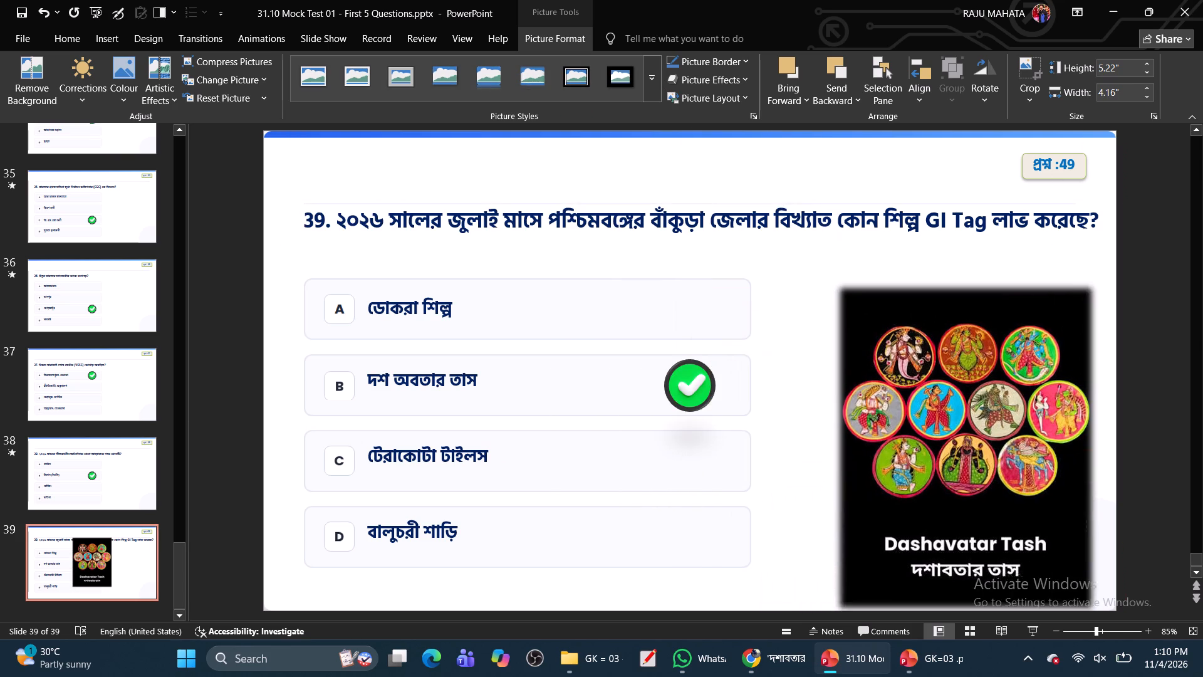
drag(978, 409, 971, 386)
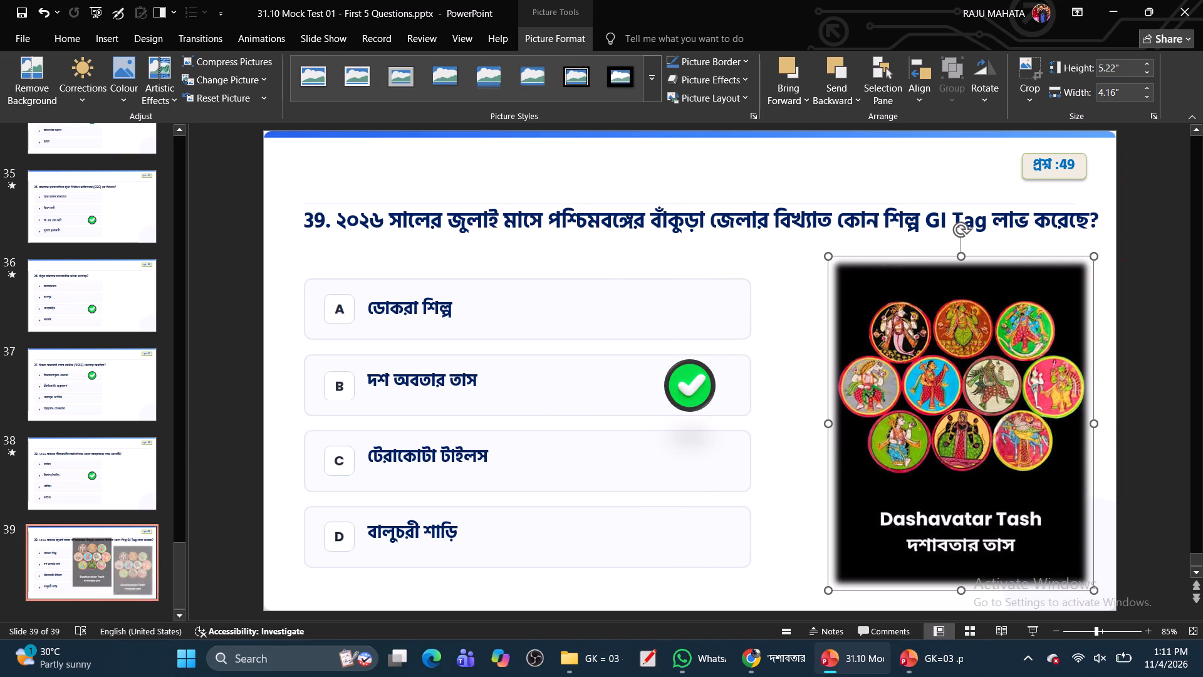
drag(959, 589, 962, 517)
drag(826, 392, 794, 391)
drag(905, 388, 914, 390)
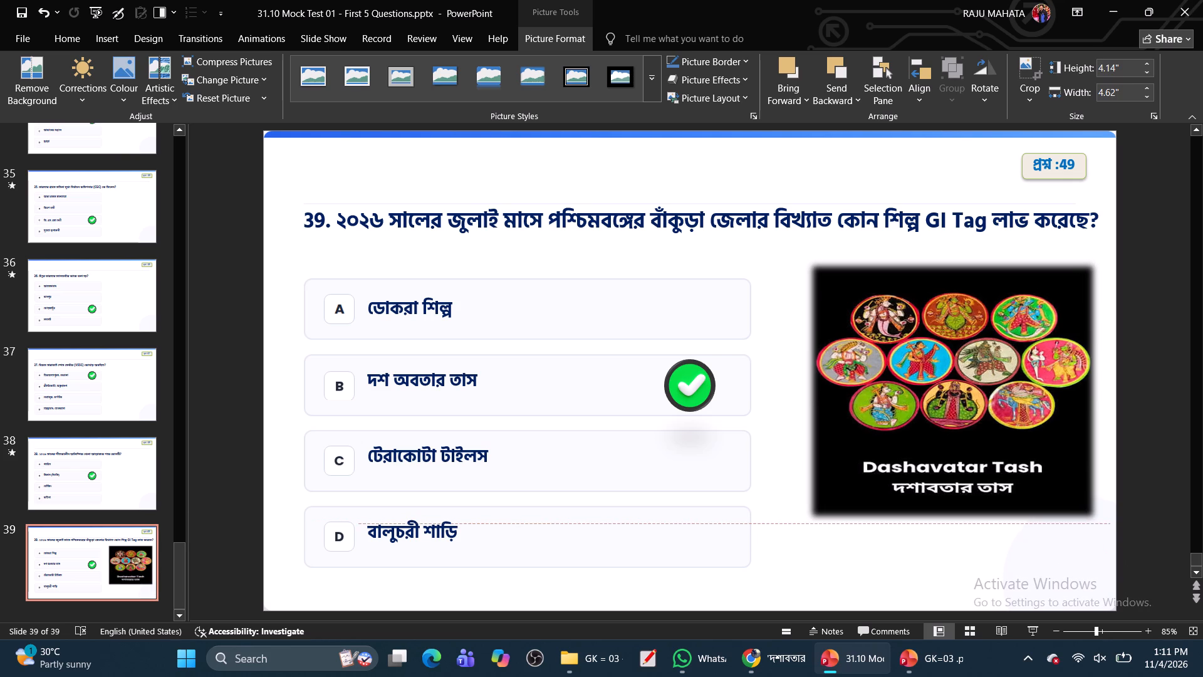
drag(914, 390, 916, 401)
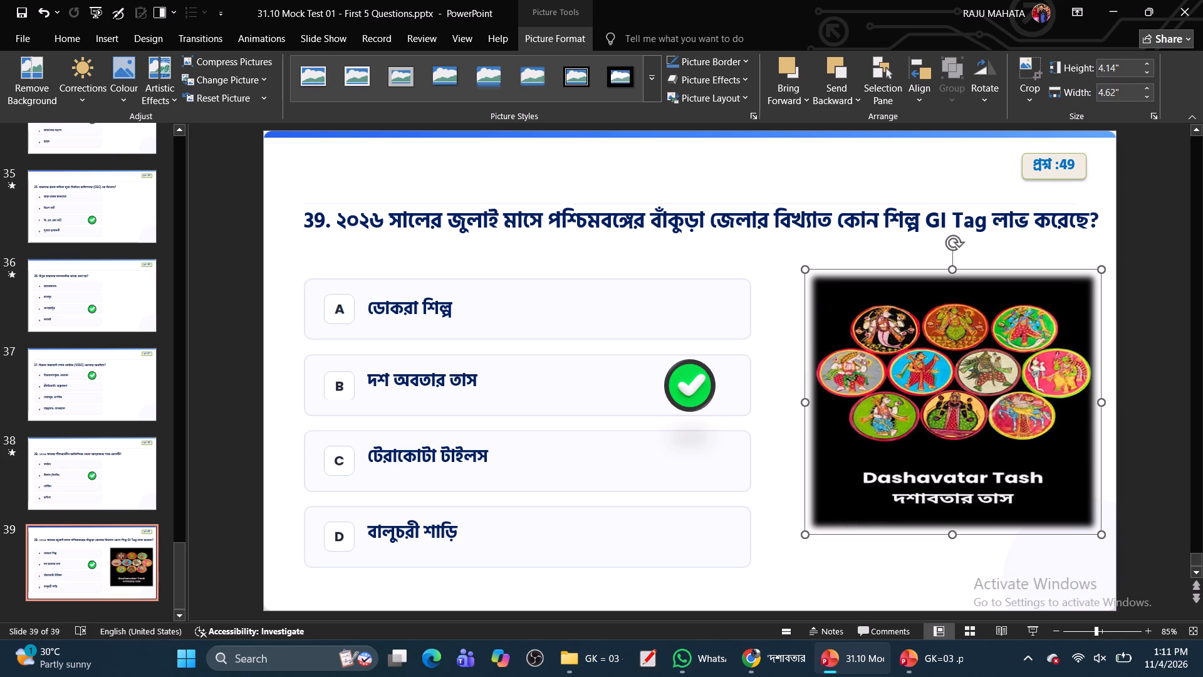
drag(800, 268, 790, 258)
drag(905, 352, 915, 368)
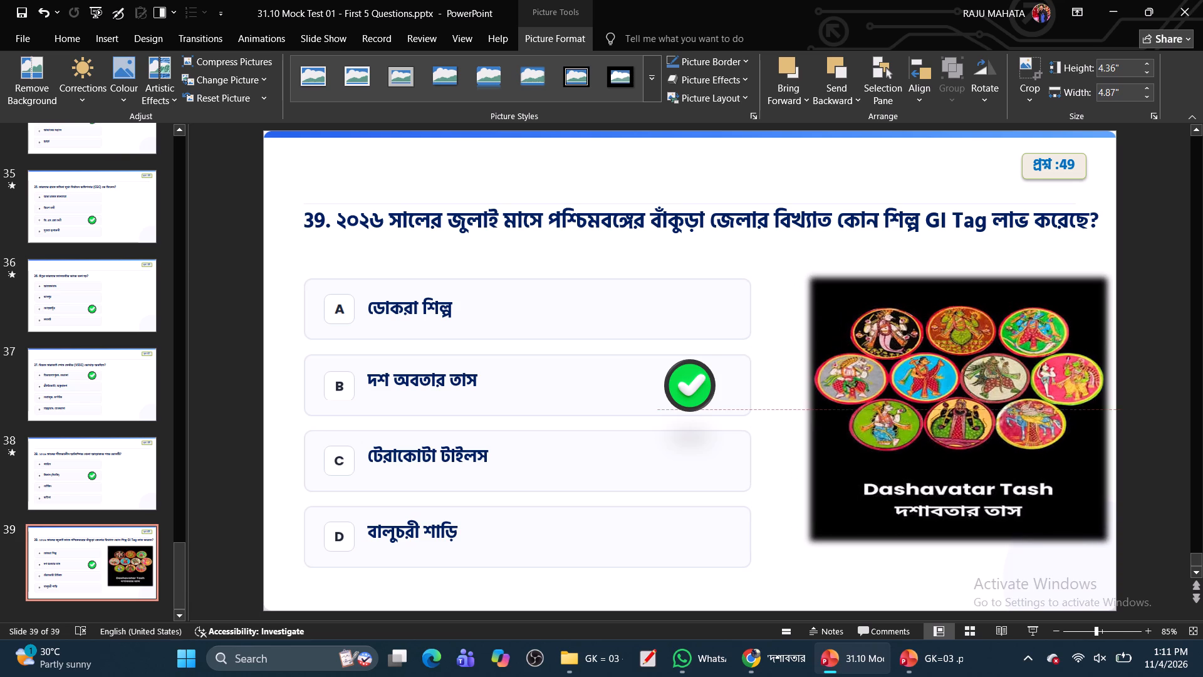
drag(915, 368, 914, 375)
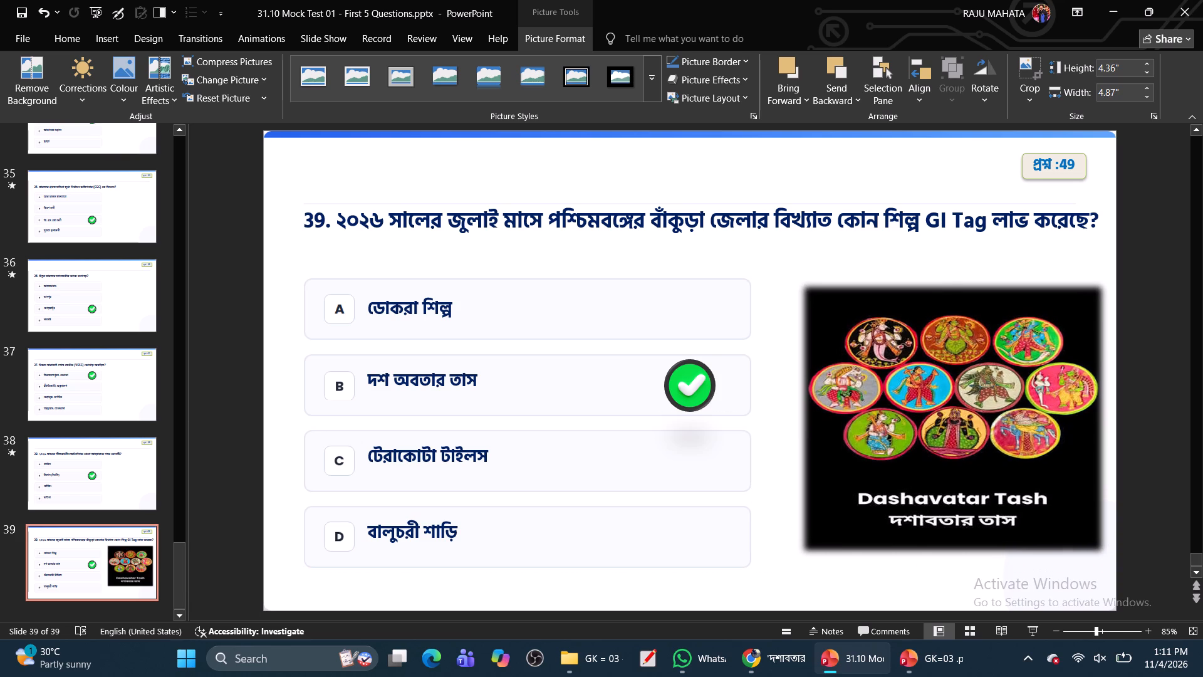
drag(914, 375, 914, 374)
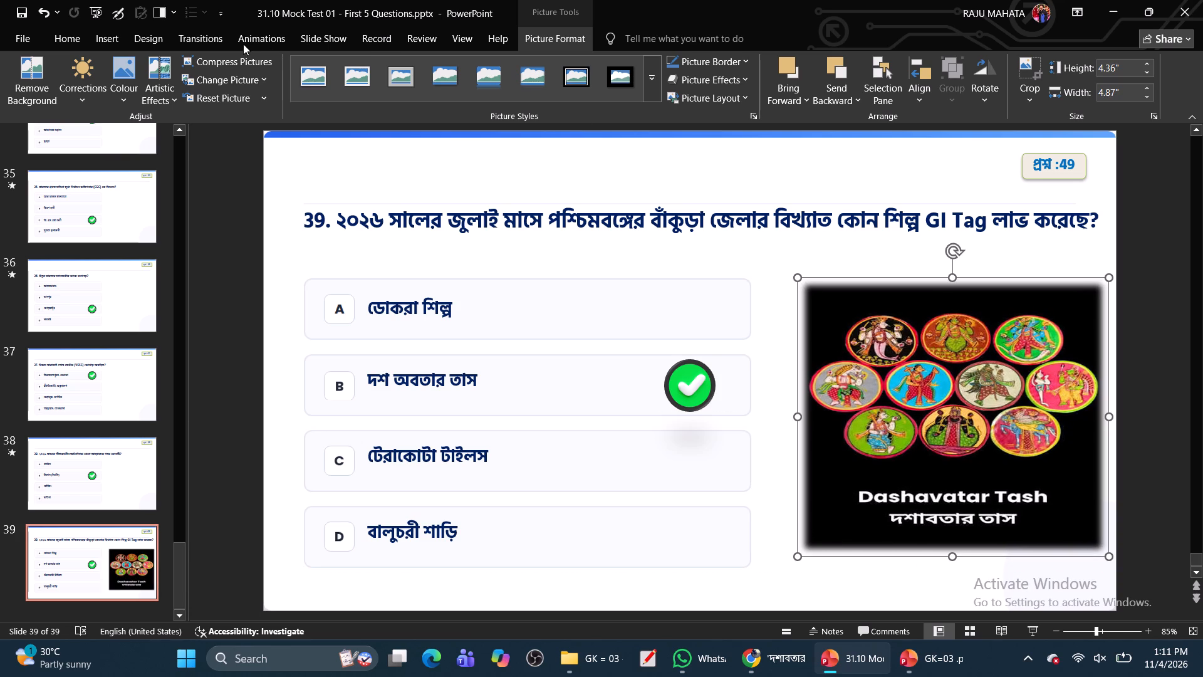
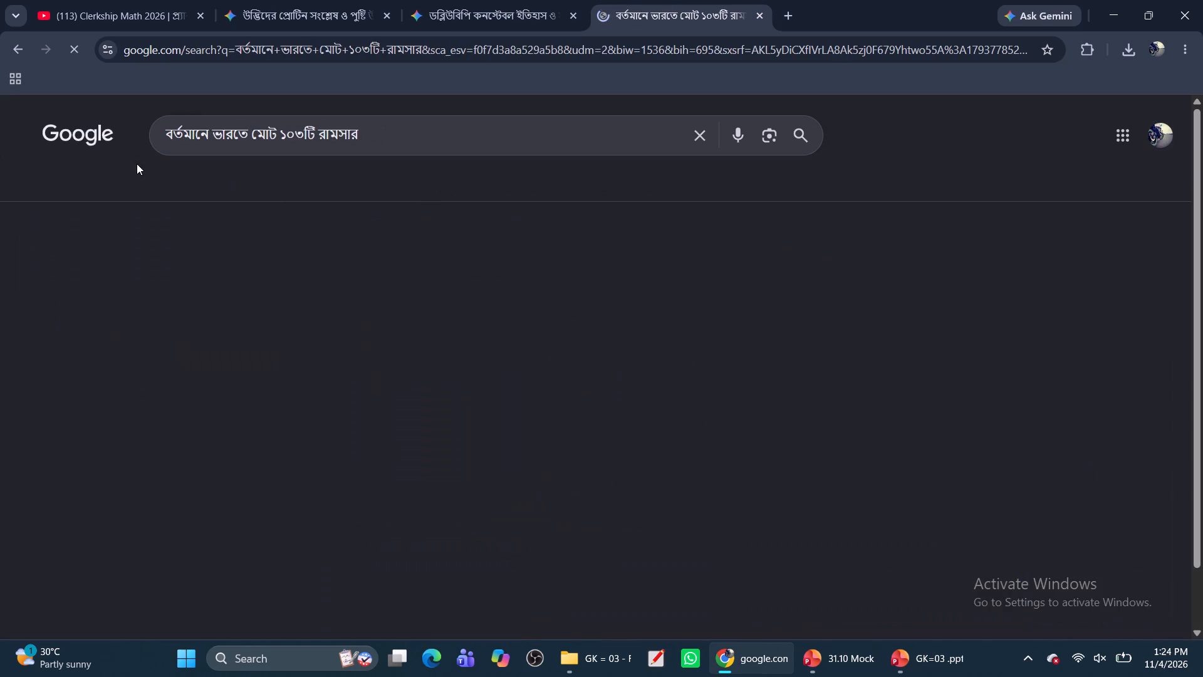
Switch the Google search to AI Mode and read its answer on India's Ramsar site count and latest additions.
click(194, 177)
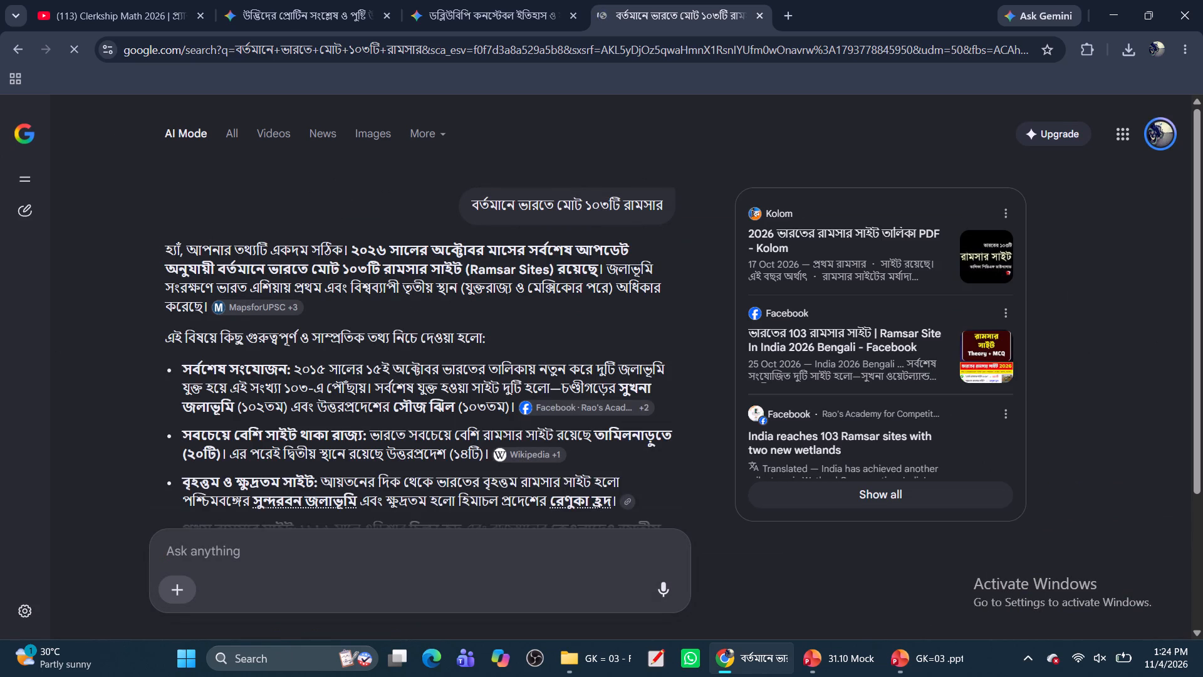
scroll(258, 354, down, 2)
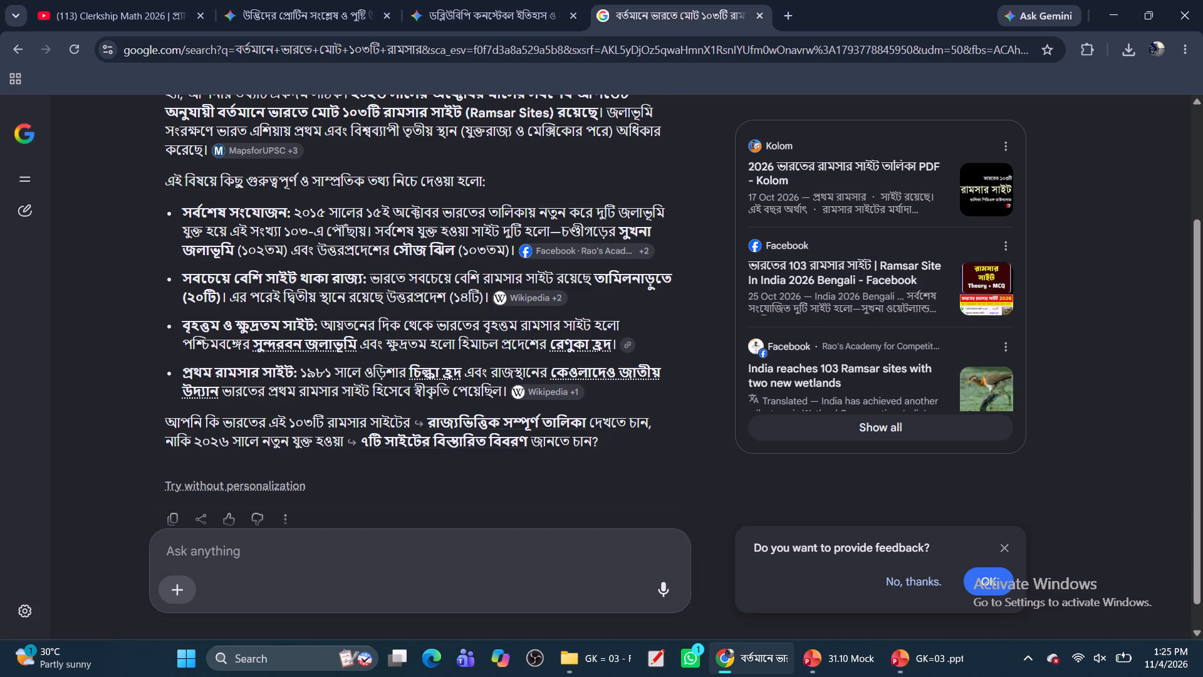
scroll(385, 386, up, 1)
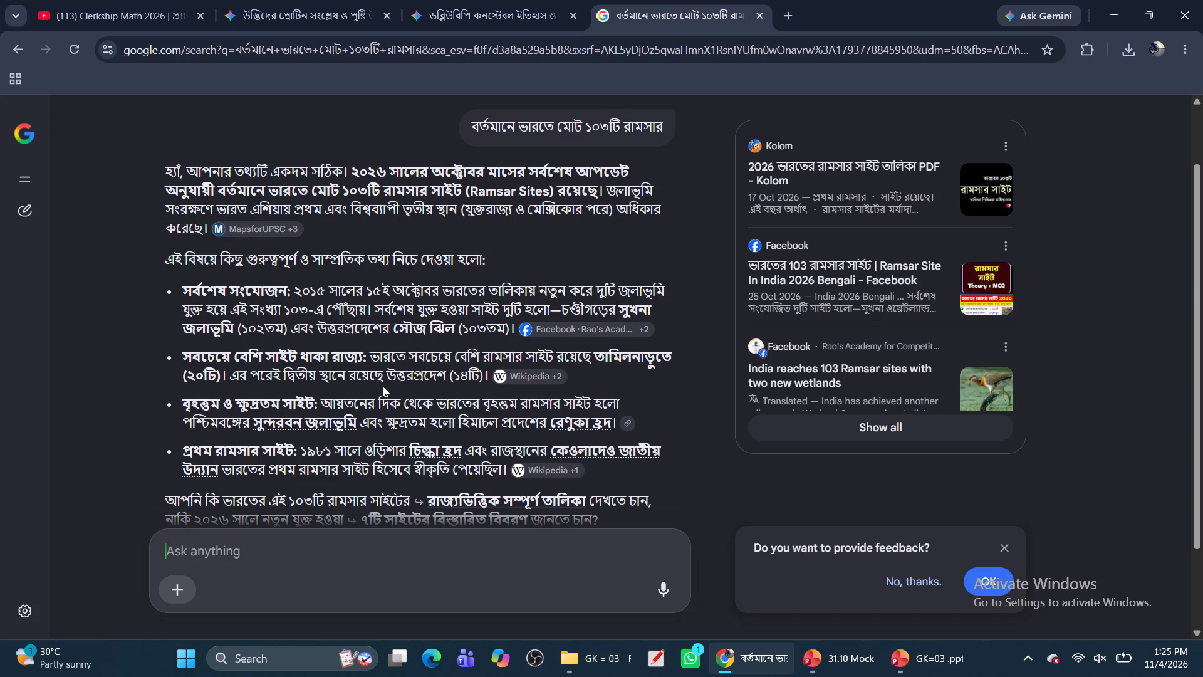
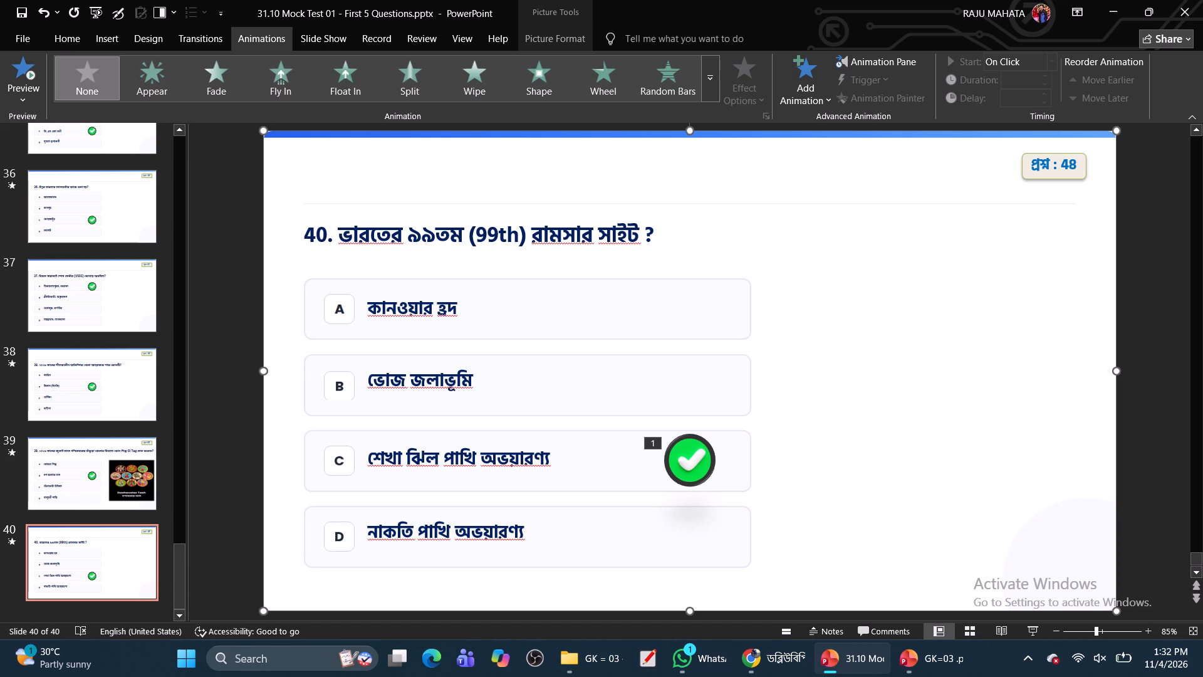
Apply the Fly In animation to the green answer checkmark beside option B on slide 39.
click(90, 478)
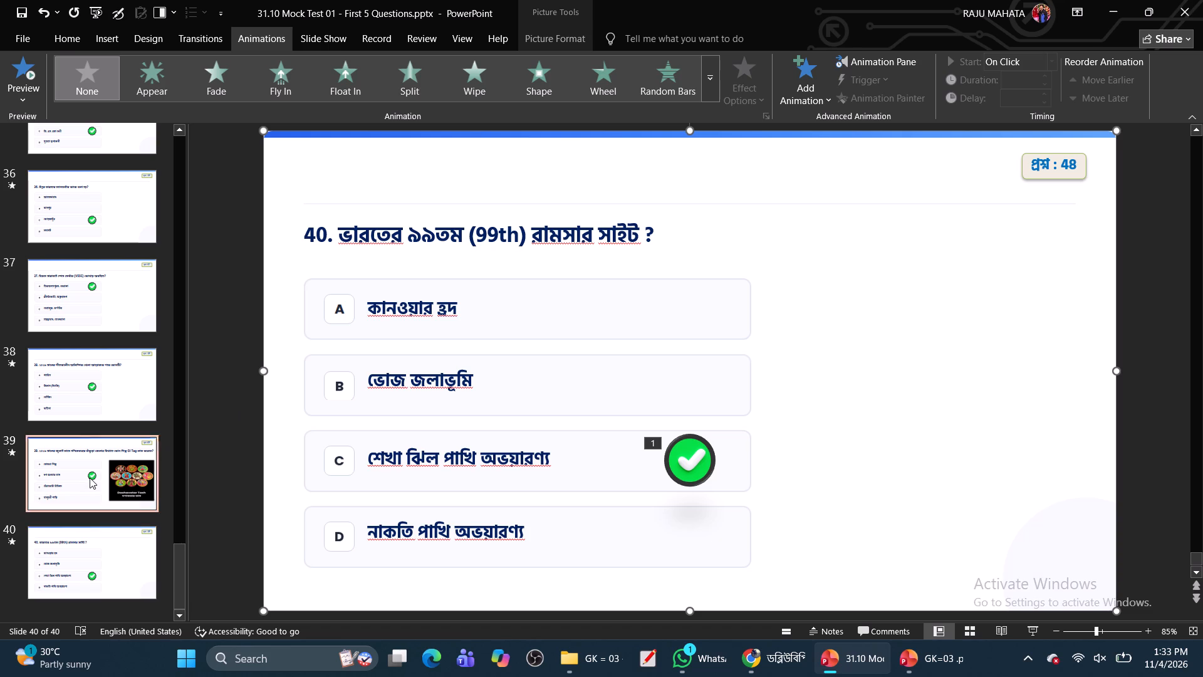
click(678, 395)
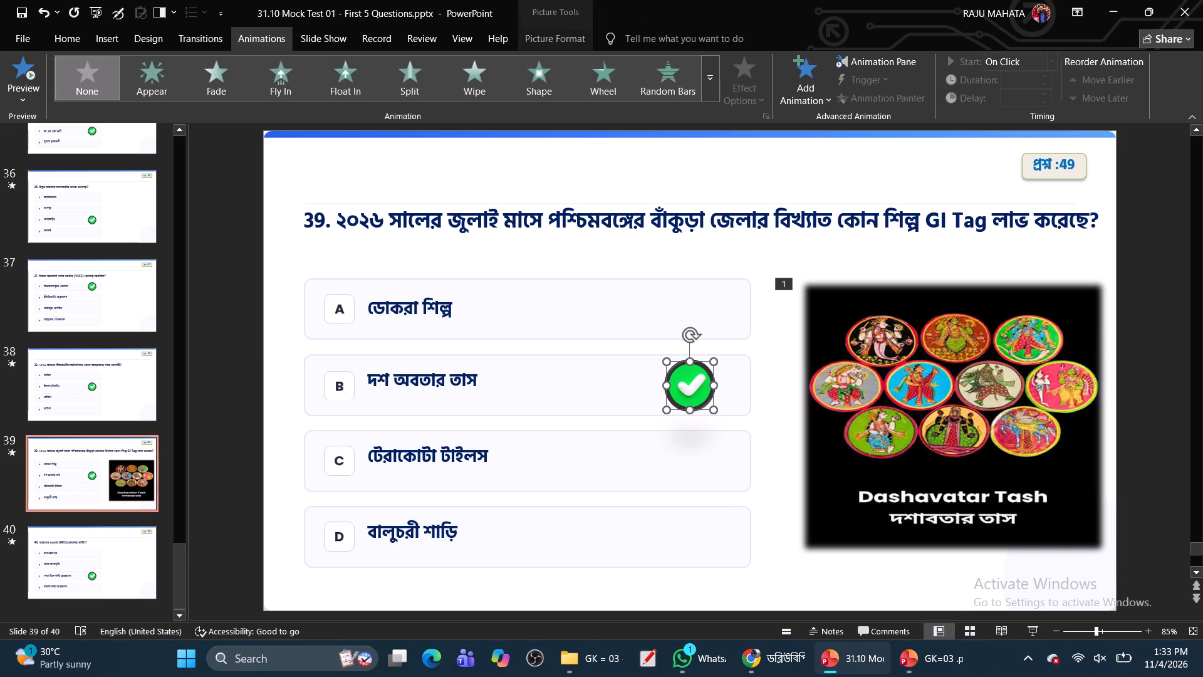
click(278, 80)
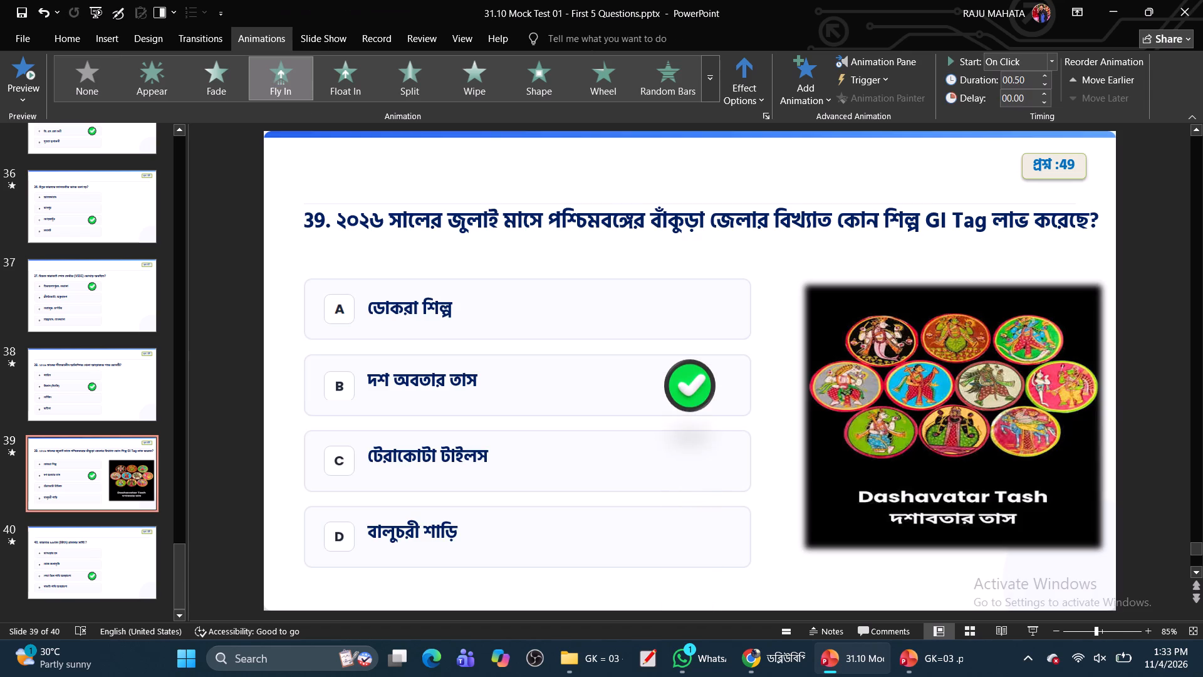
click(941, 406)
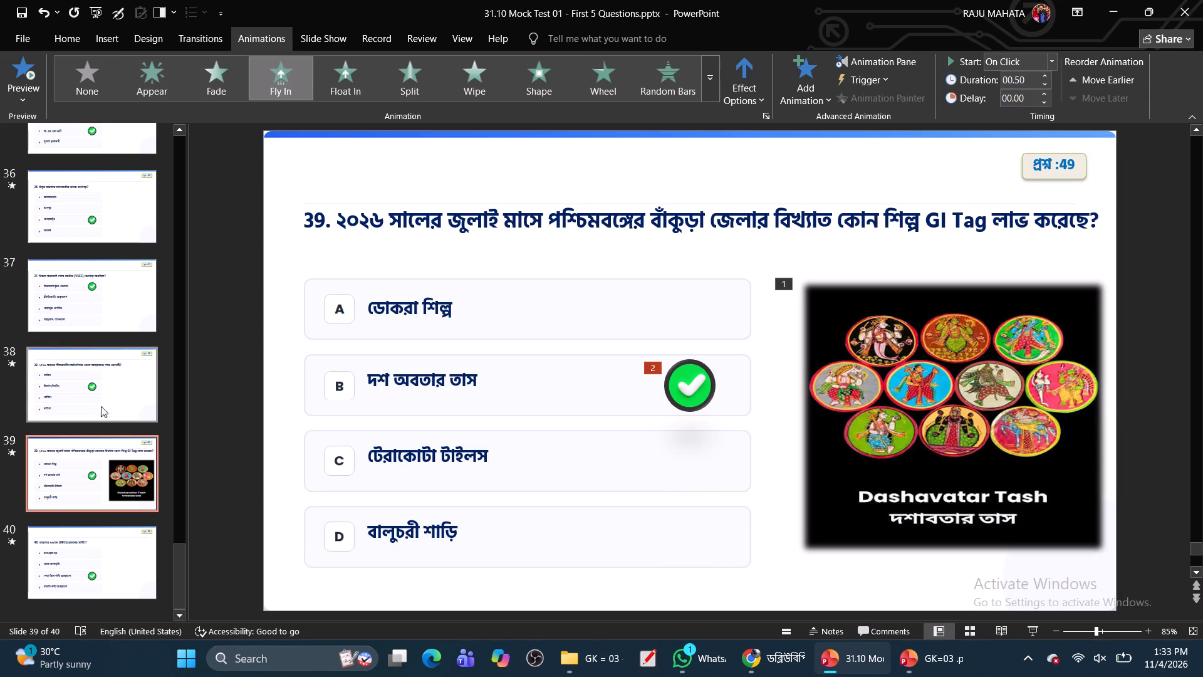
Apply the Fly In animation to the answer checkmark beside option A on slide 37, after checking slide 38's.
click(106, 389)
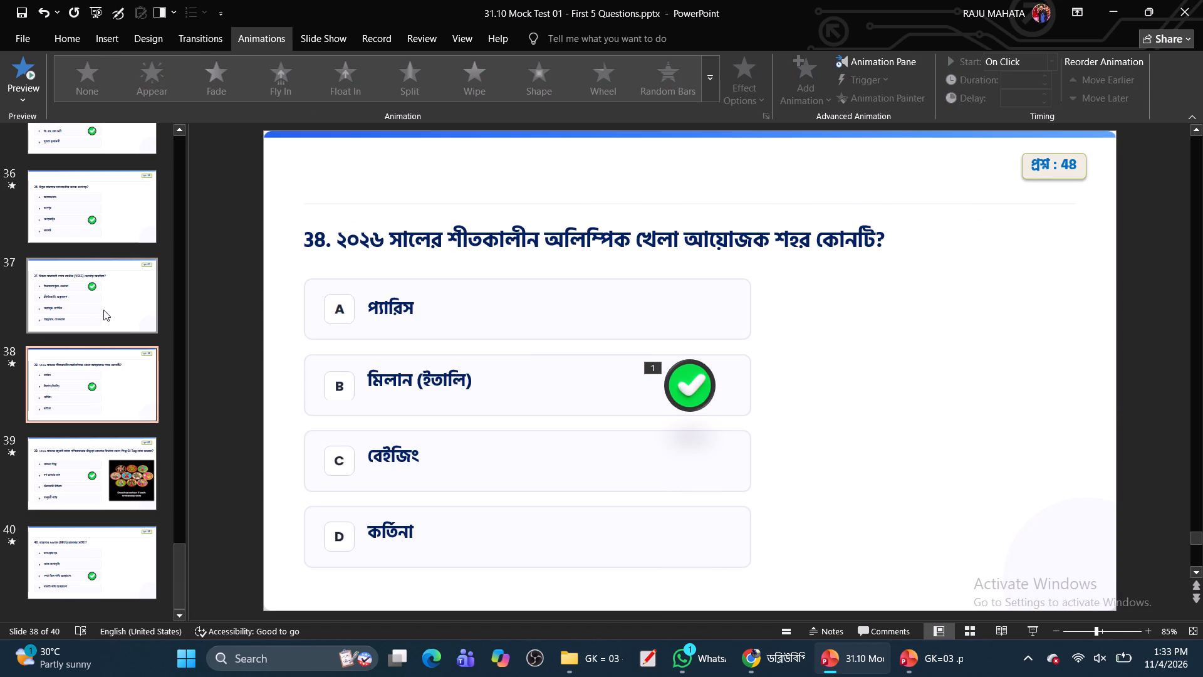
click(104, 307)
click(707, 312)
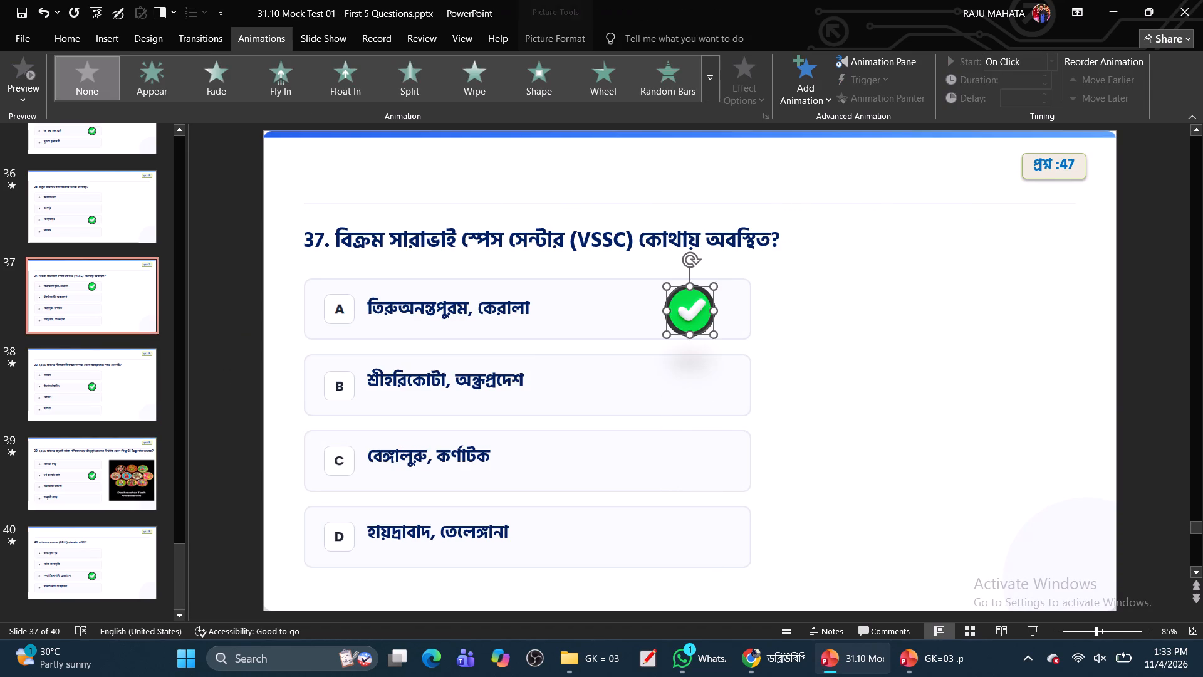
click(281, 76)
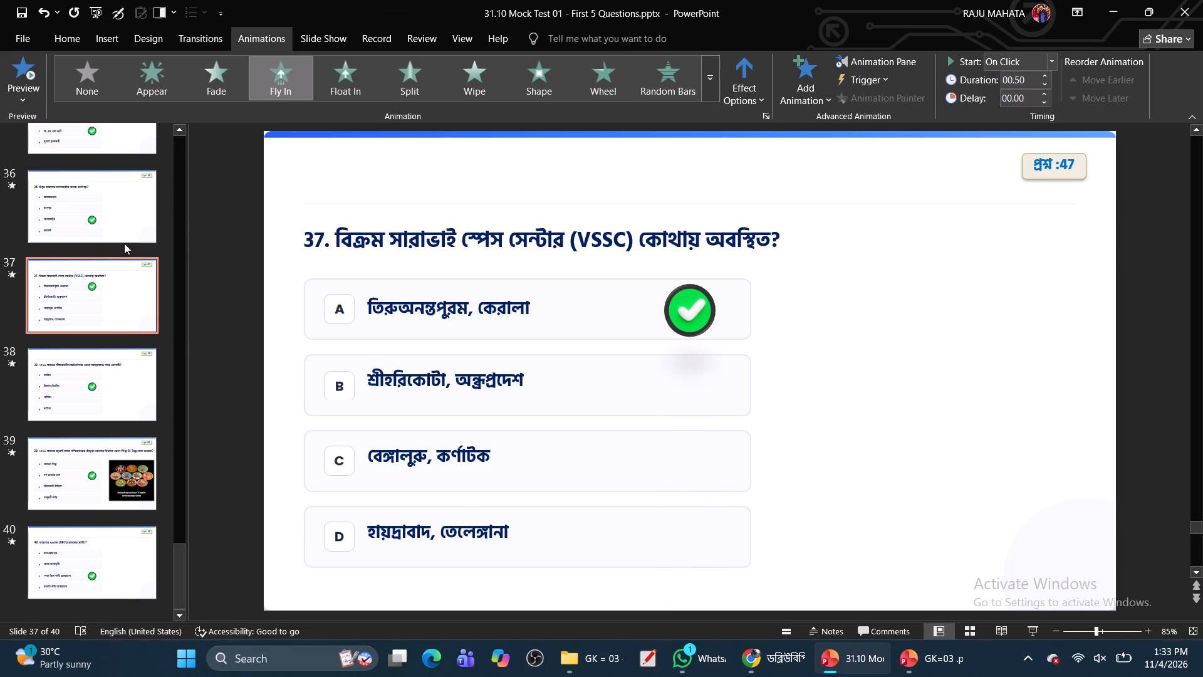
Check the answer animations on slides 36 to 33, and apply Fly In to the option A checkmark on slide 32.
click(121, 218)
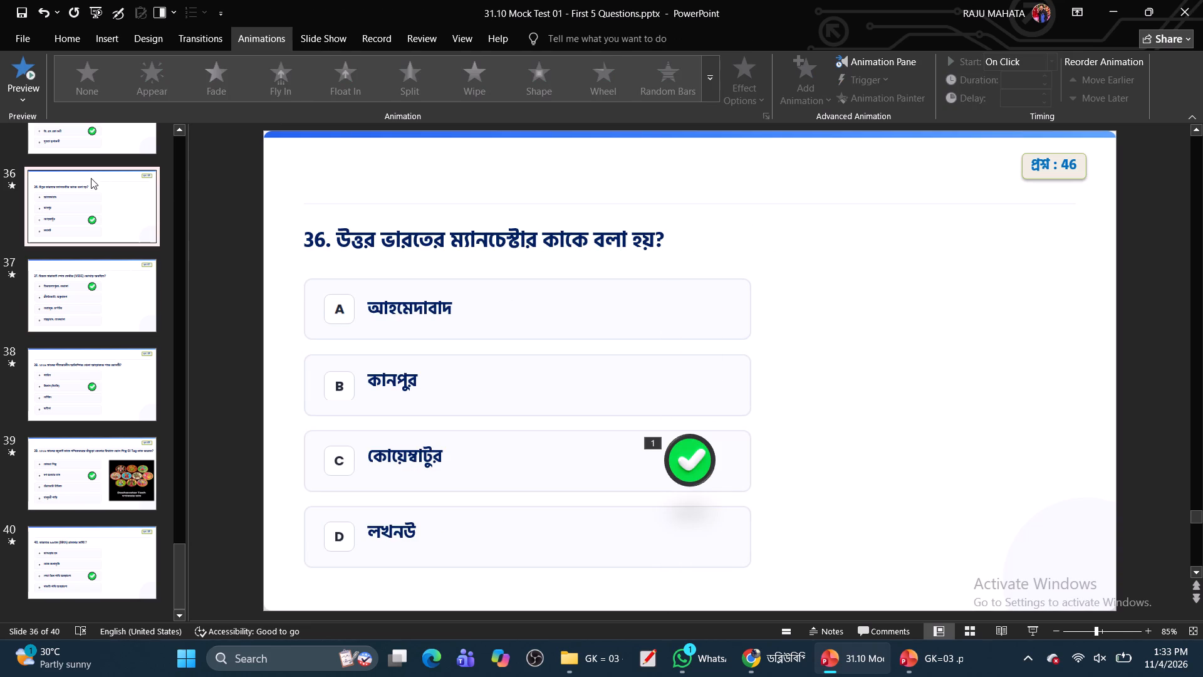
click(118, 145)
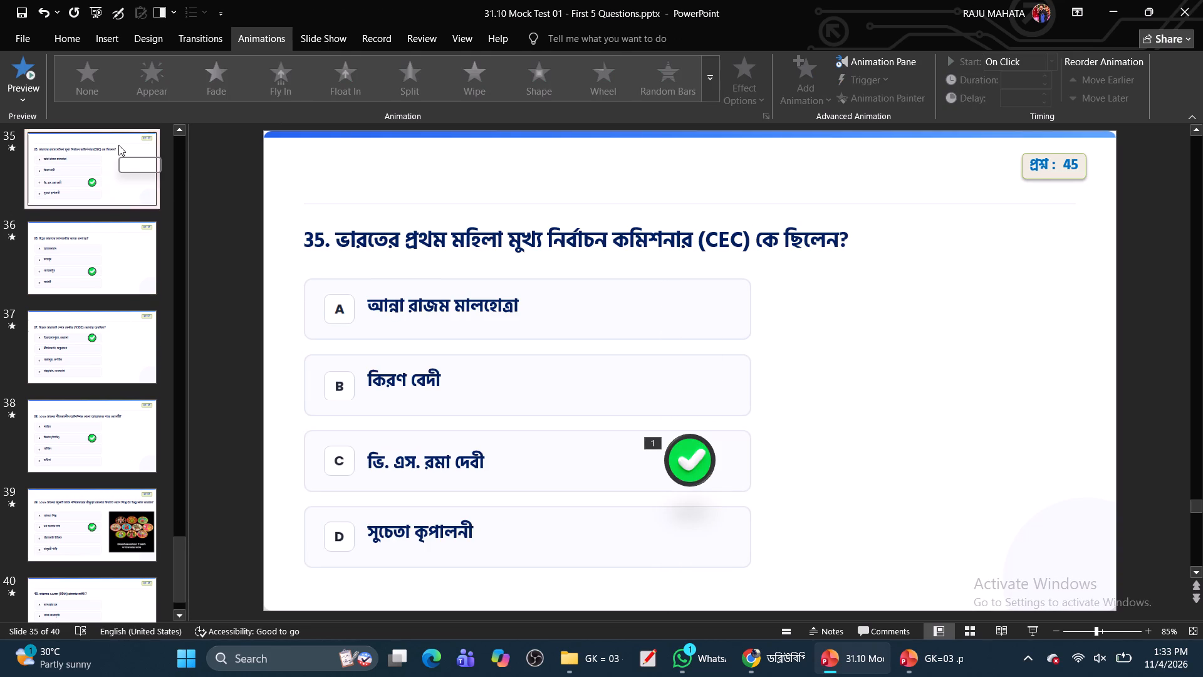
scroll(132, 204, up, 6)
click(113, 322)
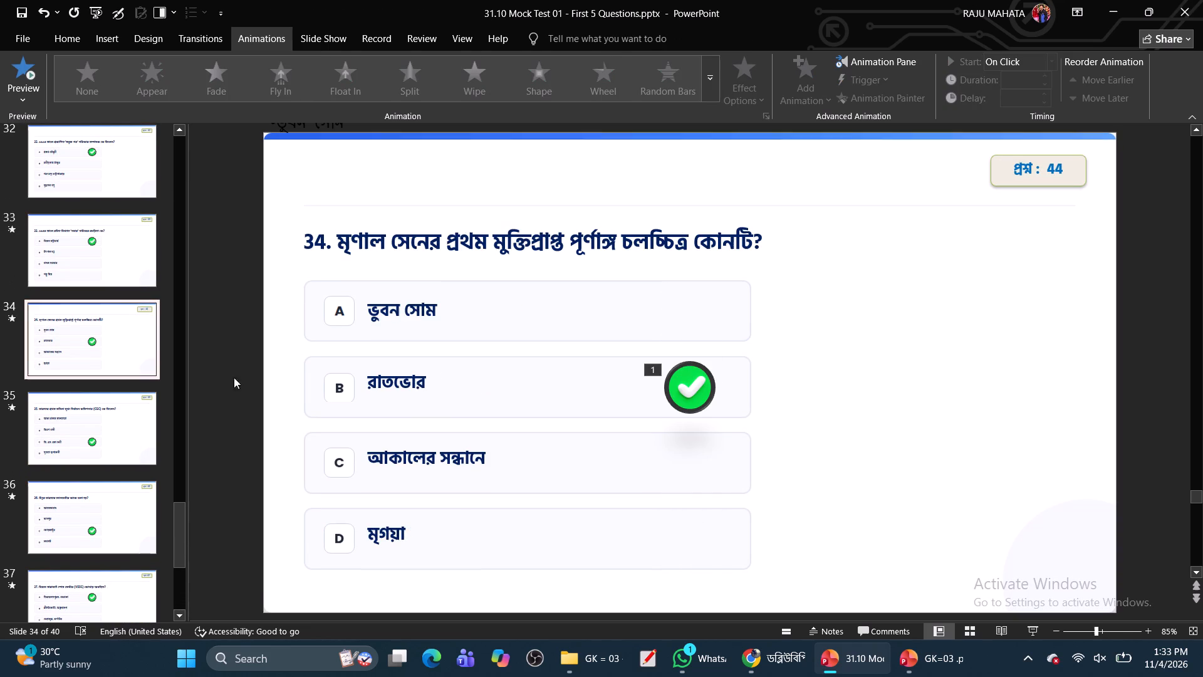
click(122, 267)
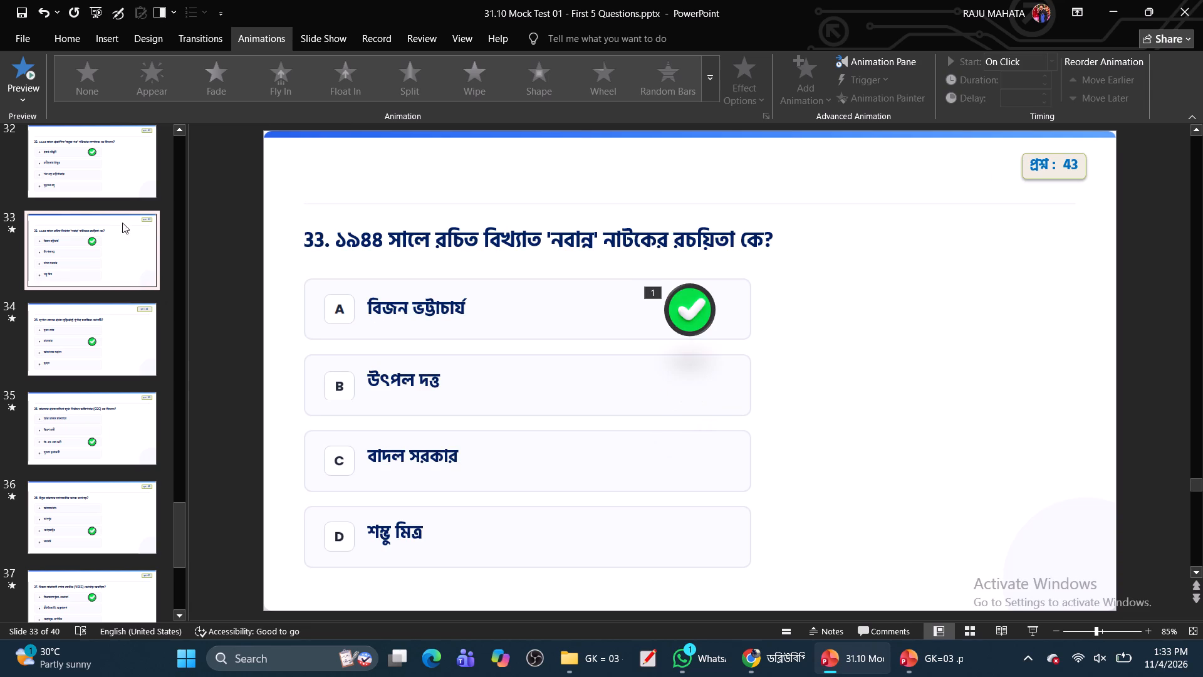
click(118, 172)
scroll(109, 283, up, 6)
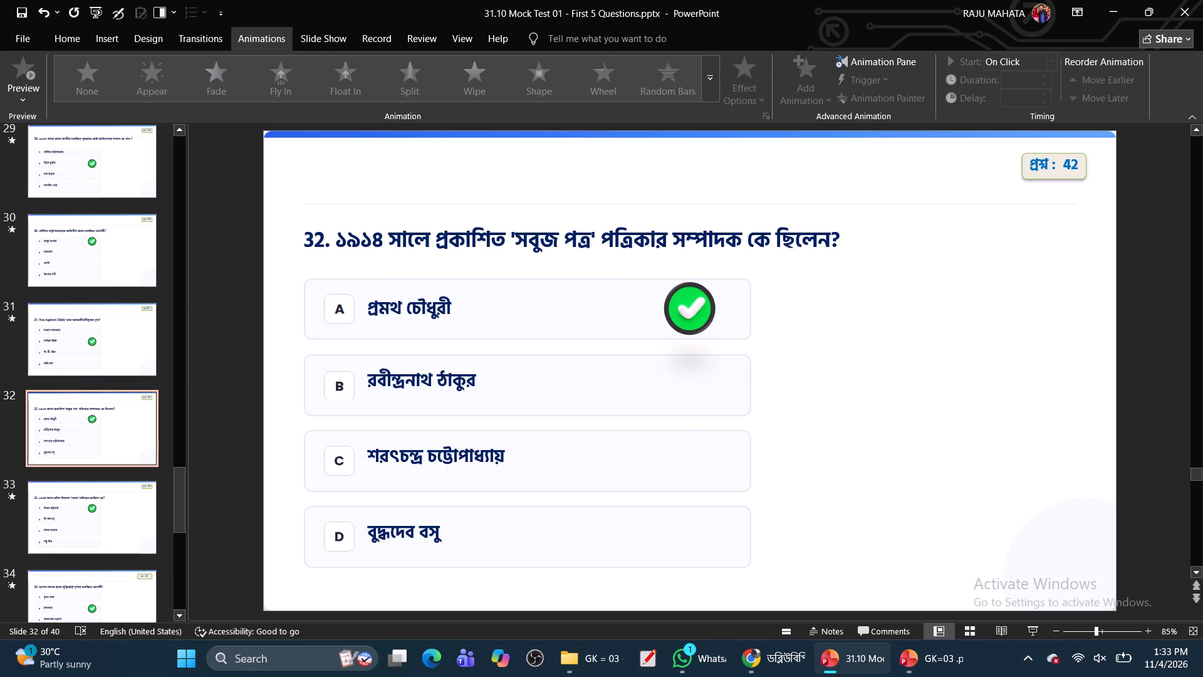
click(679, 317)
click(293, 80)
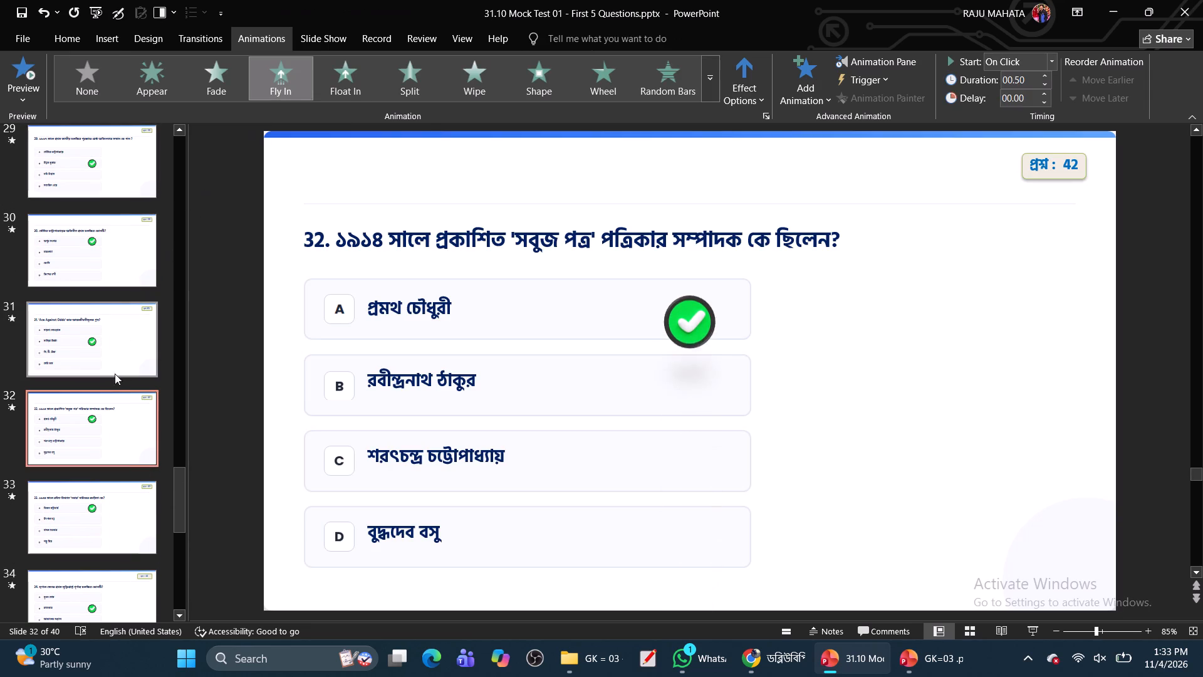
Go back through slides 31 to 23, checking whether each answer checkmark has an animation.
click(114, 340)
click(88, 263)
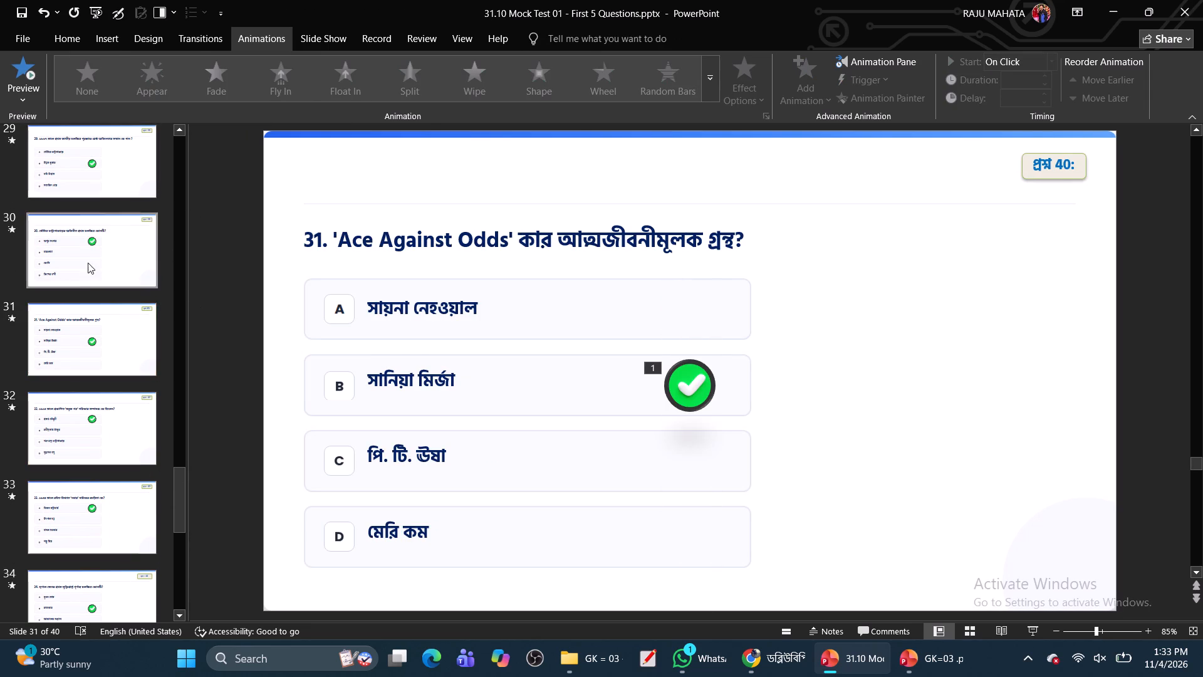
click(115, 182)
scroll(294, 374, up, 1)
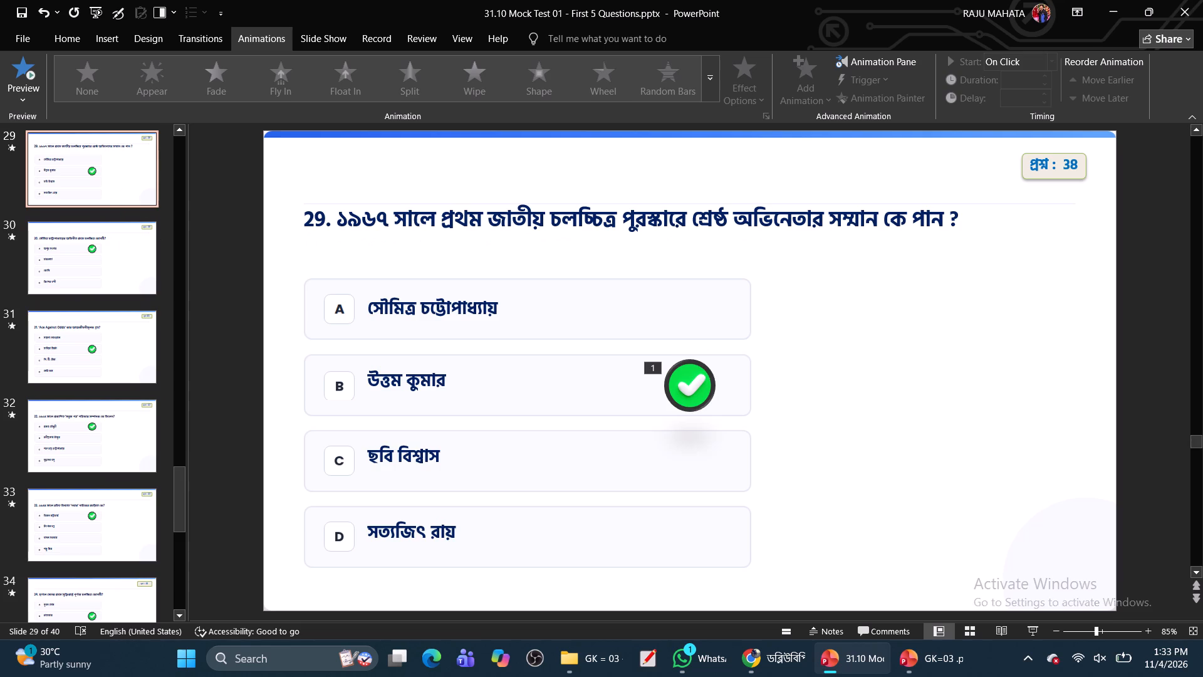
scroll(294, 374, up, 6)
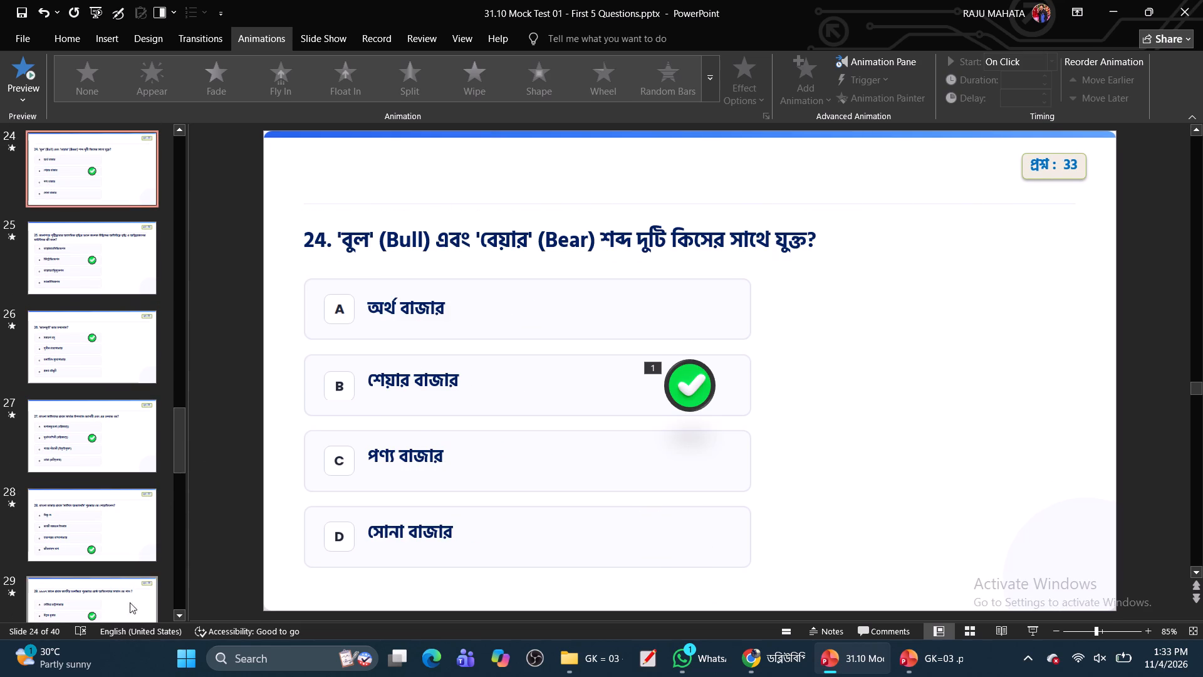
click(129, 616)
click(115, 360)
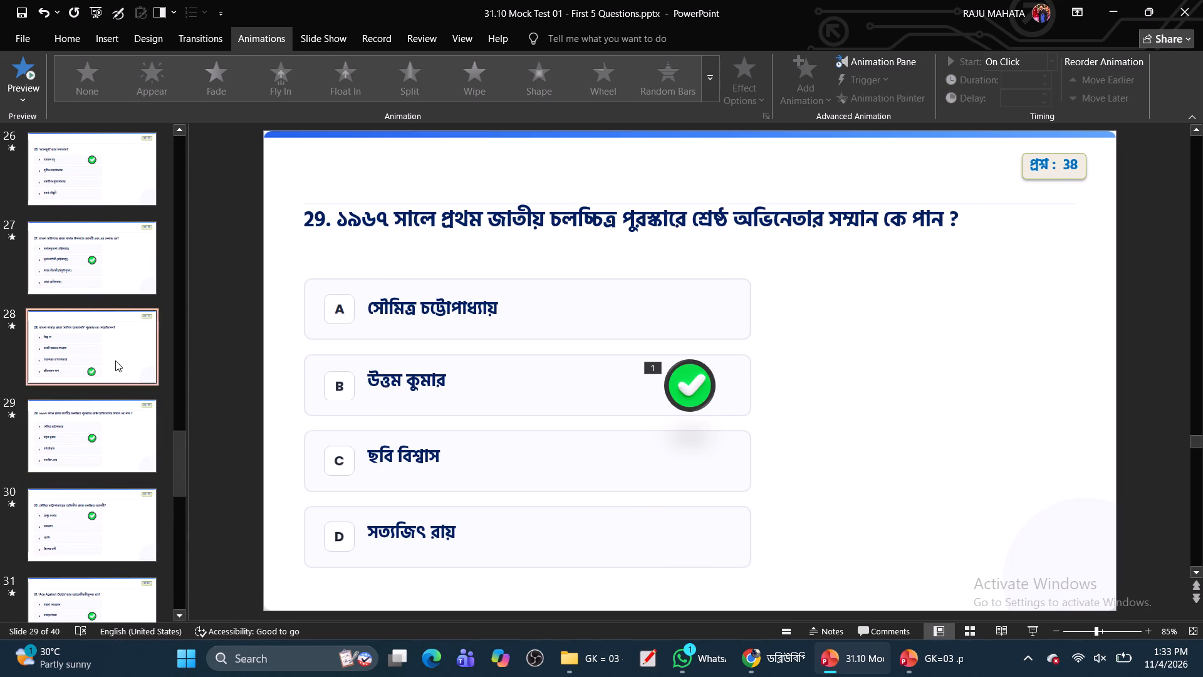
click(108, 269)
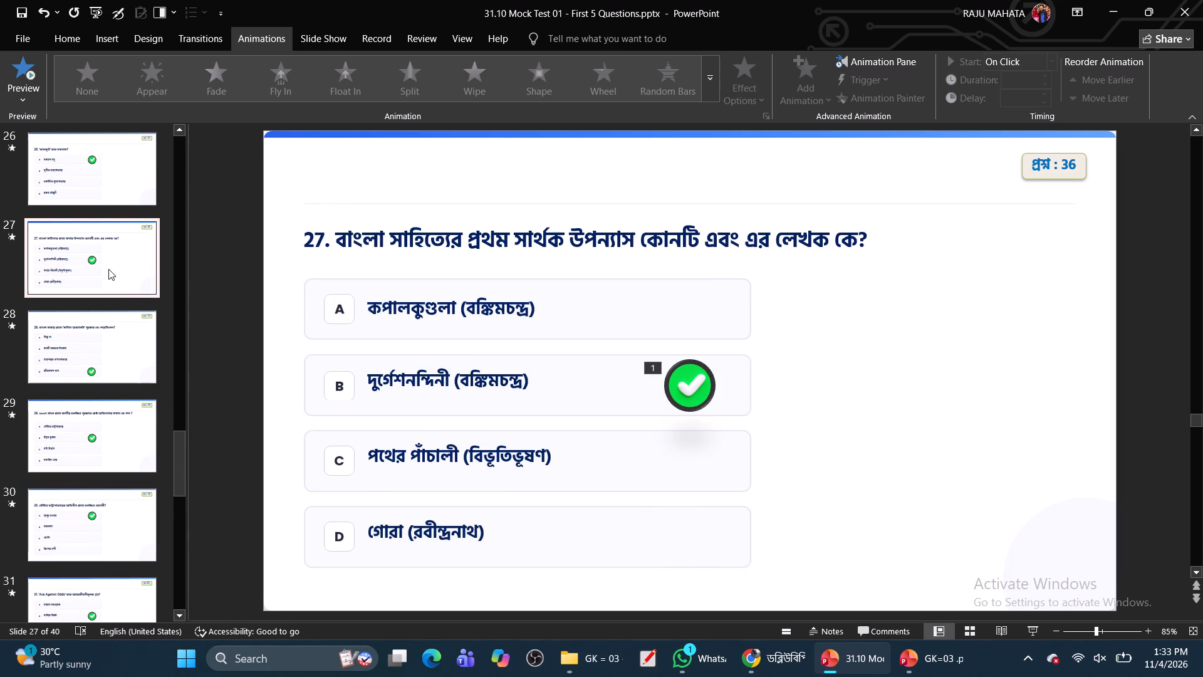
click(98, 182)
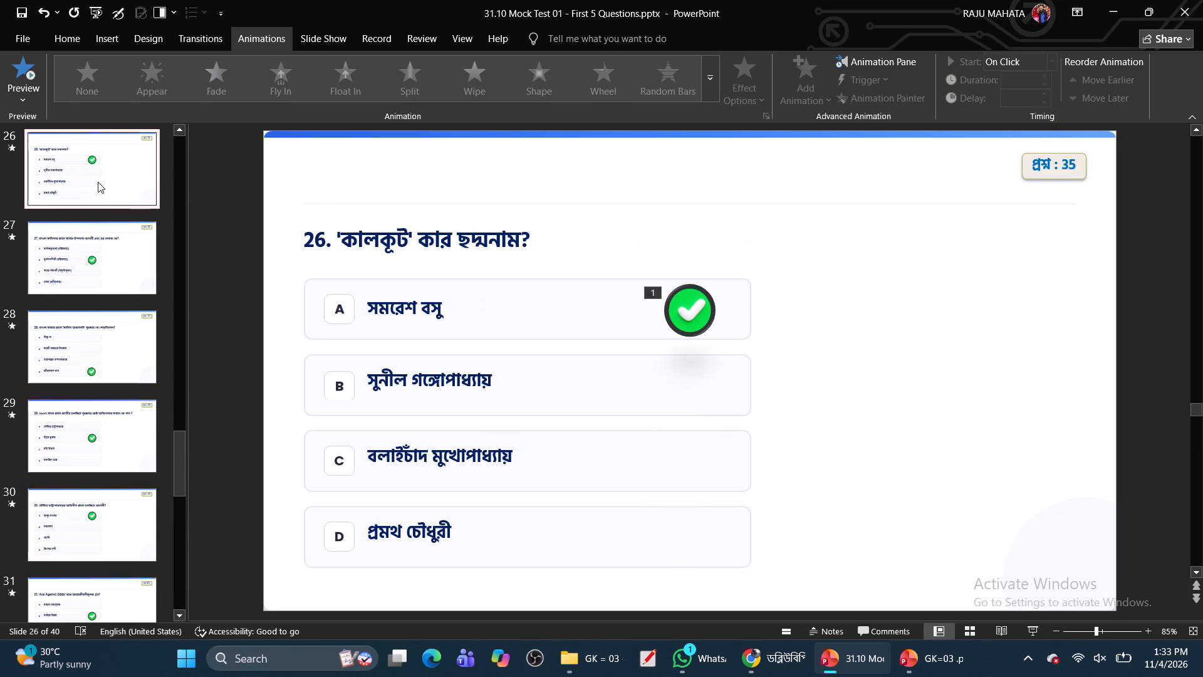
scroll(98, 182, up, 6)
click(91, 321)
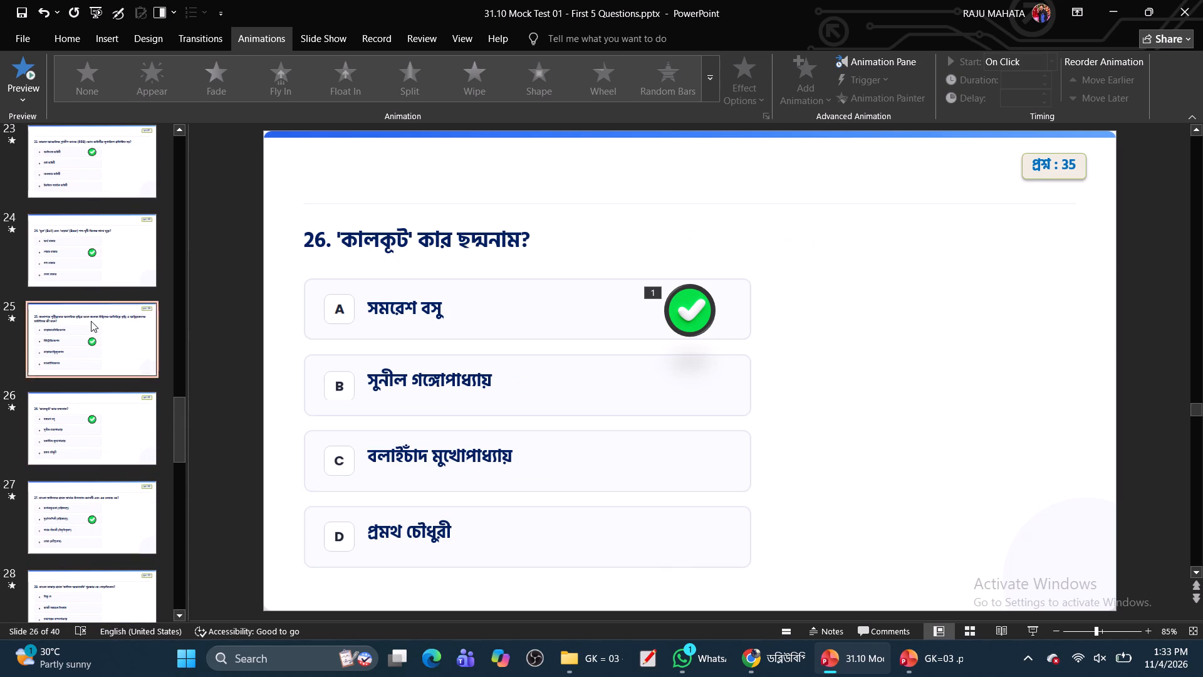
click(105, 266)
scroll(105, 266, up, 2)
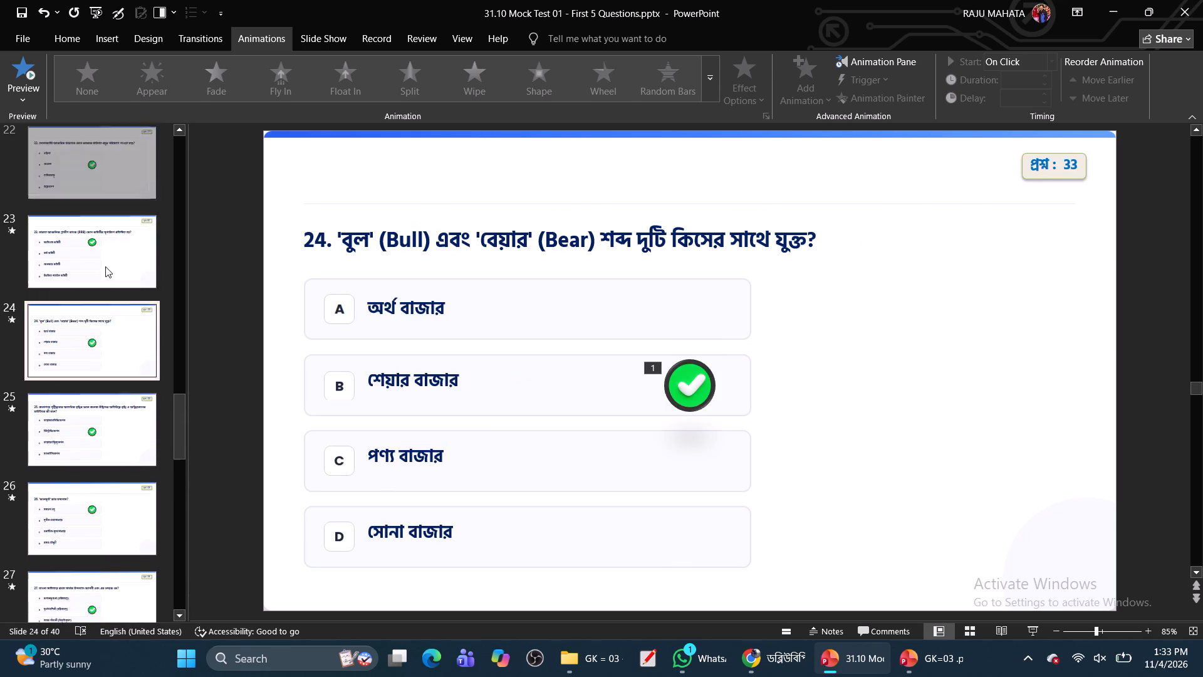
scroll(105, 266, up, 4)
click(93, 407)
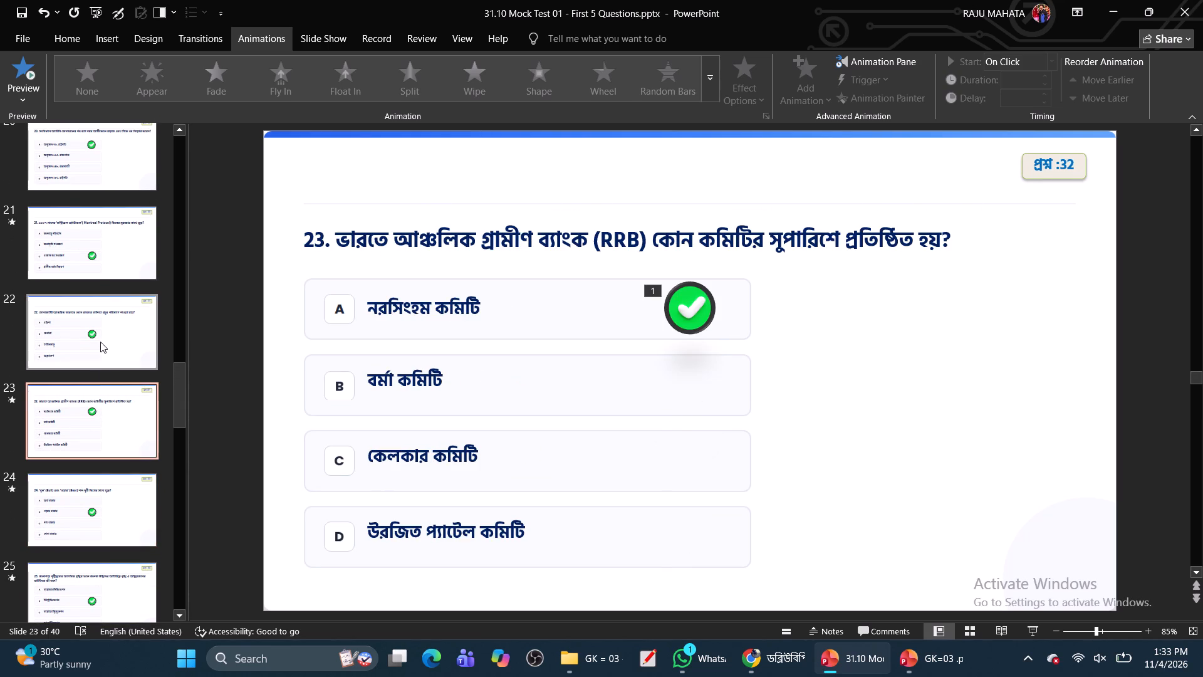
Apply the Fly In animation to the answer checkmark beside option B on slide 22.
click(100, 339)
click(692, 383)
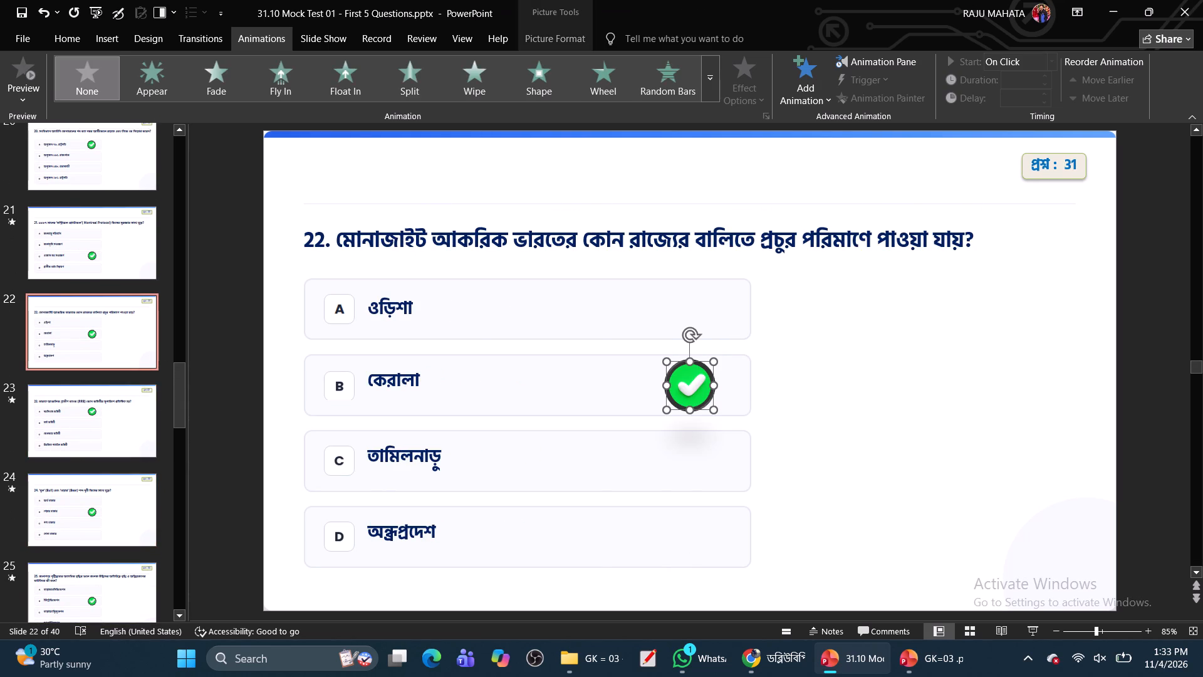
click(292, 76)
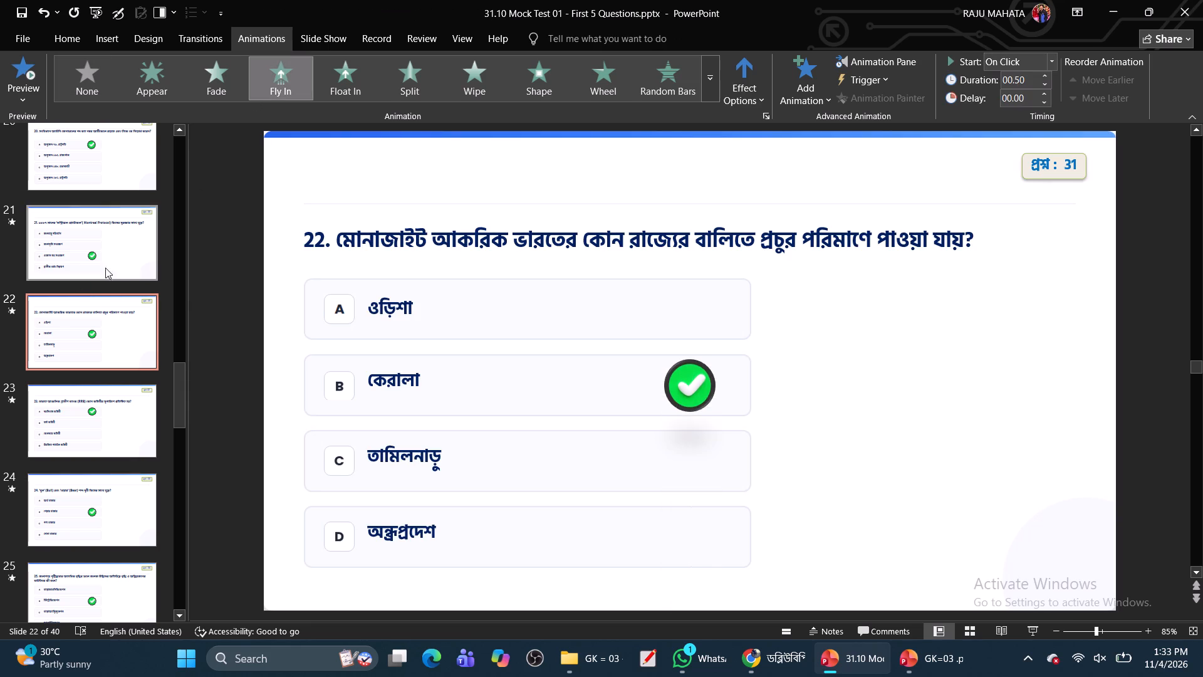
Check slide 21's answer animation and apply Fly In to the checkmark beside option A on slide 20.
click(106, 259)
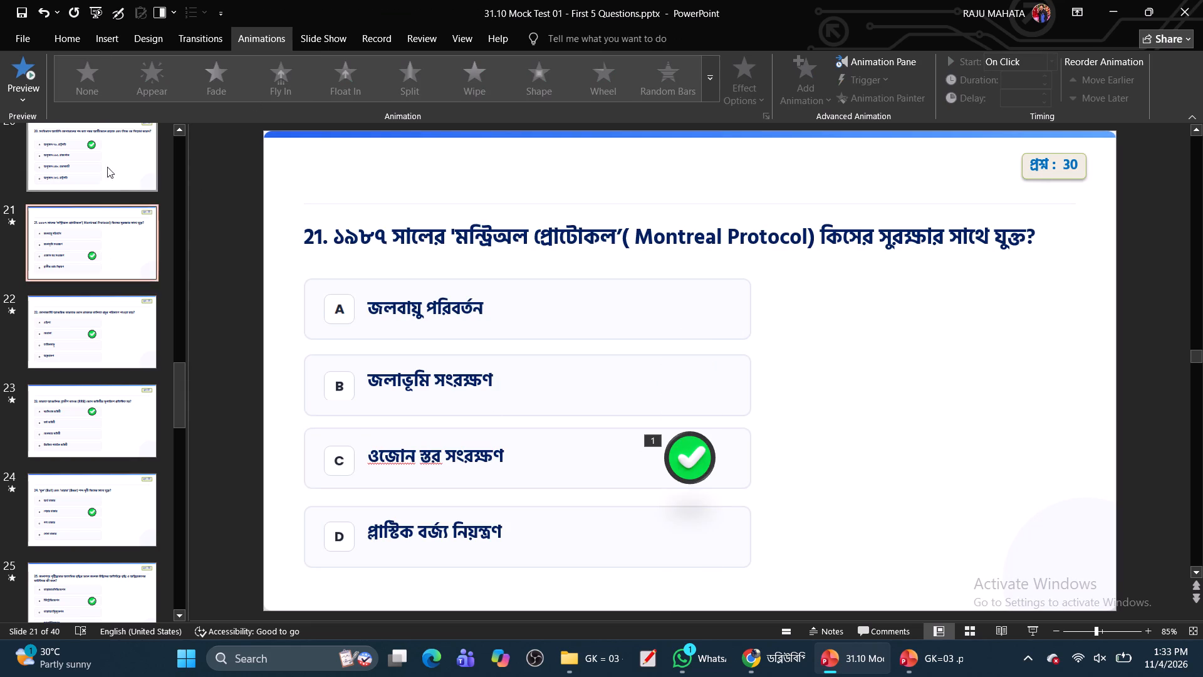
click(108, 166)
click(686, 311)
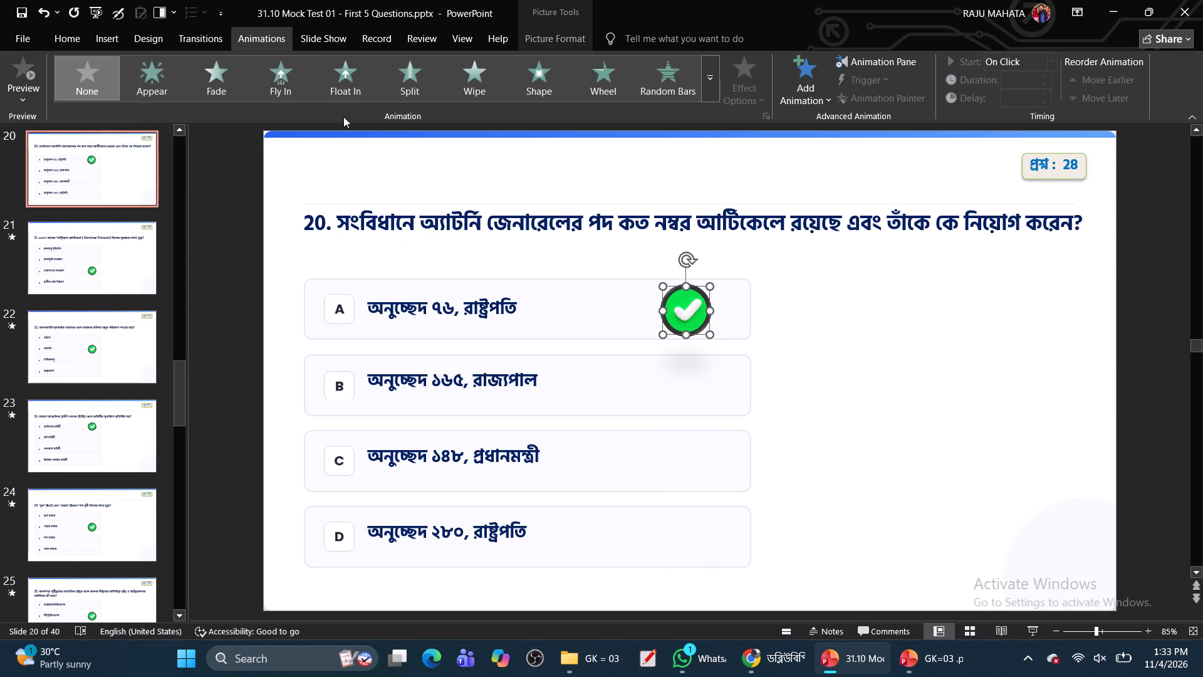
click(295, 85)
Check slide 19's answer animation, and animate slide 18's option C checkmark, trying Float In but settling on Fly In.
scroll(98, 348, up, 7)
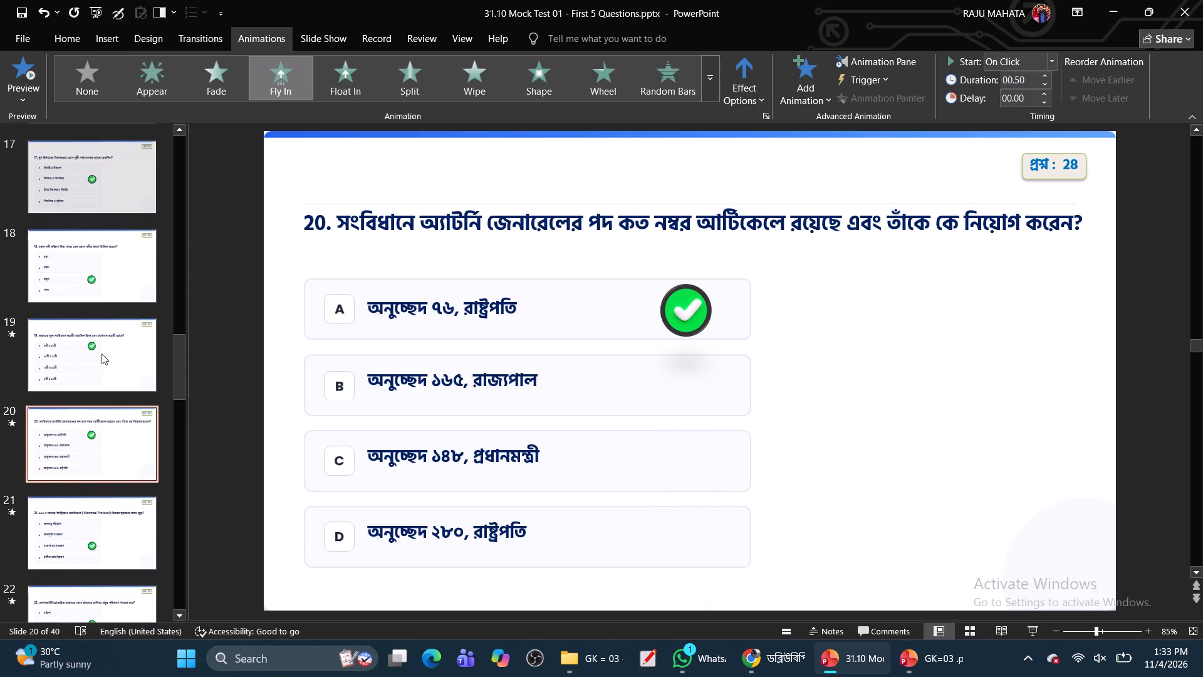
scroll(103, 357, up, 1)
click(113, 438)
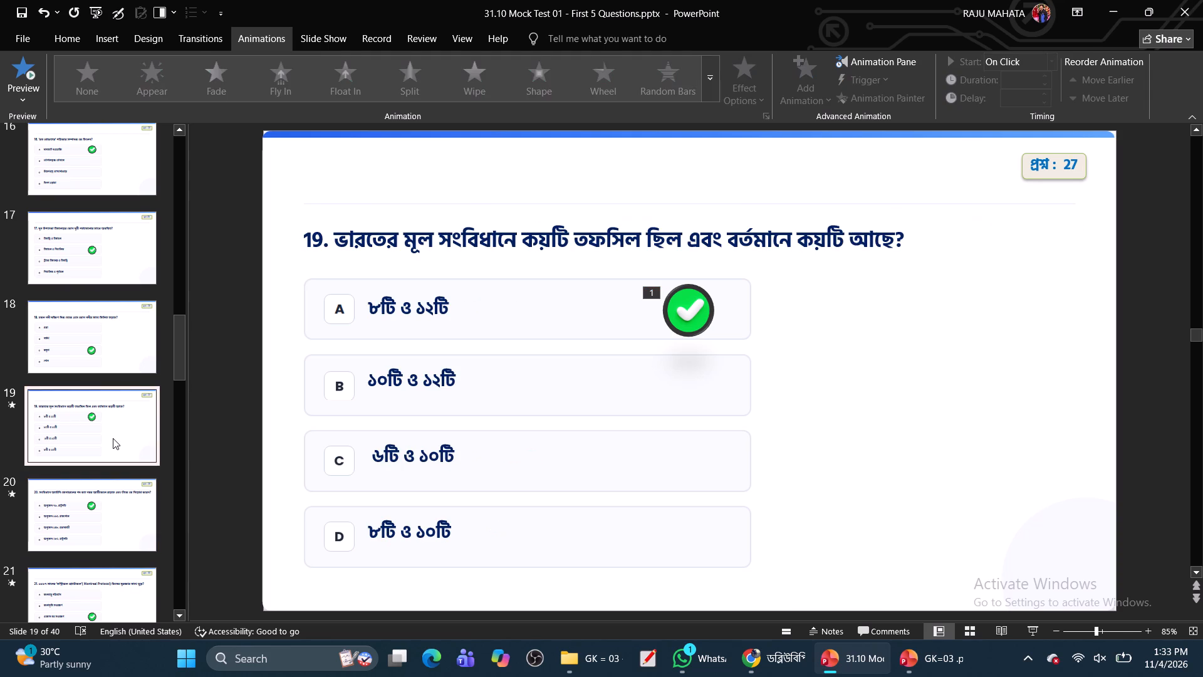
click(115, 343)
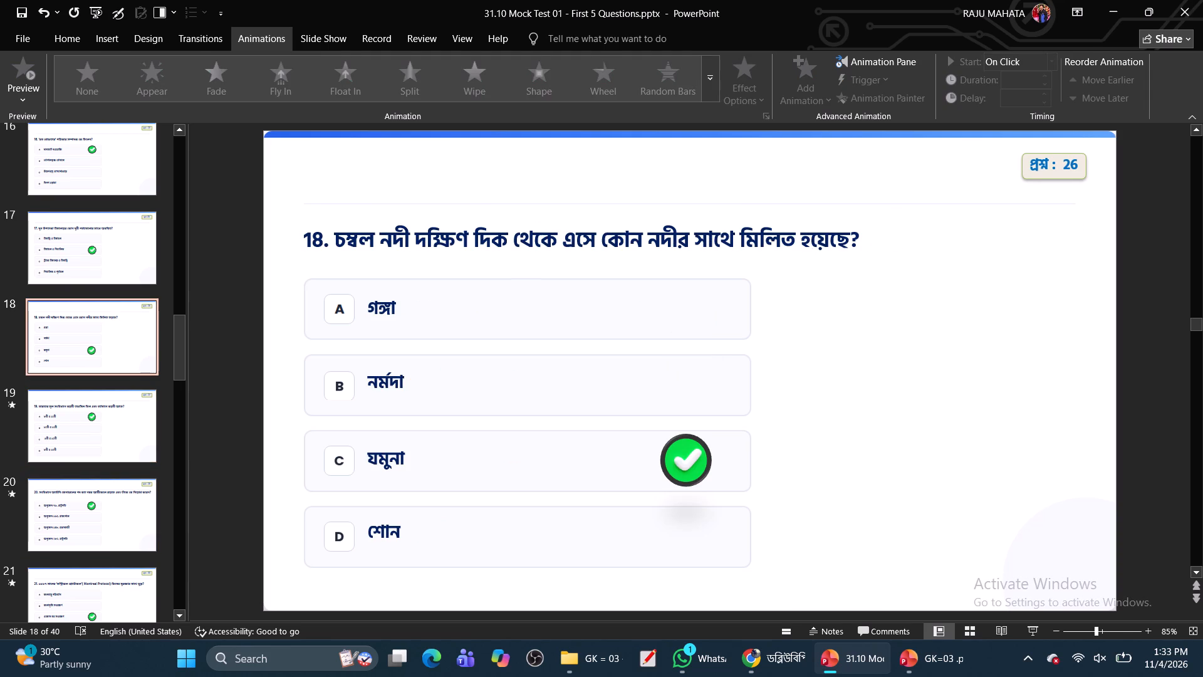
click(690, 461)
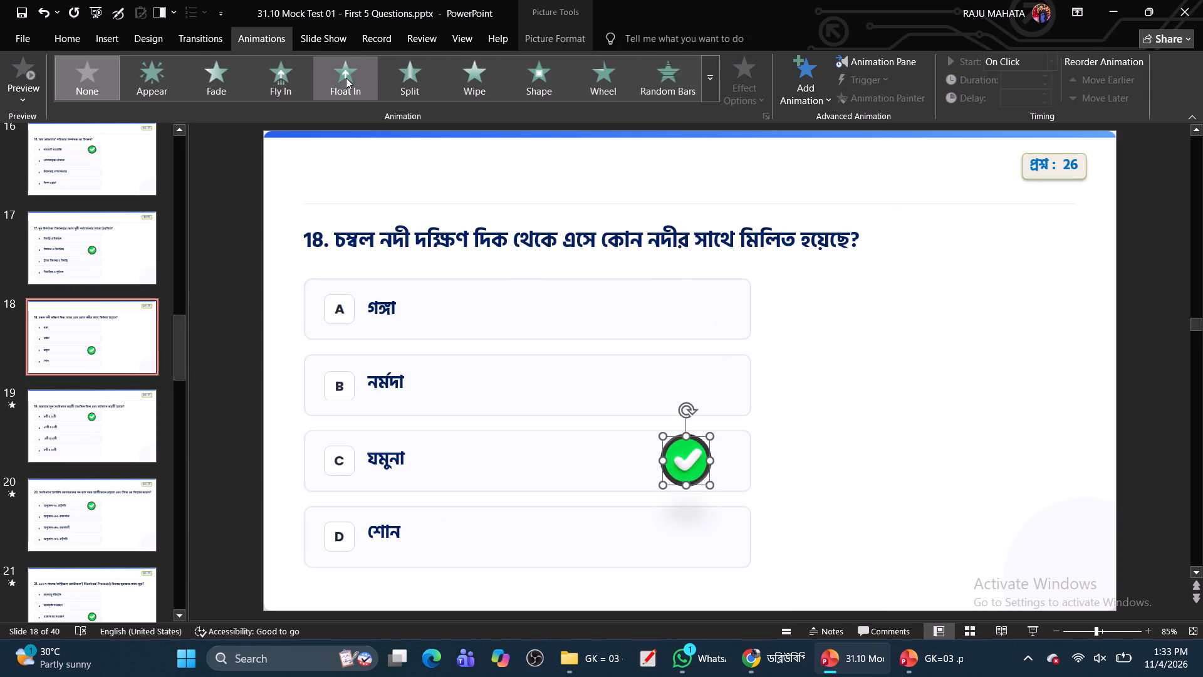
click(284, 77)
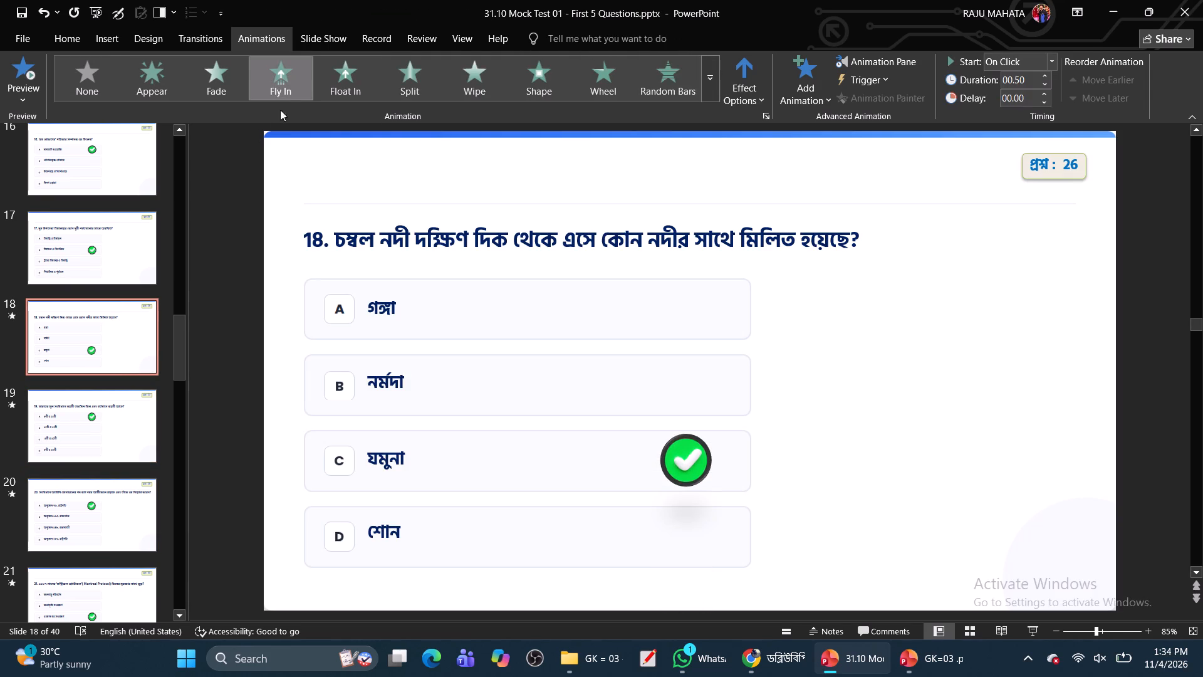
click(334, 83)
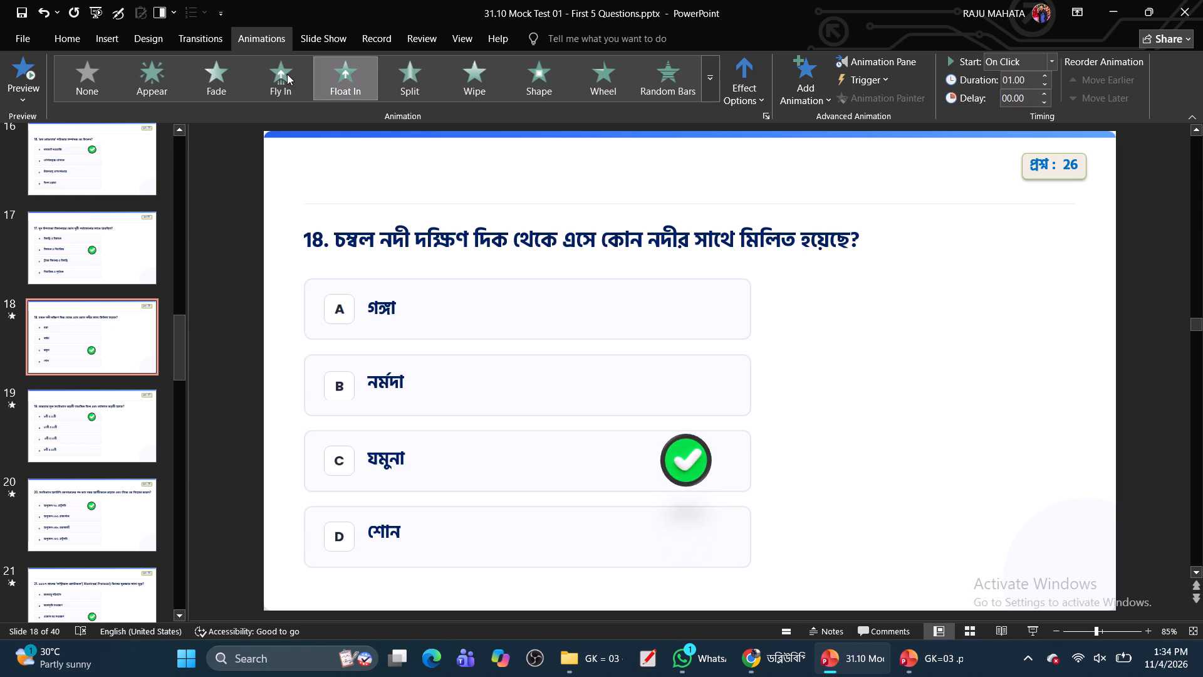
click(287, 74)
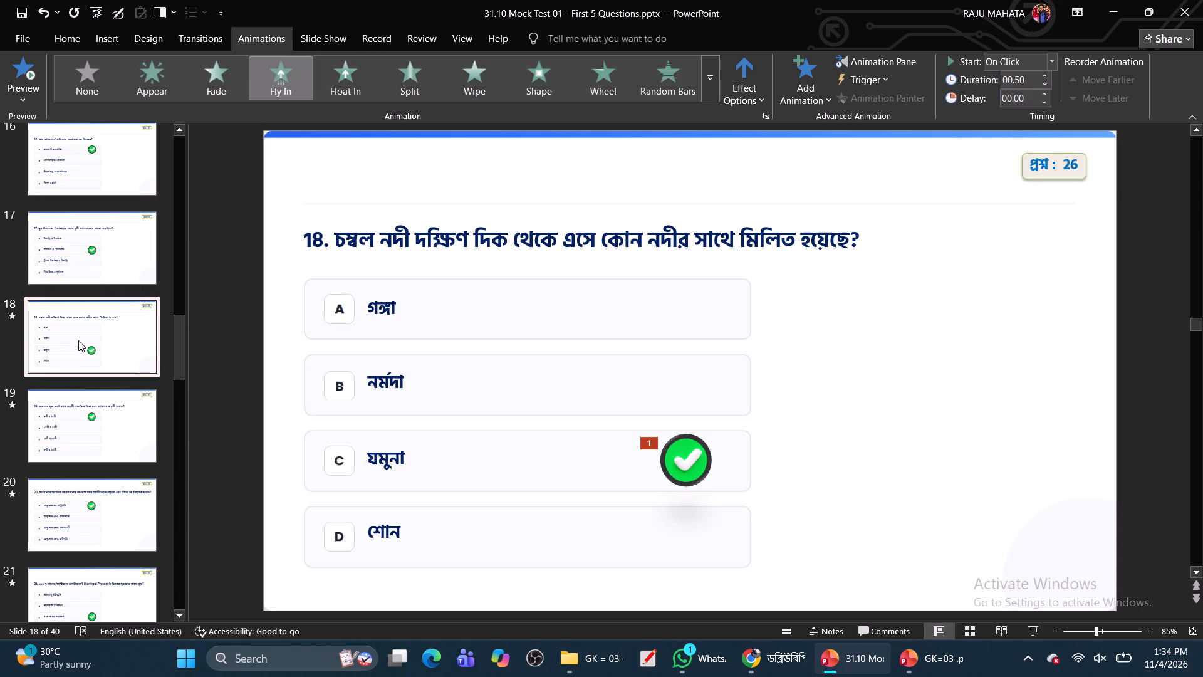
Reapply the Fly In animation to the answer checkmark beside option C on slide 18.
click(120, 254)
click(103, 342)
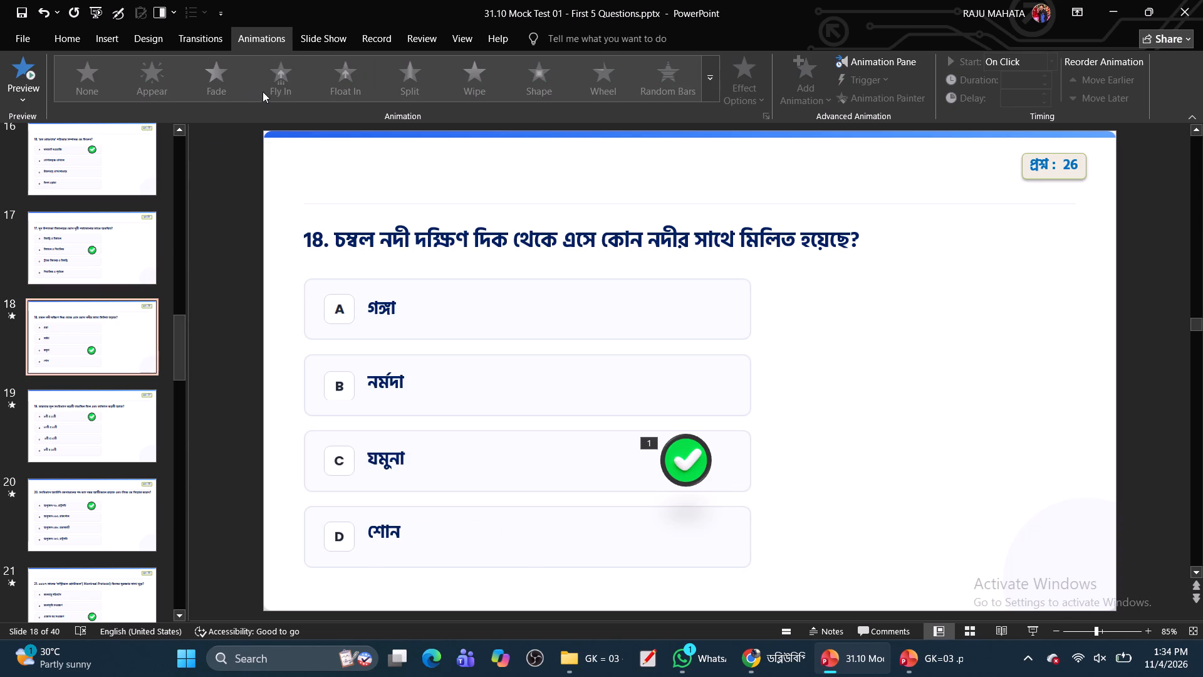
click(677, 460)
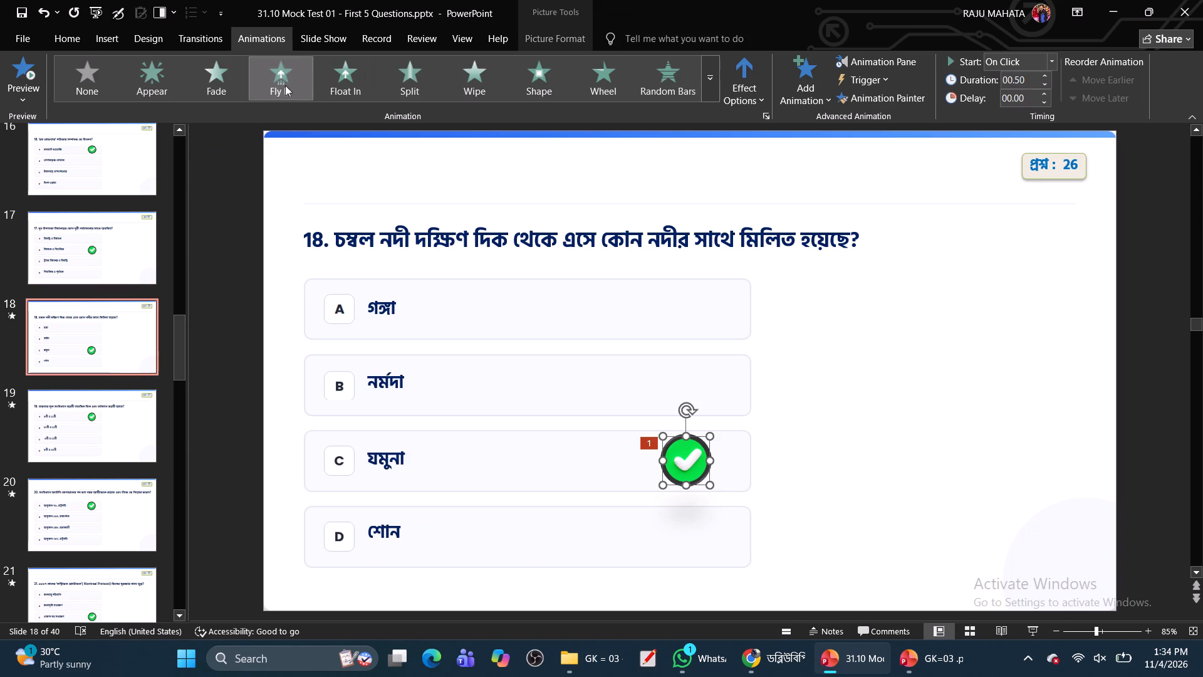
click(285, 83)
Animate slide 17's option B checkmark, trying Float In but settling on Fly In, and apply Fly In to slide 16's option A checkmark.
click(65, 275)
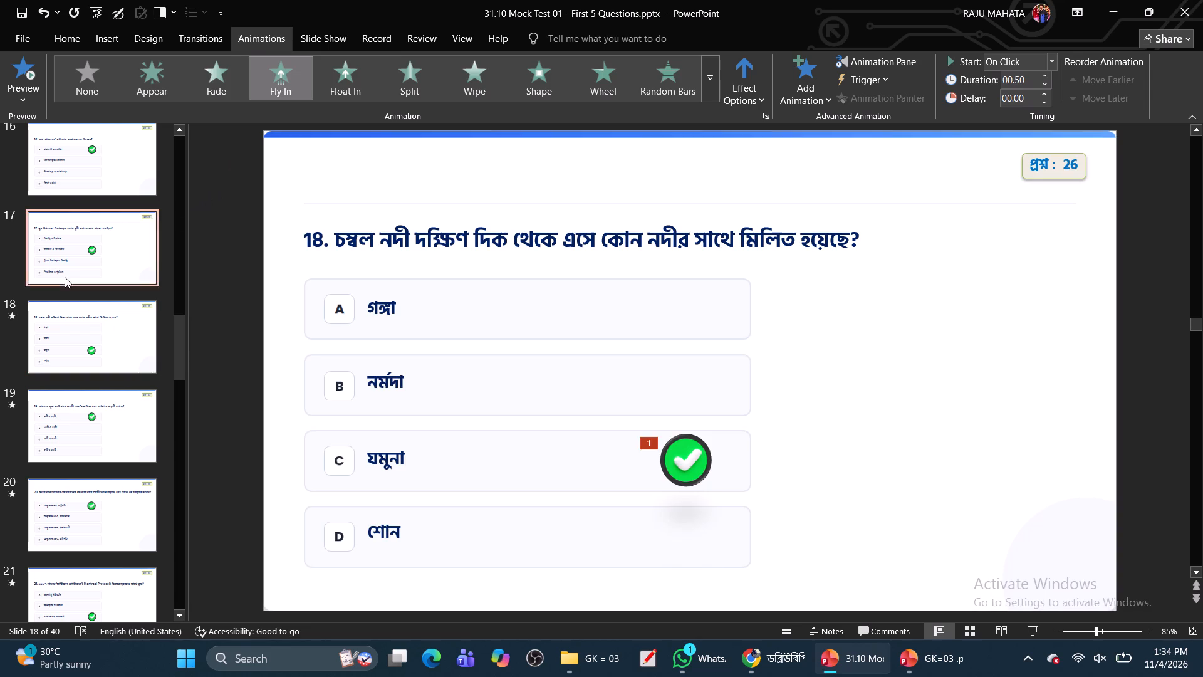
click(681, 389)
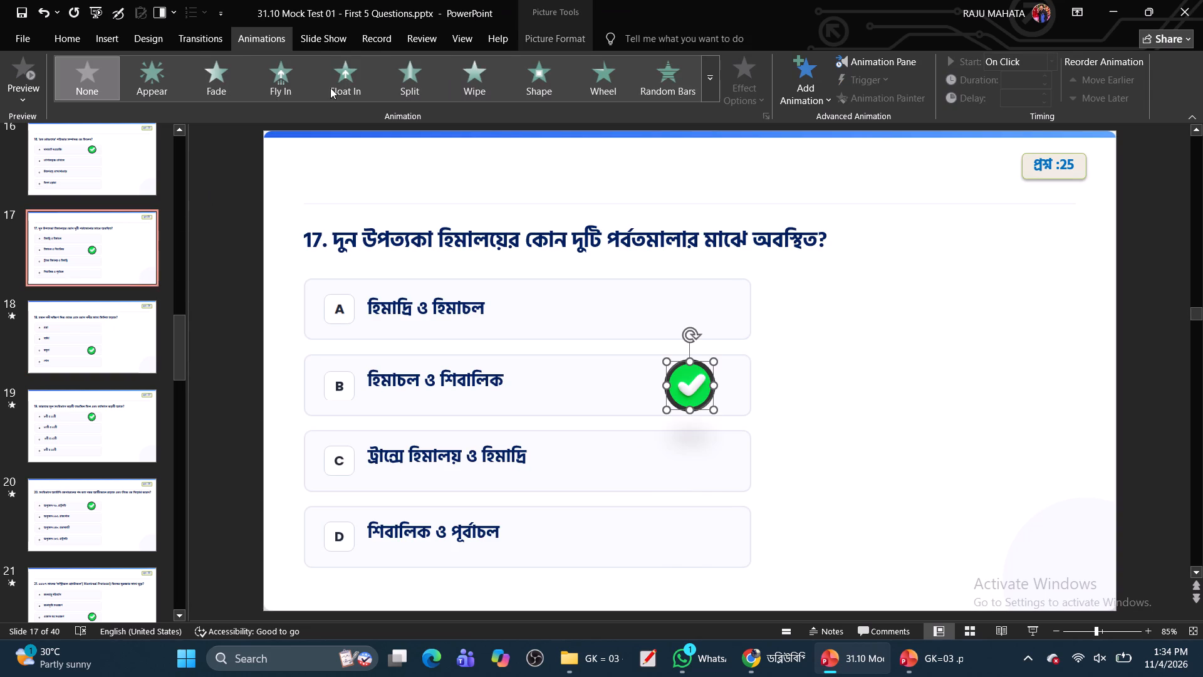
click(331, 88)
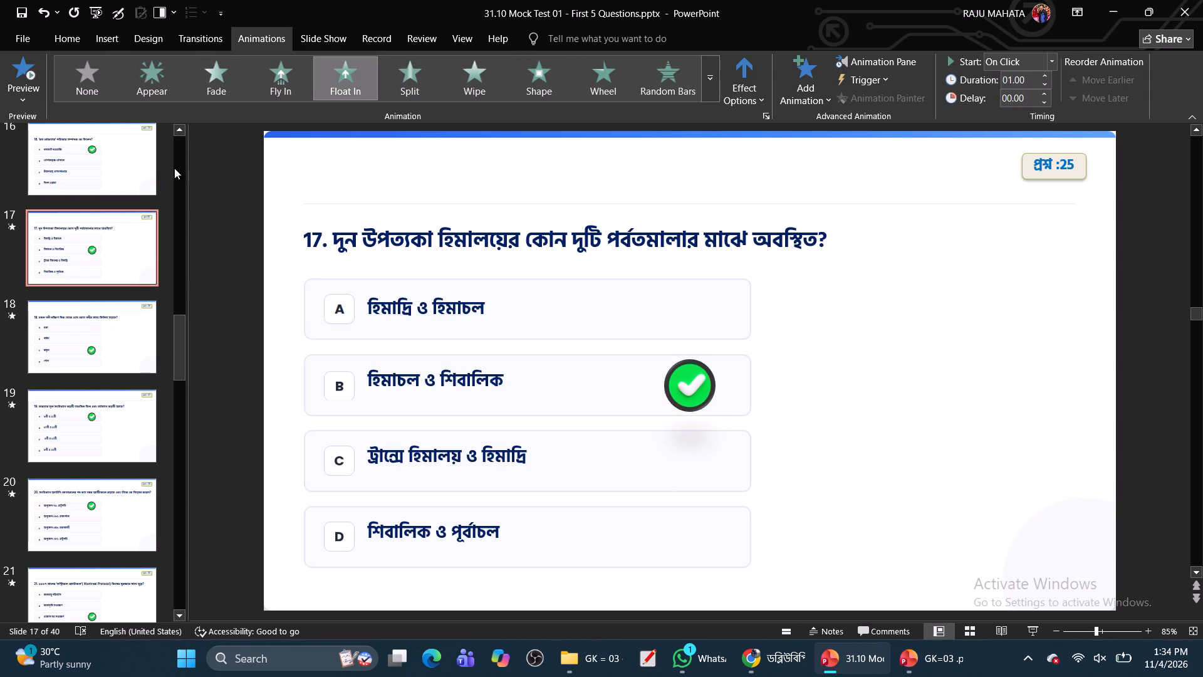
click(276, 79)
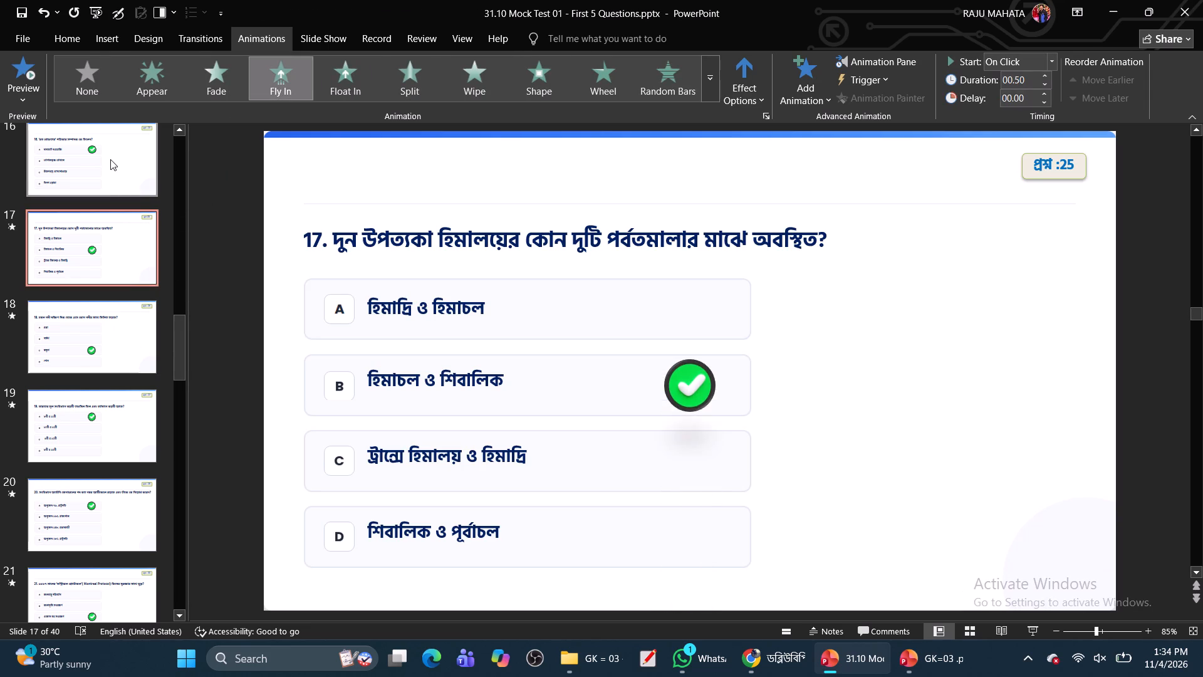
click(110, 159)
click(693, 302)
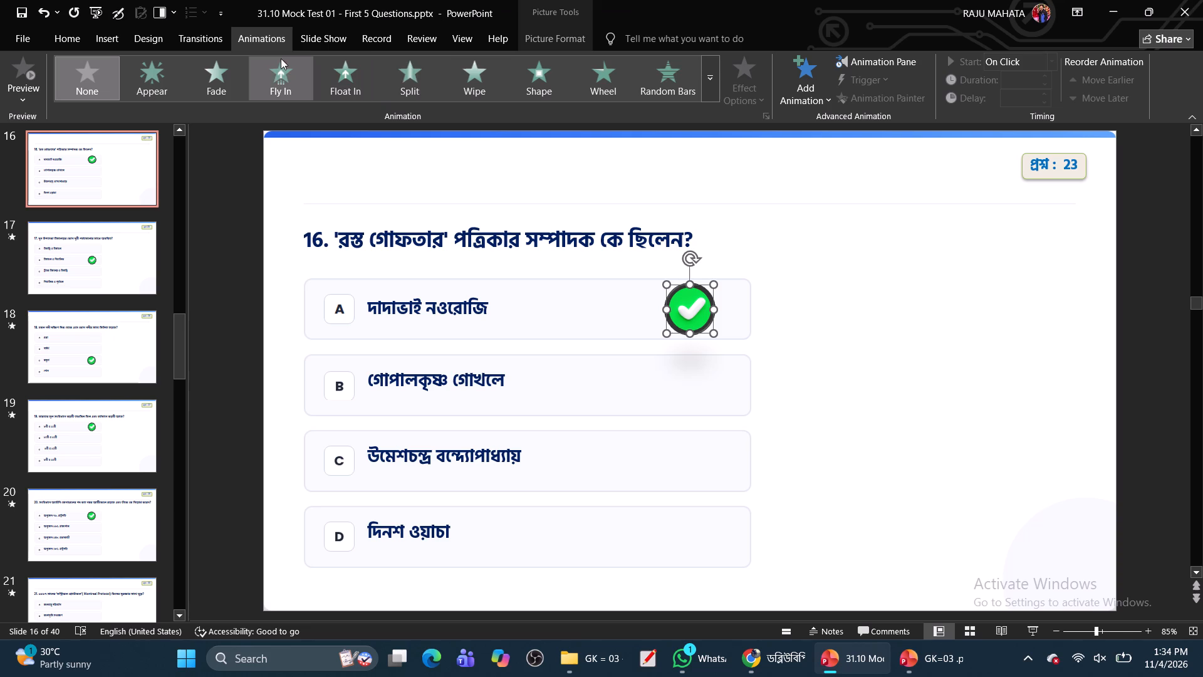
click(263, 84)
Apply the Fly In animation to the checkmarks beside option B on slide 15 and option A on slide 14.
scroll(91, 250, up, 3)
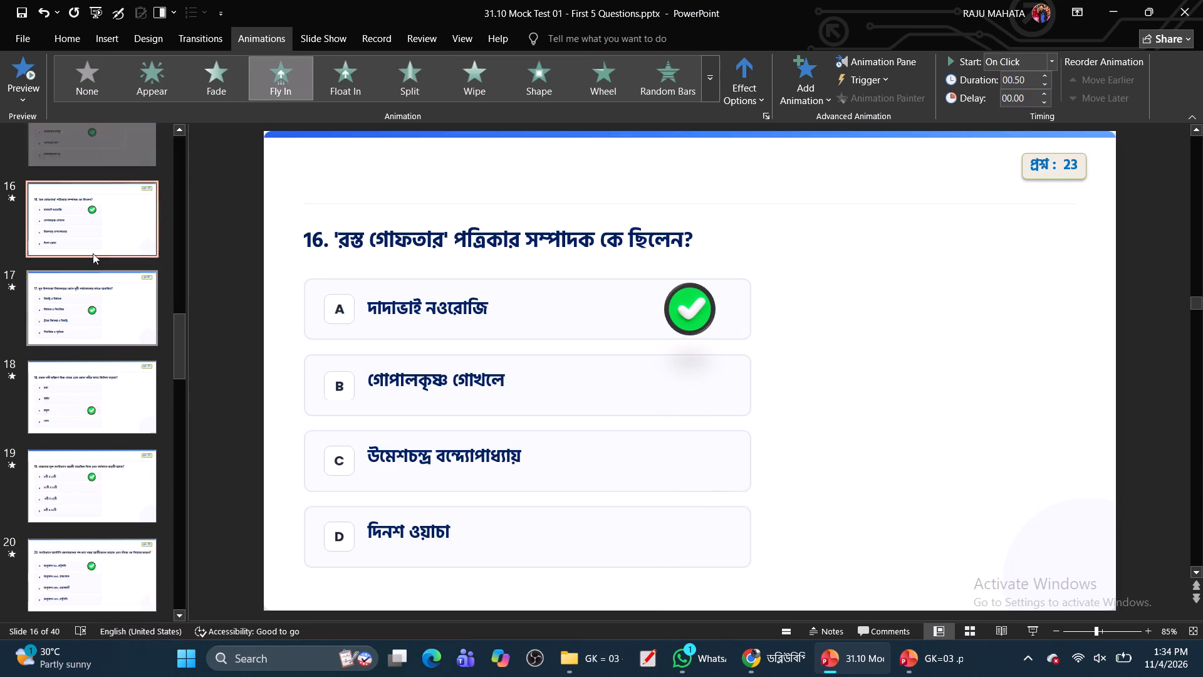
scroll(93, 253, up, 5)
click(117, 434)
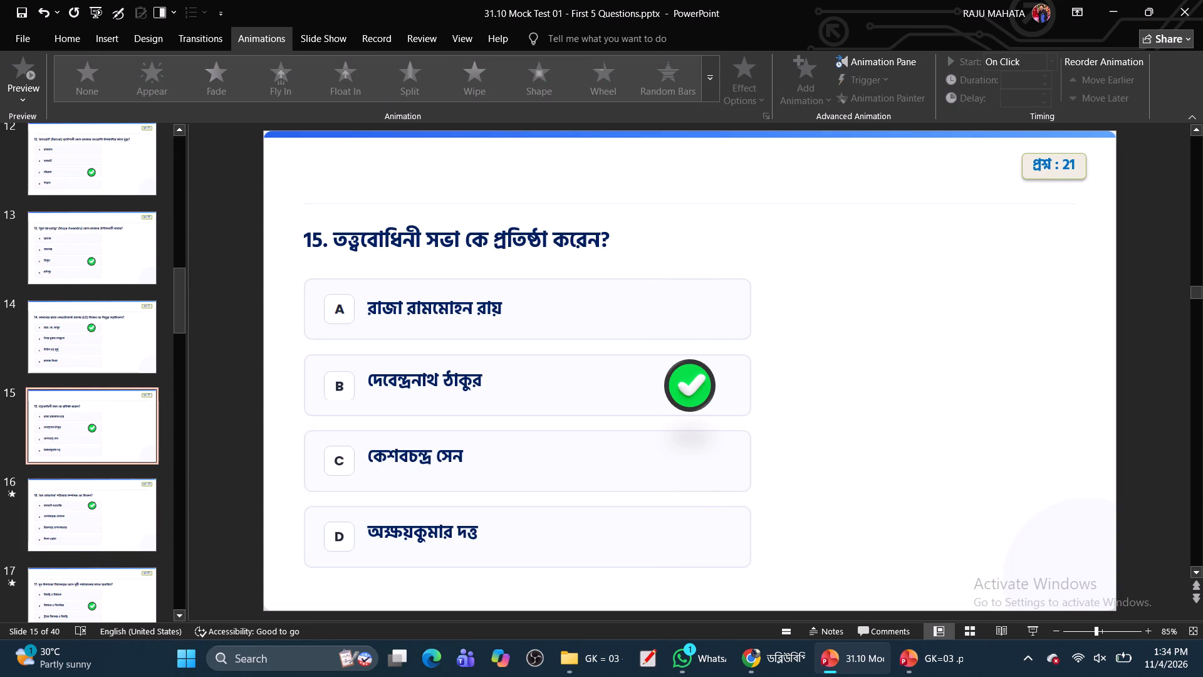
click(697, 394)
click(277, 84)
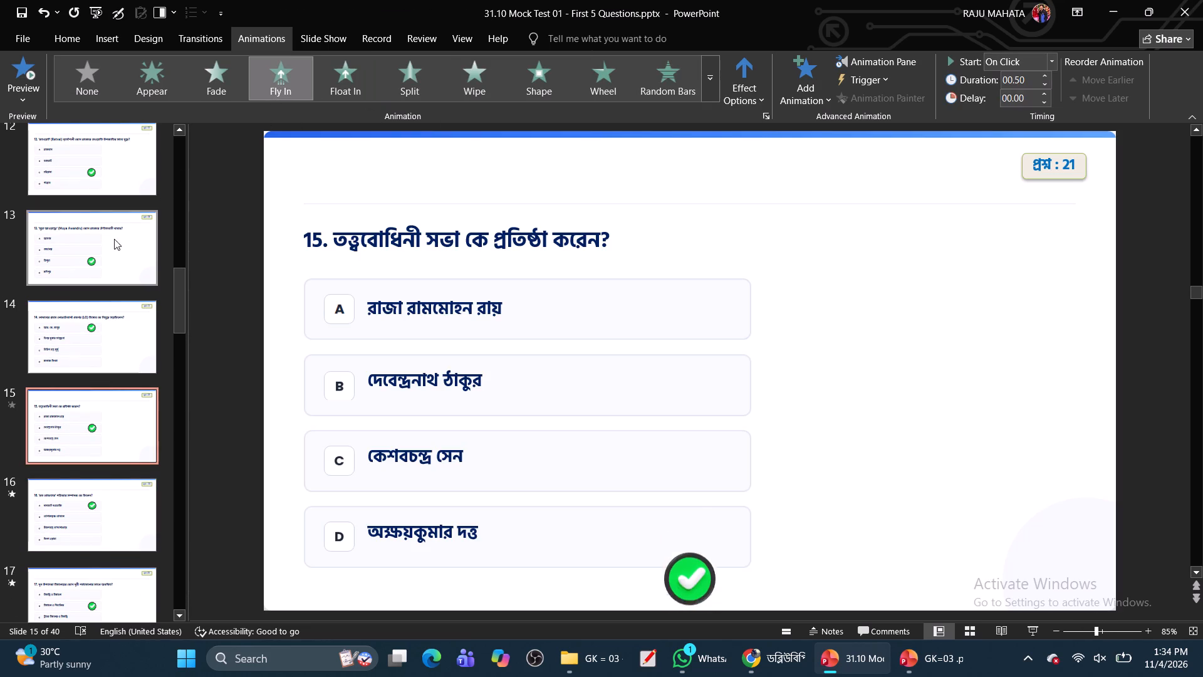
click(106, 344)
click(687, 312)
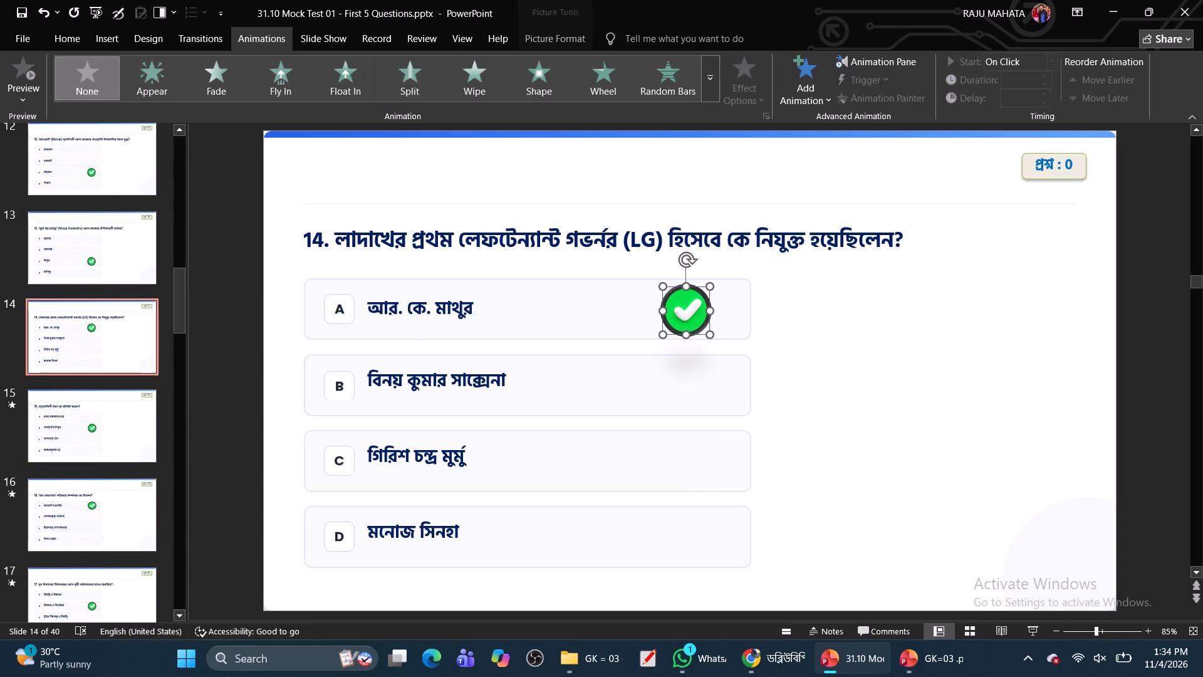
click(278, 75)
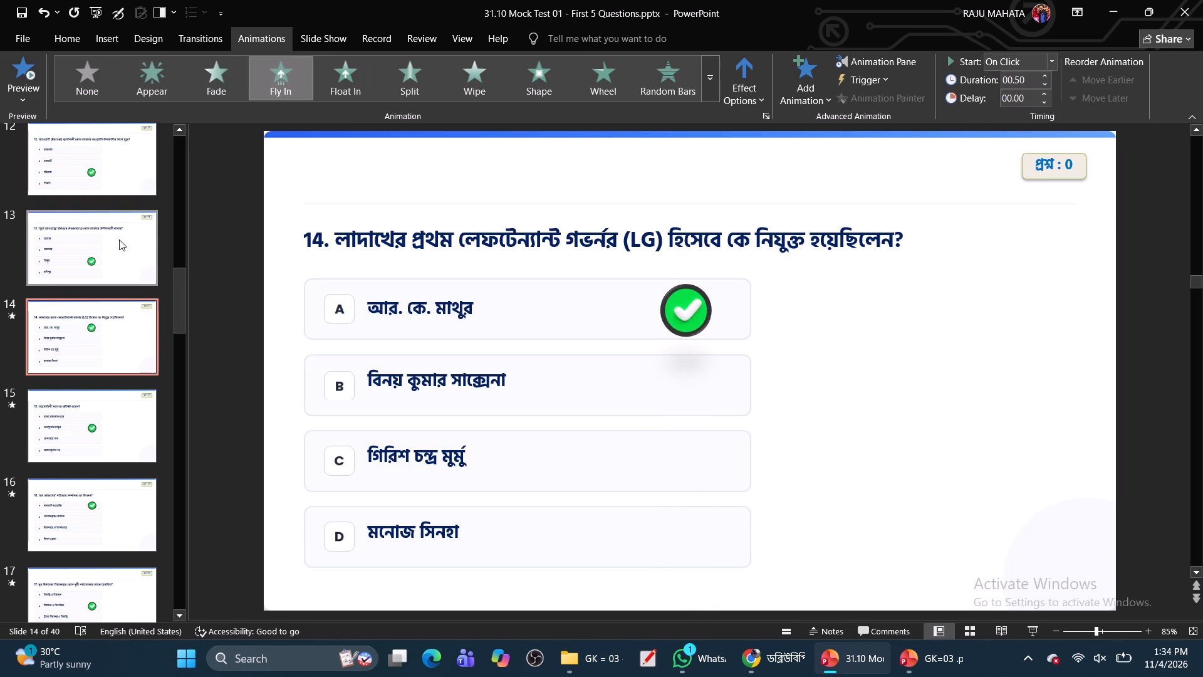
Apply Fly In to the option C checkmarks on slides 13 and 12, and recheck the answer animations on slides 14 to 12.
click(120, 238)
click(687, 477)
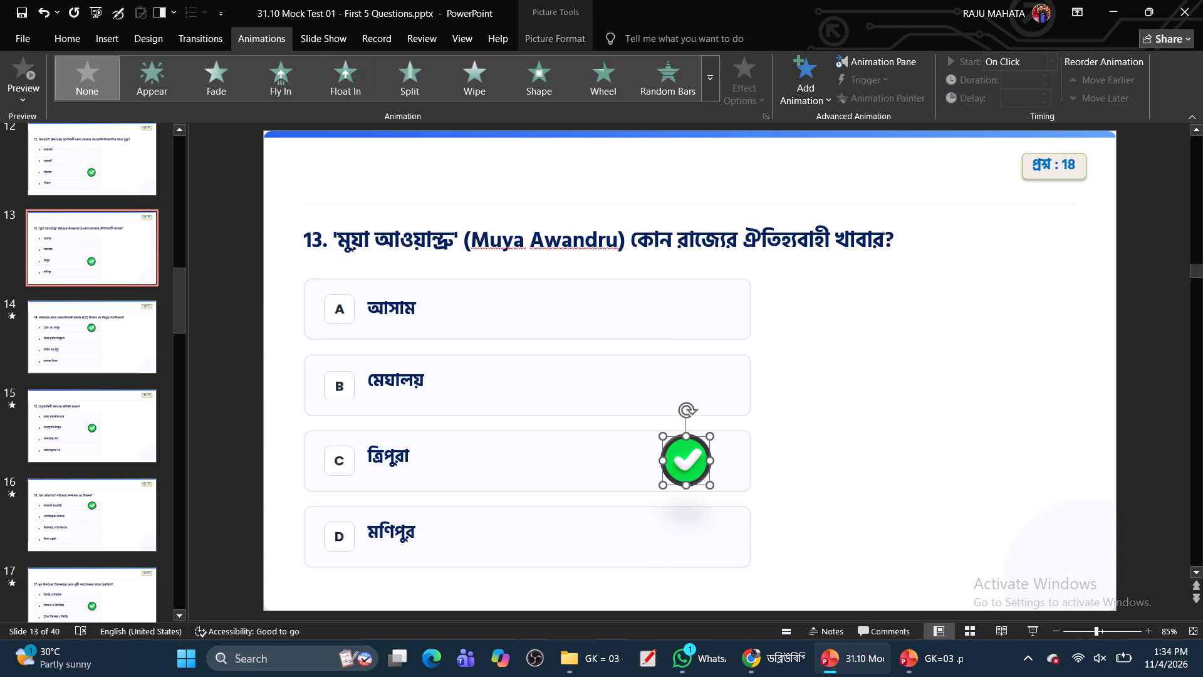
click(283, 80)
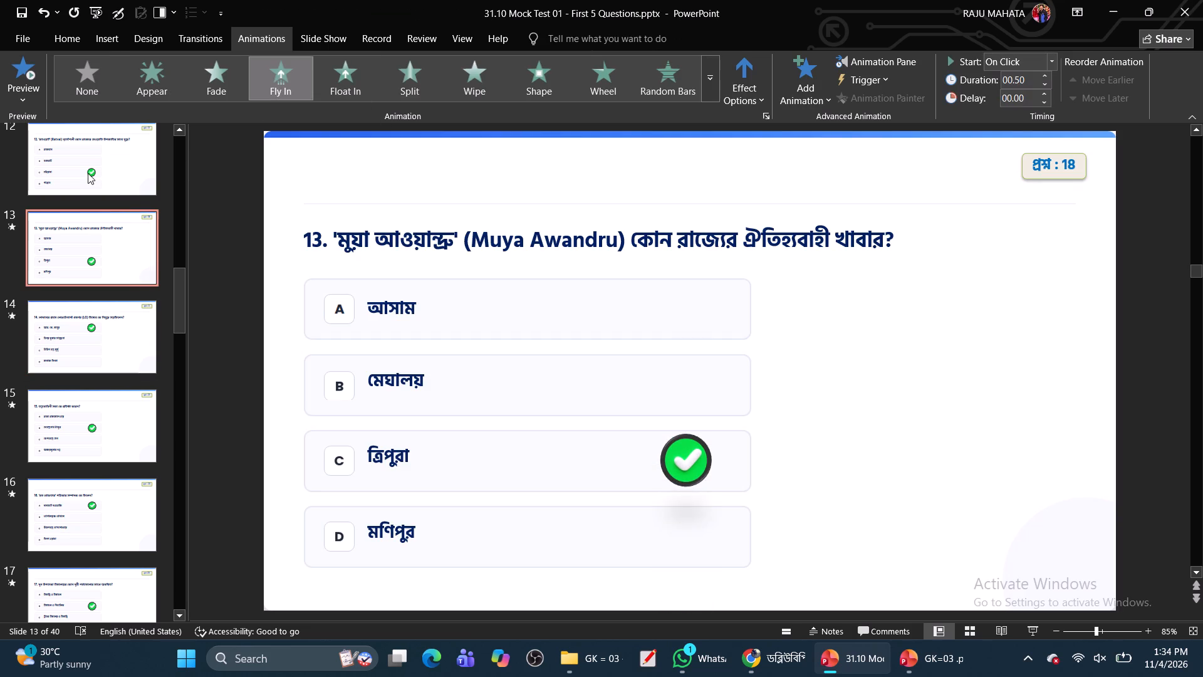
click(88, 172)
click(694, 470)
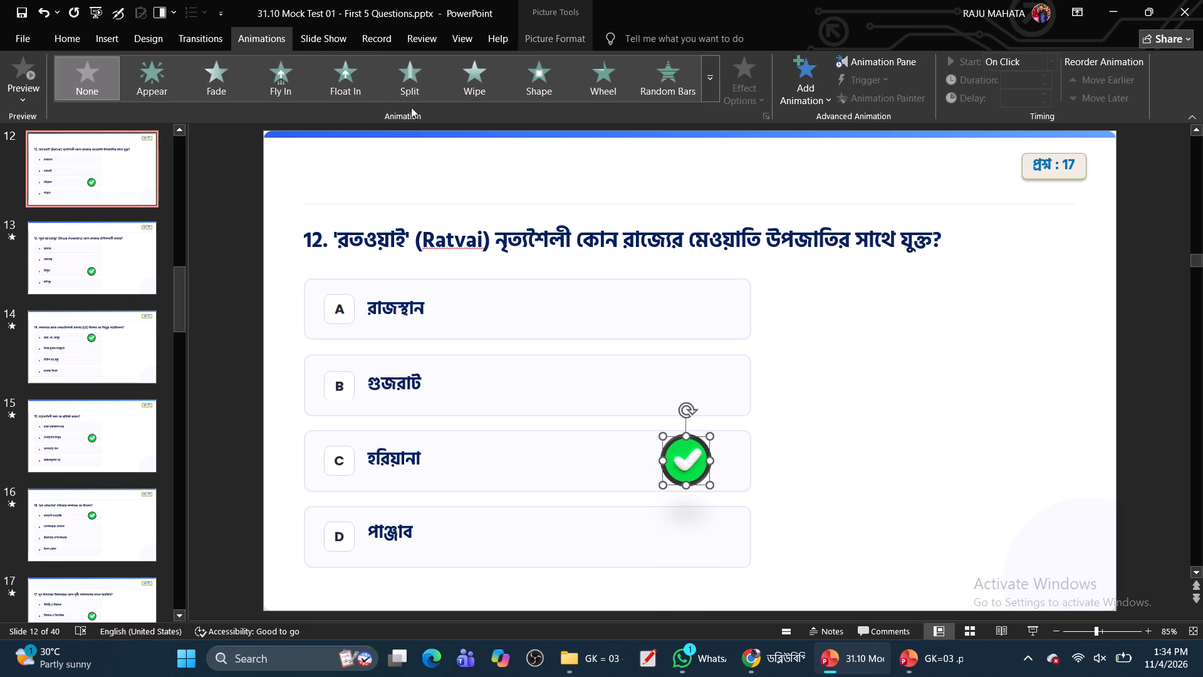
click(289, 84)
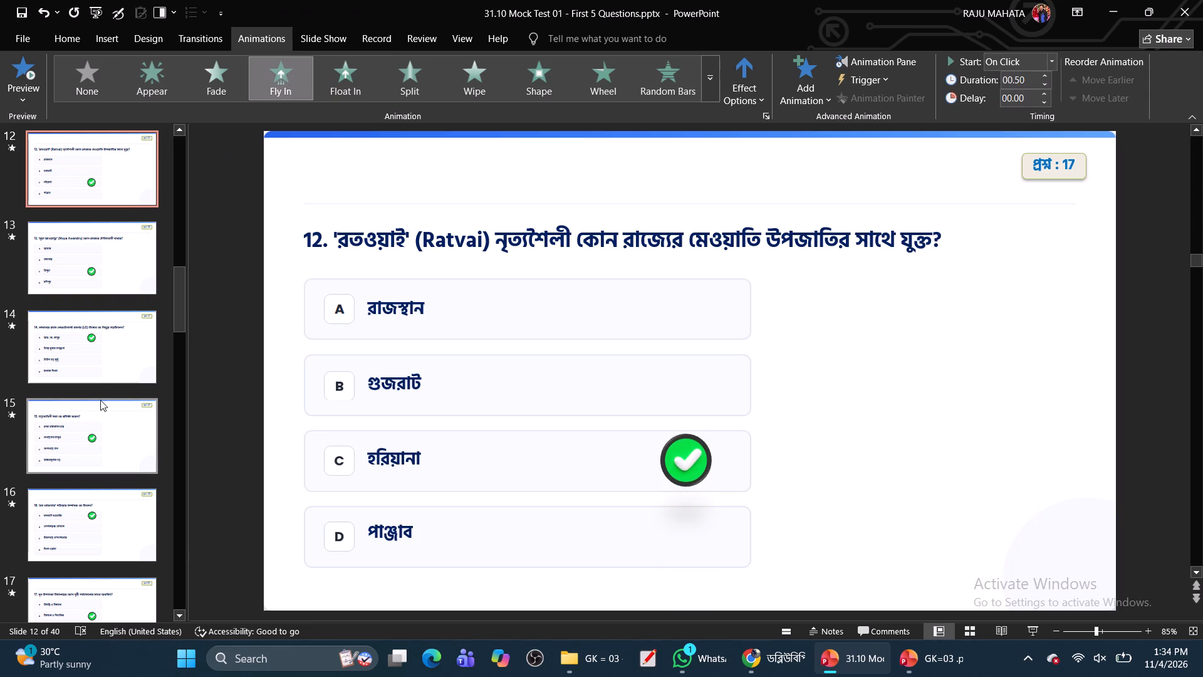
click(108, 363)
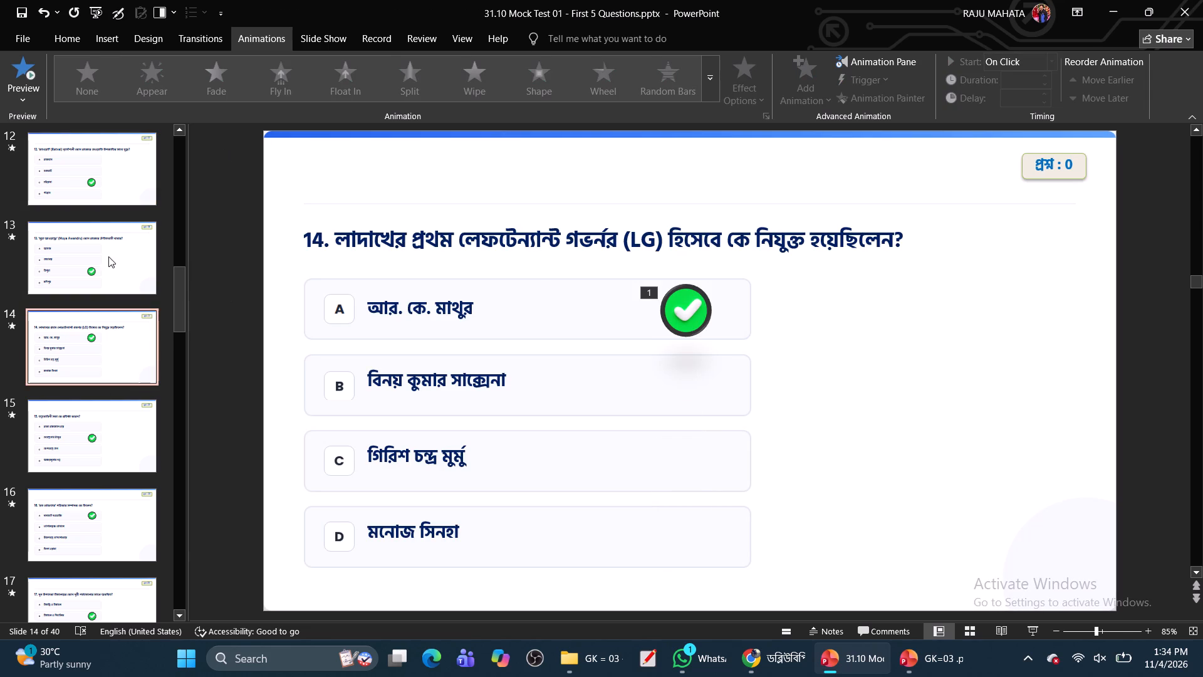
click(108, 256)
click(700, 473)
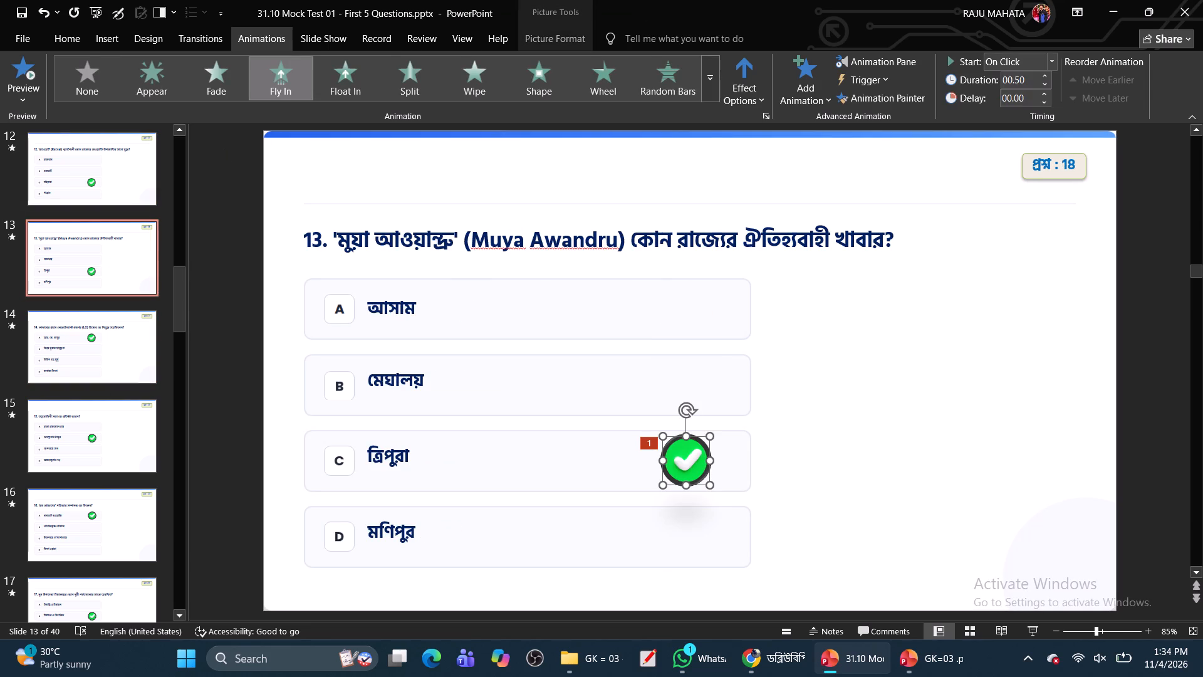
click(125, 155)
Apply the Fly In animation to the checkmarks beside option D on slide 10 and option A on slide 11.
scroll(357, 366, up, 3)
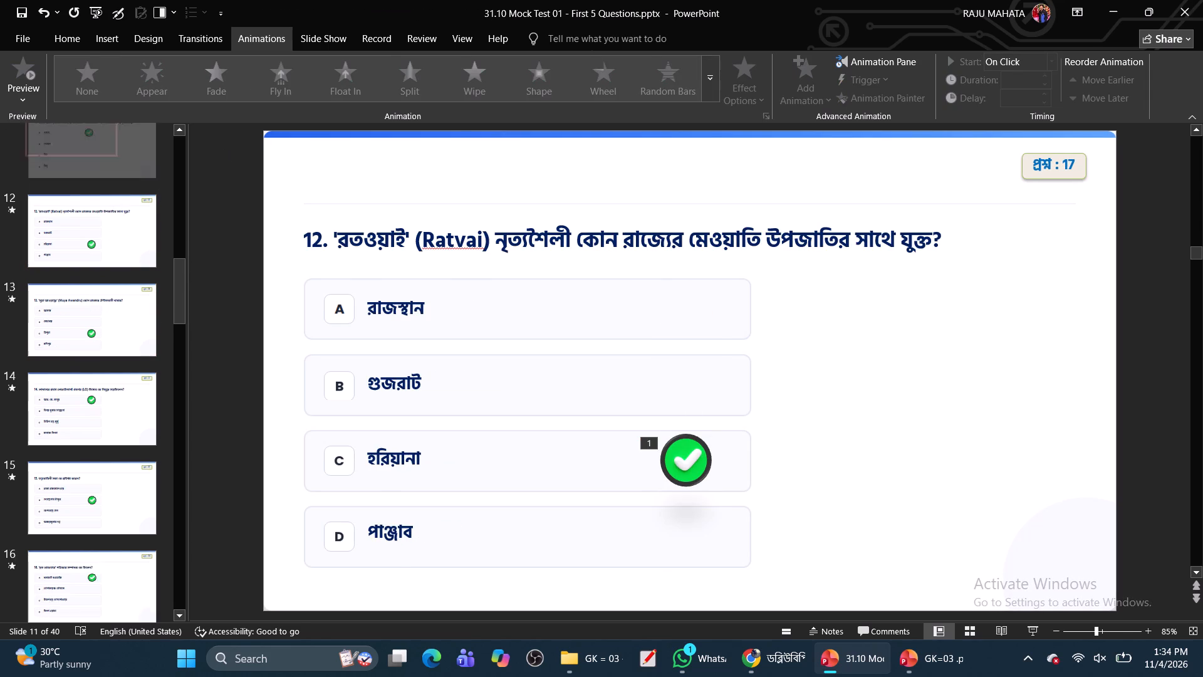
scroll(357, 366, up, 11)
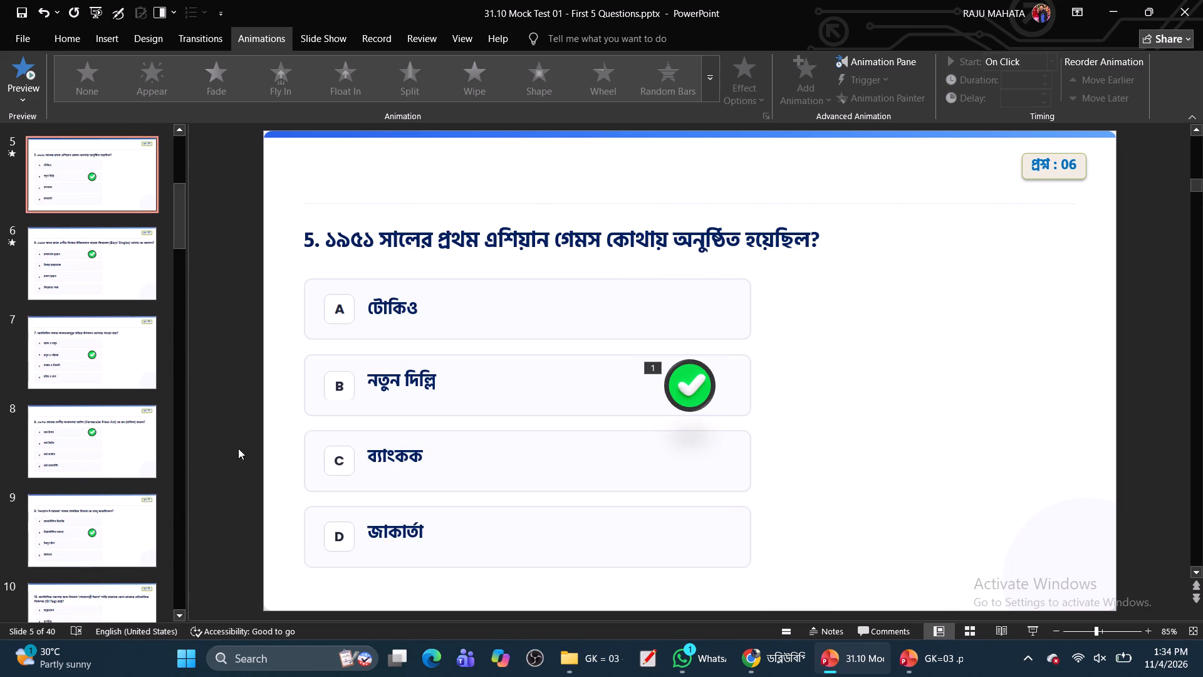
click(114, 602)
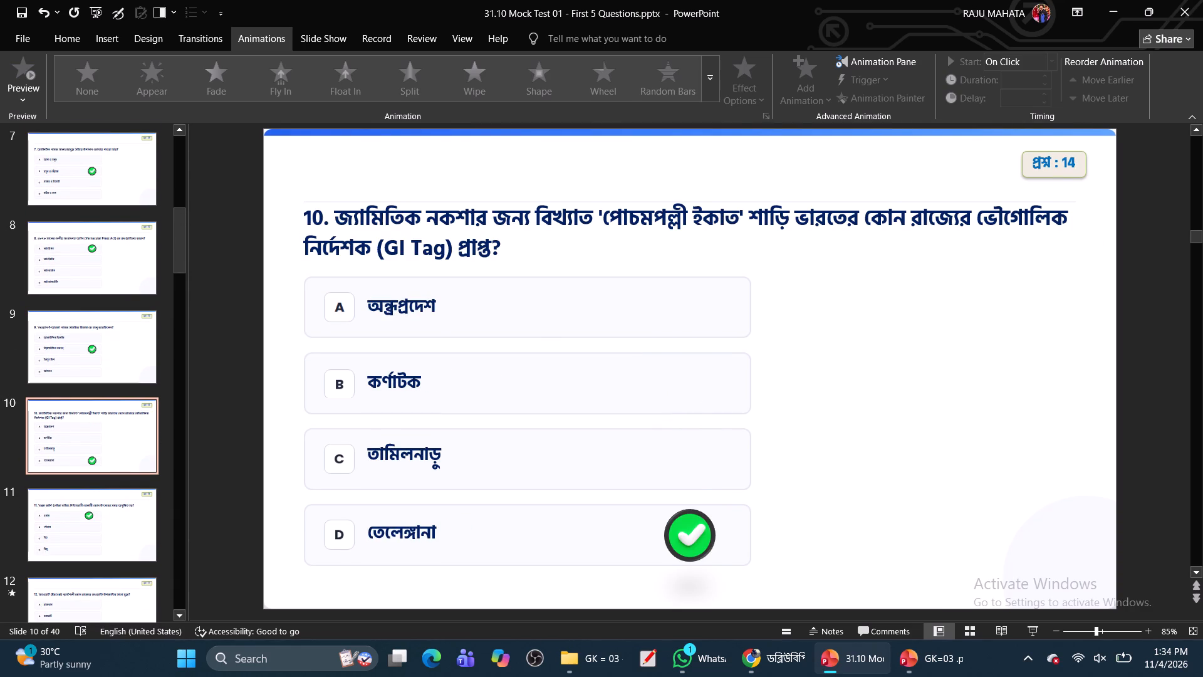
click(695, 544)
click(277, 87)
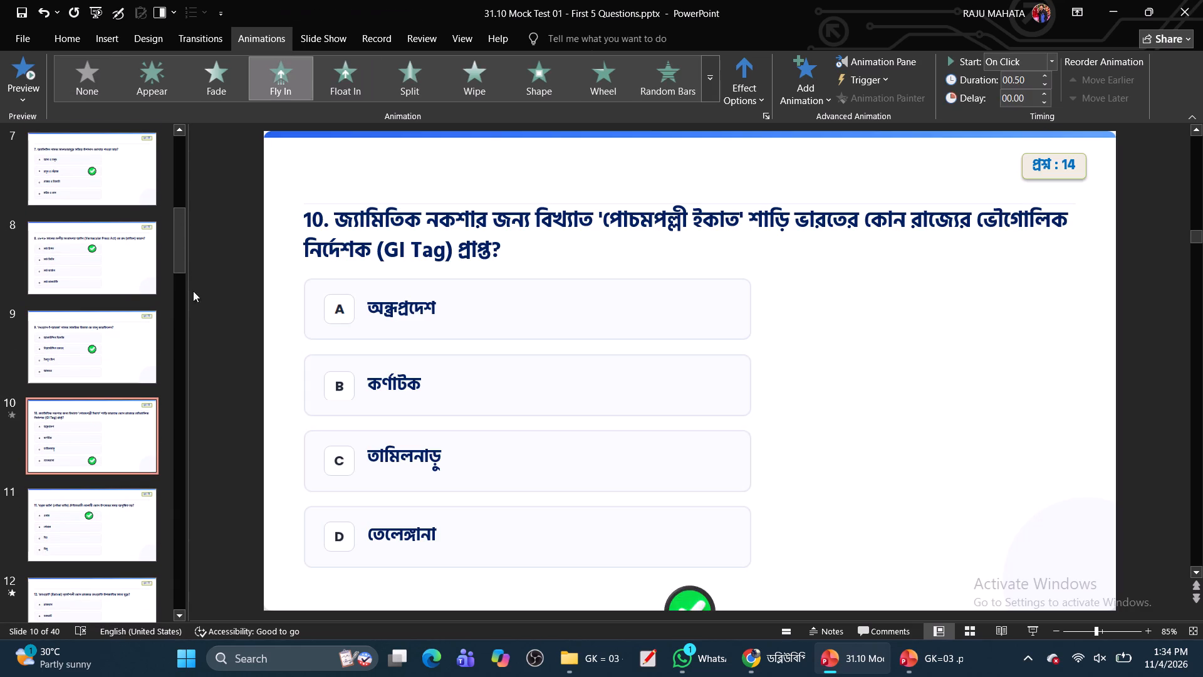
click(110, 522)
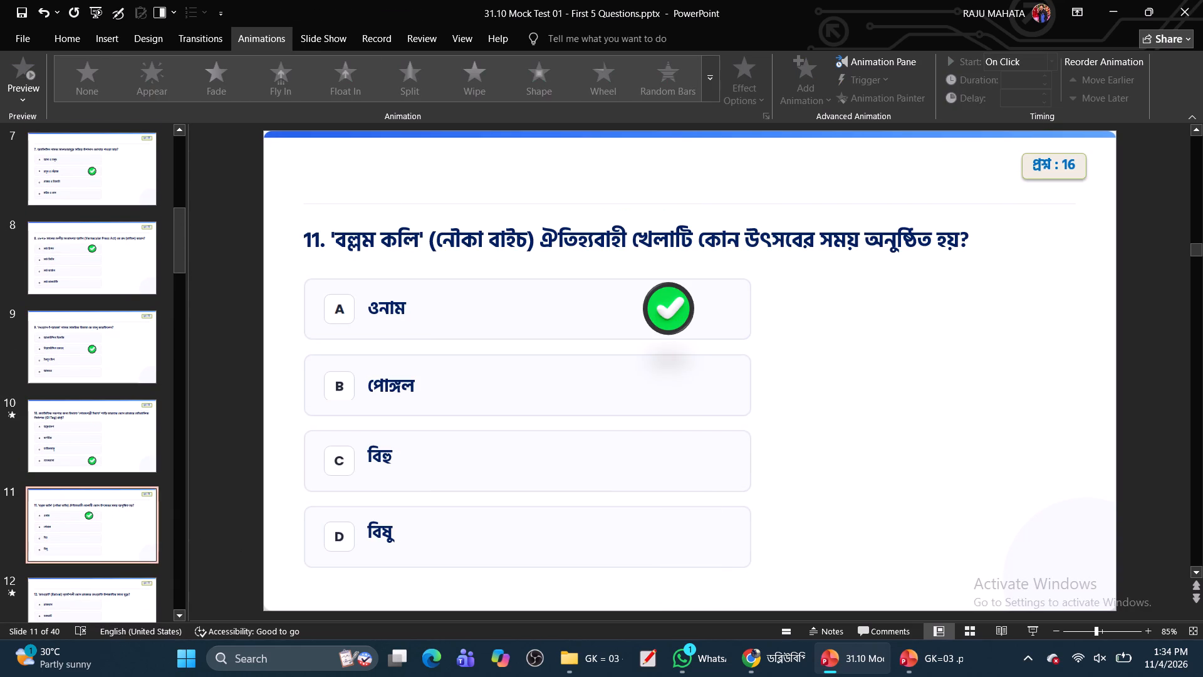
click(679, 312)
click(289, 81)
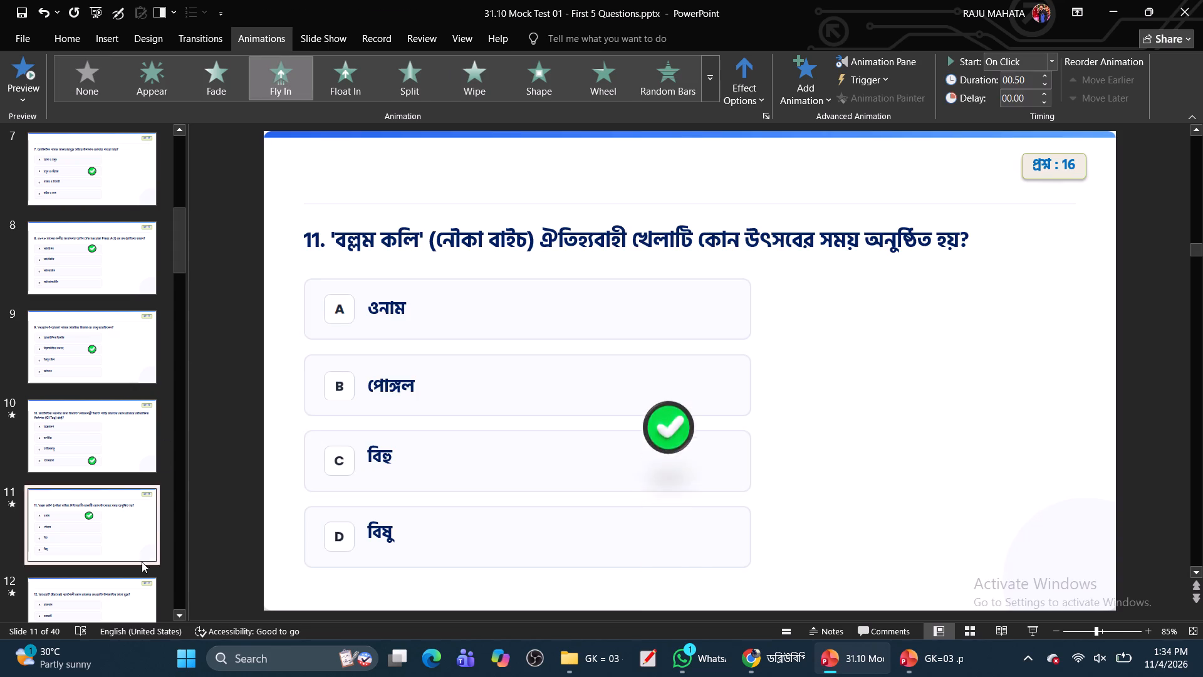
Recheck the answer animations on slides 12 to 10 and apply Fly In to the checkmark beside option B on slide 9.
click(135, 605)
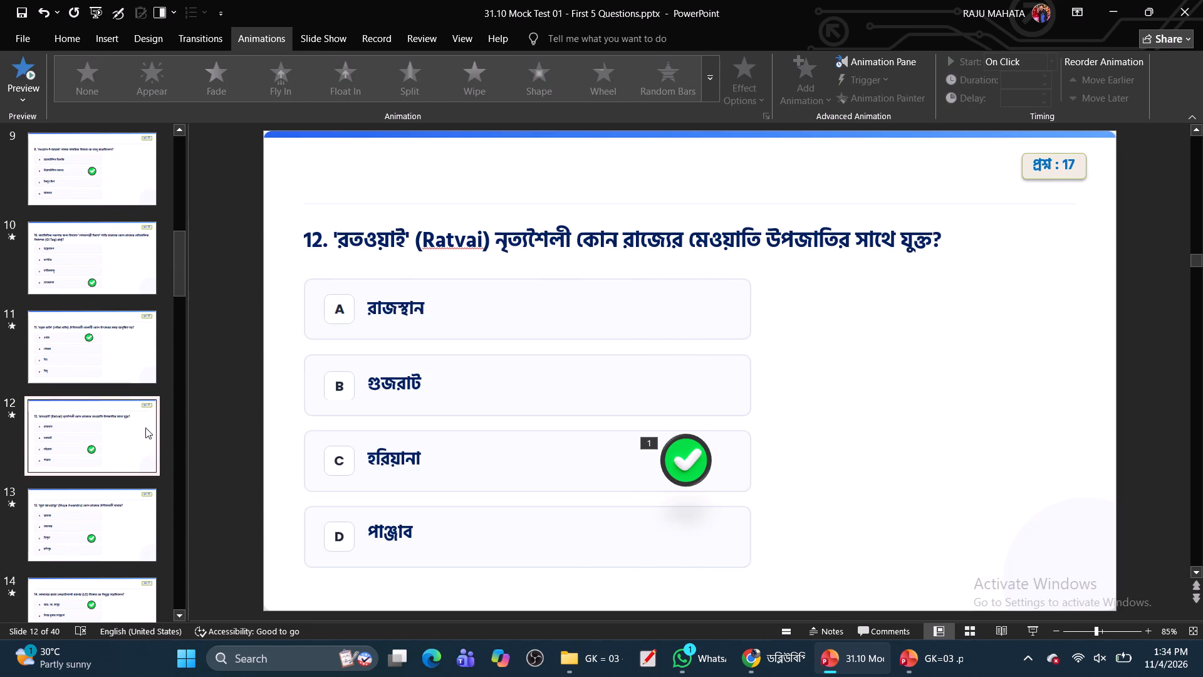
click(131, 357)
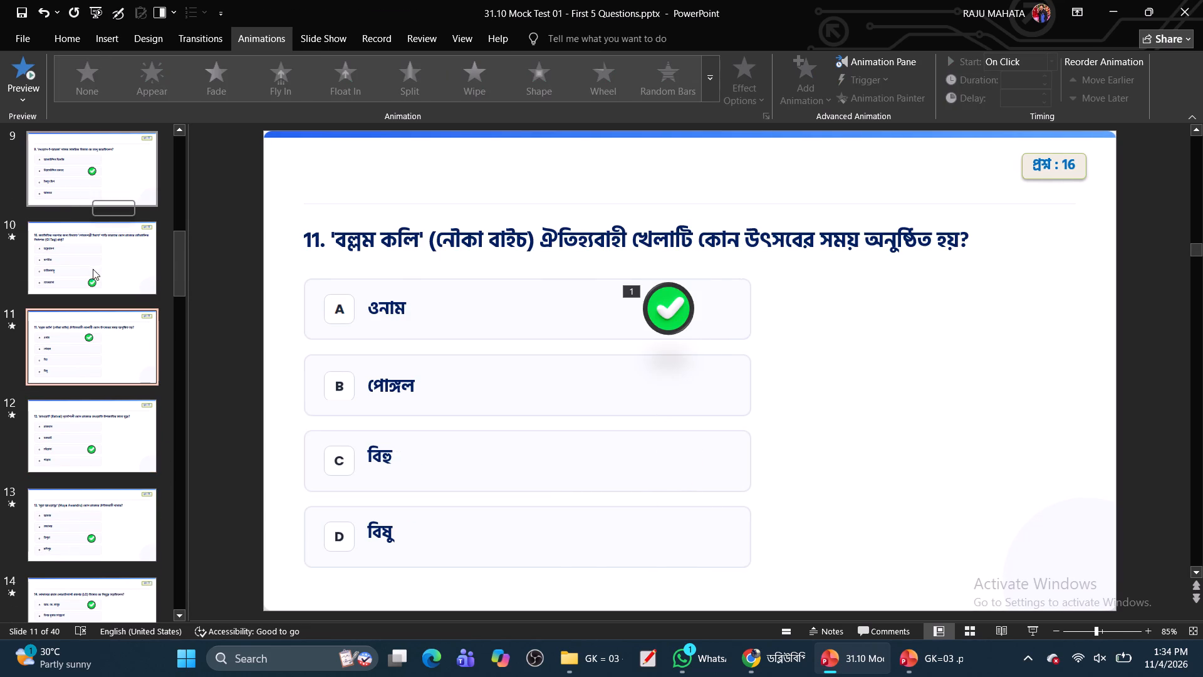
click(95, 260)
click(98, 181)
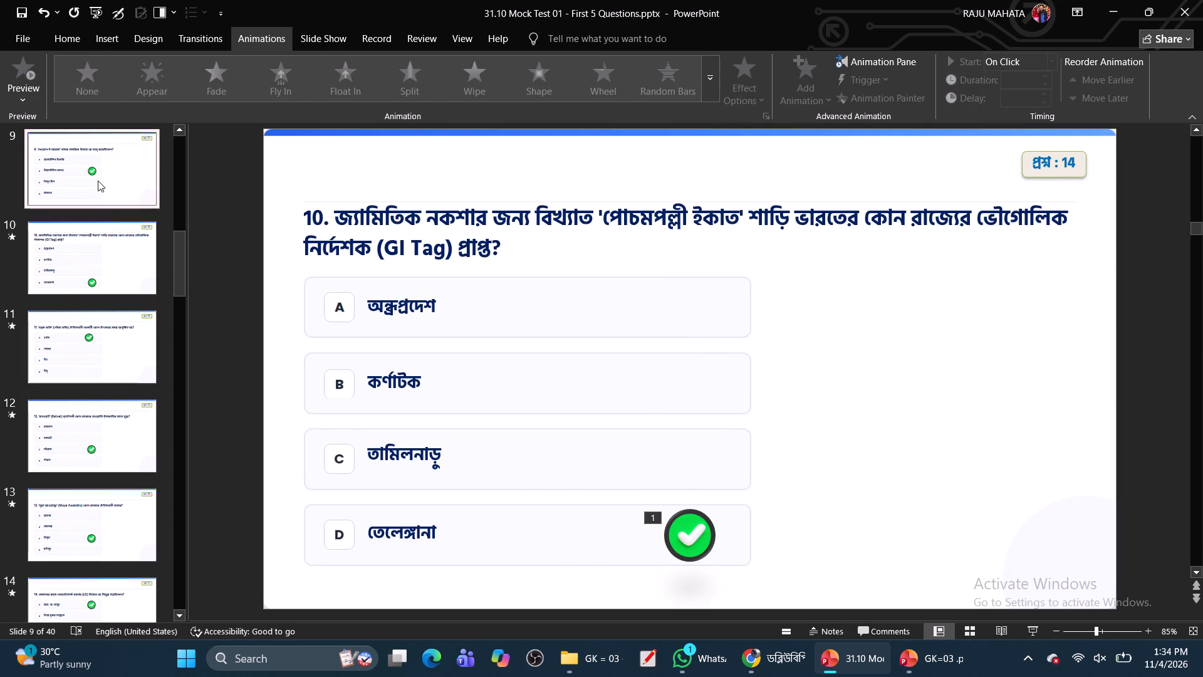
click(685, 387)
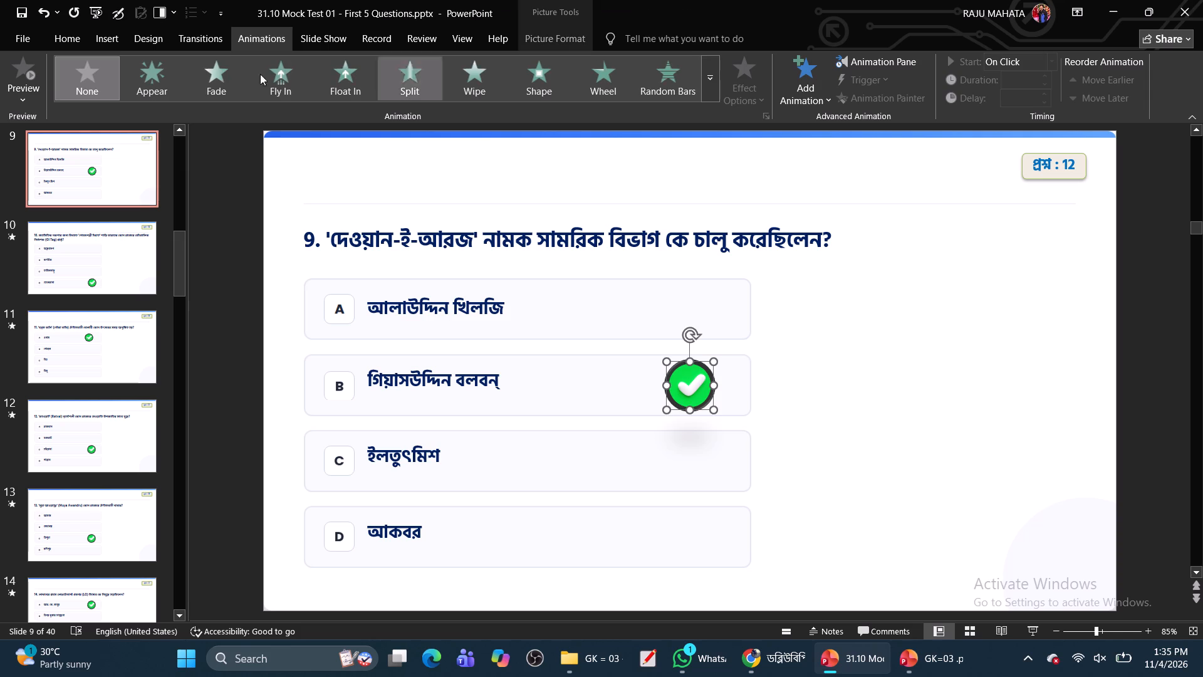
click(284, 85)
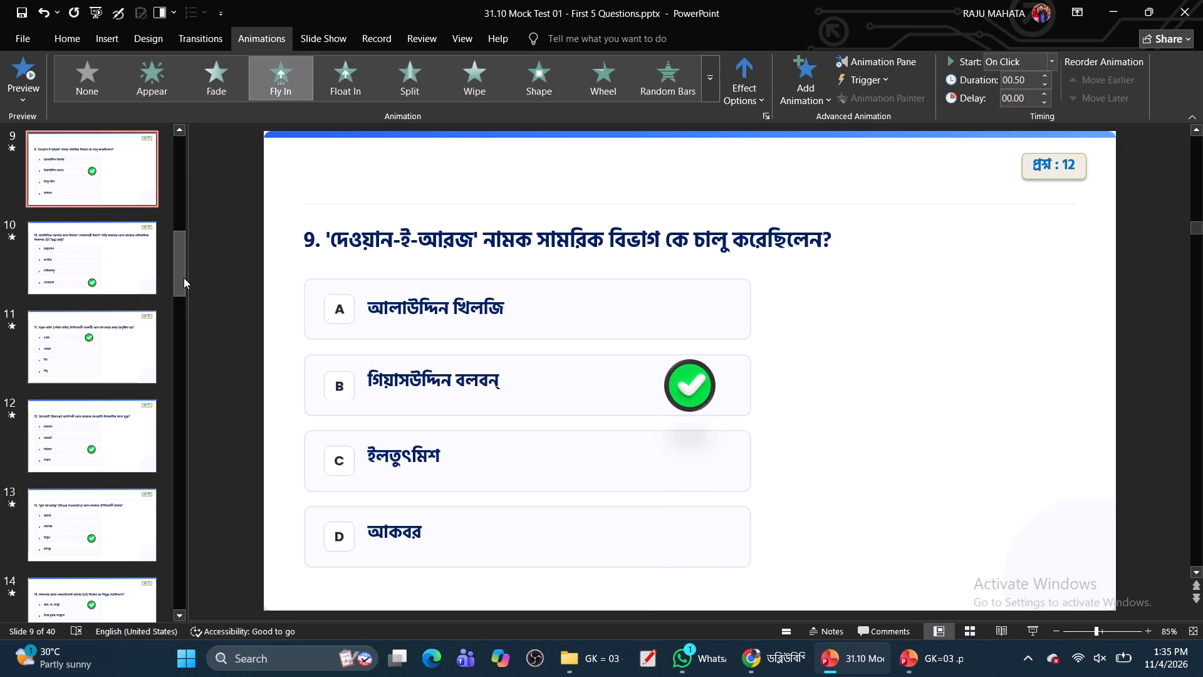
Apply the Fly In animation to the checkmarks beside option A on slide 8 and option B on slide 7.
drag(180, 276, 181, 230)
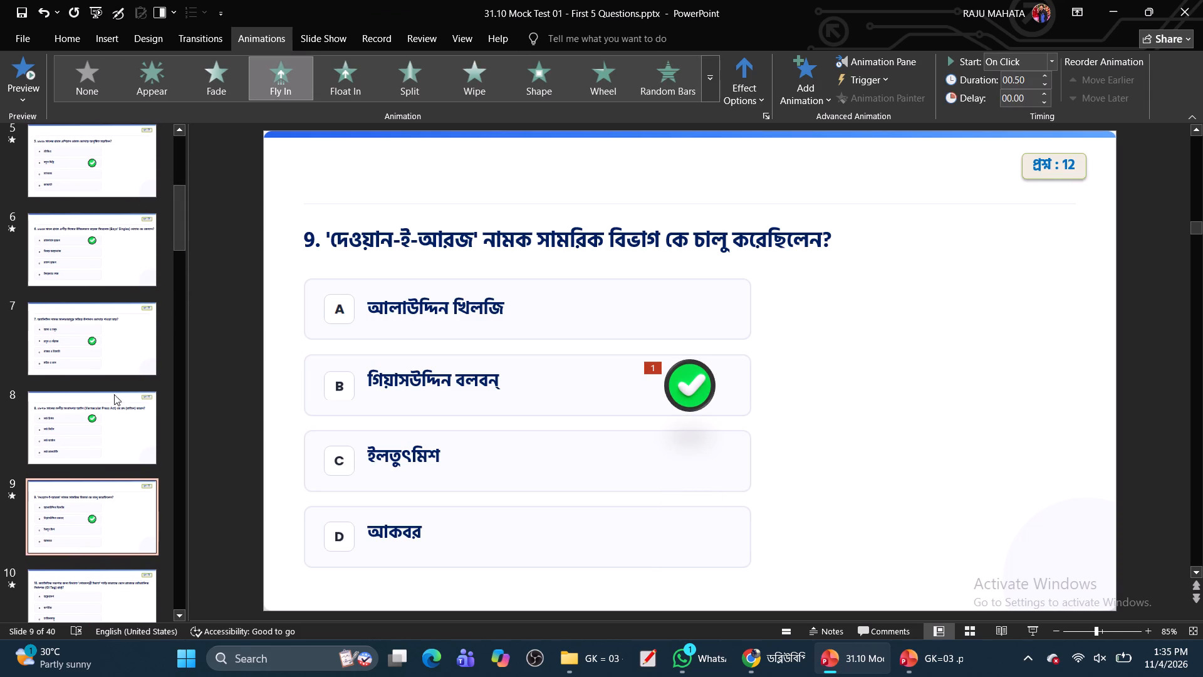
click(97, 434)
click(687, 315)
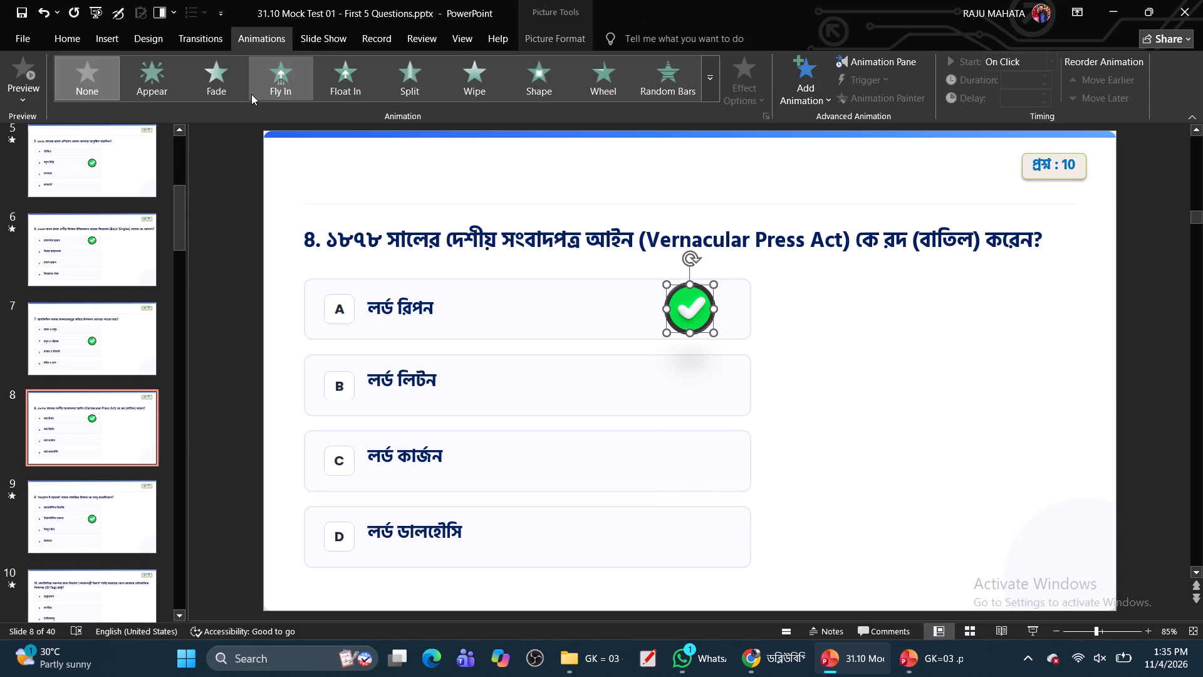
click(291, 76)
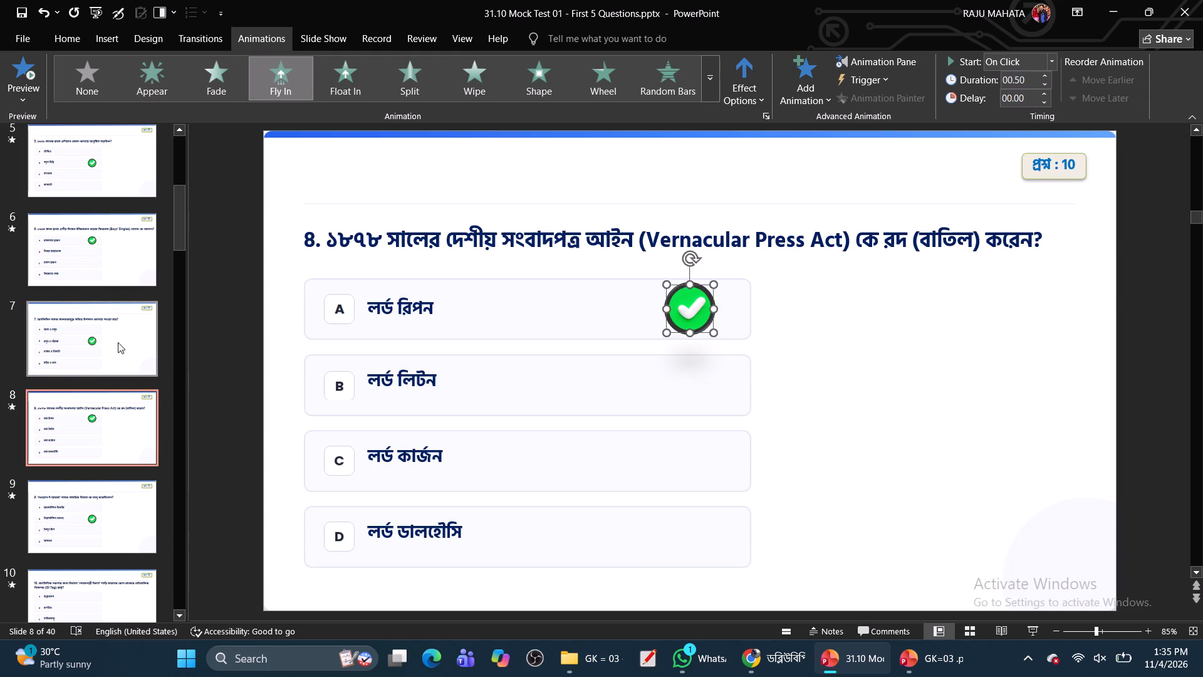
click(117, 346)
click(685, 393)
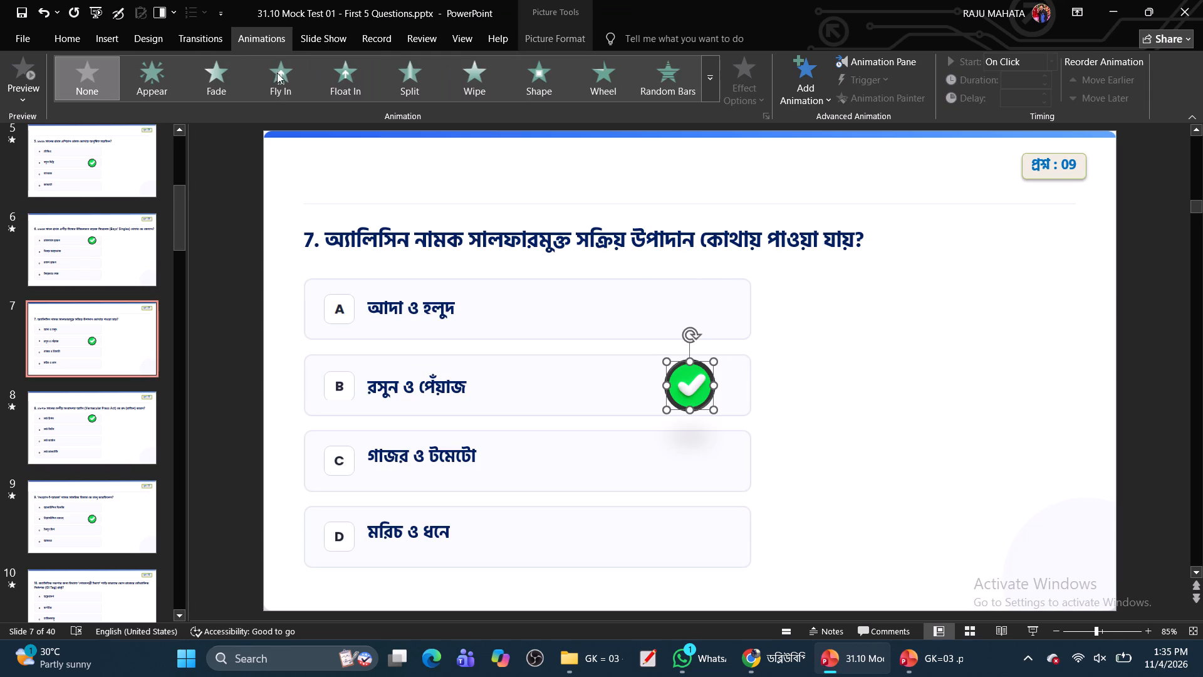
click(265, 79)
Recheck the answer checkmark animations on slides 6 back to 1.
click(100, 248)
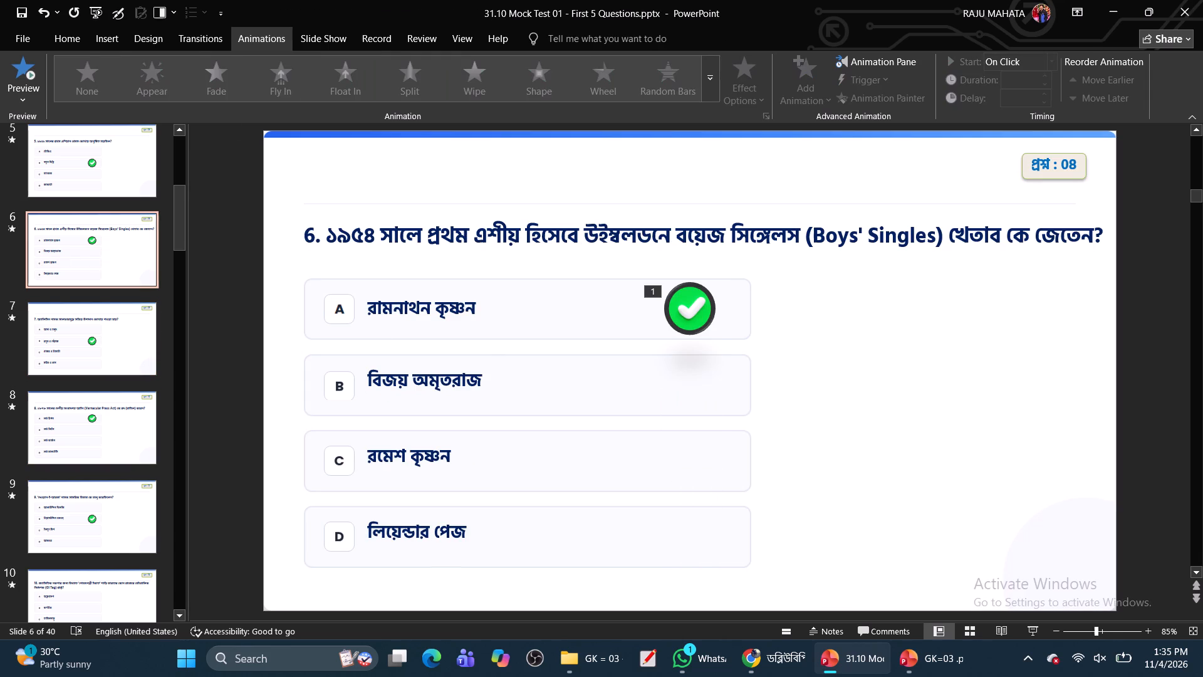
drag(181, 229, 180, 218)
drag(180, 218, 189, 178)
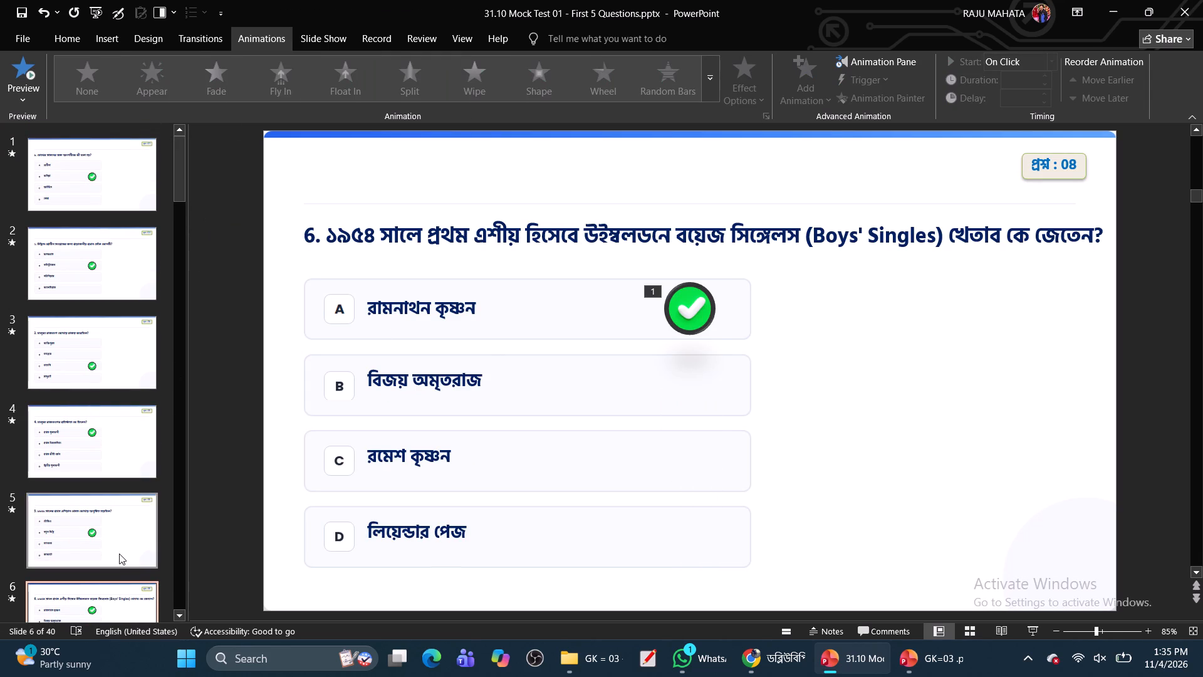
click(119, 554)
click(118, 429)
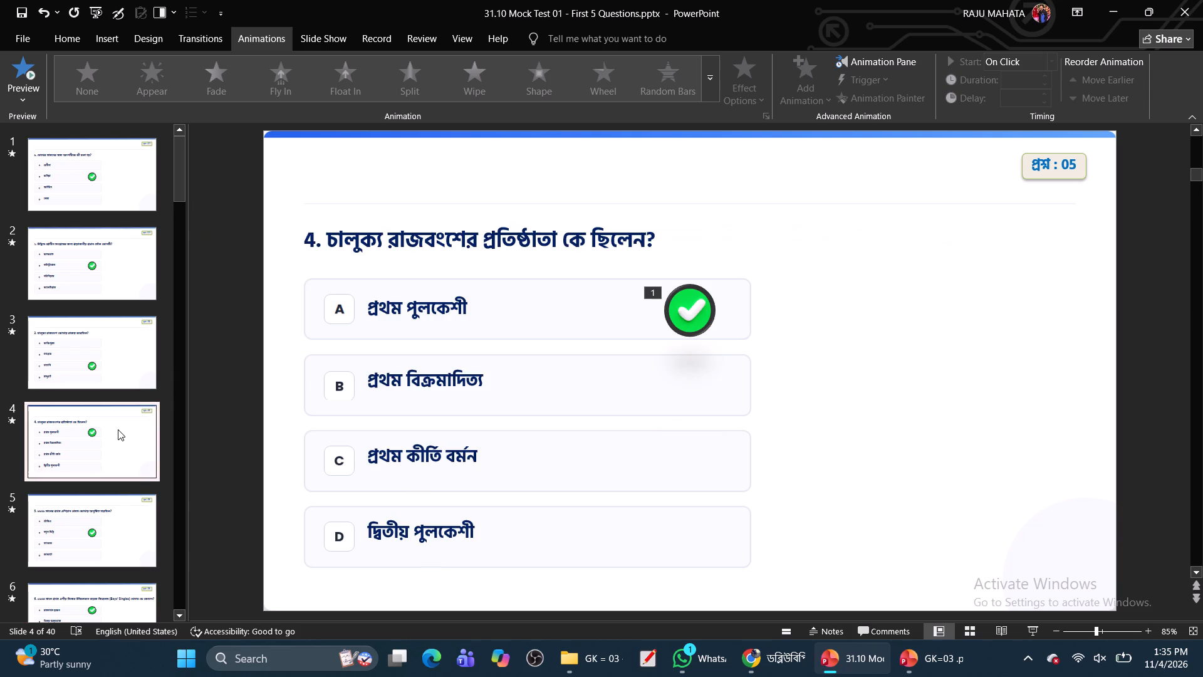
click(135, 347)
click(118, 271)
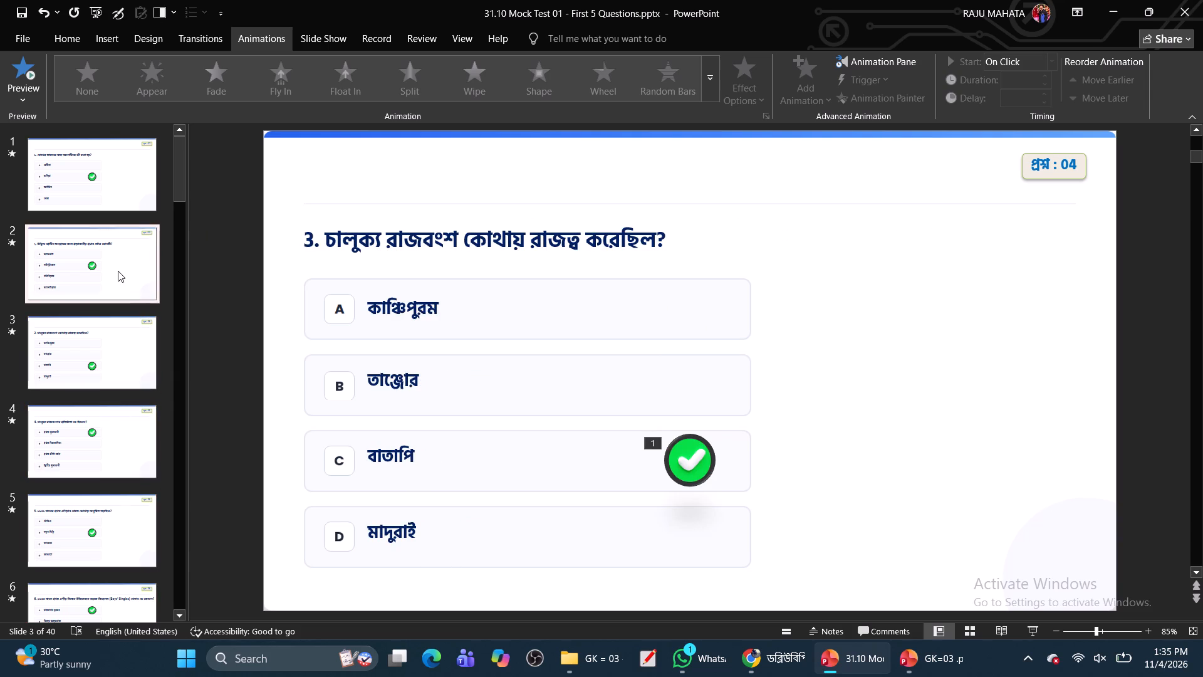
click(106, 181)
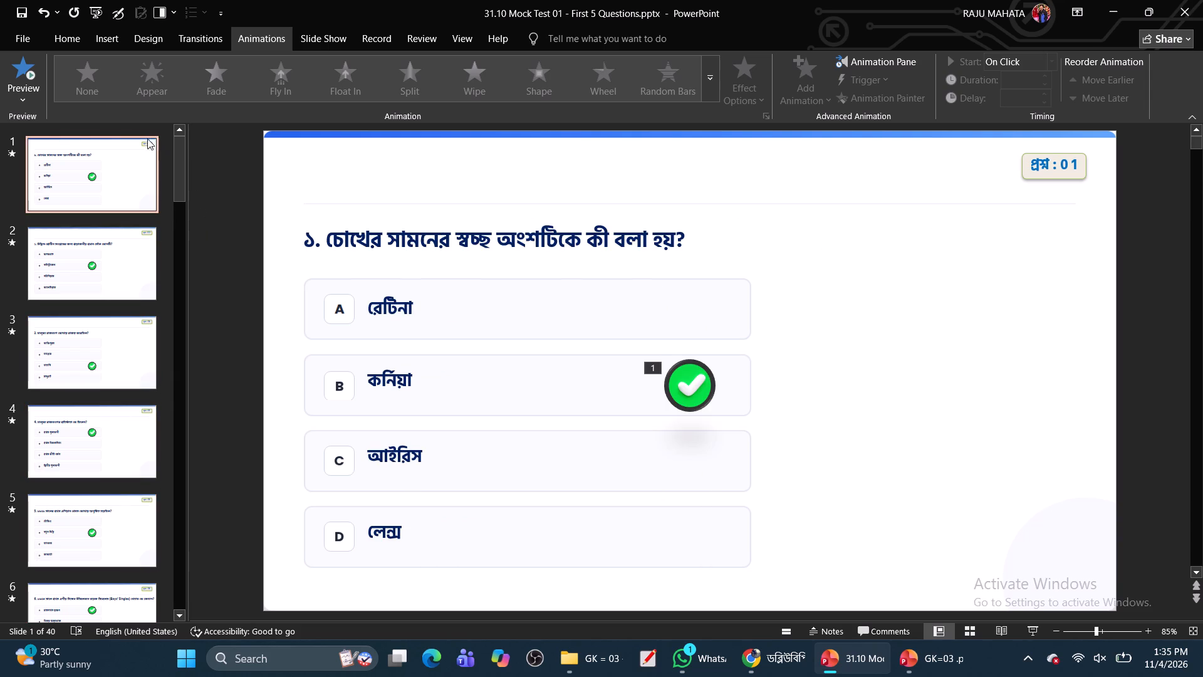
Add a new slide before the first question and delete its title and subtitle placeholders to leave it blank.
click(130, 129)
right_click(130, 129)
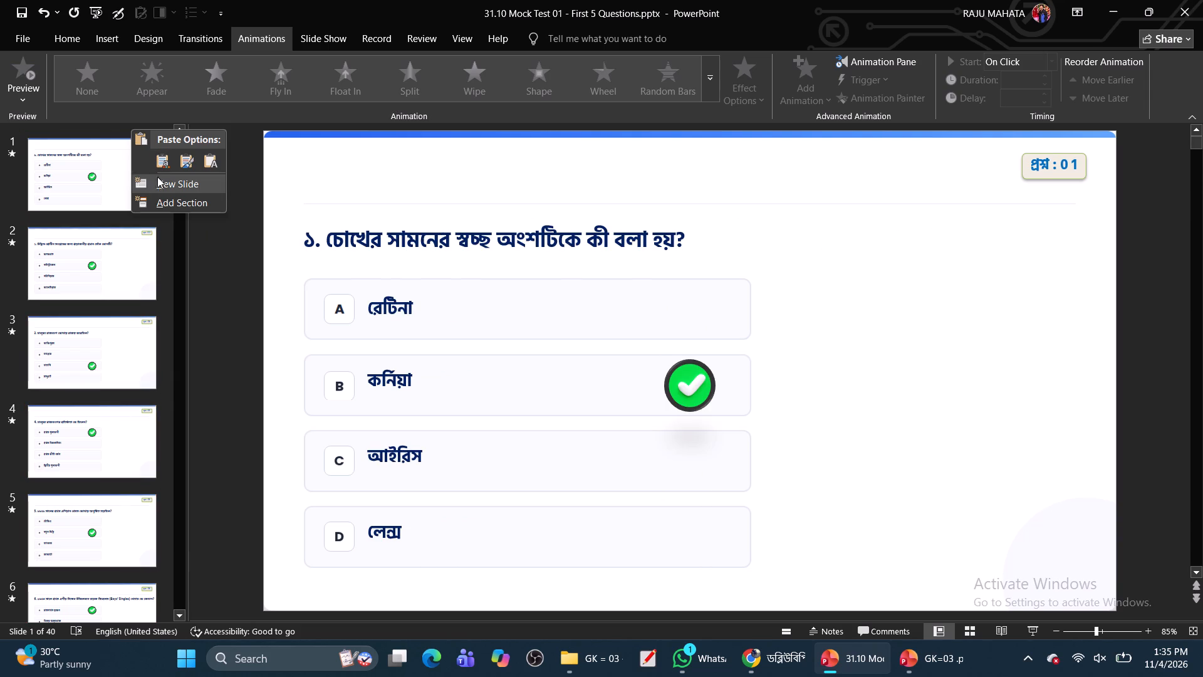
click(161, 182)
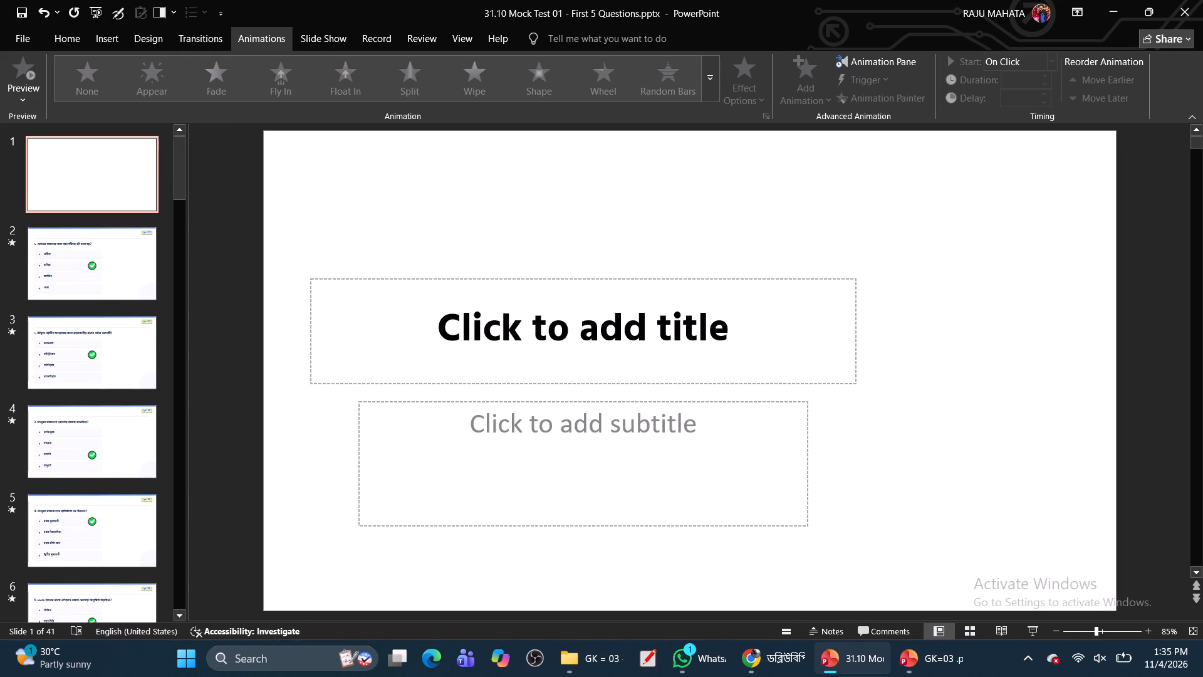
click(353, 275)
key(BackSpace)
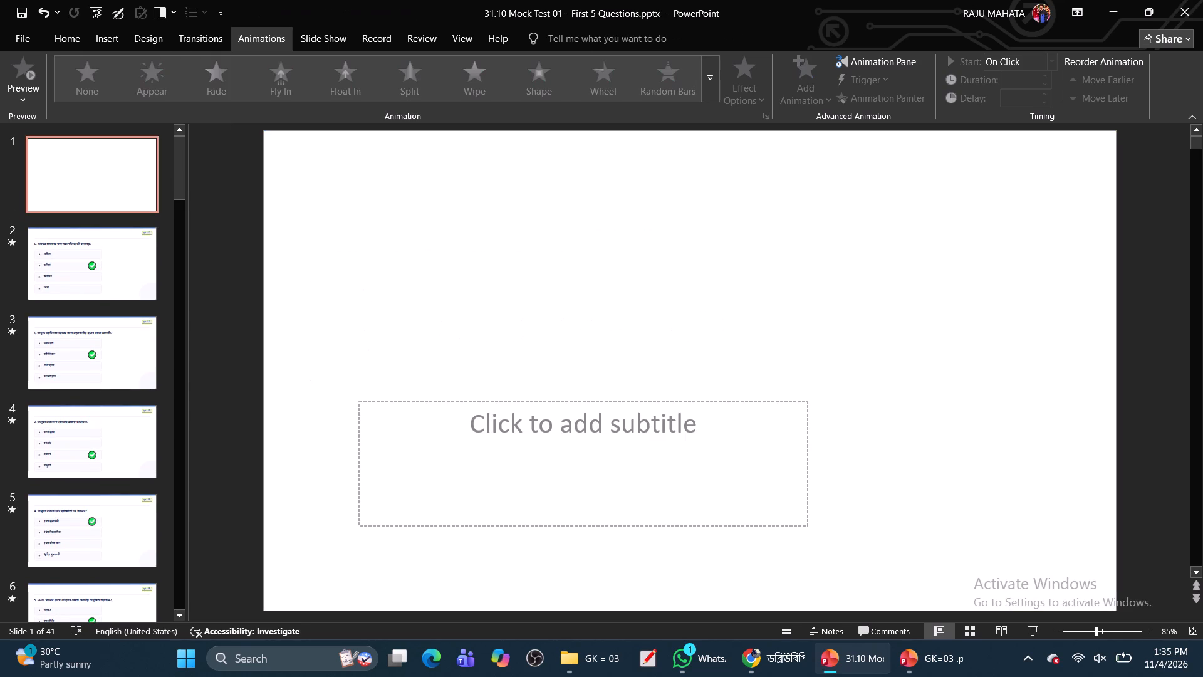
click(400, 402)
key(BackSpace)
key(BackSpace)
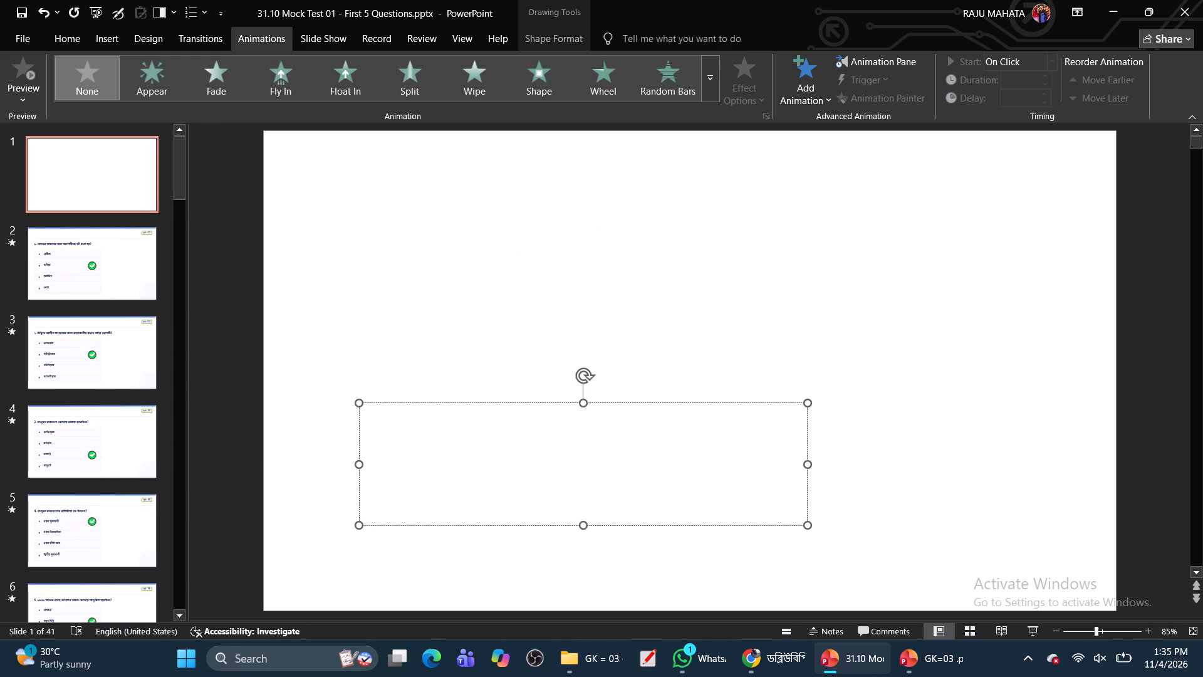
click(404, 404)
key(BackSpace)
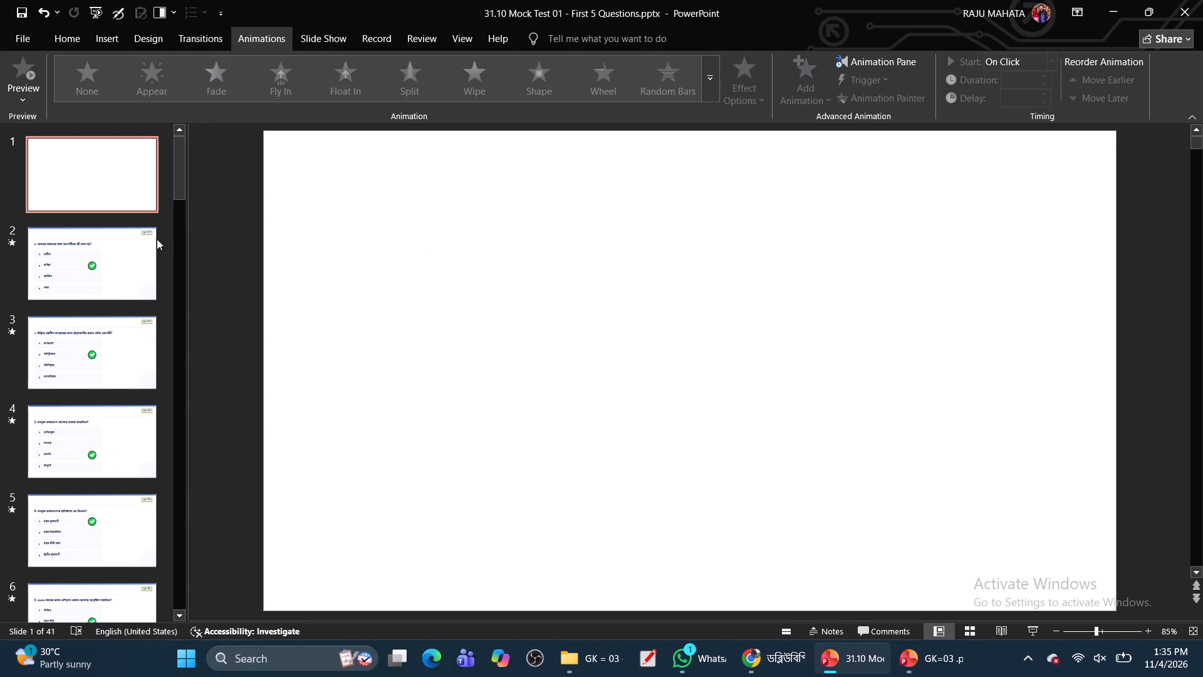
Start inserting a picture from this device on the blank first slide and browse to the RANISH CLASS ROOM folder on New Volume (E:).
click(115, 40)
click(115, 100)
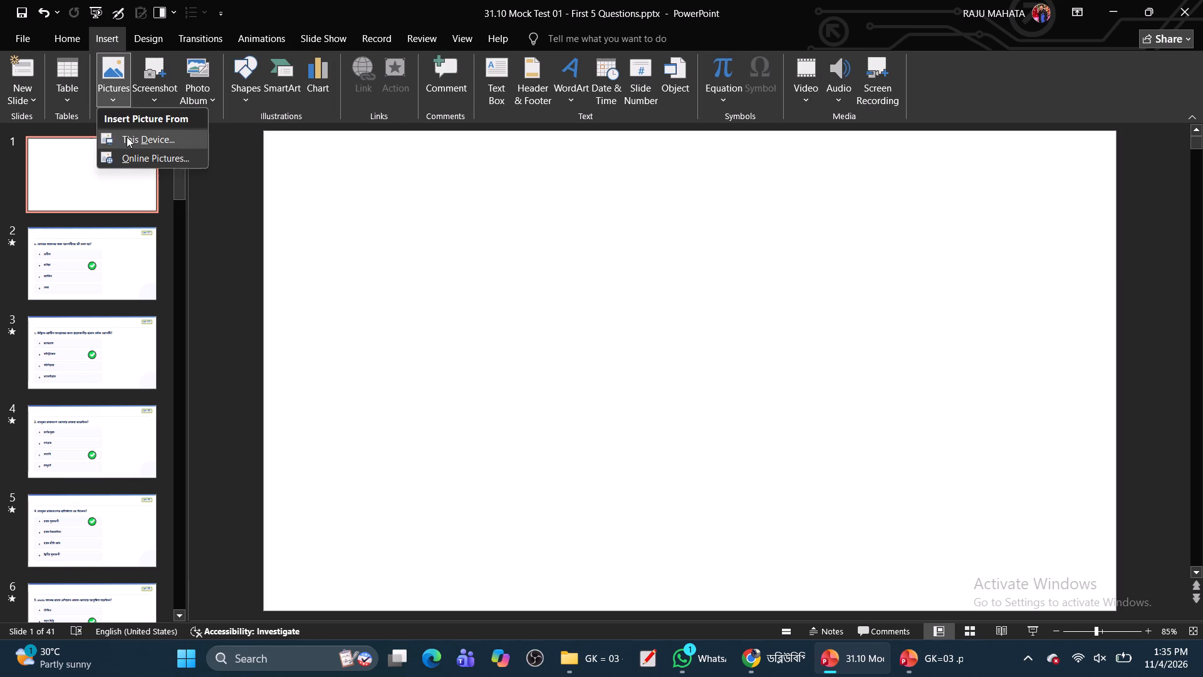
click(127, 137)
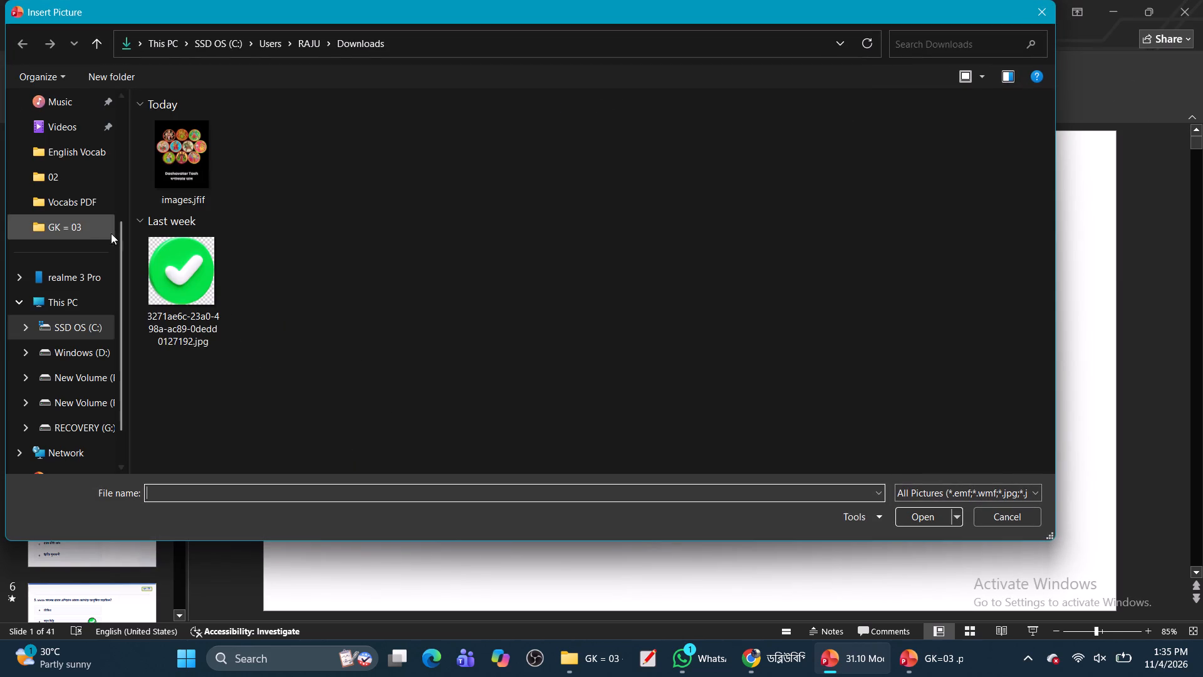
scroll(257, 313, down, 6)
scroll(233, 288, up, 3)
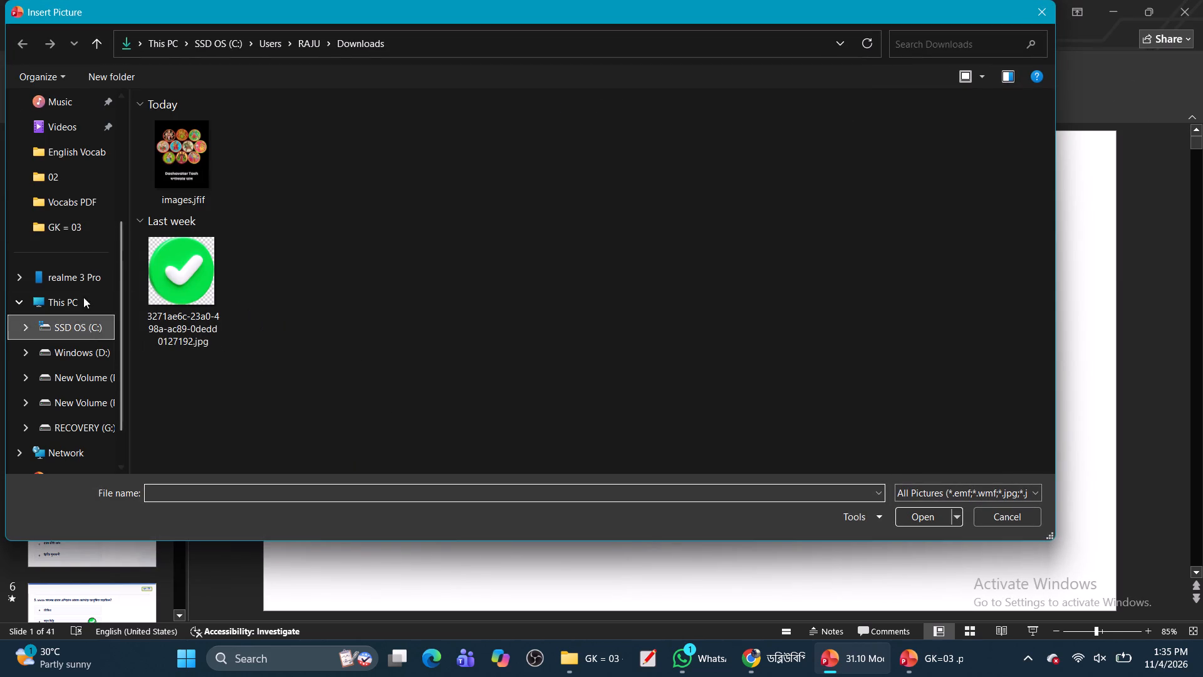
scroll(68, 165, up, 5)
click(73, 228)
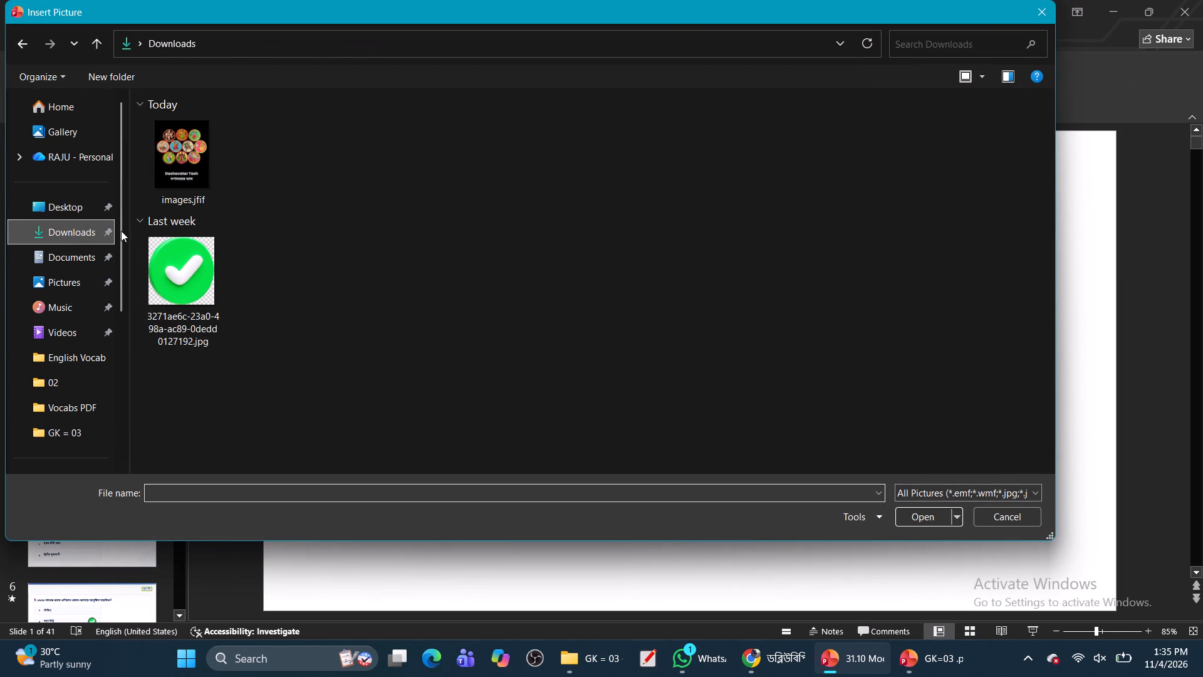
scroll(245, 250, down, 4)
scroll(241, 265, up, 2)
scroll(63, 381, down, 2)
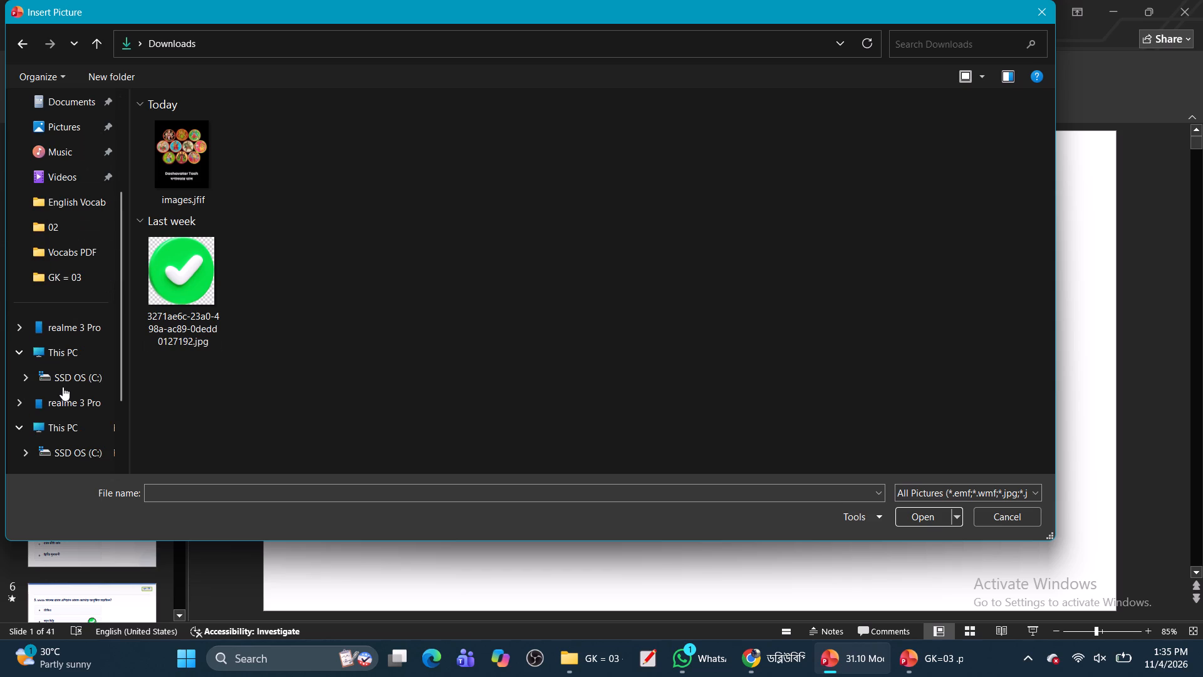
click(85, 416)
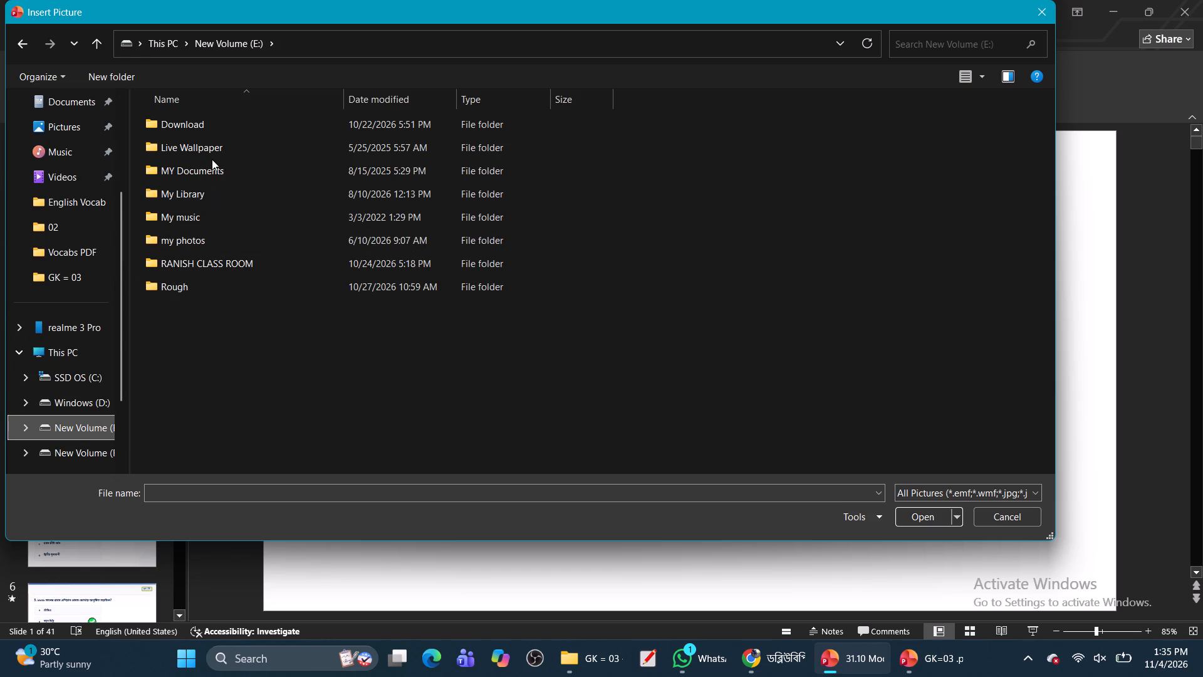
double_click(195, 265)
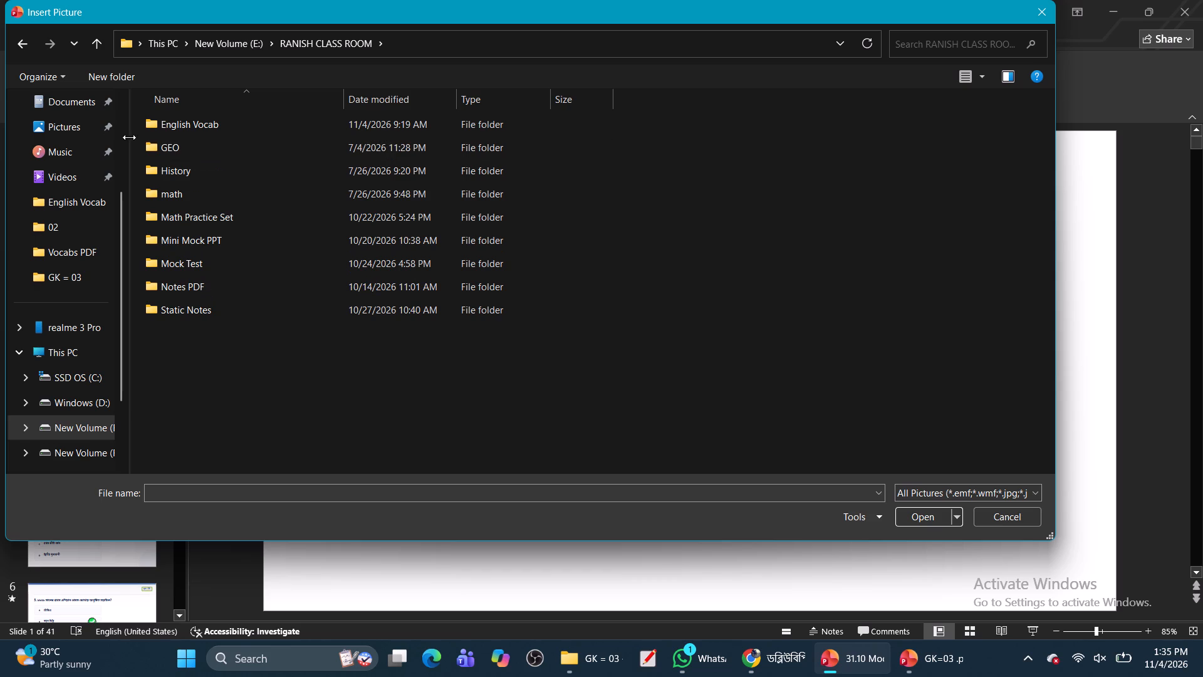
Switch to File Explorer, open the Download folder on New Volume (E:) and show its files as thumbnail icons.
click(592, 673)
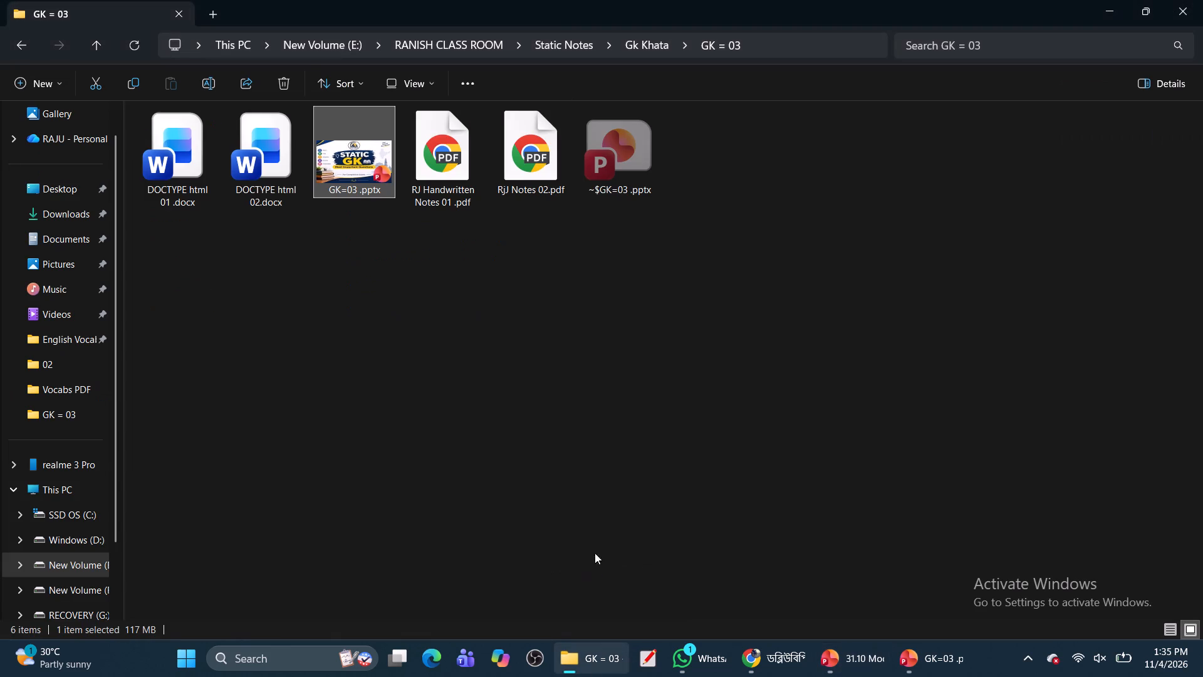
click(13, 55)
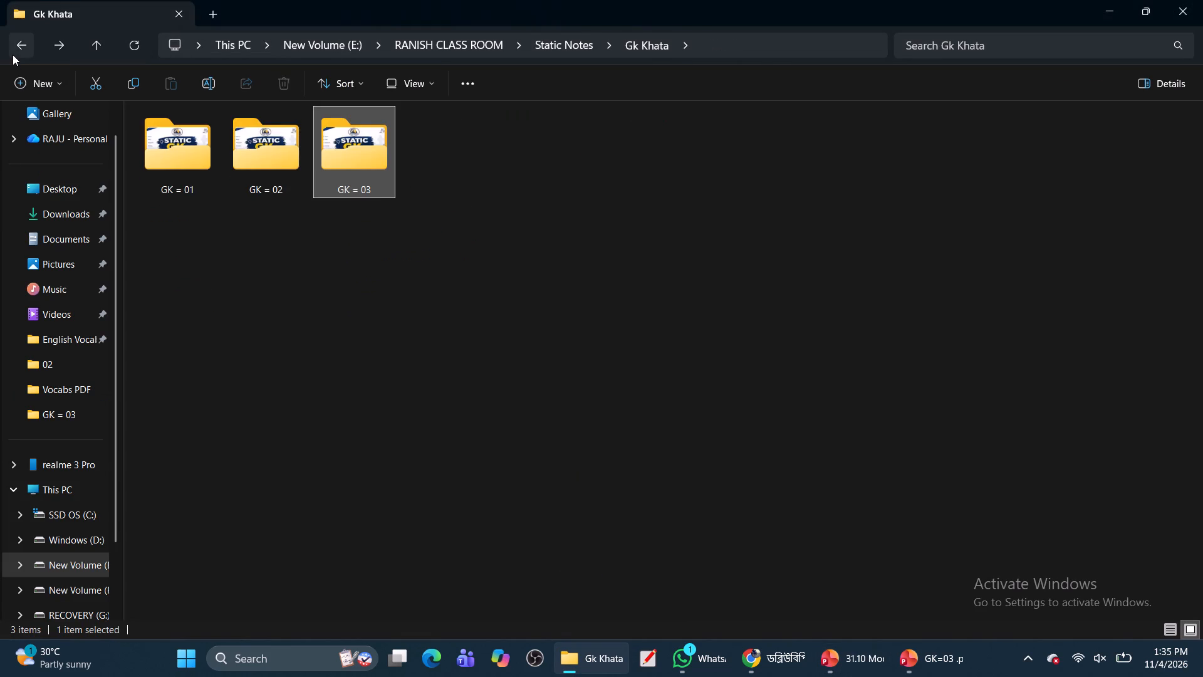
click(13, 55)
click(13, 55)
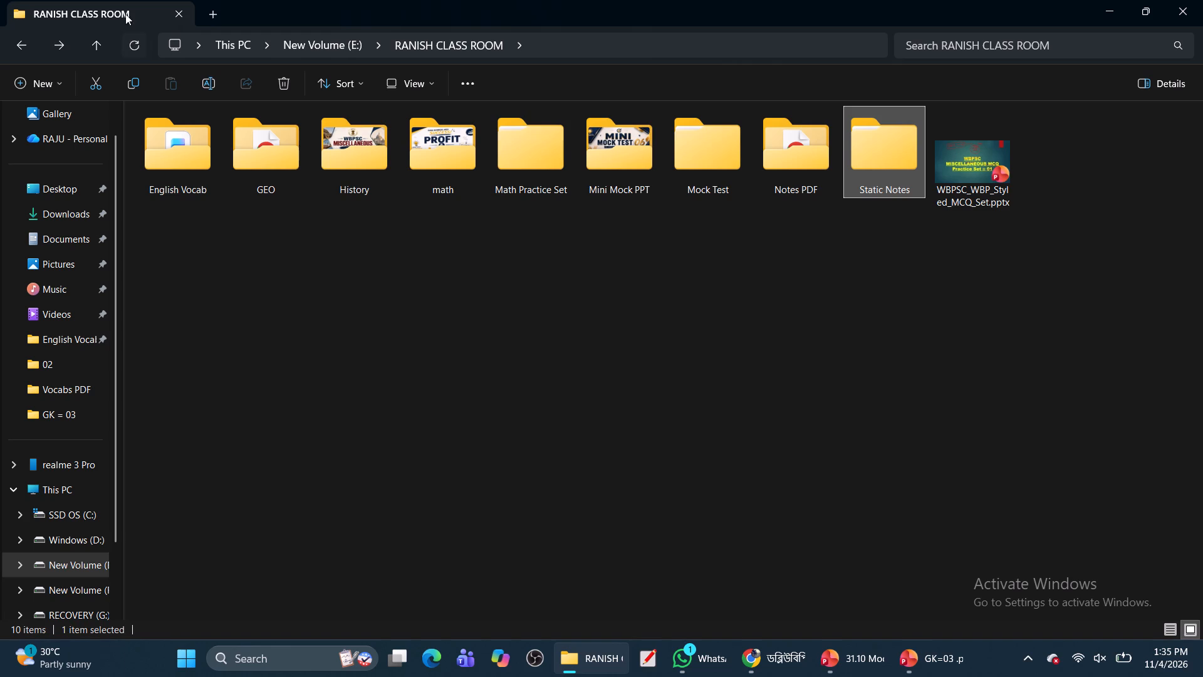
click(26, 45)
click(25, 46)
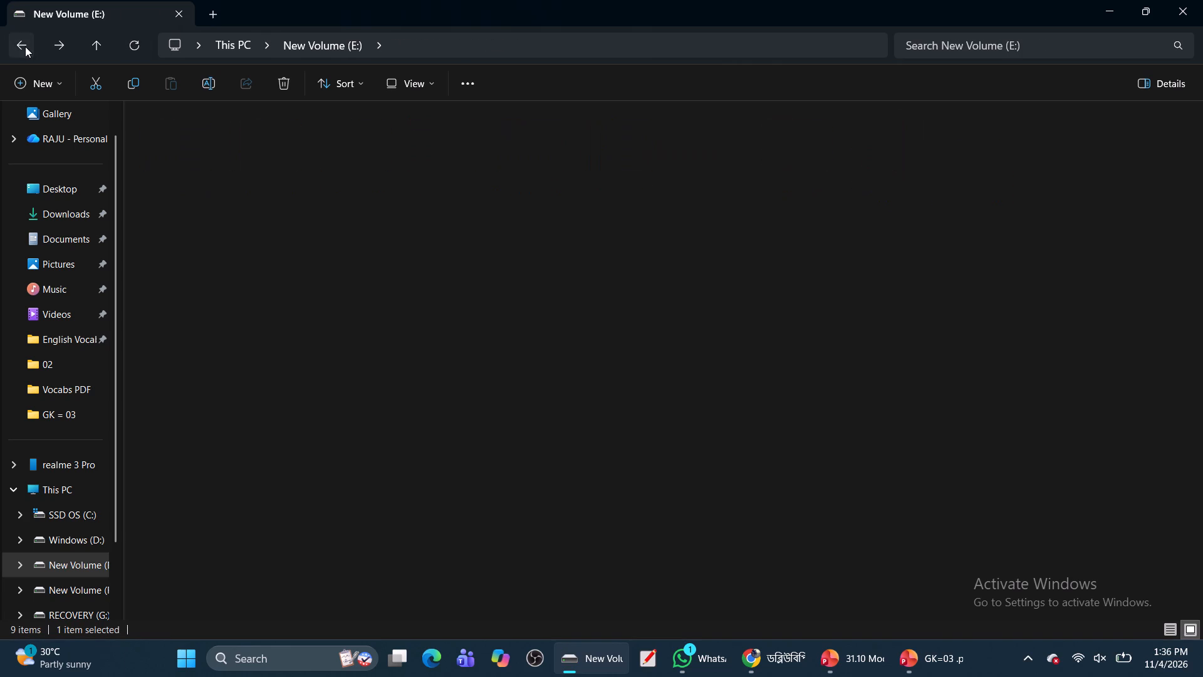
double_click(860, 144)
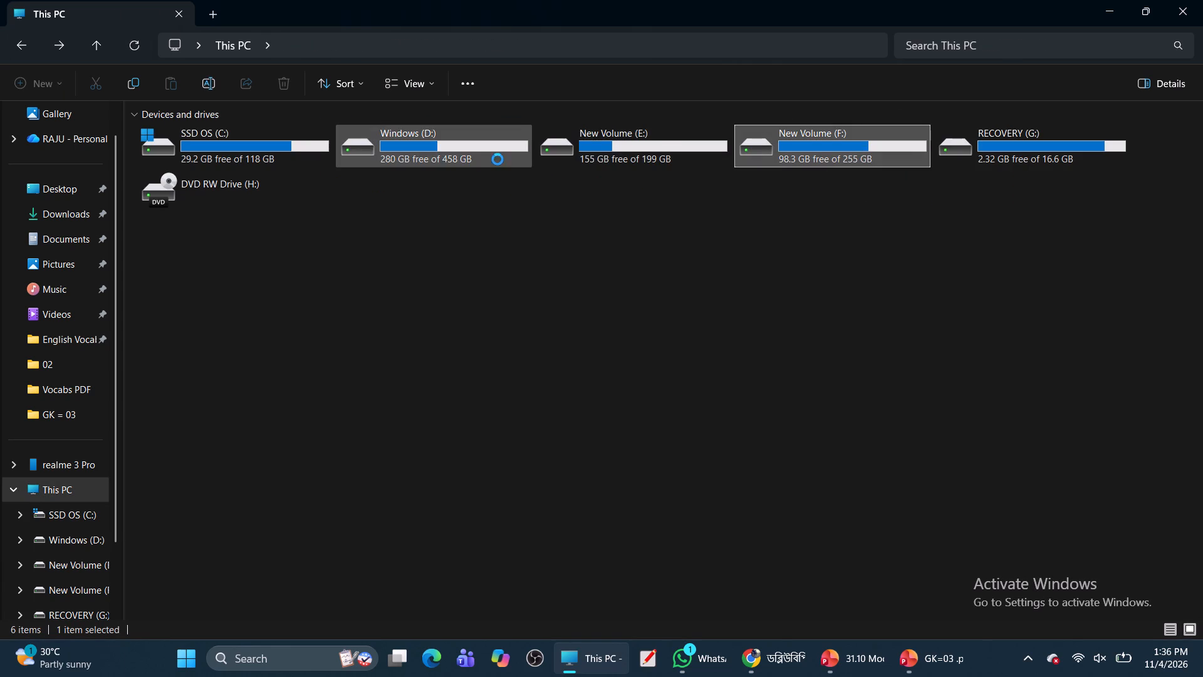
click(836, 160)
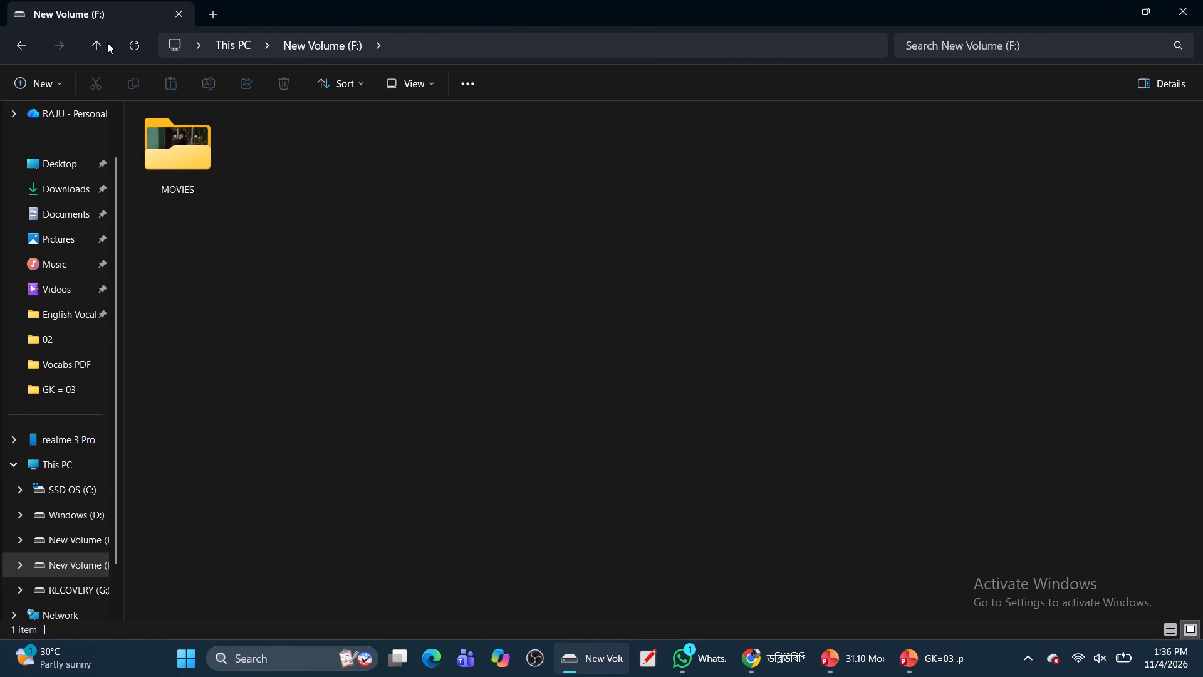
click(23, 42)
double_click(650, 149)
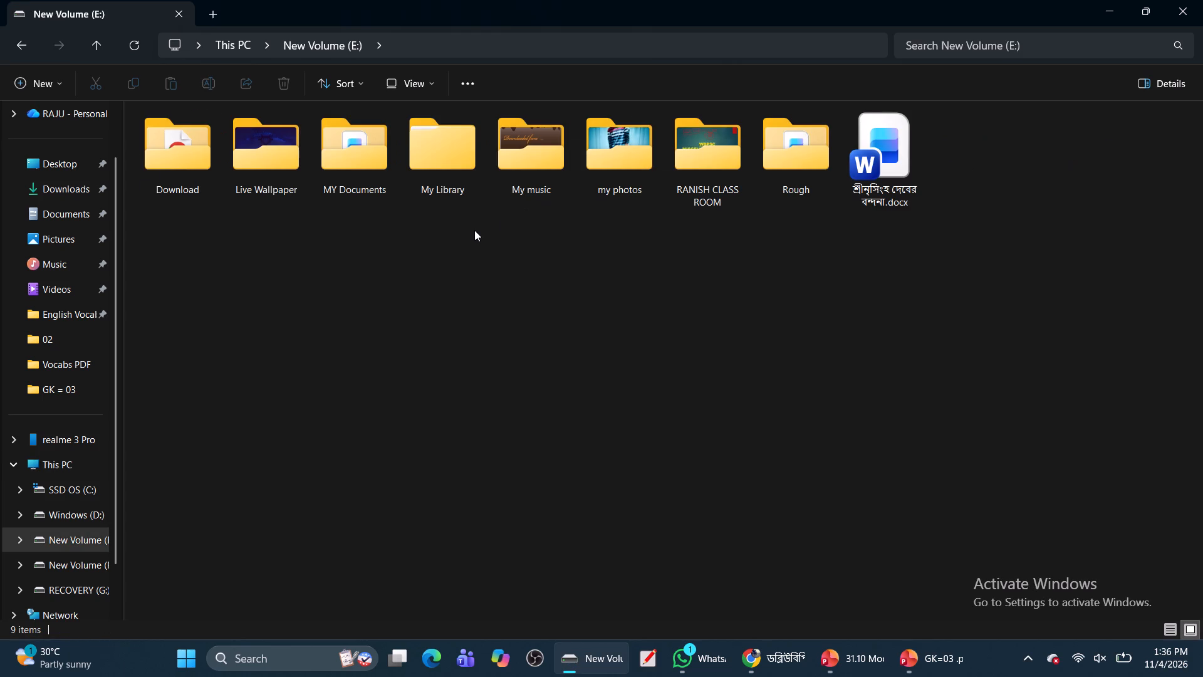
double_click(190, 163)
click(425, 83)
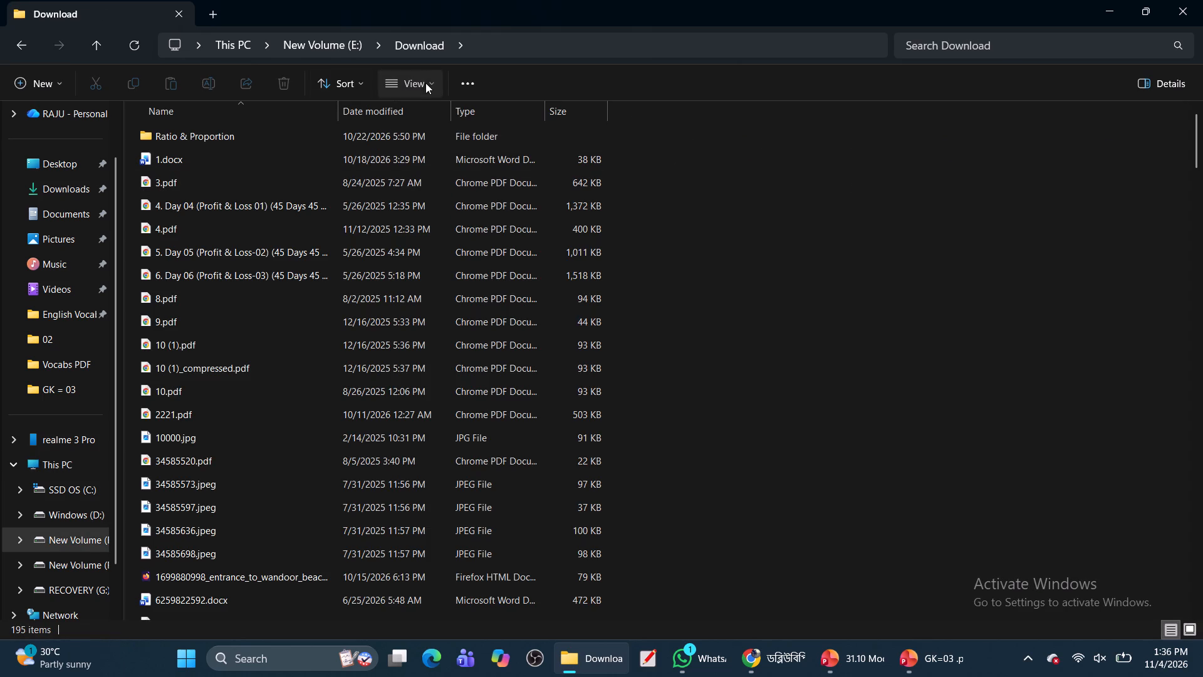
click(435, 147)
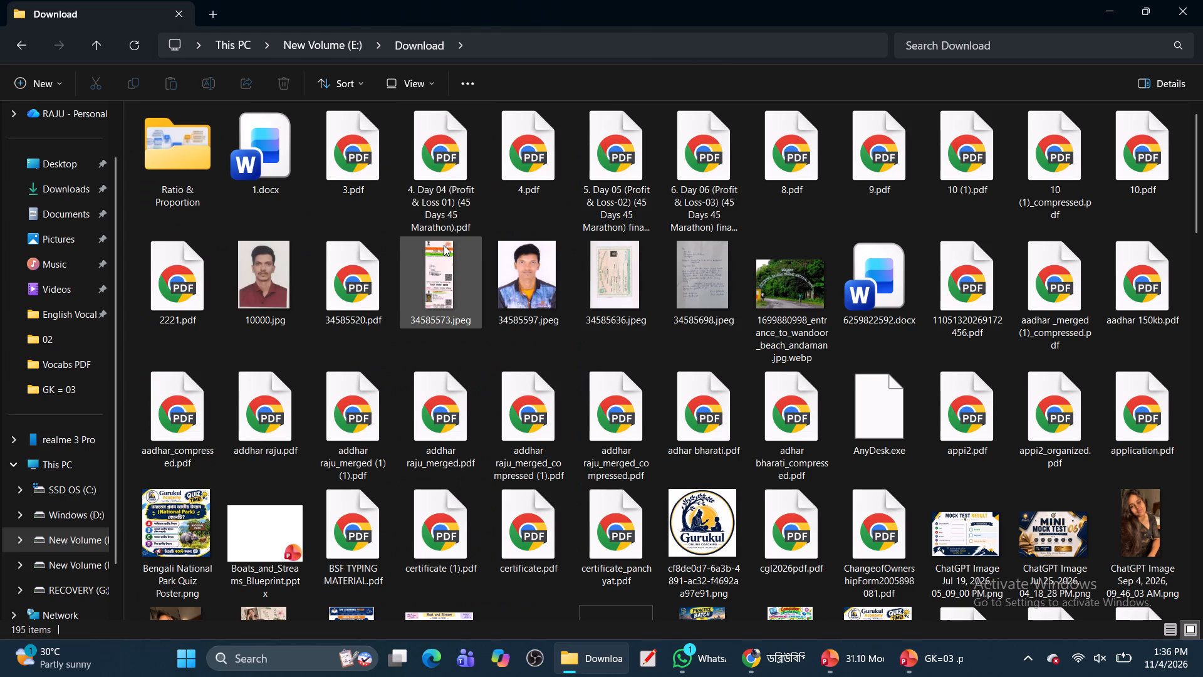
Delete the Wandoor beach entrance .webp image from the Download folder.
click(805, 335)
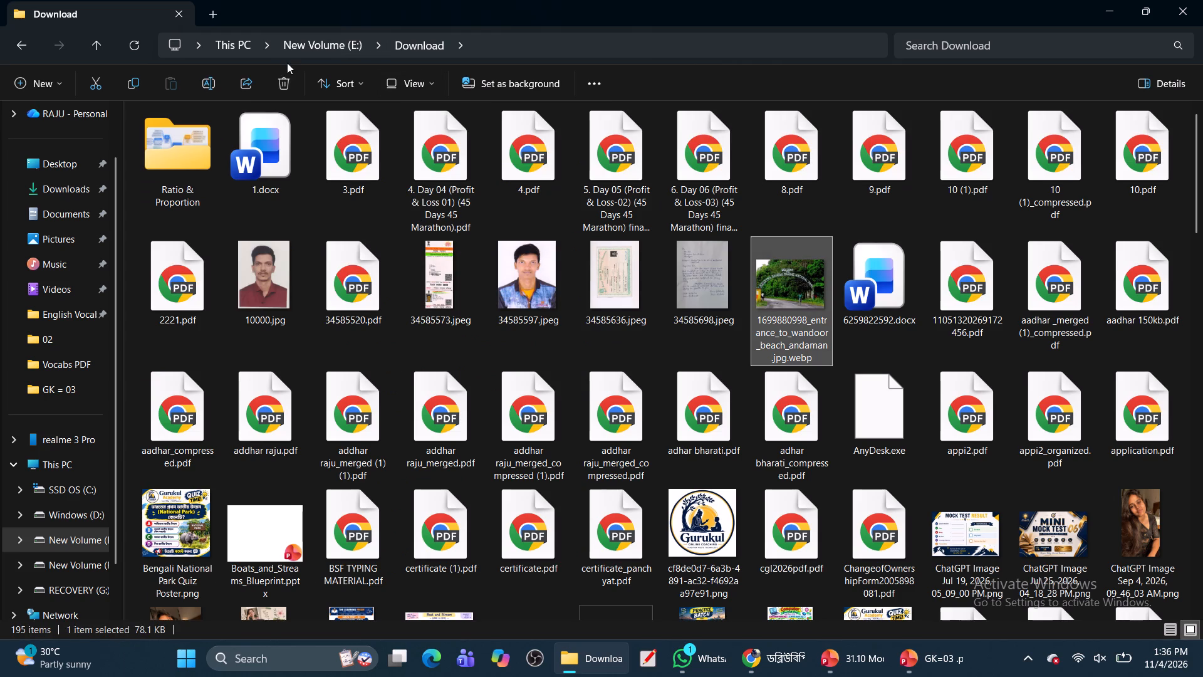
click(284, 76)
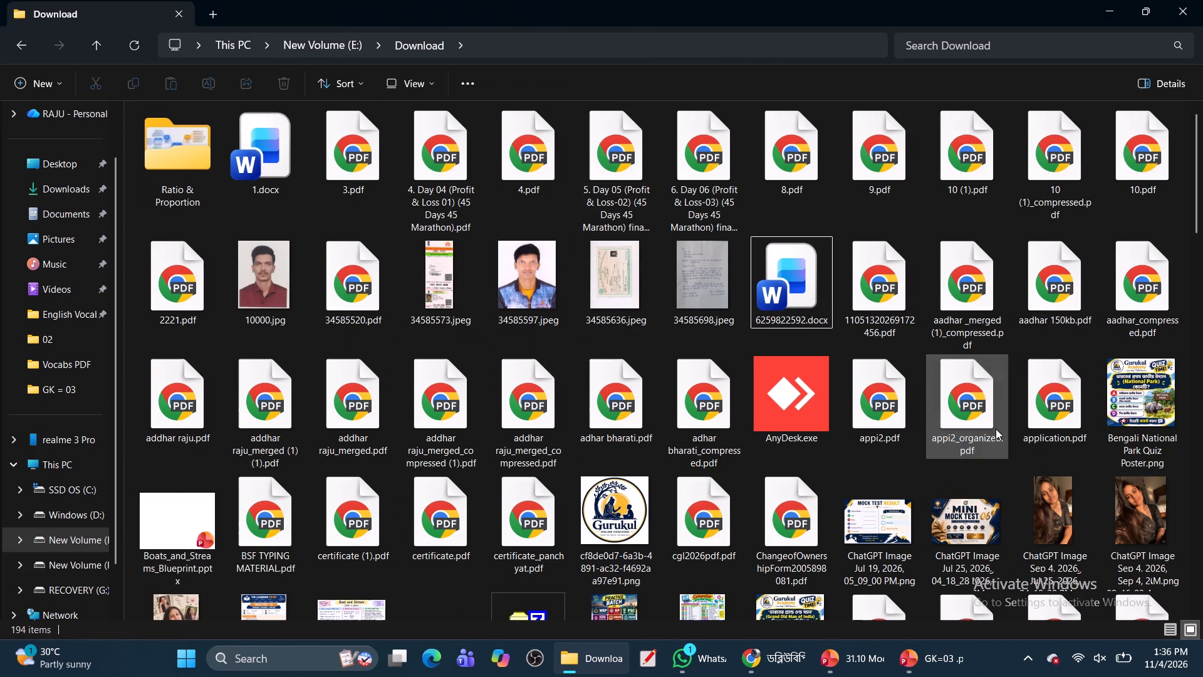
Look through the Download folder for a cover image and preview the STATIC GK picture Gemini_Generated_Image_1jioao1jioao1jio.png.
scroll(639, 397, down, 2)
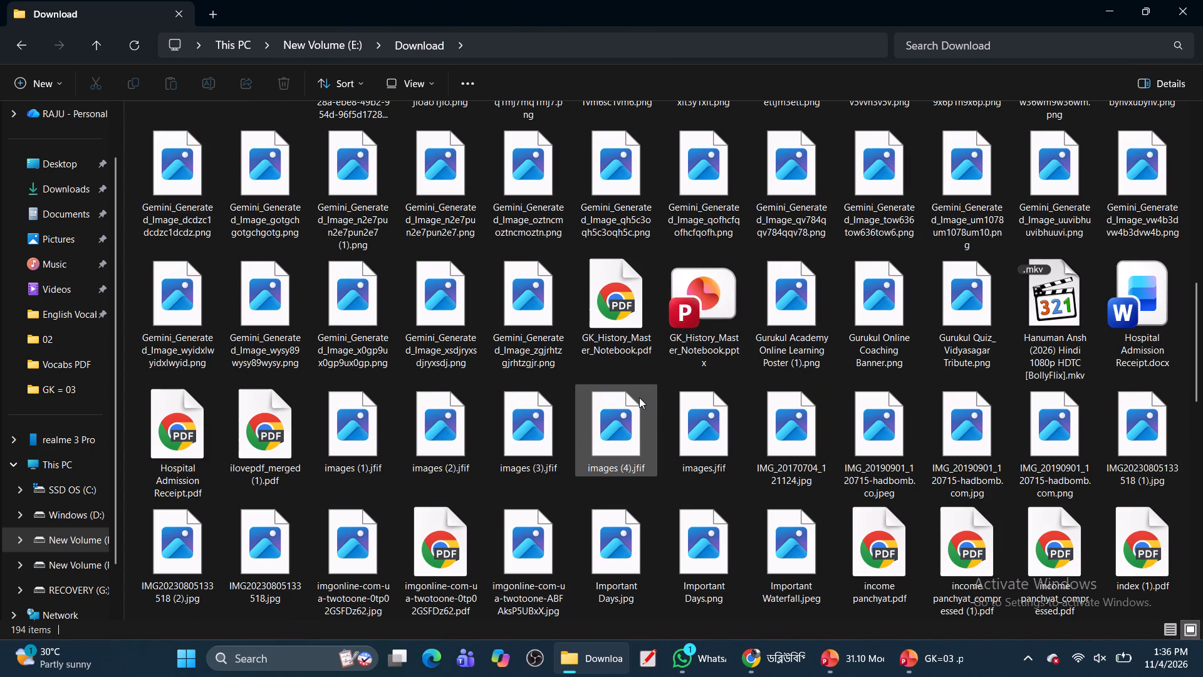
scroll(639, 397, up, 2)
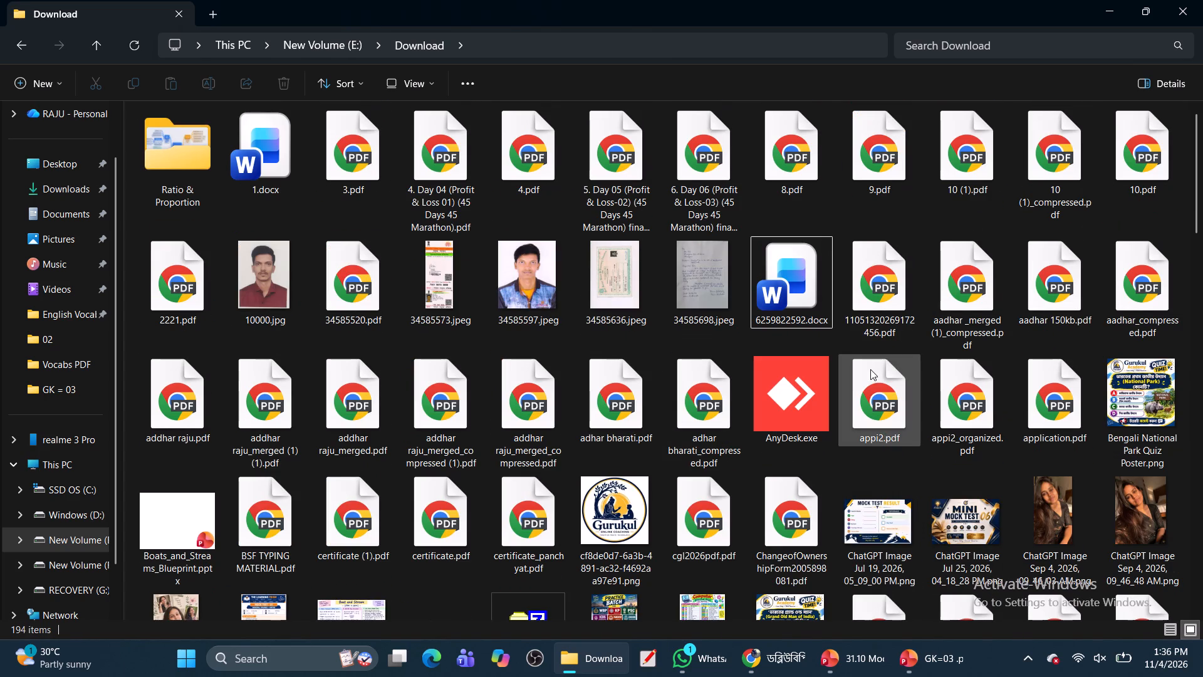
drag(1194, 197, 1197, 238)
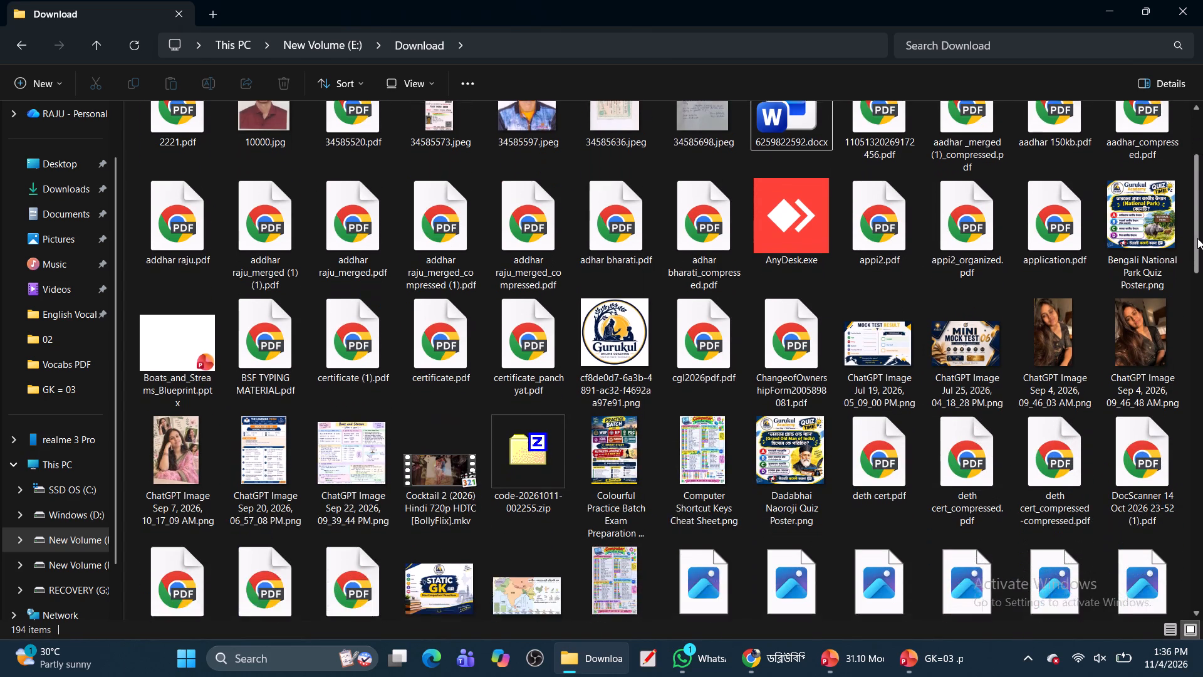
drag(1197, 238, 1202, 317)
click(420, 282)
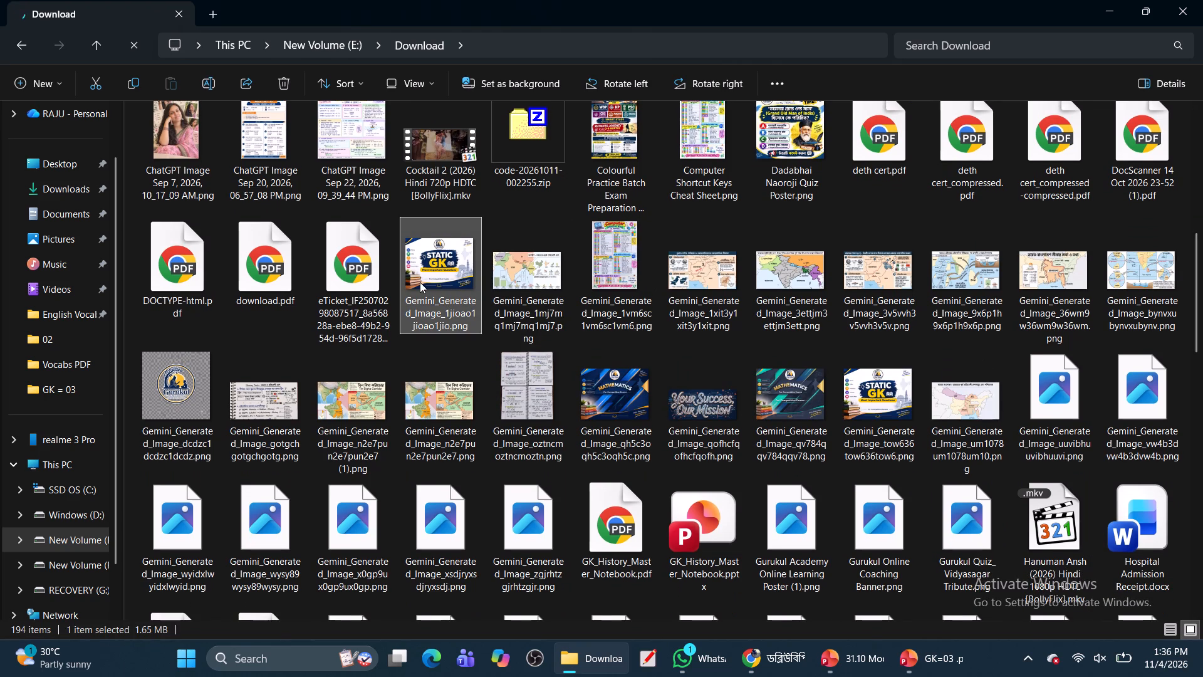
double_click(454, 300)
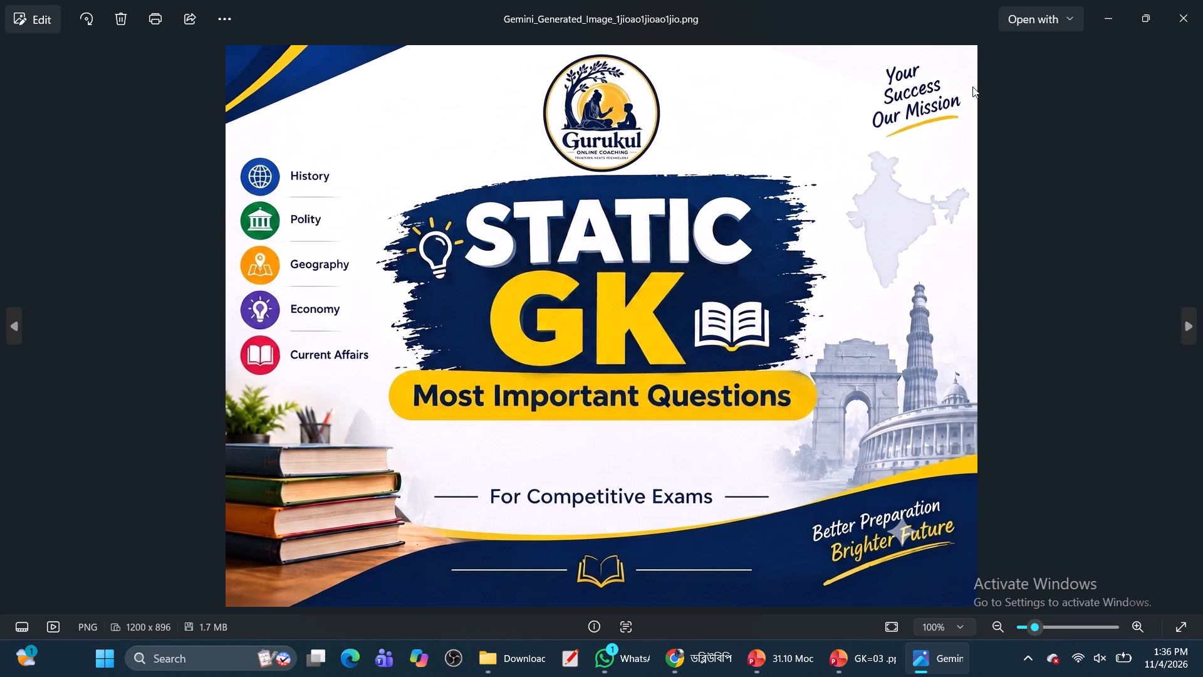
click(1182, 8)
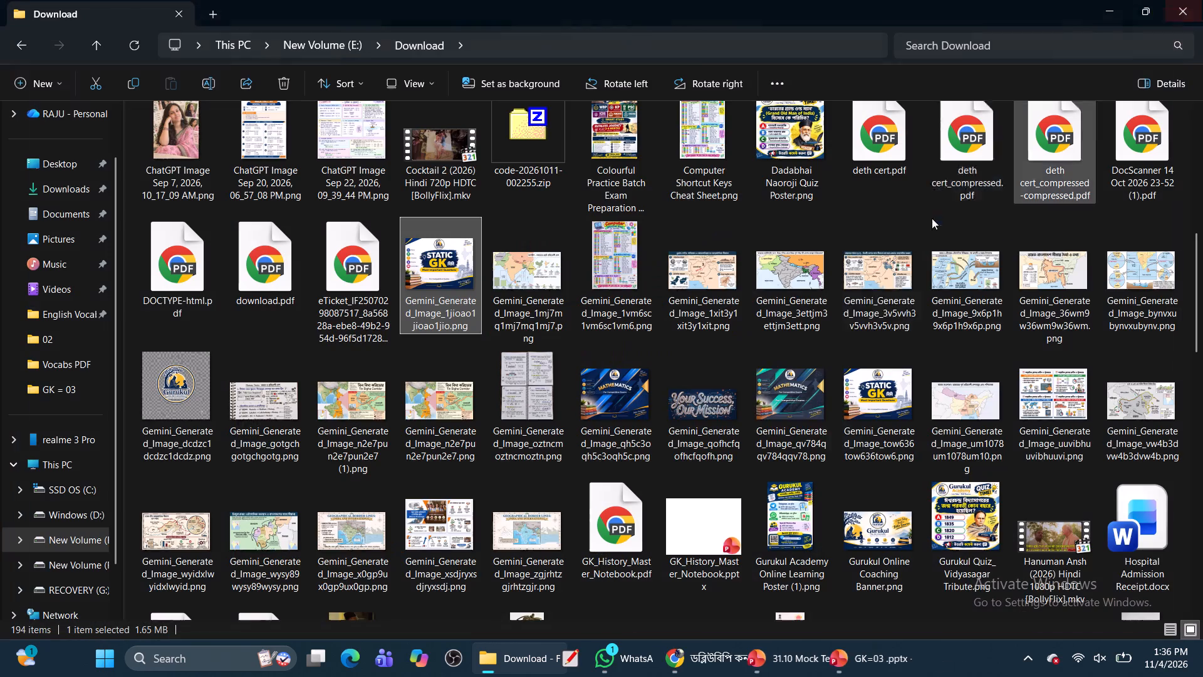
Preview the other STATIC GK picture, Gemini_Generated_Image_tow636tow636tow6.png, from the Download folder.
double_click(892, 412)
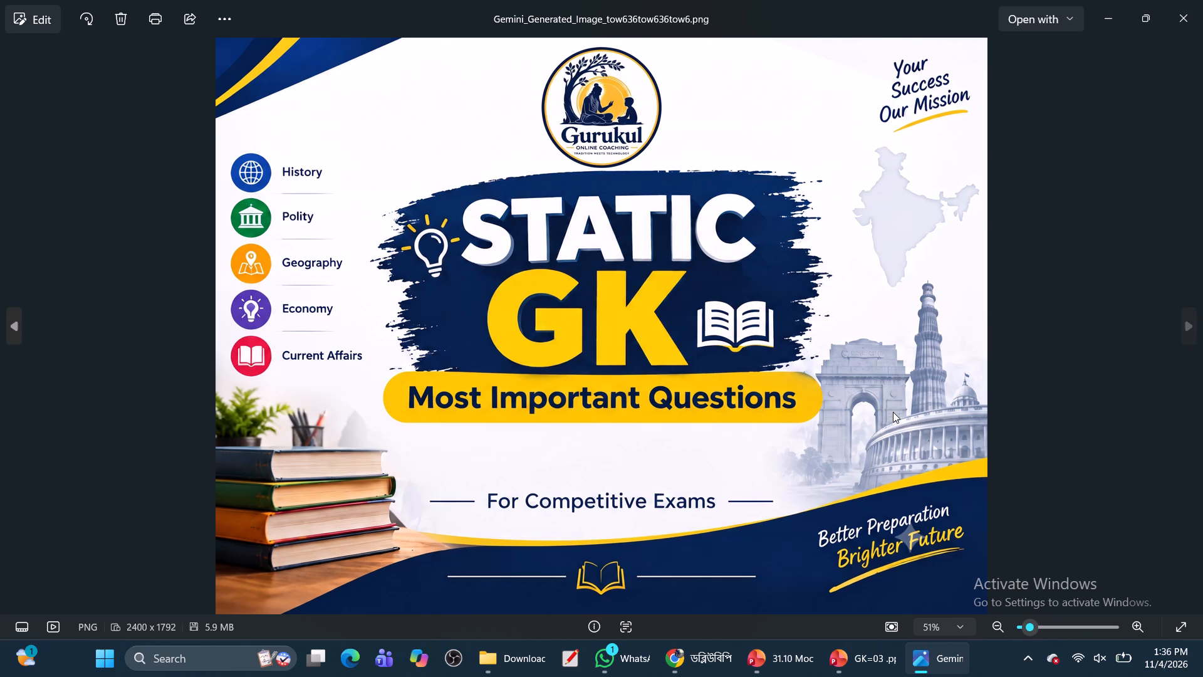
Back in the 31.10 Mock Test 01 presentation, insert Gemini_Generated_Image_1jioao1jioao1jio.png from the Download folder on New Volume (E:) onto the first slide.
click(772, 657)
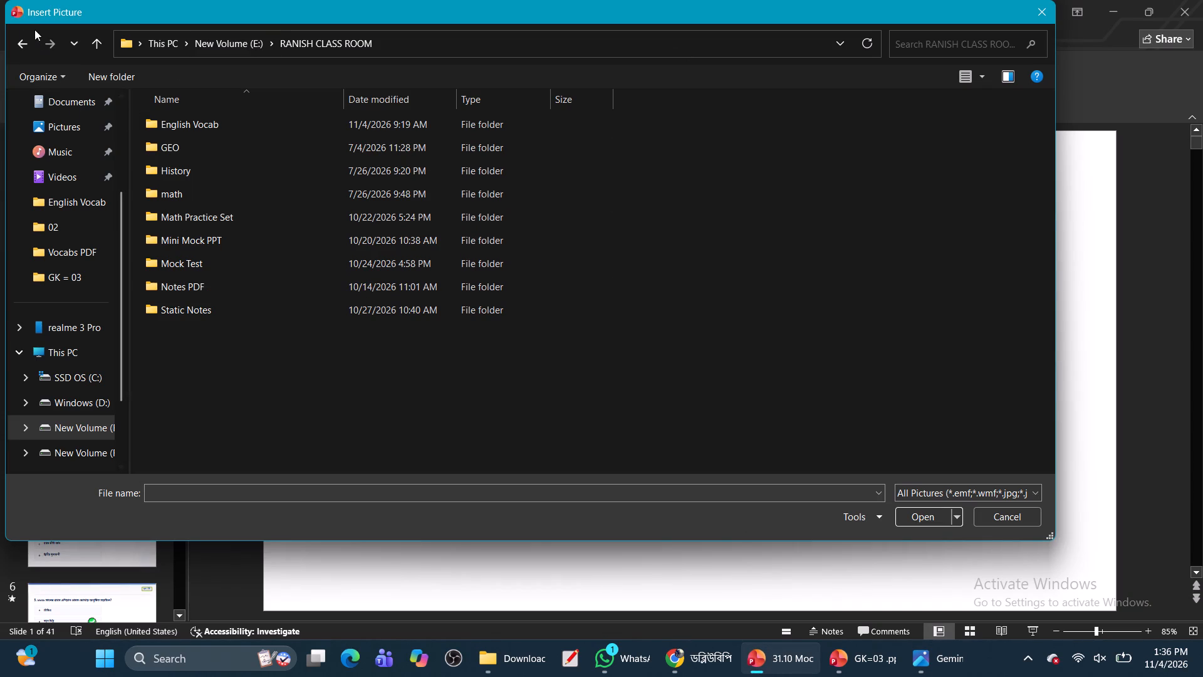
click(21, 40)
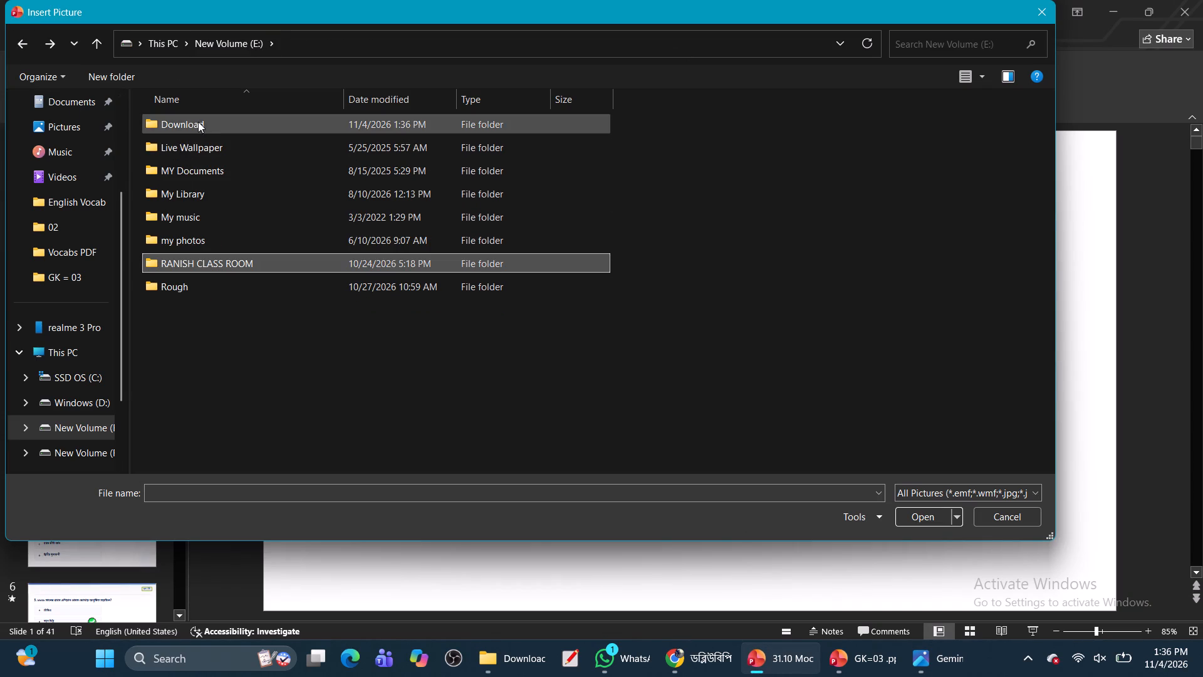
double_click(198, 122)
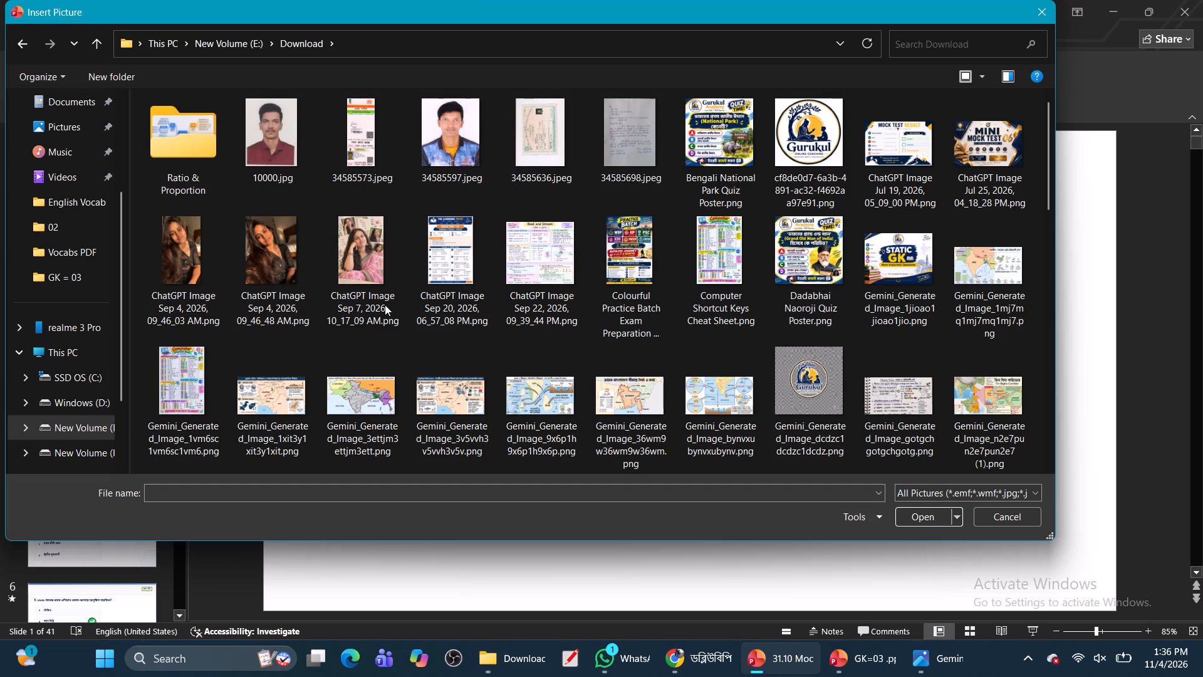
click(885, 279)
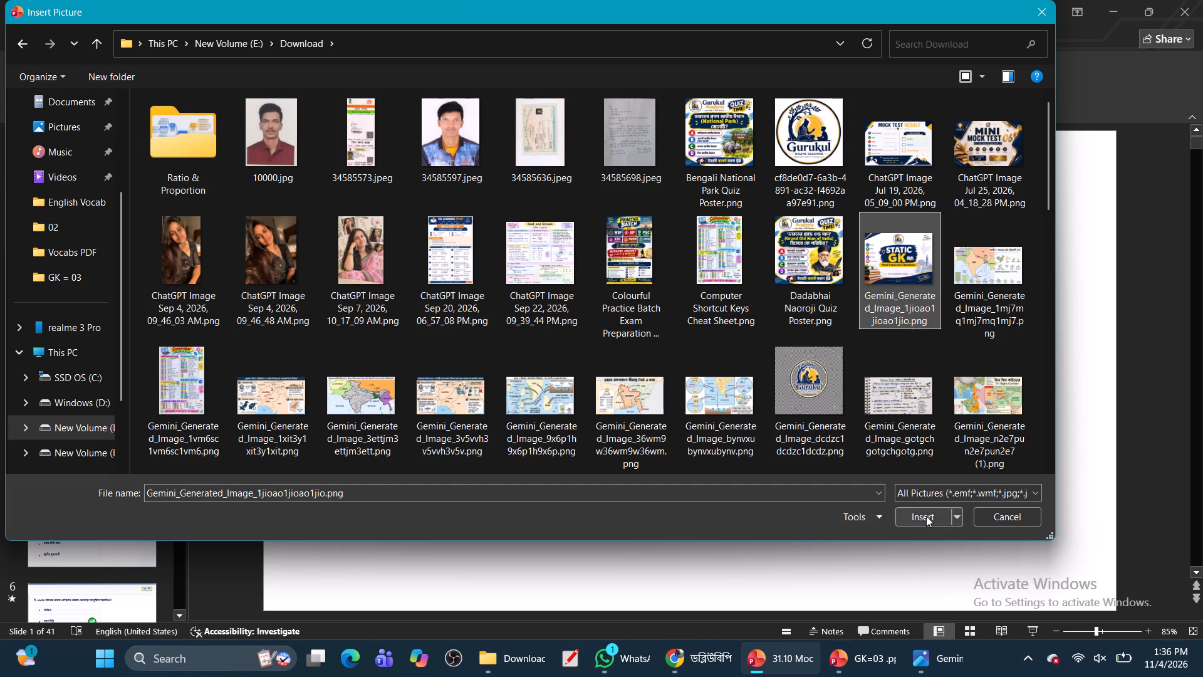
click(926, 516)
click(707, 365)
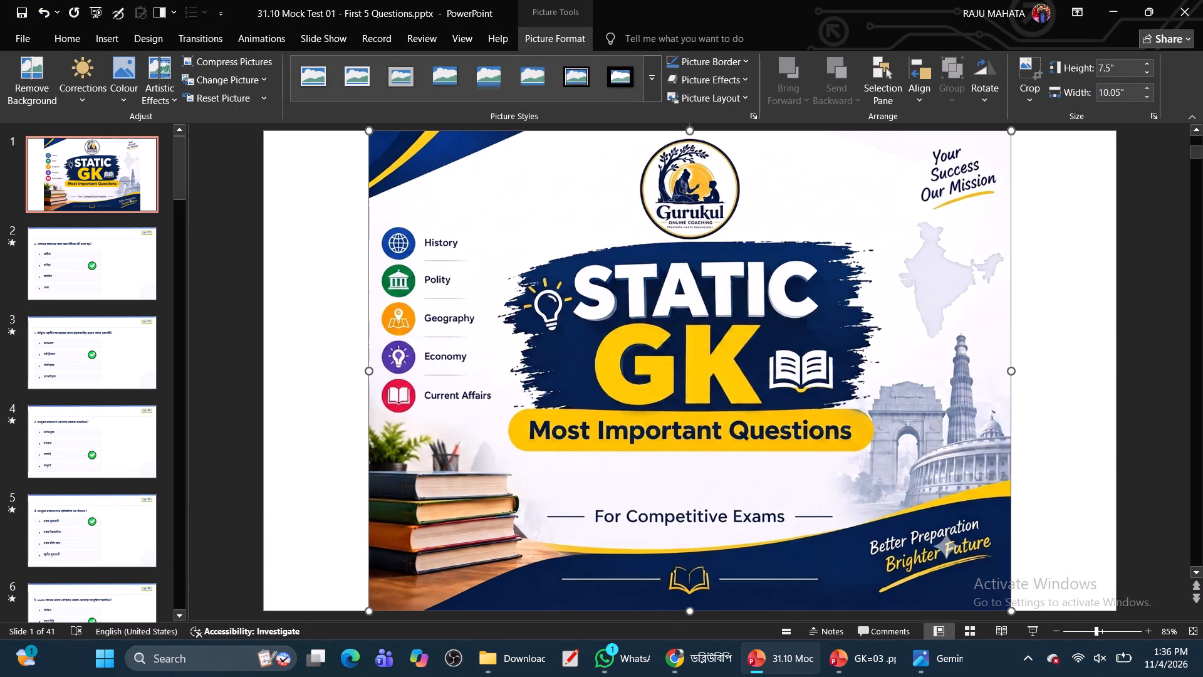
Stretch the STATIC GK picture horizontally to both slide edges, making it 13.33" wide so it fills the cover slide.
drag(365, 372, 264, 369)
drag(1013, 370, 1052, 370)
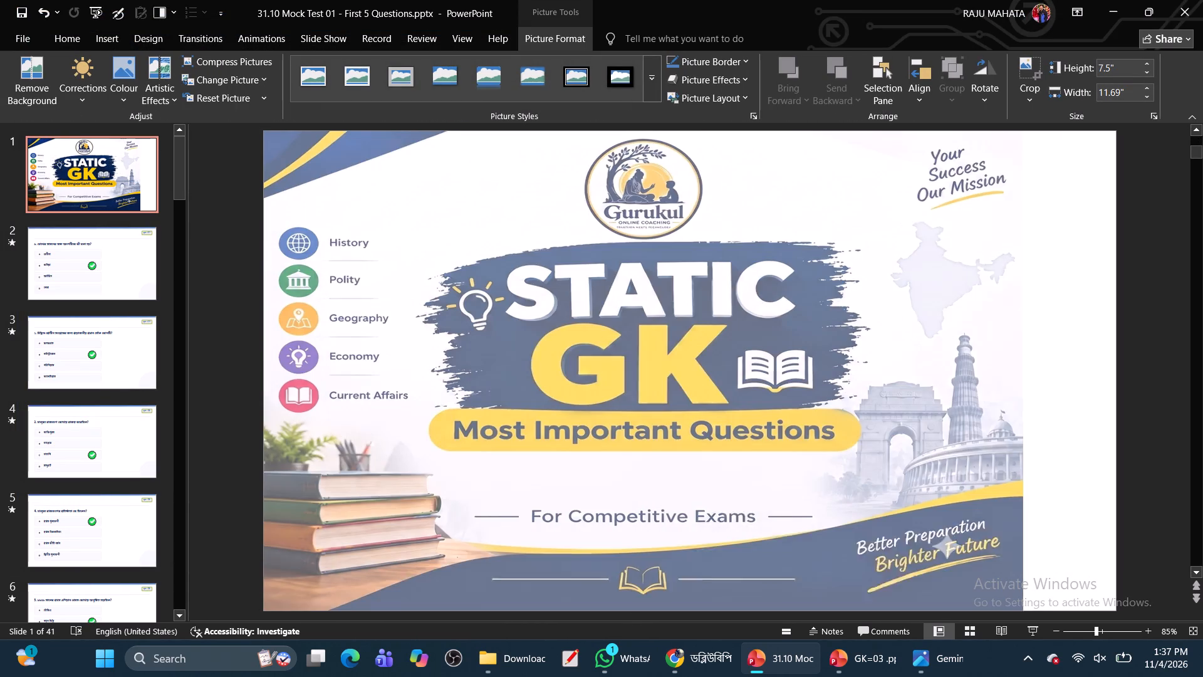
drag(1052, 370, 1115, 374)
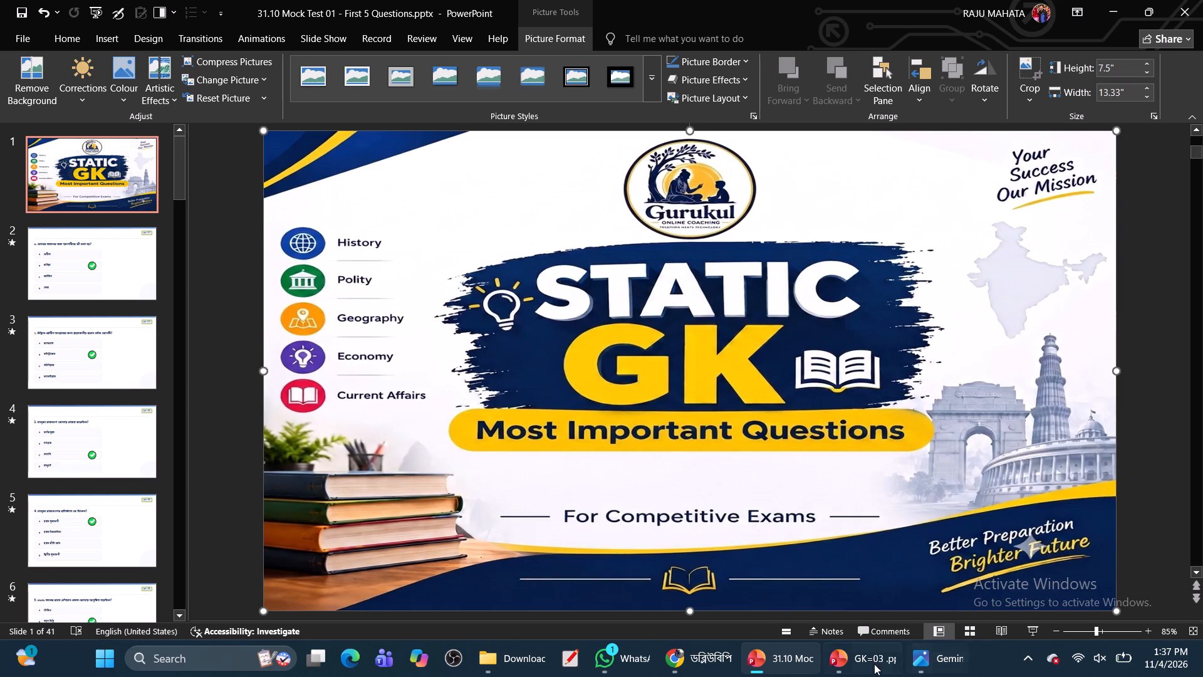
Compare the new cover slide with the first slide of the GK=03 presentation.
click(856, 669)
click(110, 179)
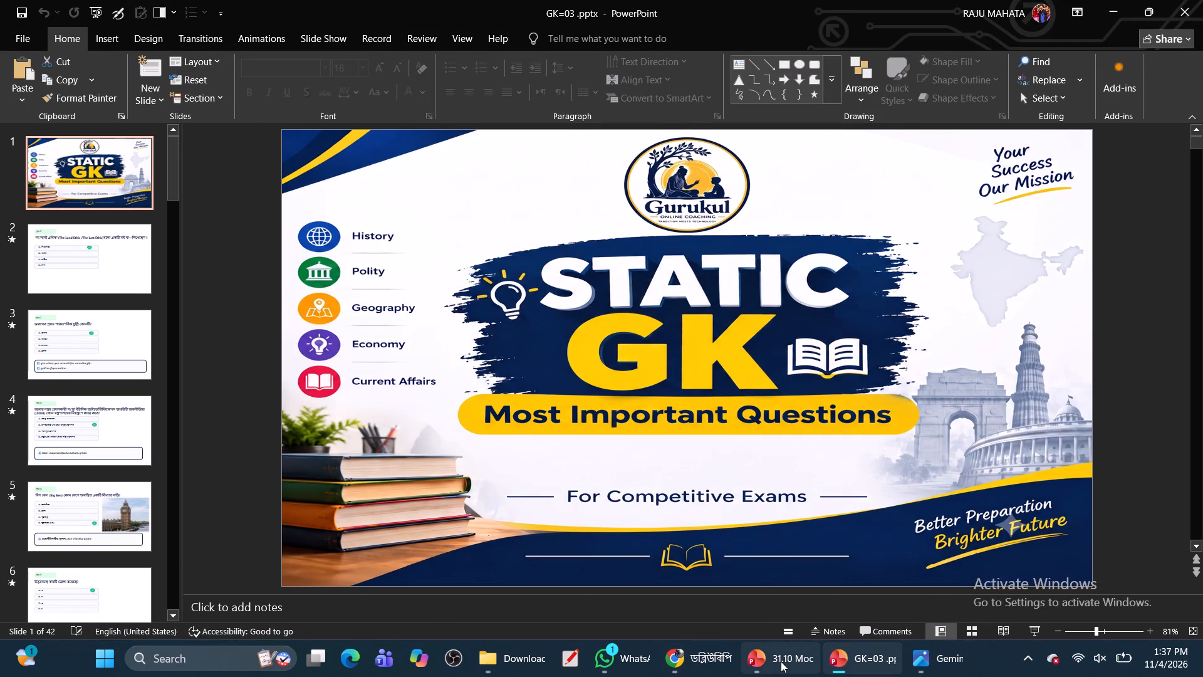
click(781, 661)
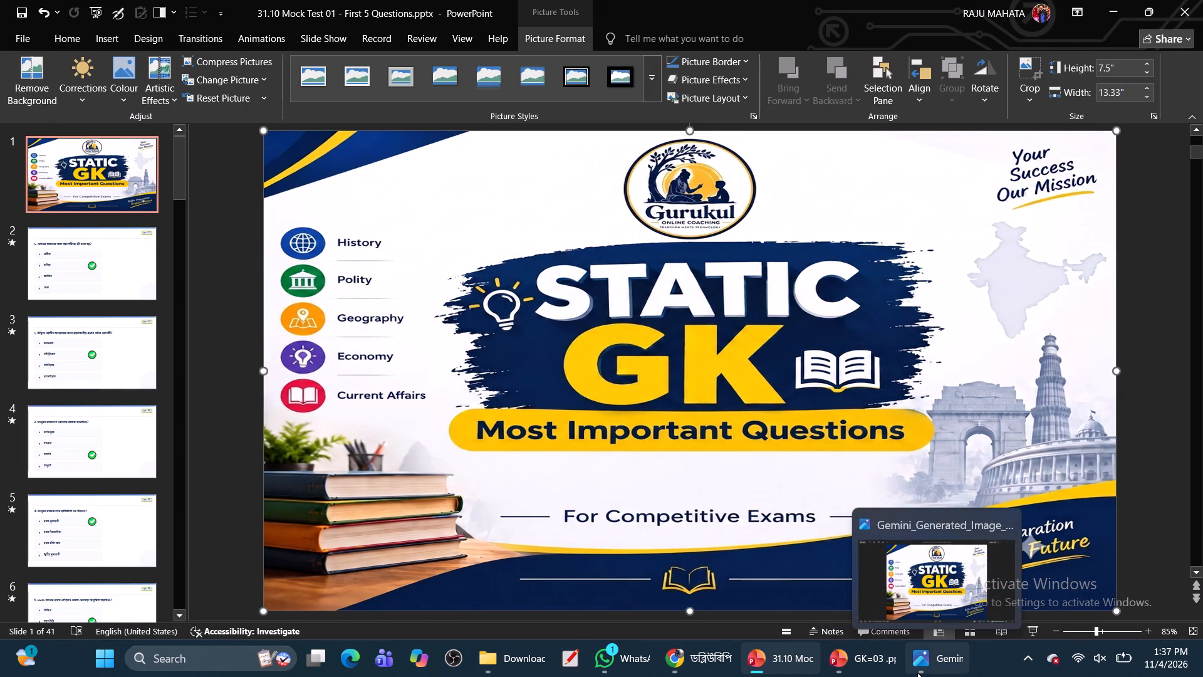
click(865, 664)
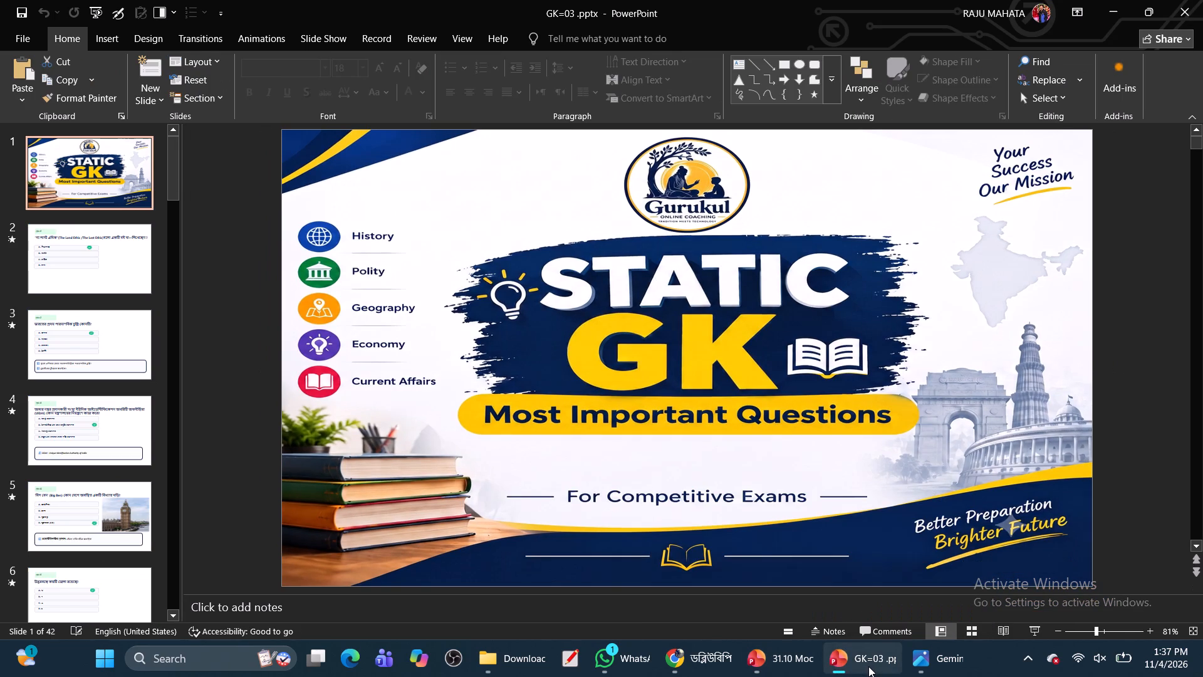
click(792, 664)
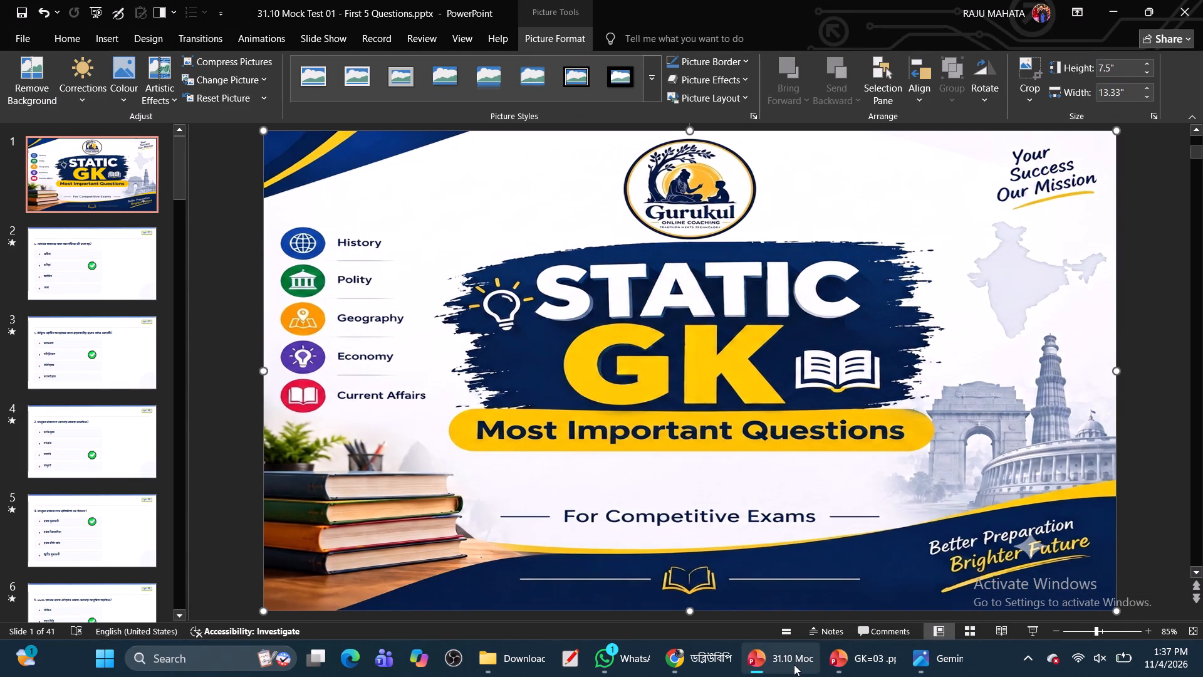
click(861, 668)
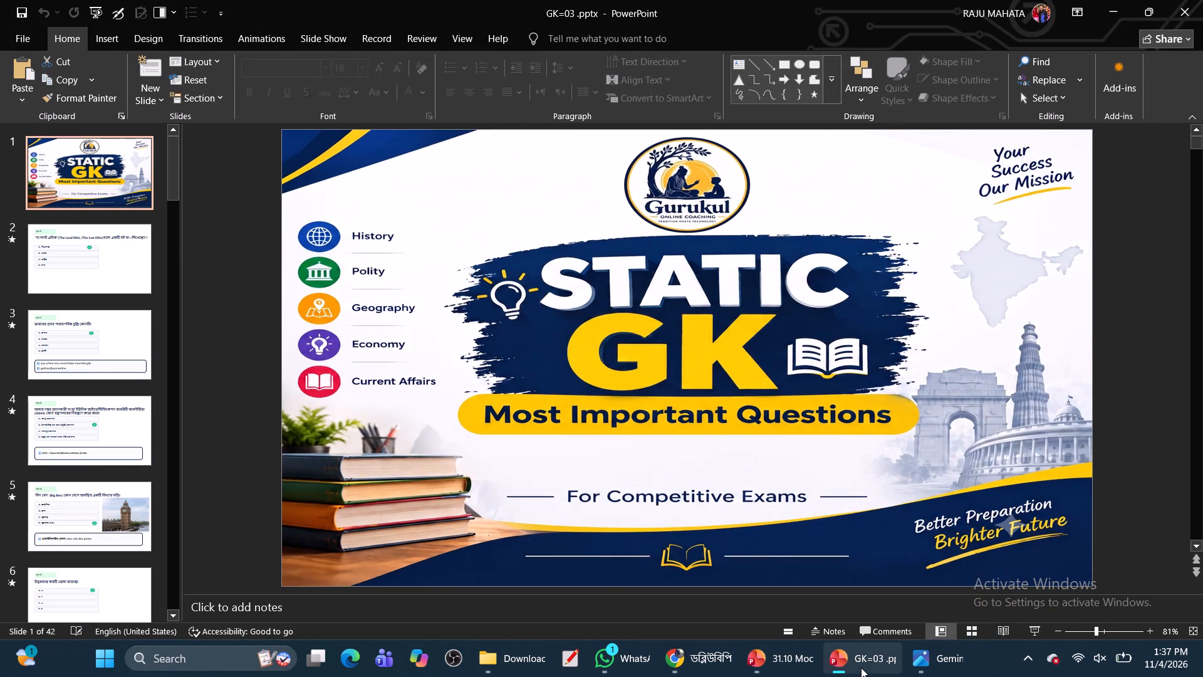
click(798, 661)
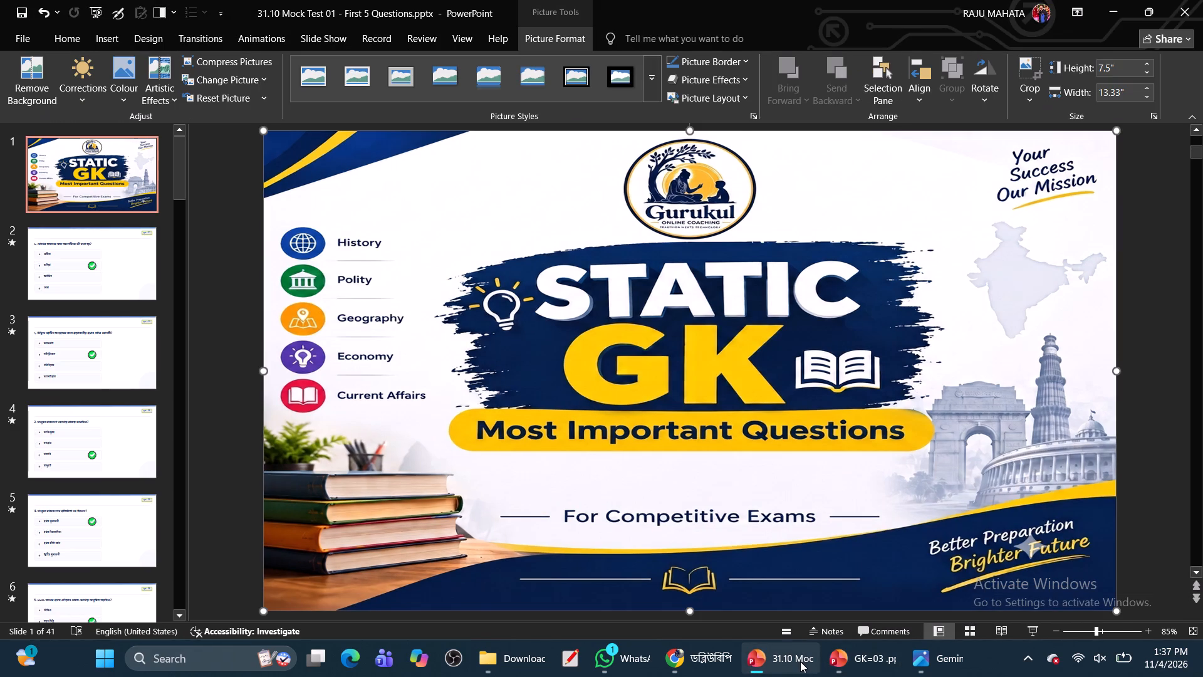
click(870, 663)
click(793, 663)
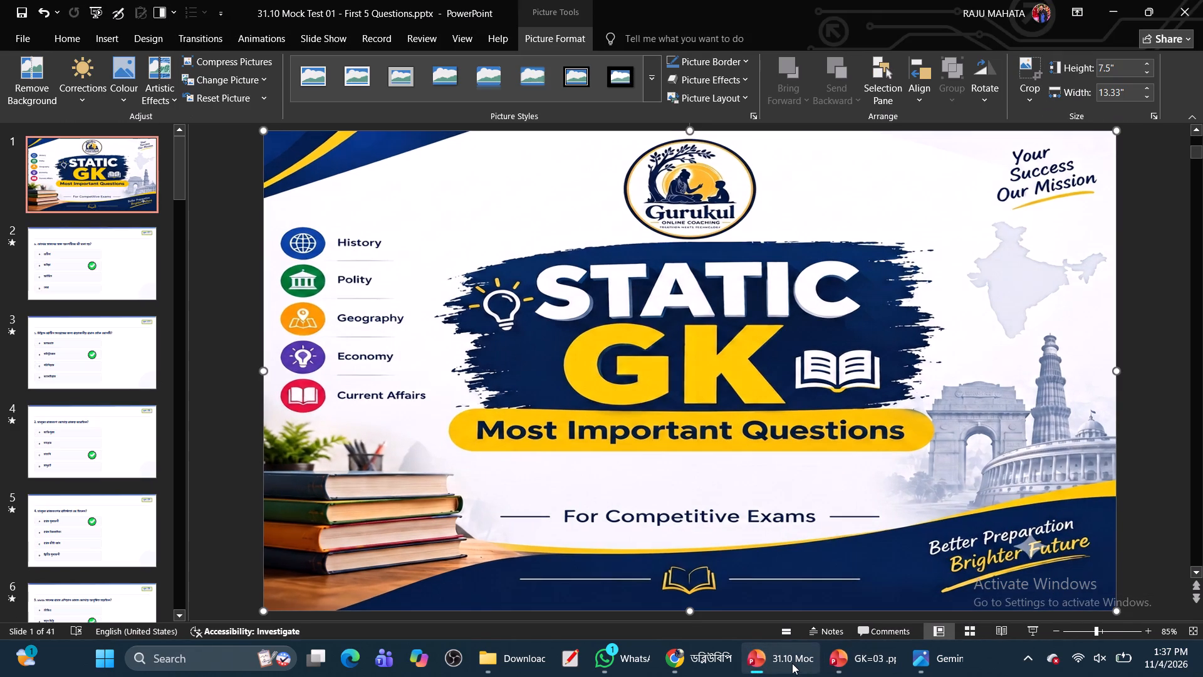
click(862, 666)
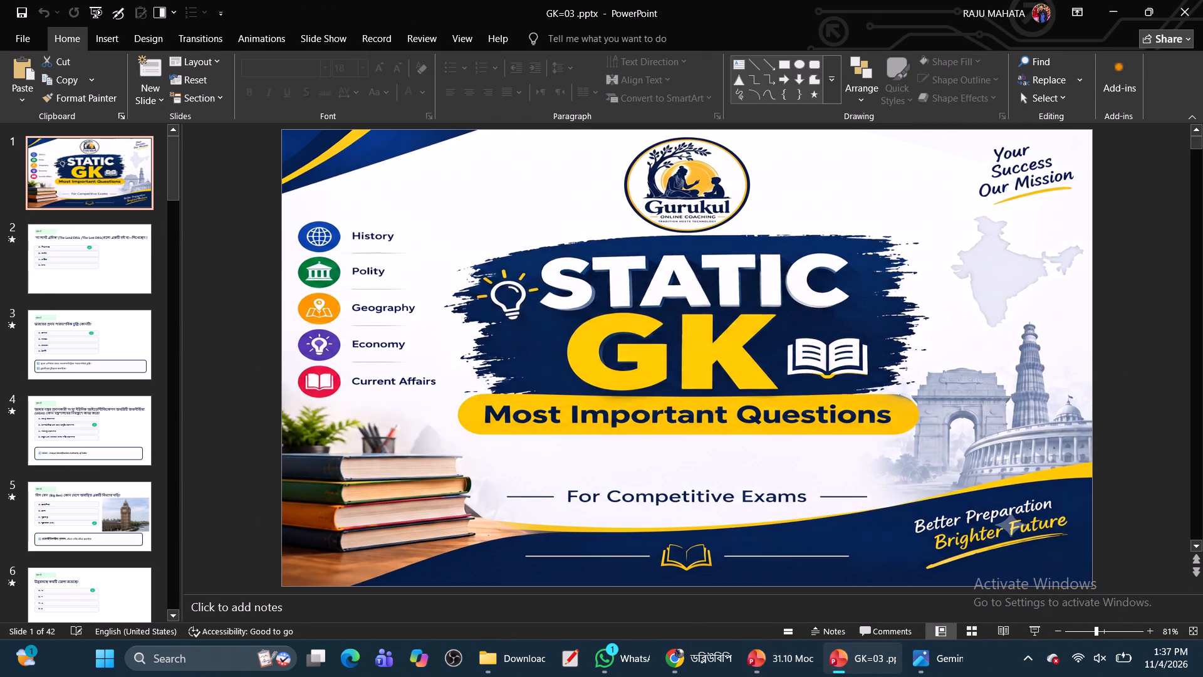
Close the GK=03 presentation.
click(1202, 6)
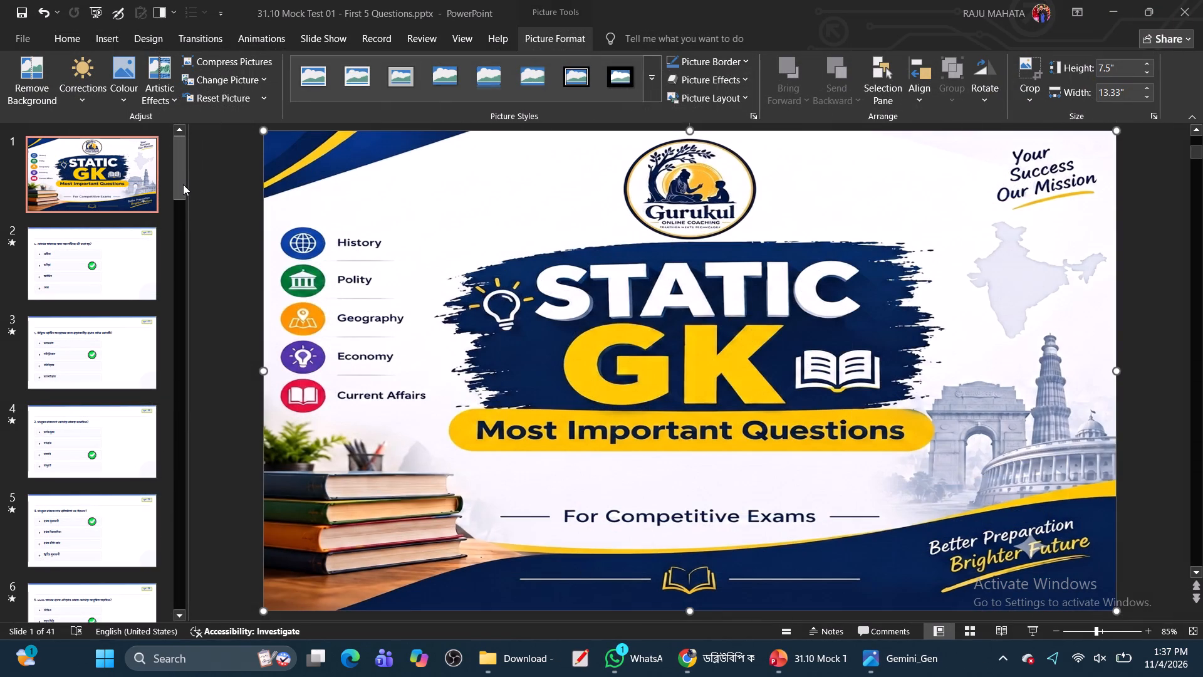
Look through the question slide thumbnails of the 31.10 Mock Test 01 presentation, moving towards the end of the deck.
drag(183, 184, 190, 277)
click(182, 270)
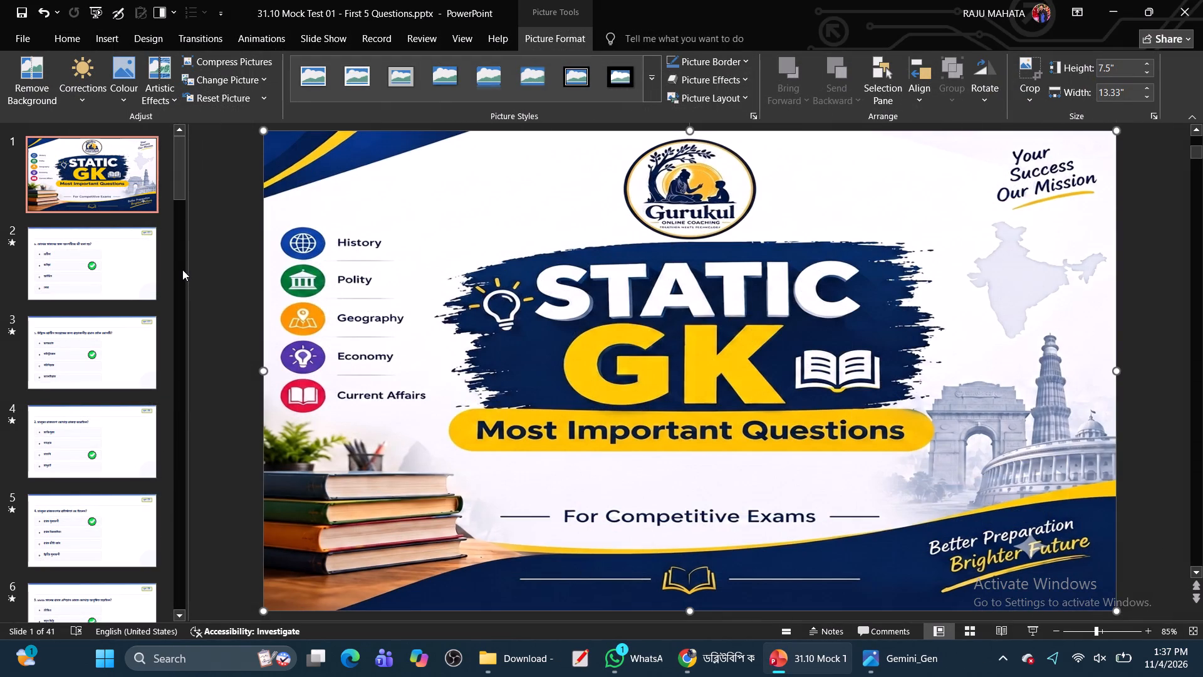
click(186, 304)
click(180, 337)
click(181, 390)
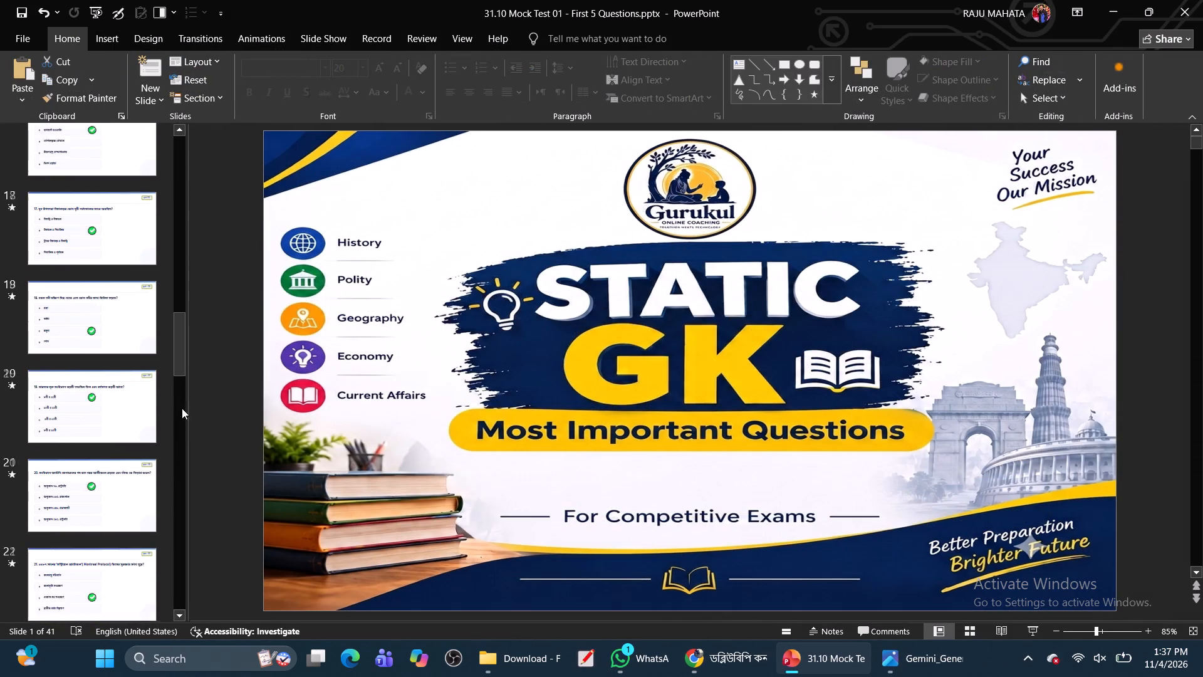
click(185, 421)
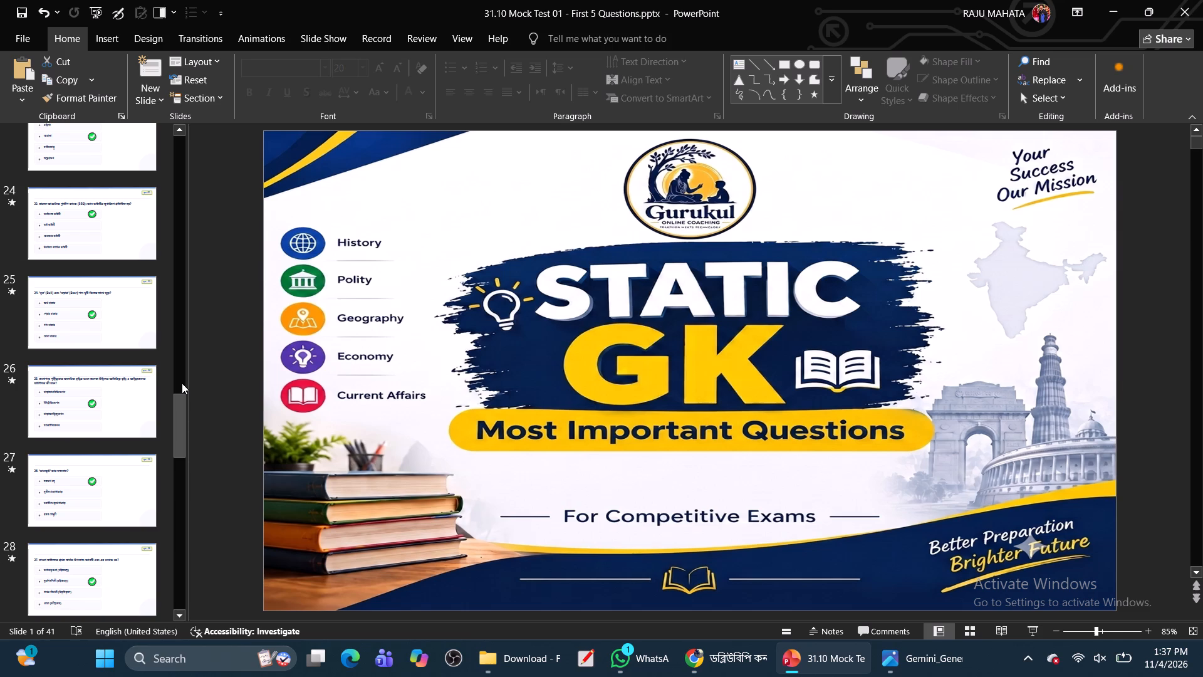